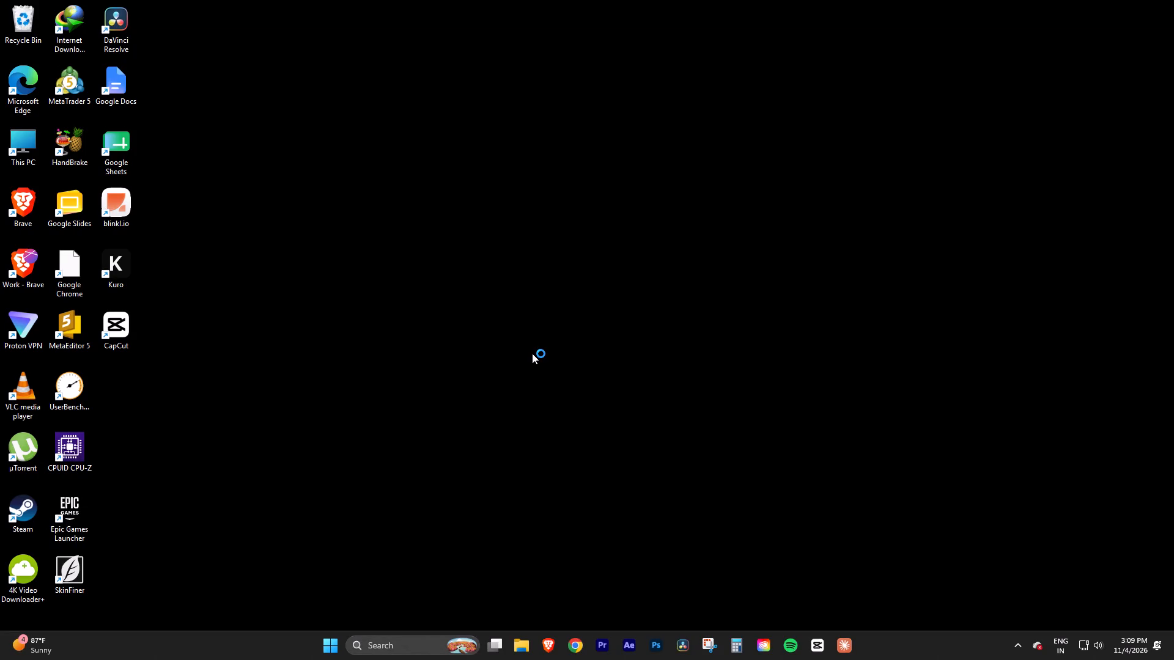
Launch Adobe Premiere Pro.
left_click(609, 645)
Launch the Kuro application from its desktop shortcut.
double_click(110, 266)
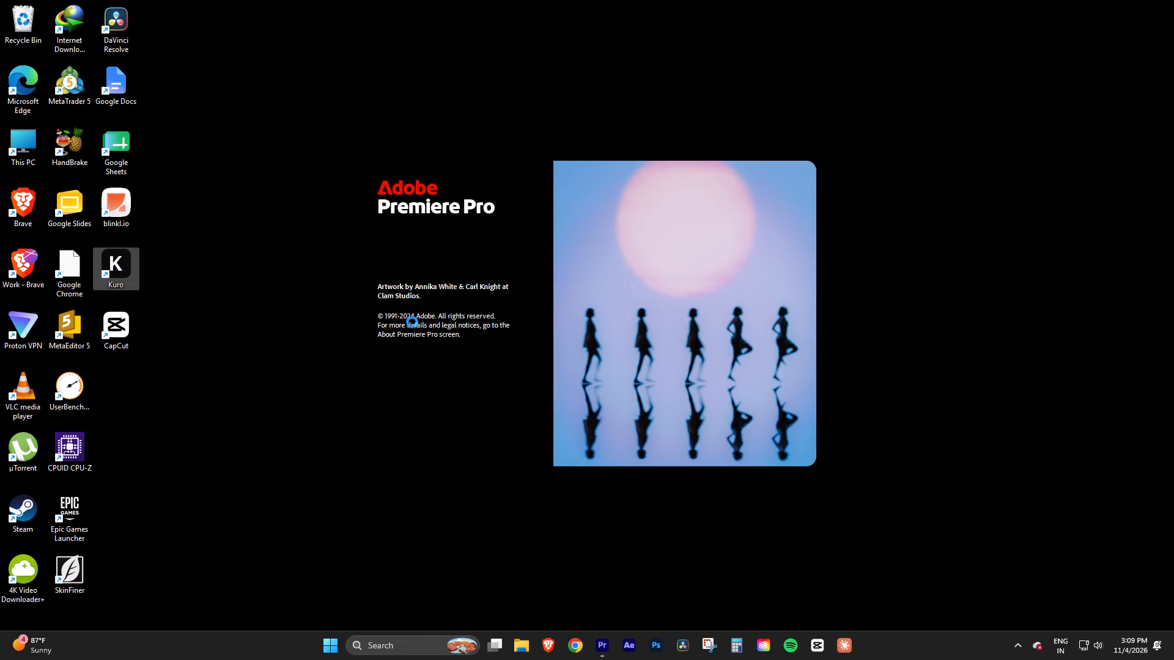
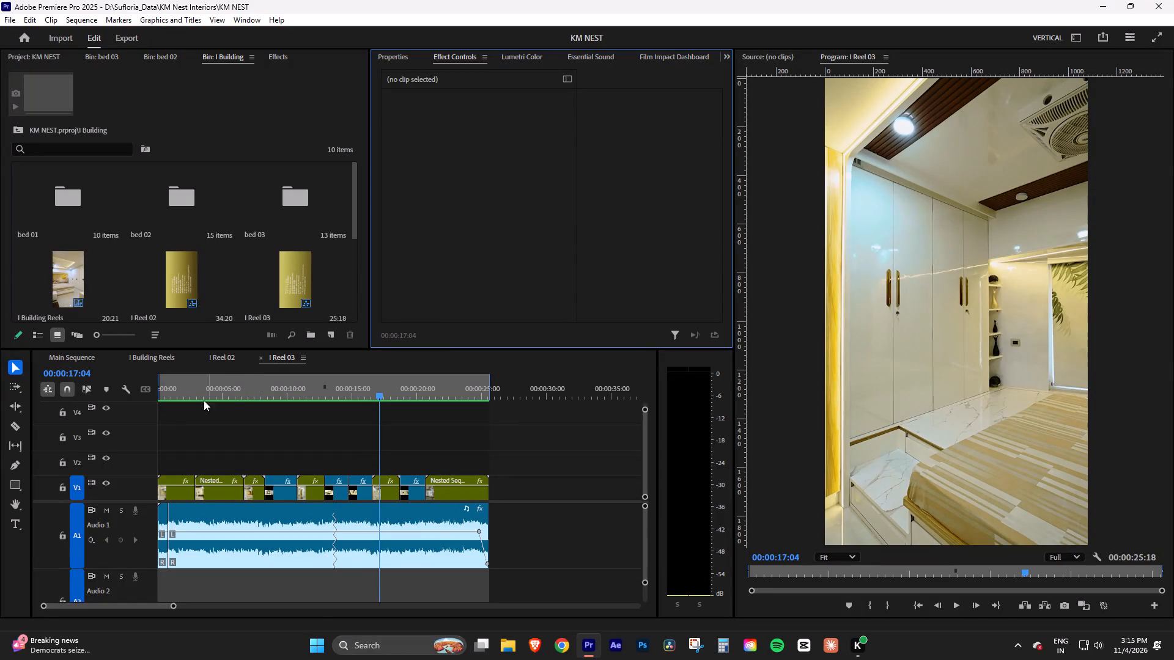
Play the I Reel 03 sequence from its beginning.
left_click_drag(236, 392, 122, 392)
key("space")
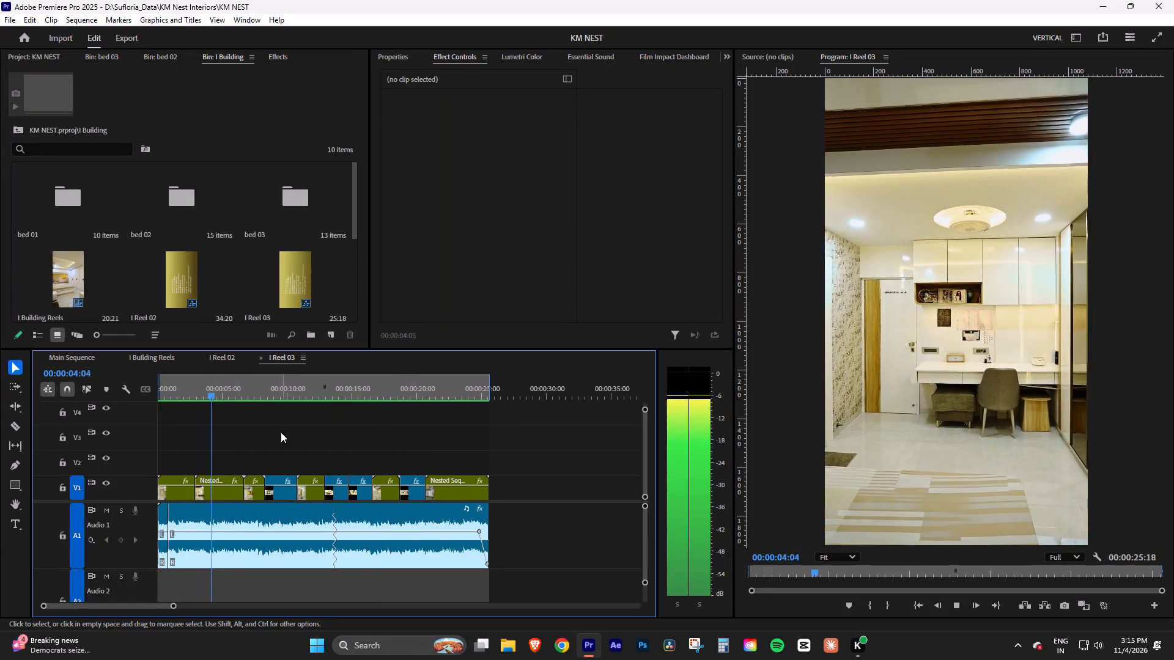
Switch to the I Building Reels sequence, preview its opening, and render it from In to Out.
left_click(163, 358)
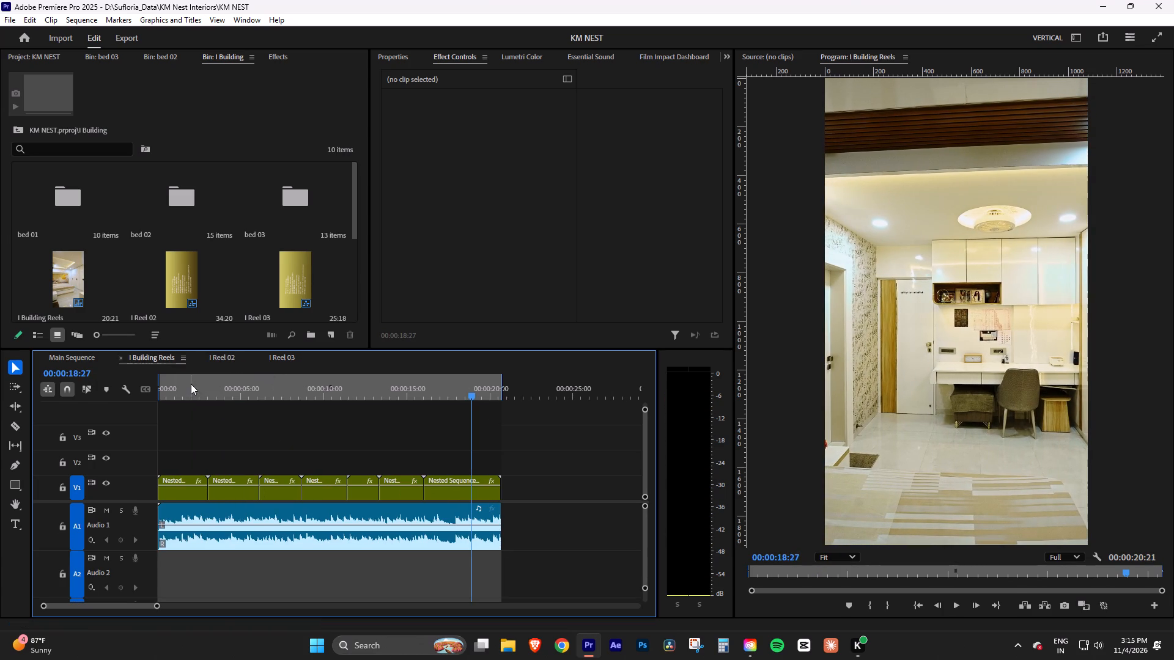
left_click_drag(191, 389, 125, 395)
key("space")
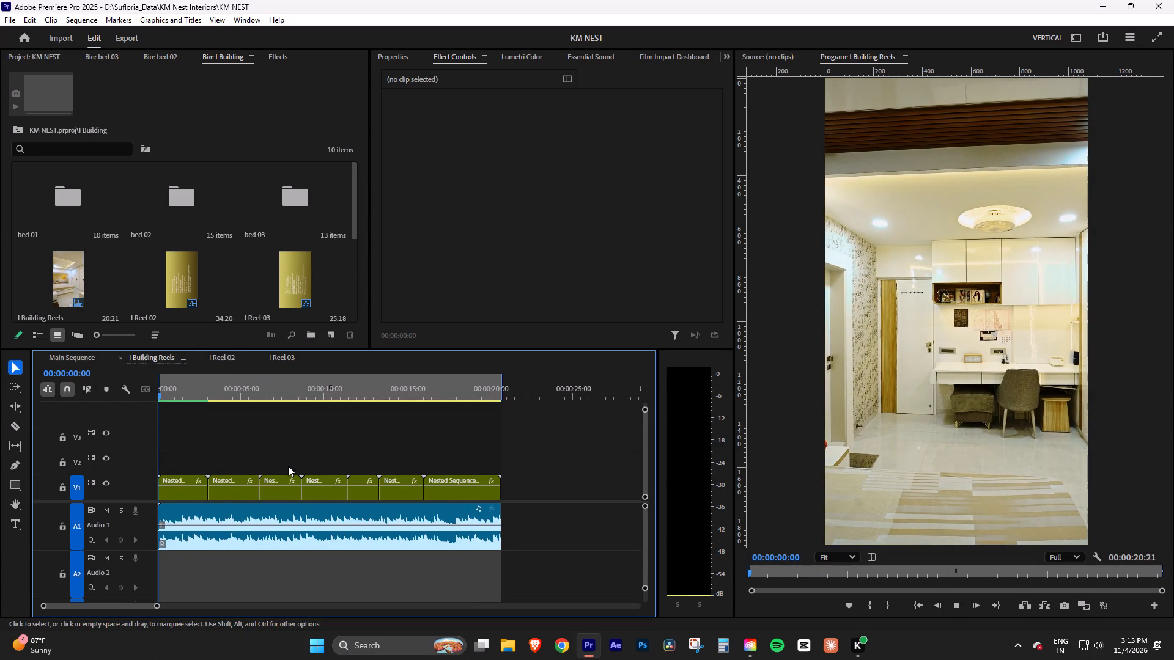
left_click_drag(191, 390, 177, 394)
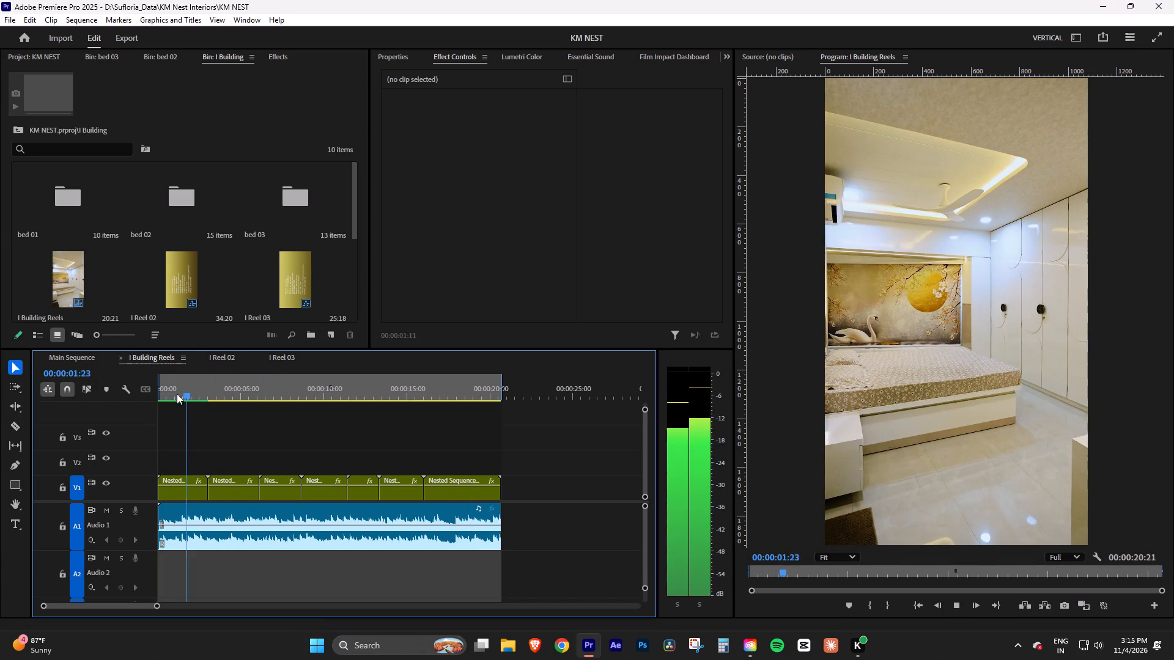
left_click_drag(177, 394, 120, 403)
left_click(89, 24)
left_click(83, 62)
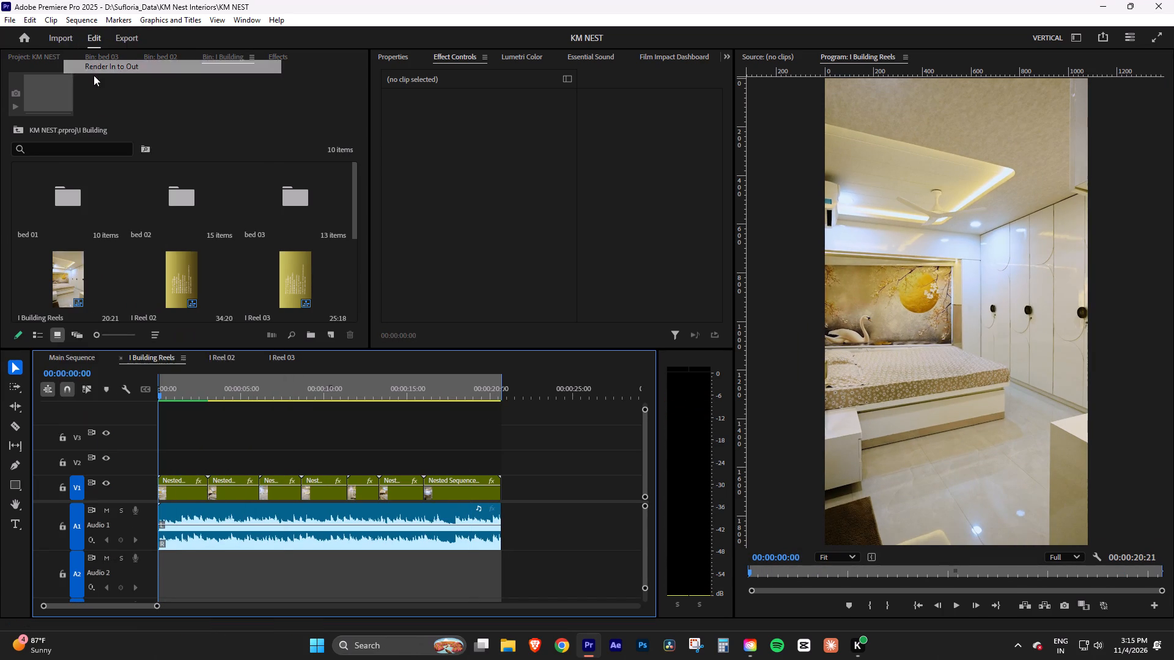
Launch the Brave browser.
left_click(538, 648)
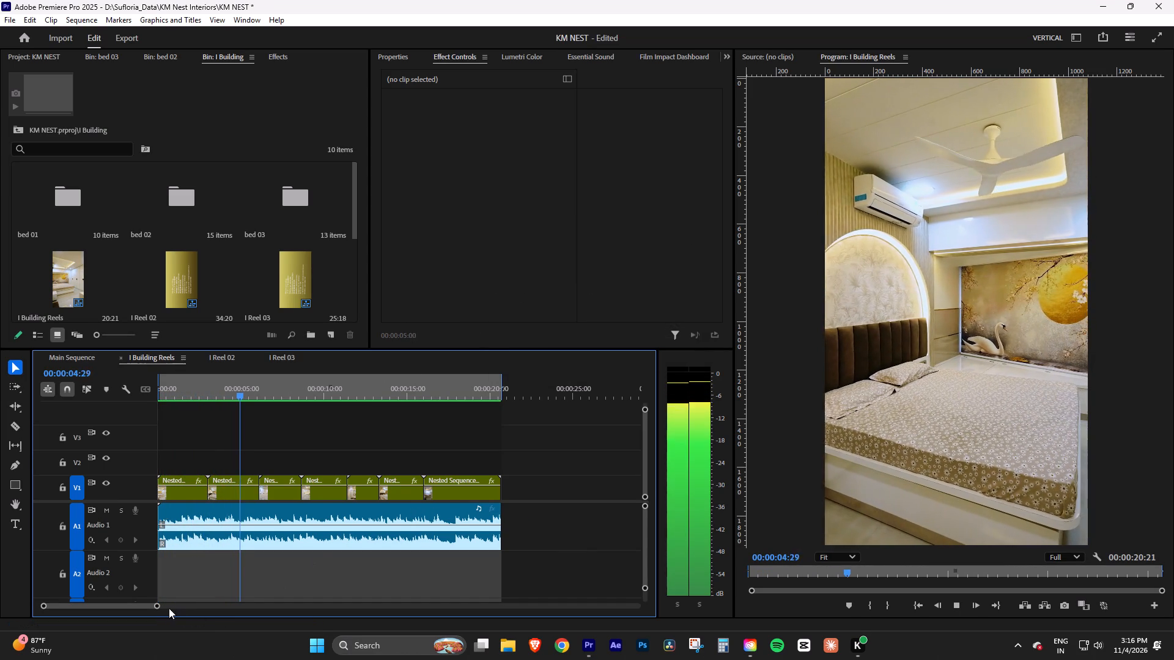
Play the ending of the I Building Reels sequence from about 00:00:18:04.
left_click_drag(157, 606, 166, 609)
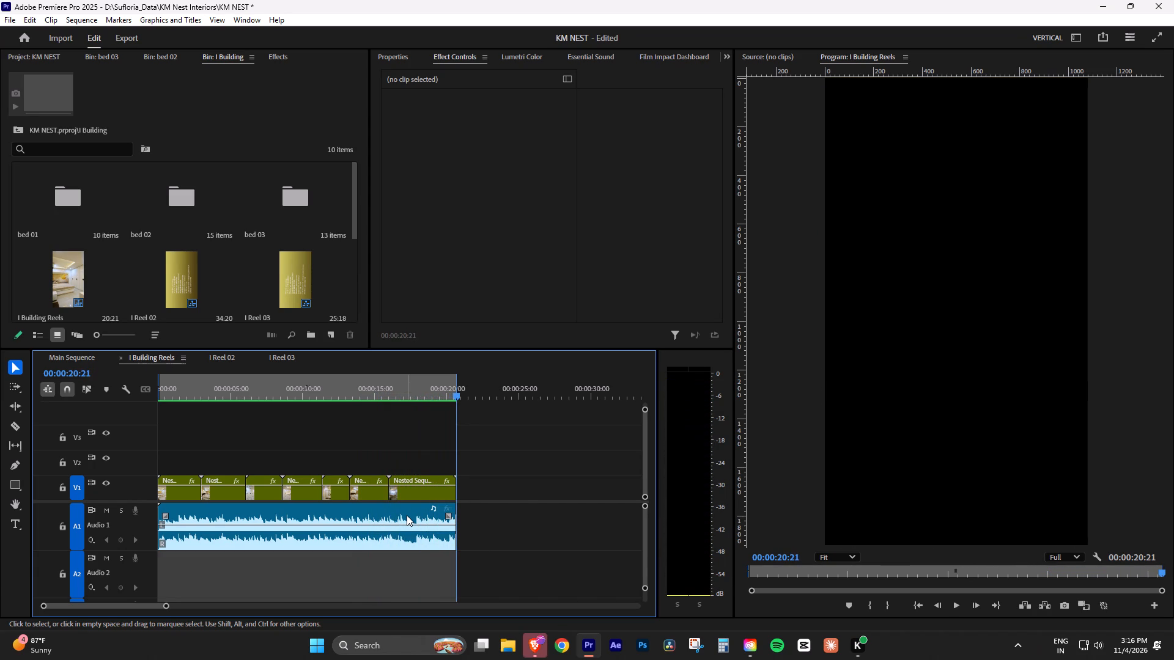
left_click(421, 393)
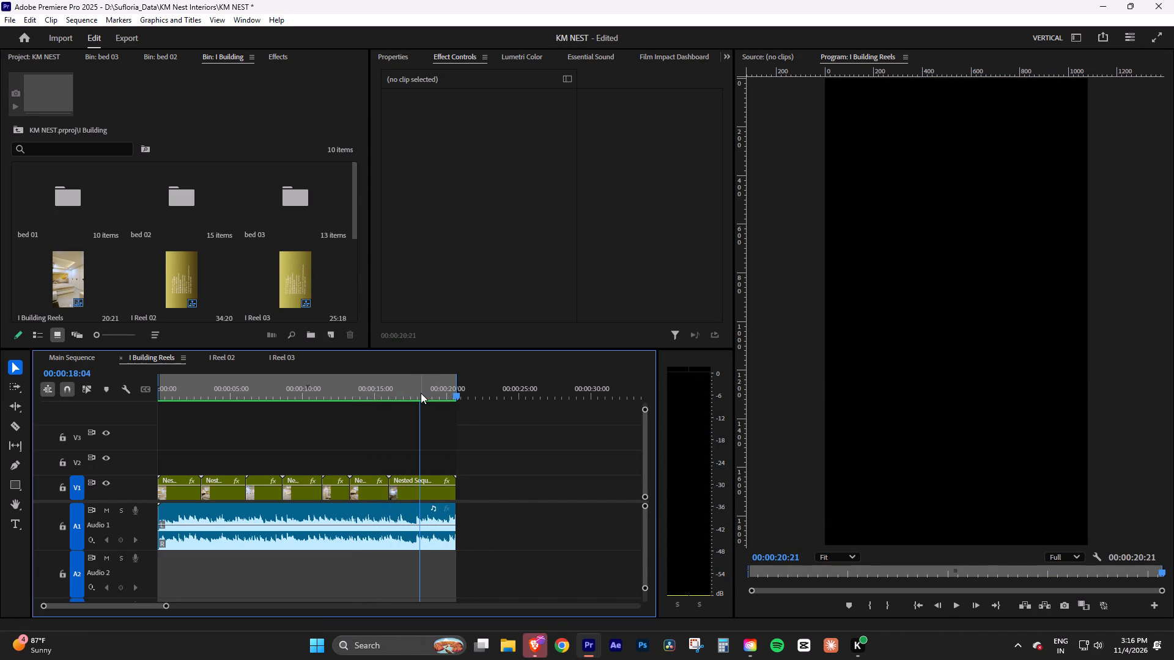
scroll(410, 522, "up", 6, "alt")
key("space")
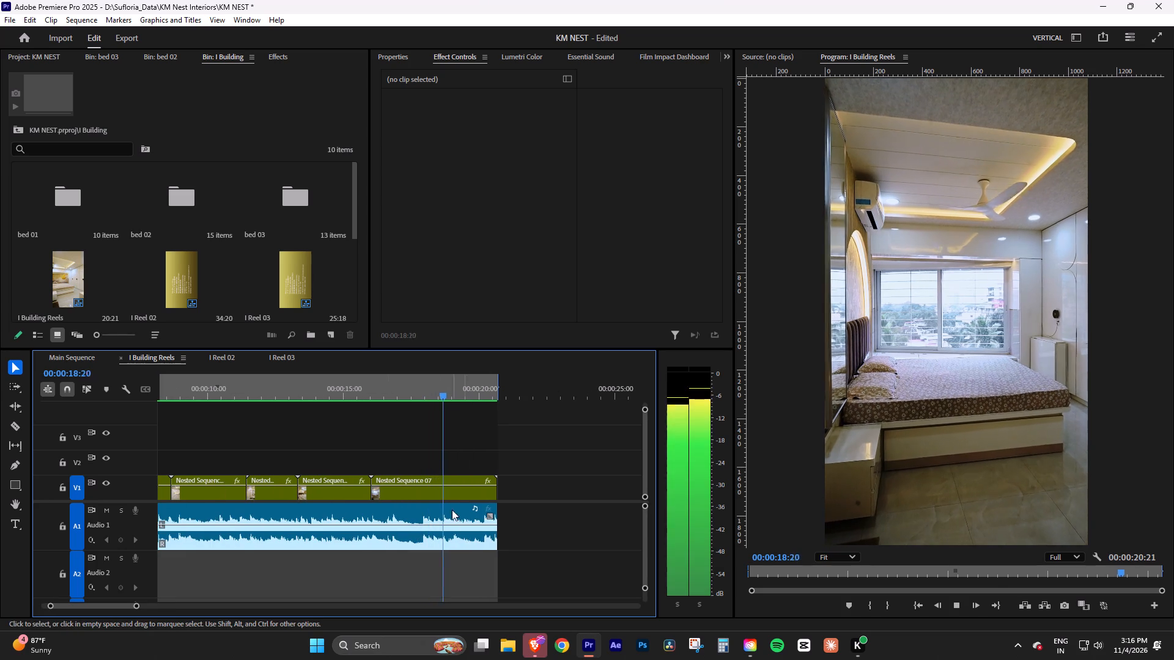
key("space")
Apply the Lowpass effect from Custom Bin 01 to the music clip on Audio 1.
left_click(283, 56)
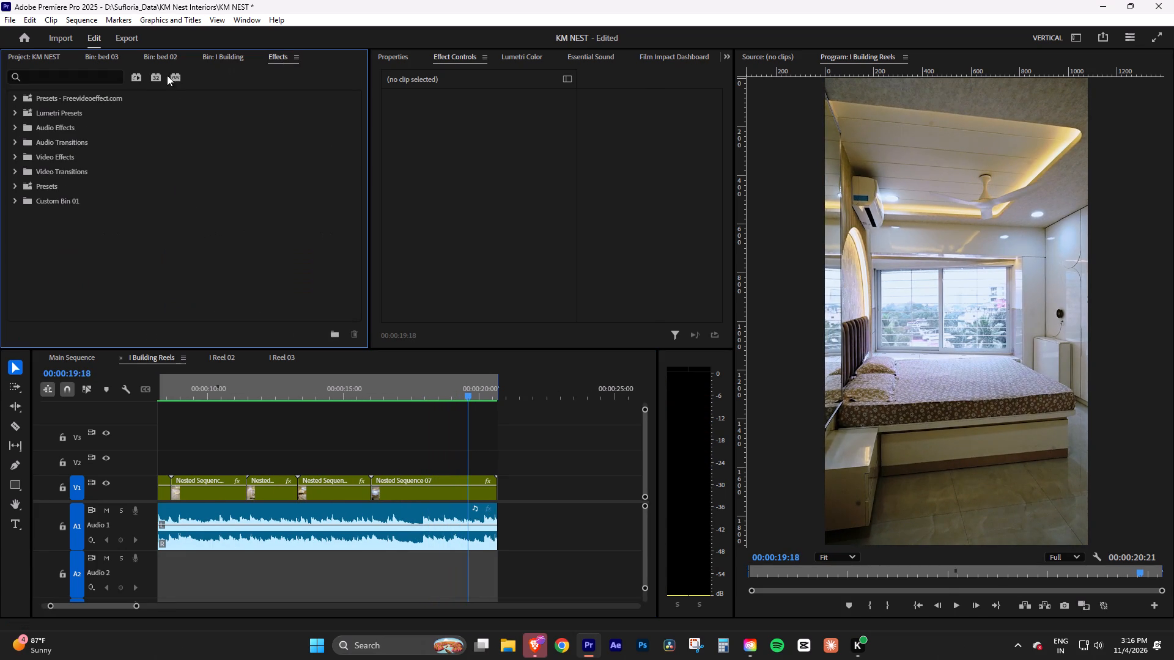
left_click(14, 204)
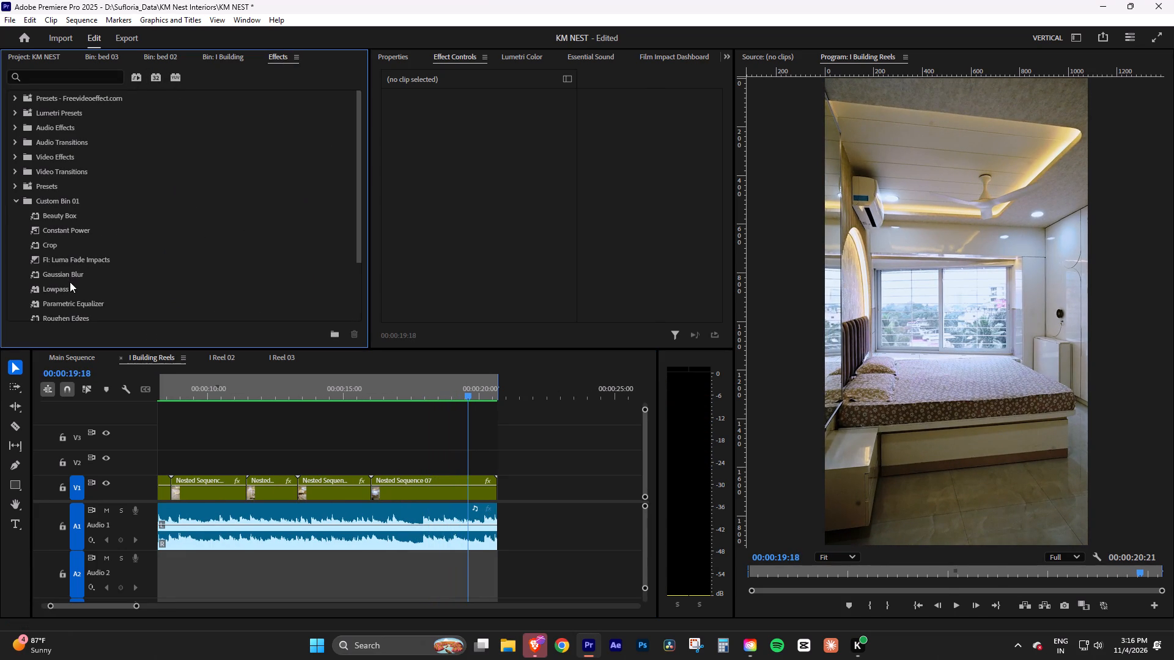
left_click(68, 291)
left_click_drag(50, 288, 424, 533)
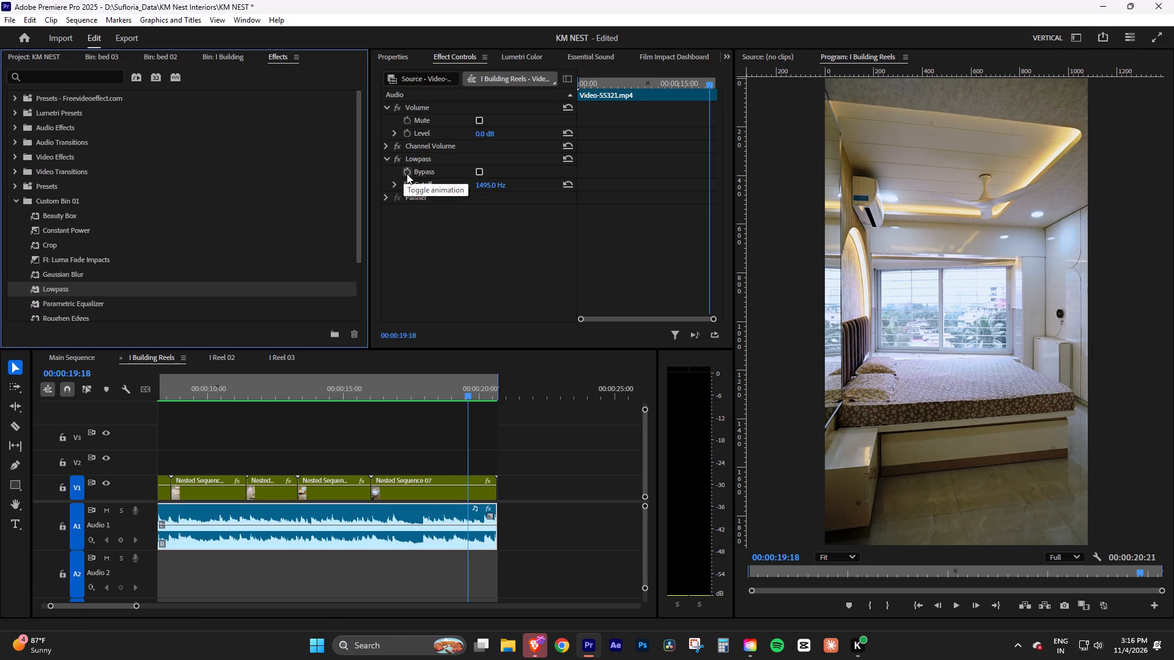
Locate the music's closing section and start keyframing the Lowpass Bypass at about 00:00:17:29.
left_click(421, 391)
key("space")
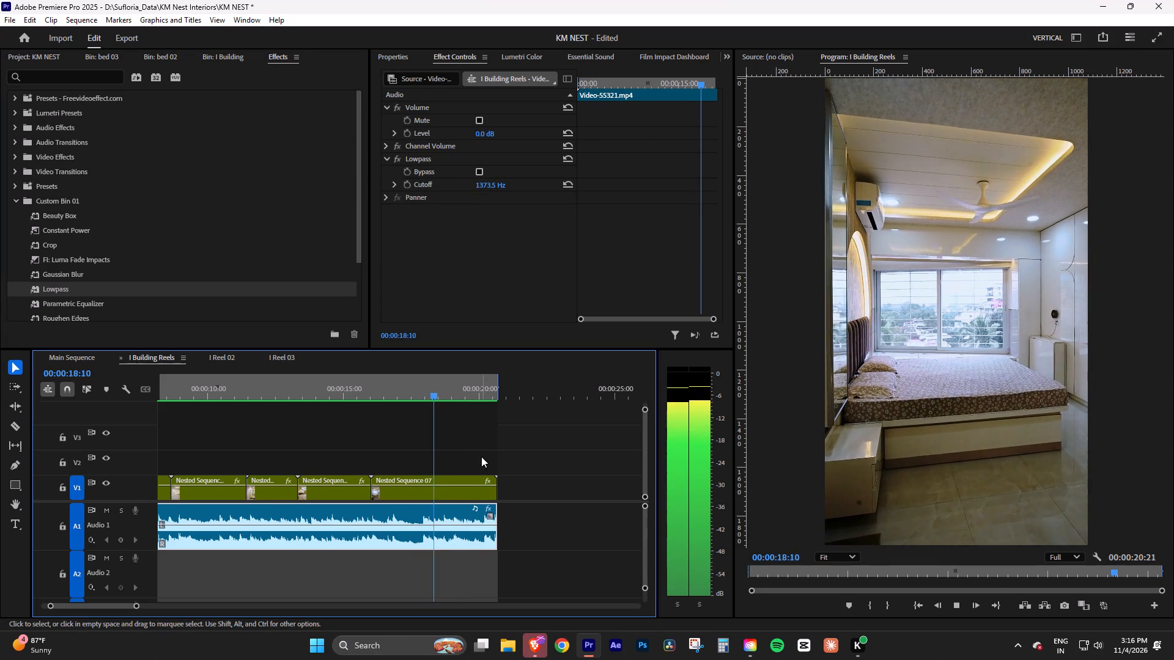
left_click(394, 383)
key("space")
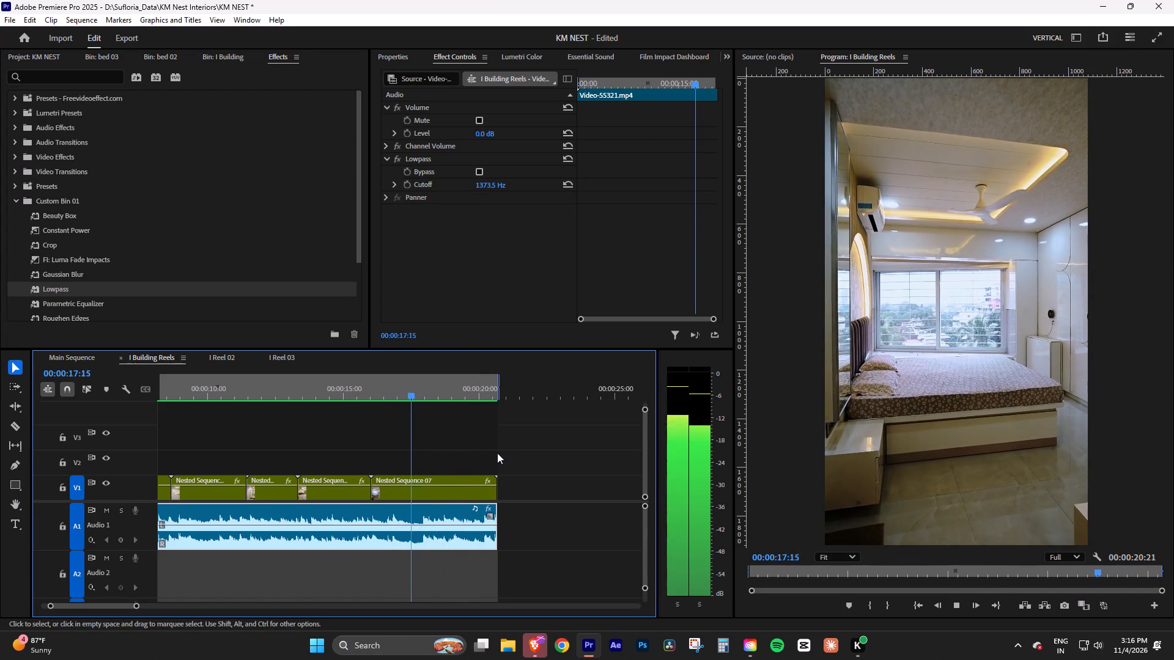
key("space")
left_click(407, 170)
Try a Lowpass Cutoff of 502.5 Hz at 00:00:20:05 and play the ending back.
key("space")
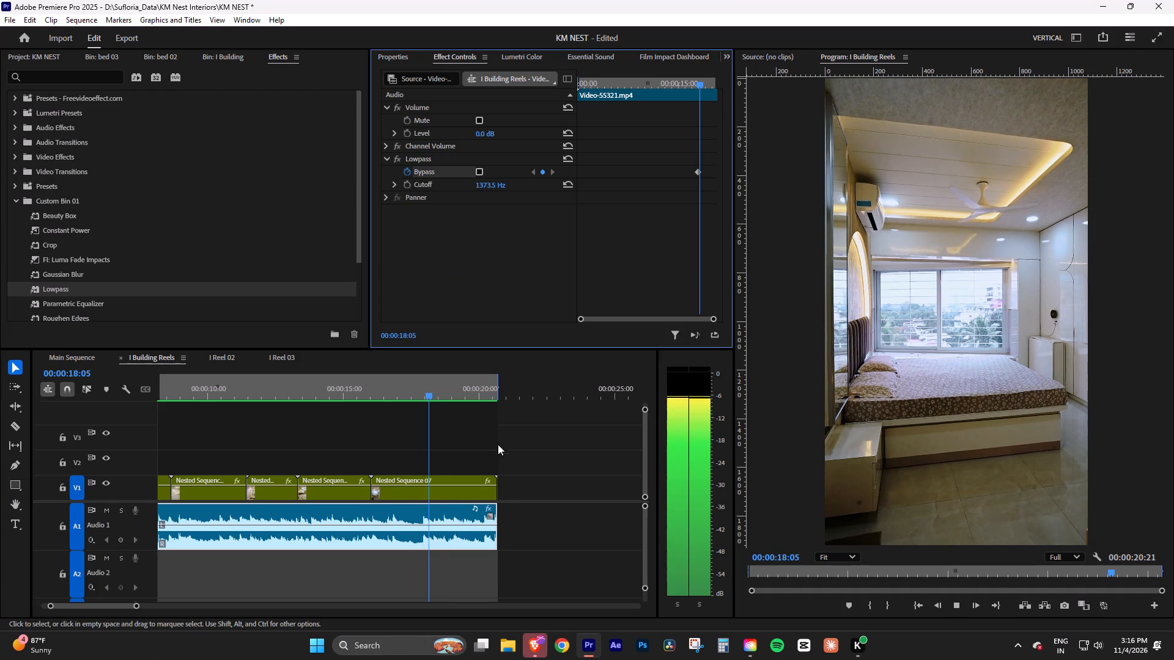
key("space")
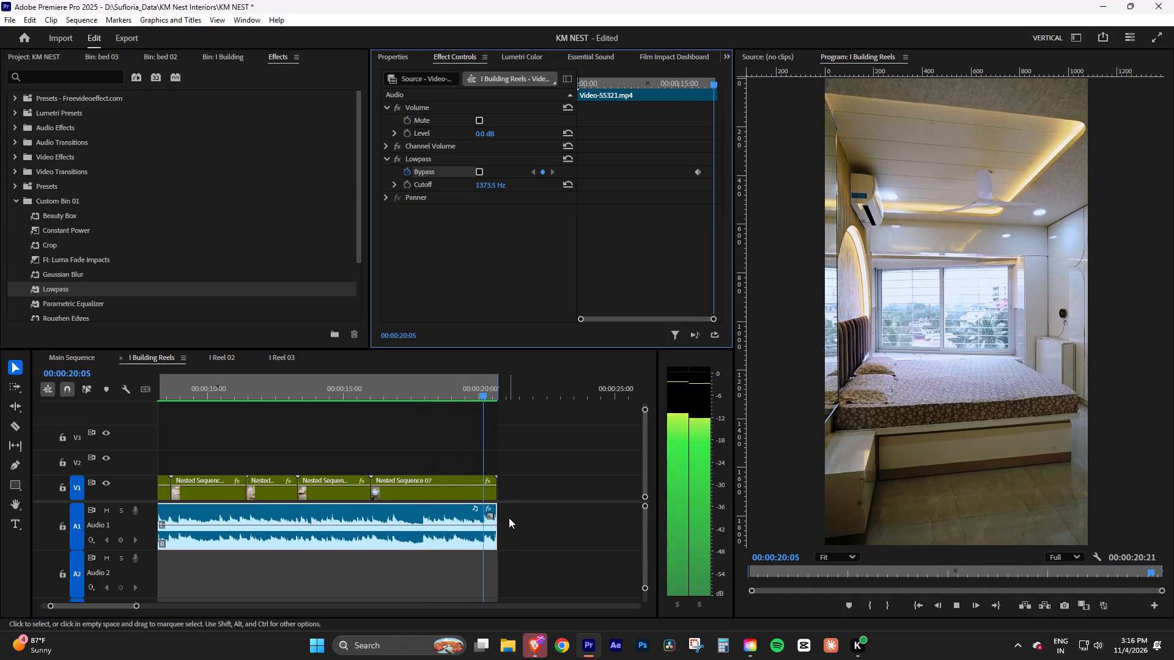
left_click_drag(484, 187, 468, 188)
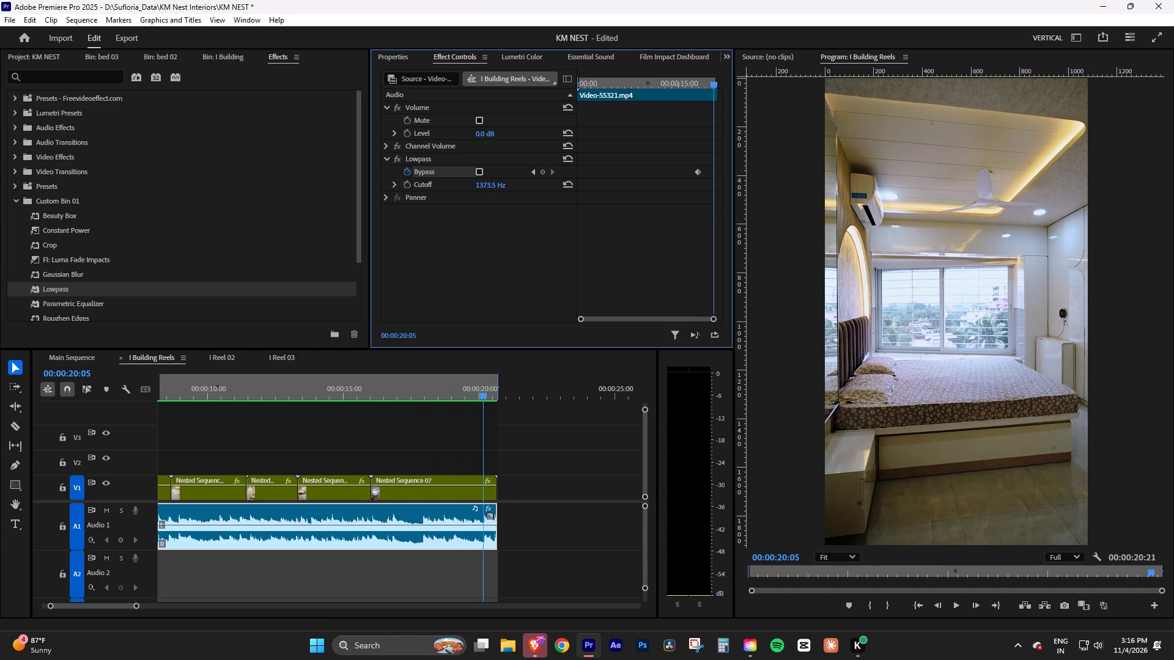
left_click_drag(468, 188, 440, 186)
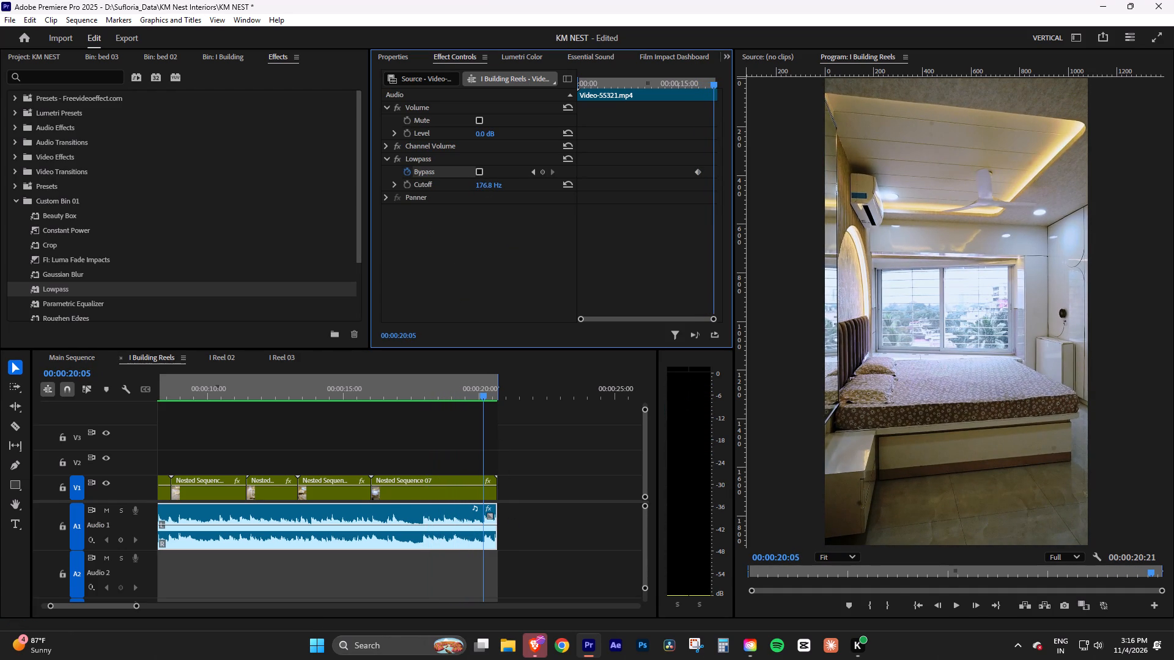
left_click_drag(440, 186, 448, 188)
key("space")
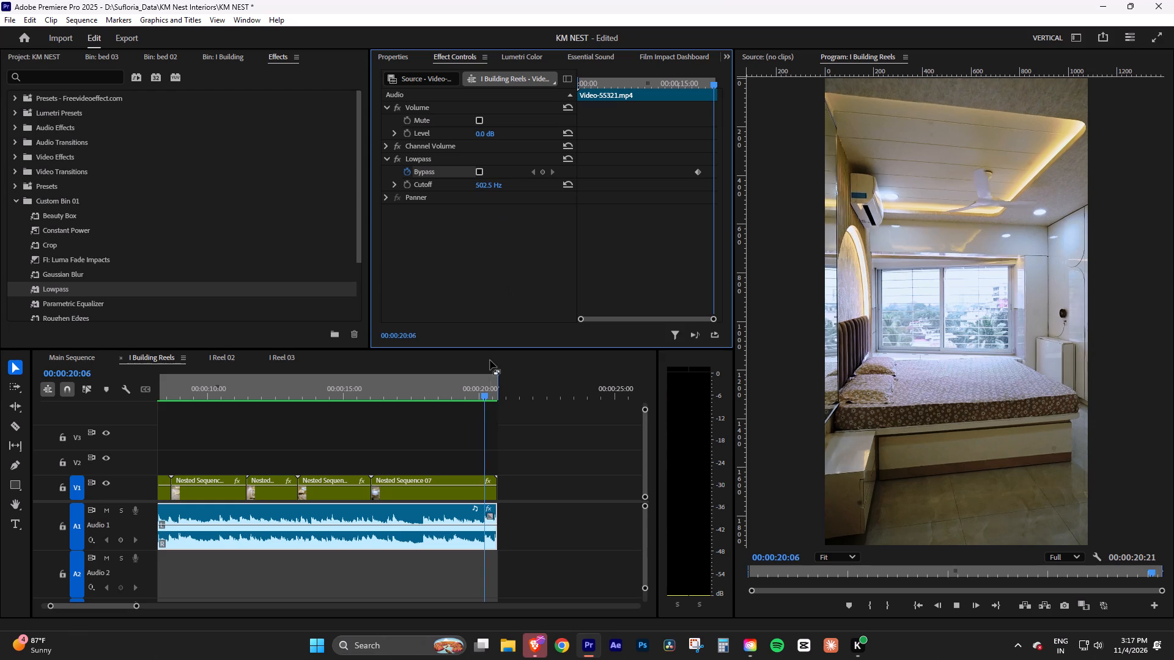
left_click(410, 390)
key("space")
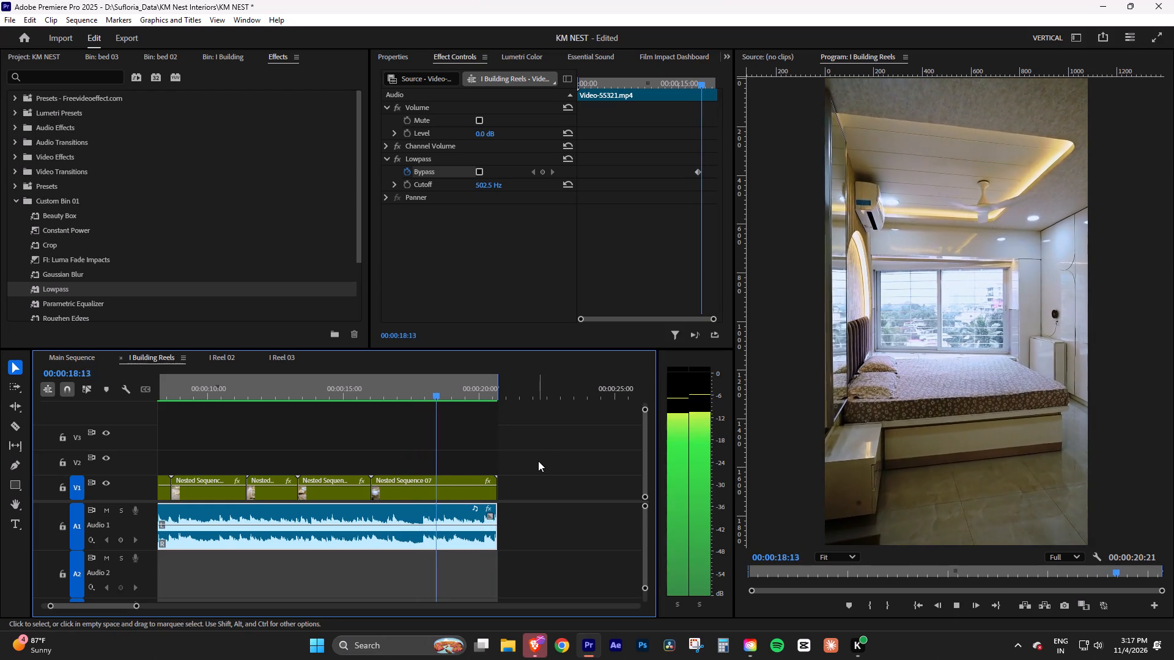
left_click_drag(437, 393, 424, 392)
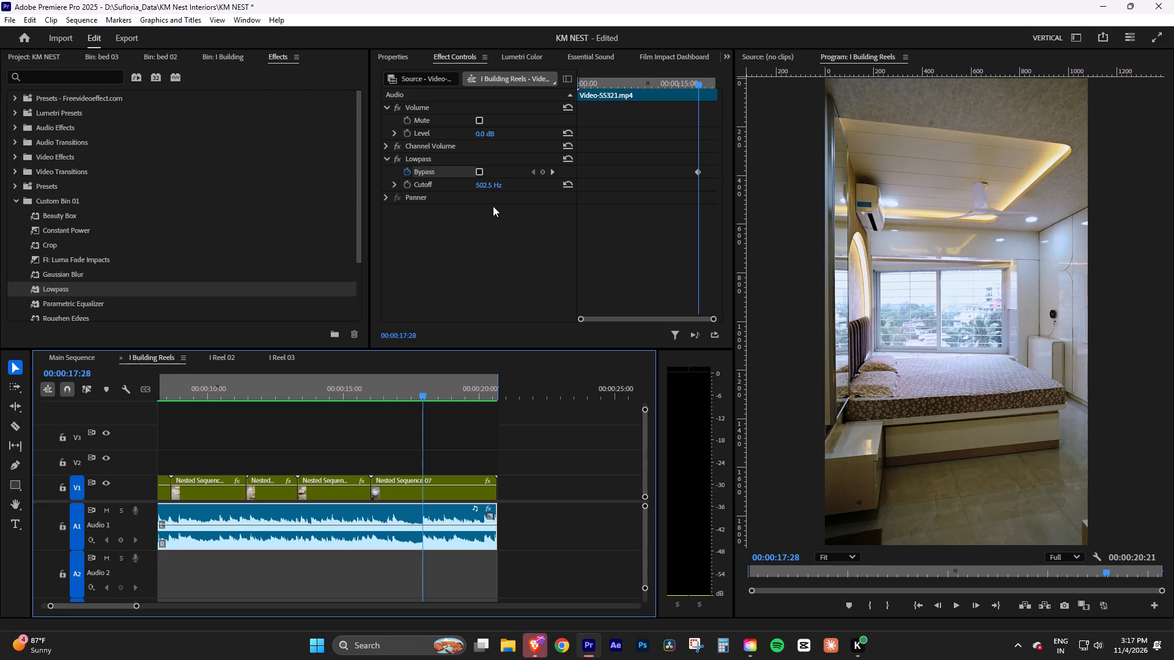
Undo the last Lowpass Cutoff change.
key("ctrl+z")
Replay the ending and add a second Lowpass Bypass keyframe at 00:00:20:05.
key("space")
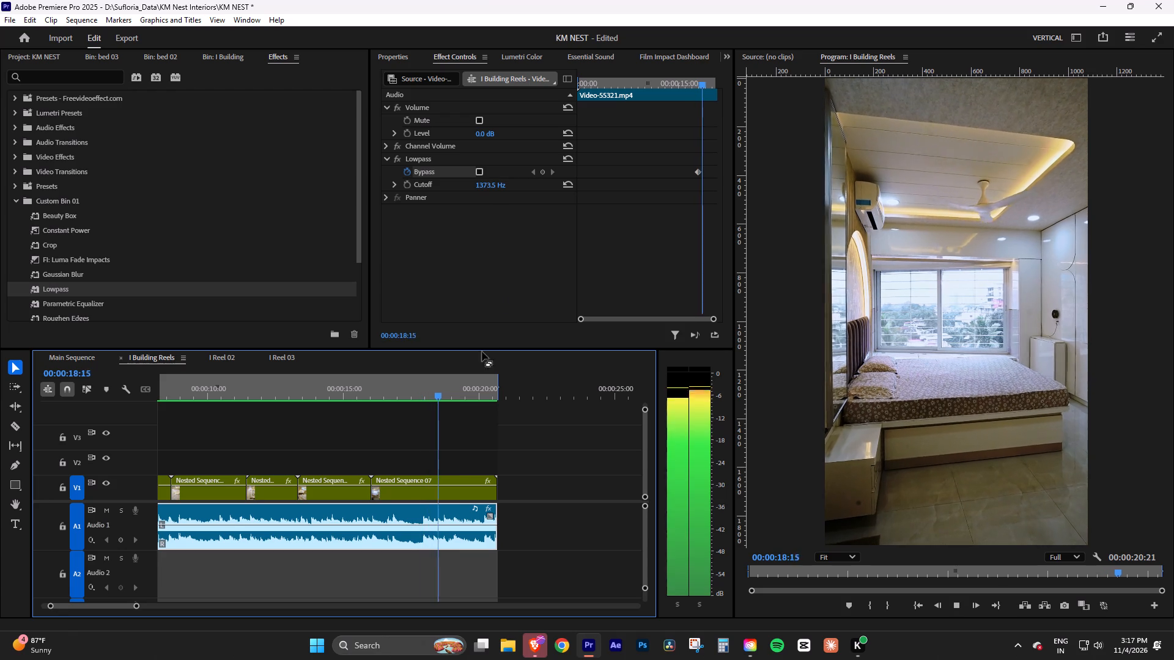
left_click(404, 391)
key("space")
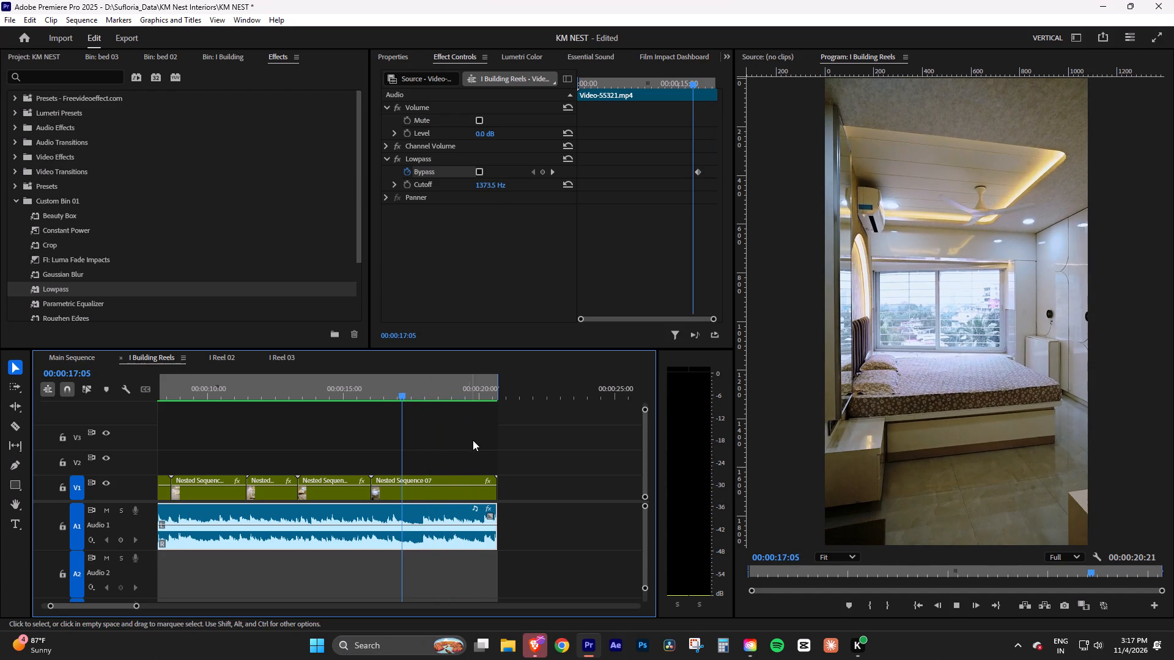
key("space")
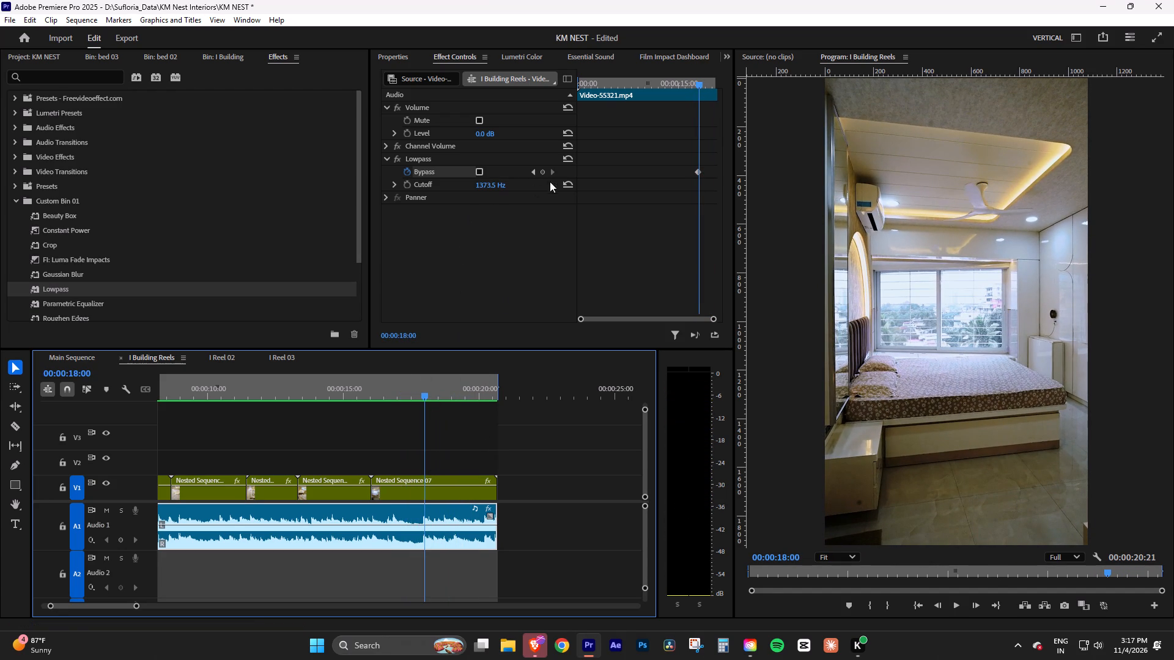
key("space")
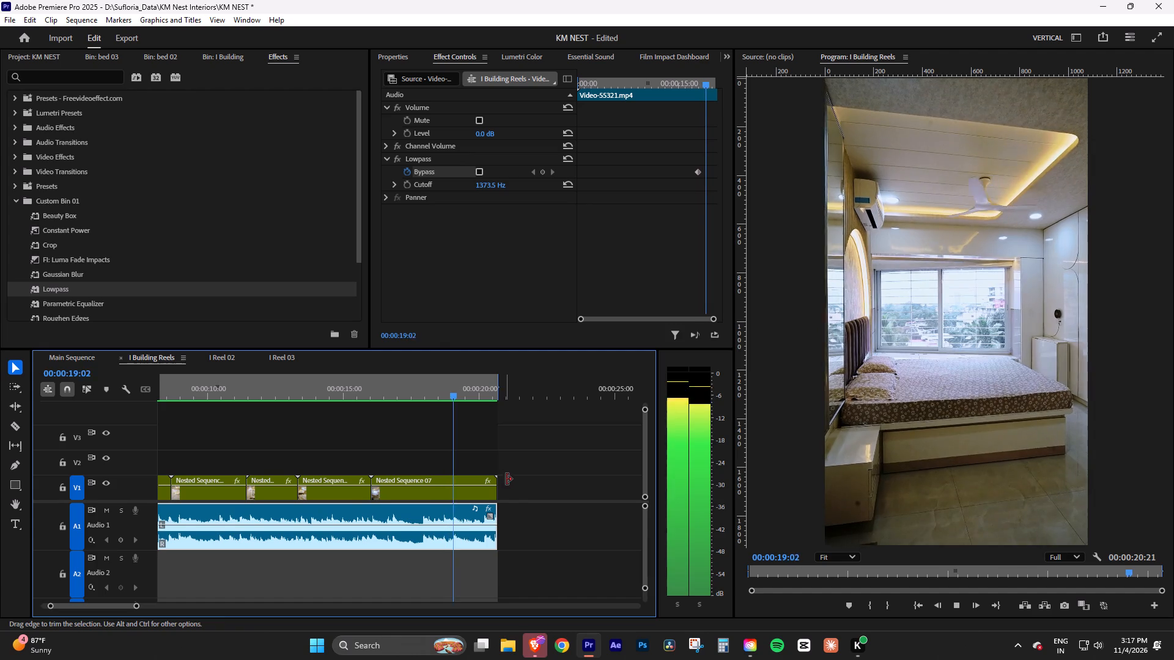
key("space")
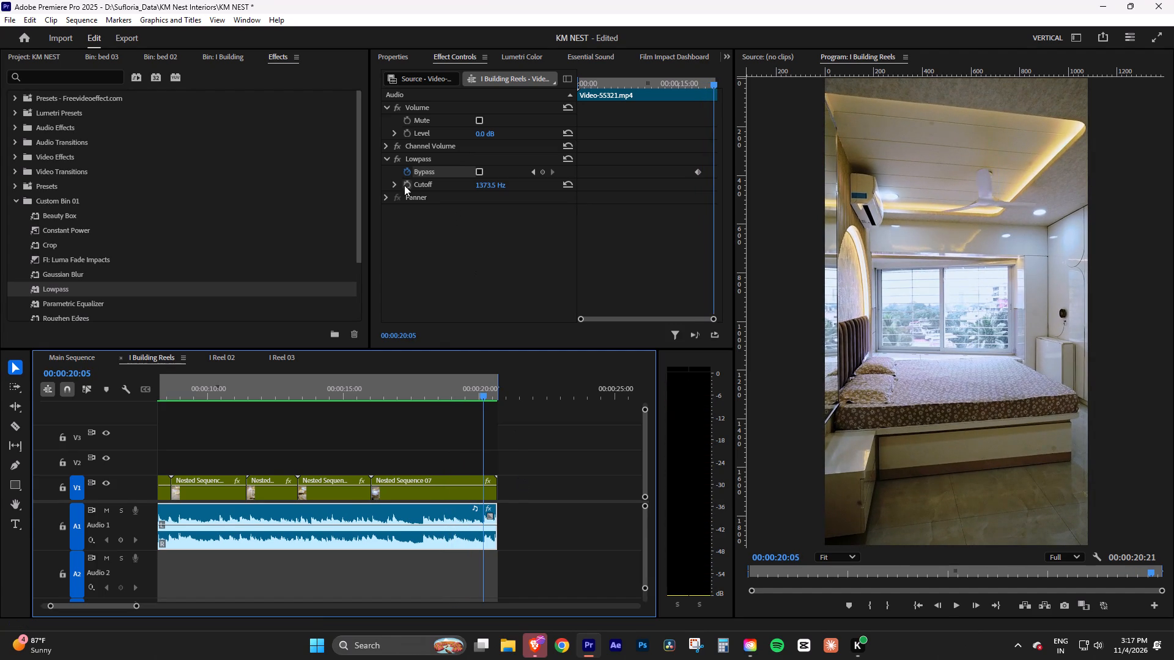
left_click(543, 174)
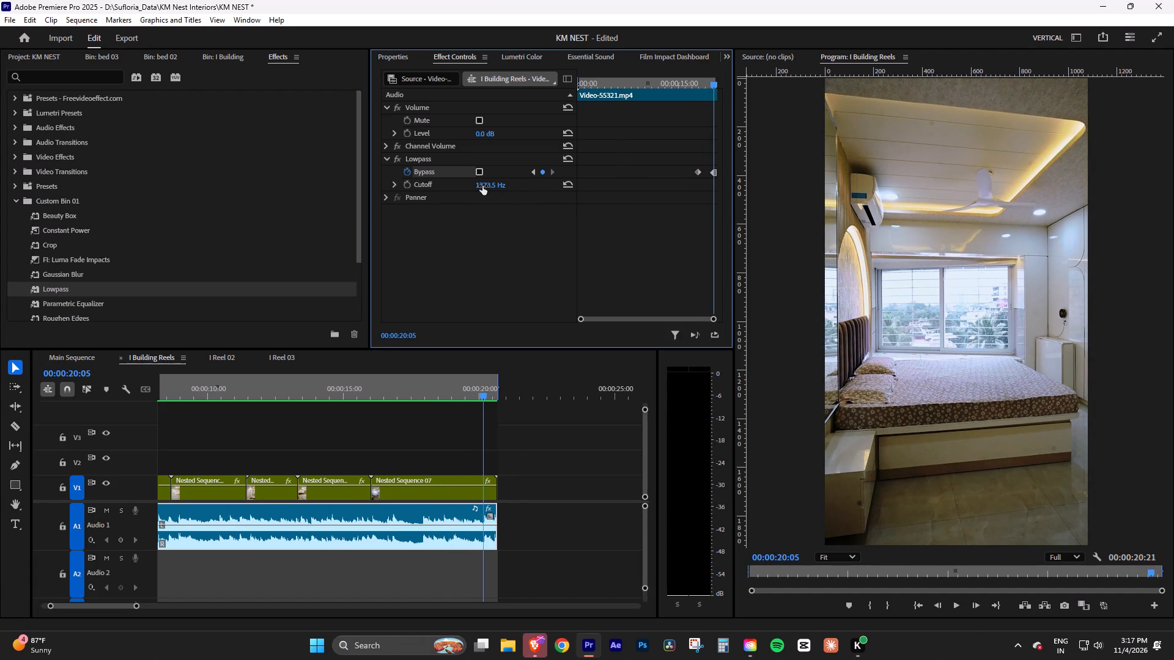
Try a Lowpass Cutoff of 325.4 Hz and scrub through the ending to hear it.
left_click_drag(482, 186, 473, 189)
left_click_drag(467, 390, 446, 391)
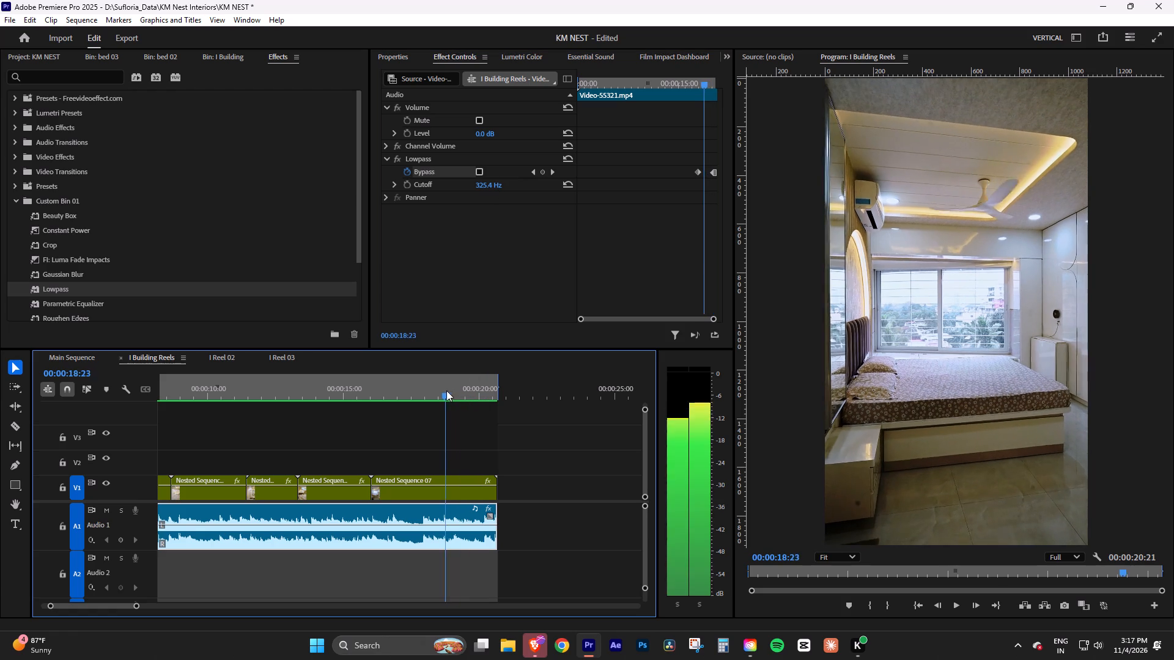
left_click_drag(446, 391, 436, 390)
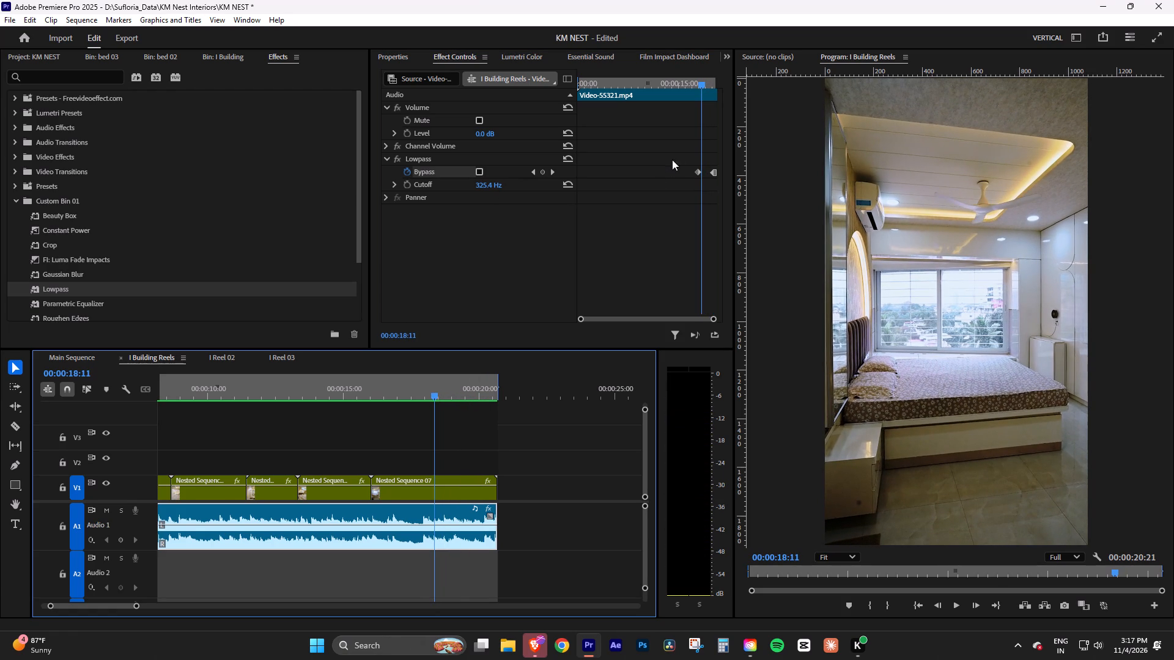
Set the Lowpass Cutoff to 3508.3 Hz at the 00:00:17:29 Bypass keyframe and audition the ending.
left_click_drag(701, 86, 690, 84, "shift")
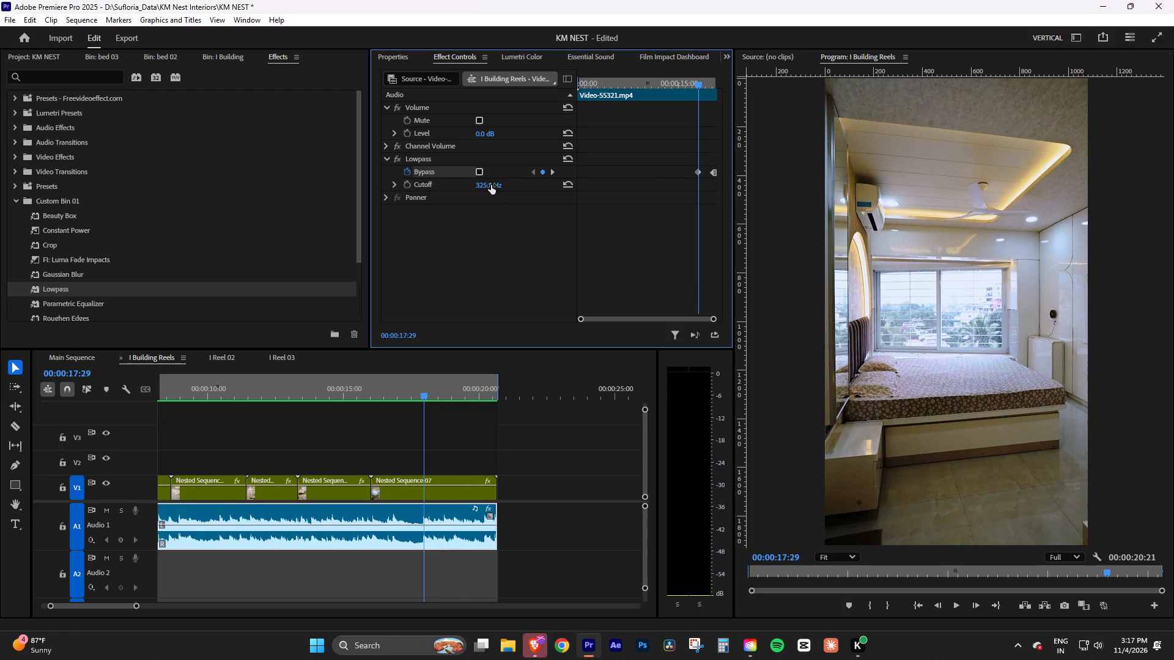
left_click_drag(491, 185, 509, 188)
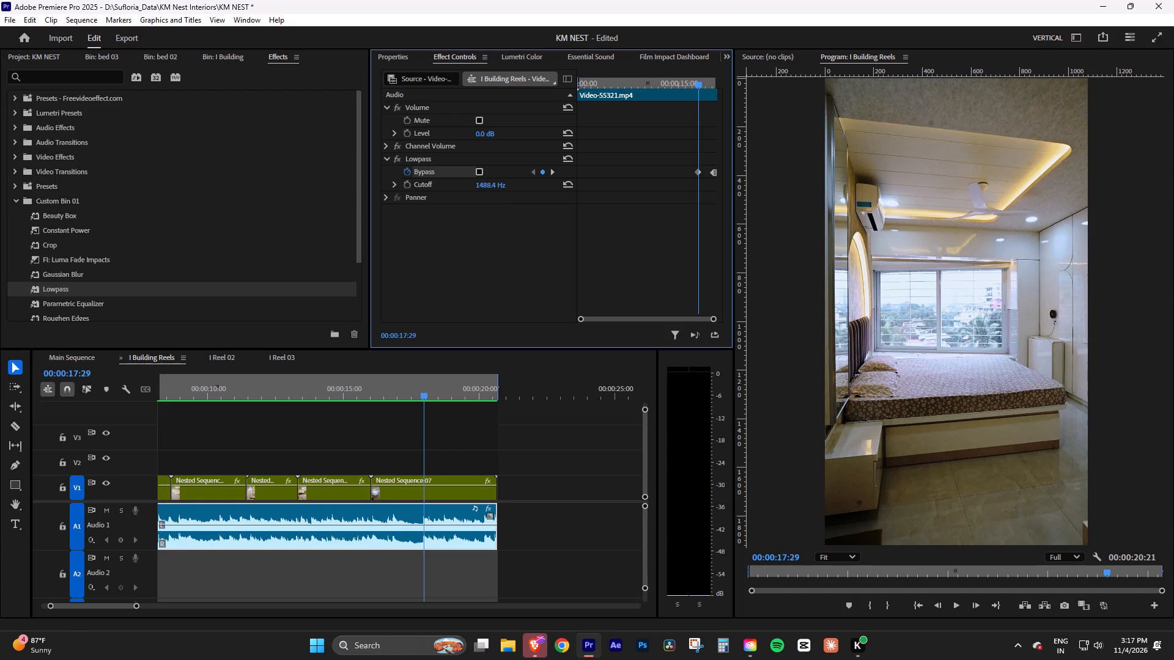
left_click_drag(509, 188, 519, 188)
left_click_drag(519, 188, 522, 188)
key("space")
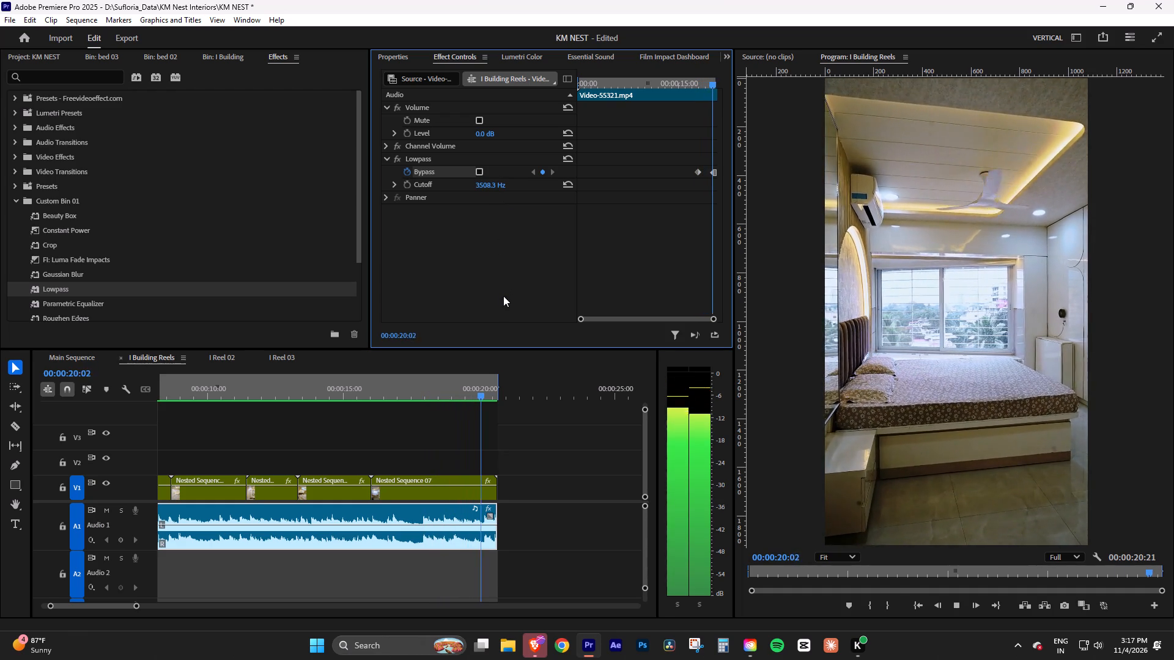
left_click_drag(471, 392, 459, 399)
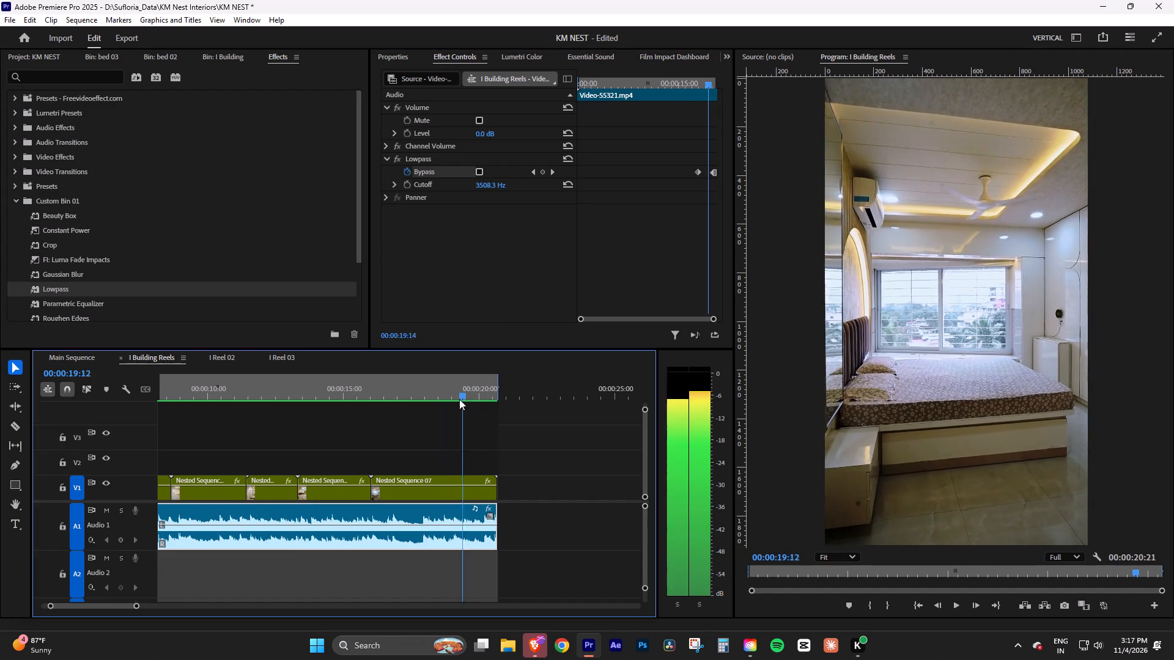
left_click_drag(459, 399, 458, 387)
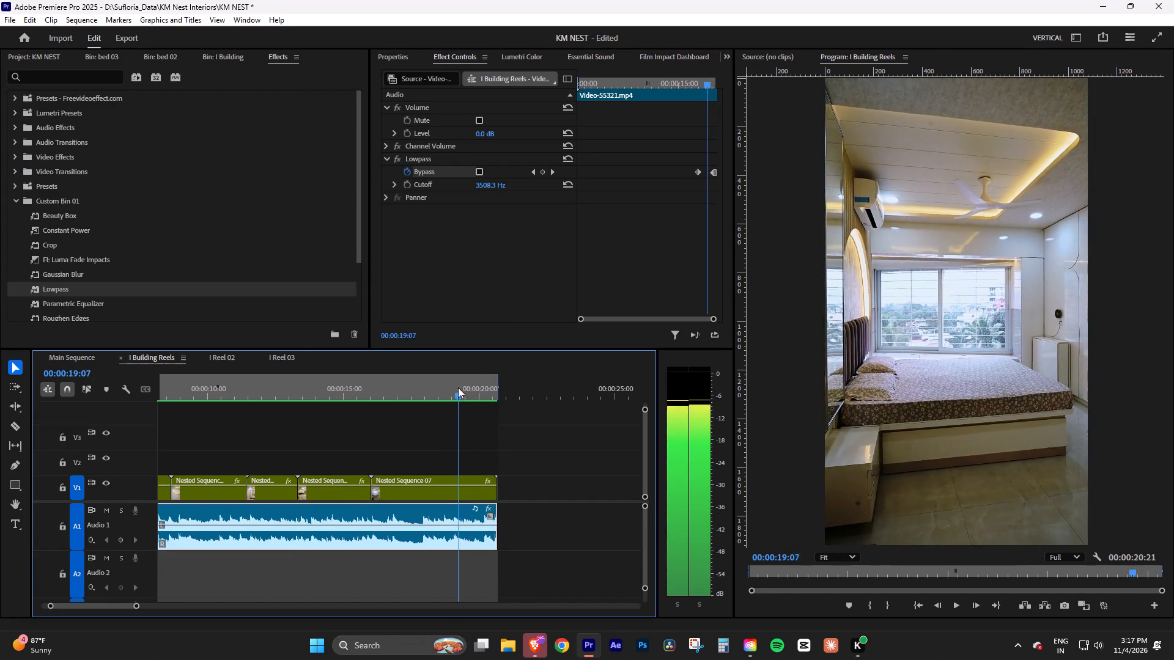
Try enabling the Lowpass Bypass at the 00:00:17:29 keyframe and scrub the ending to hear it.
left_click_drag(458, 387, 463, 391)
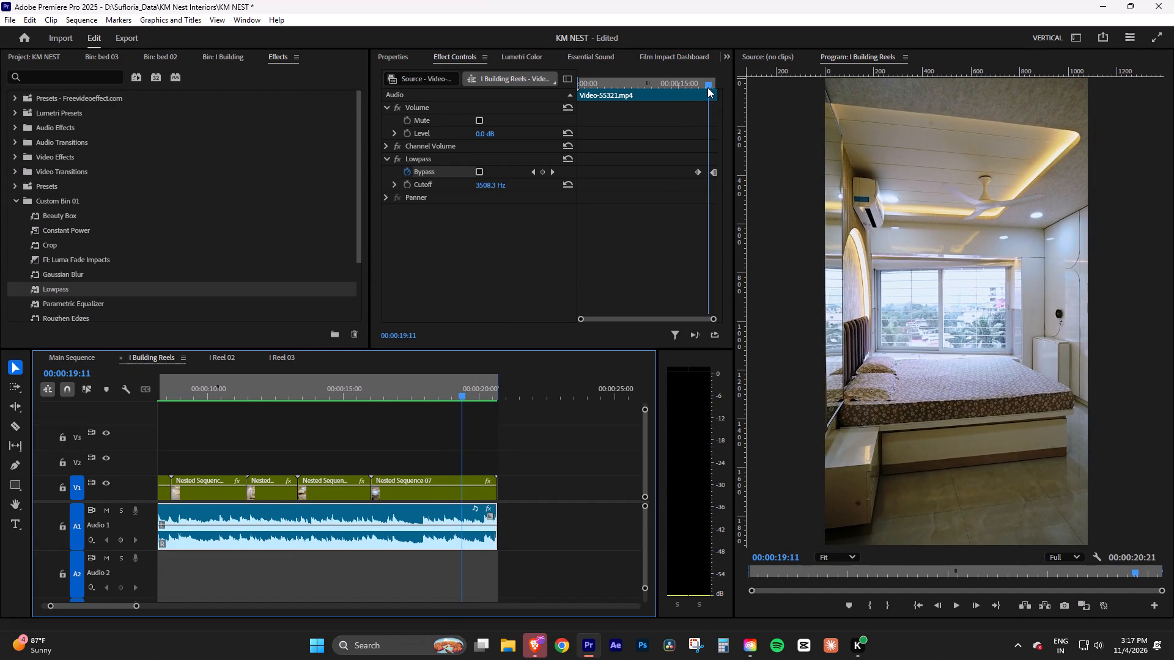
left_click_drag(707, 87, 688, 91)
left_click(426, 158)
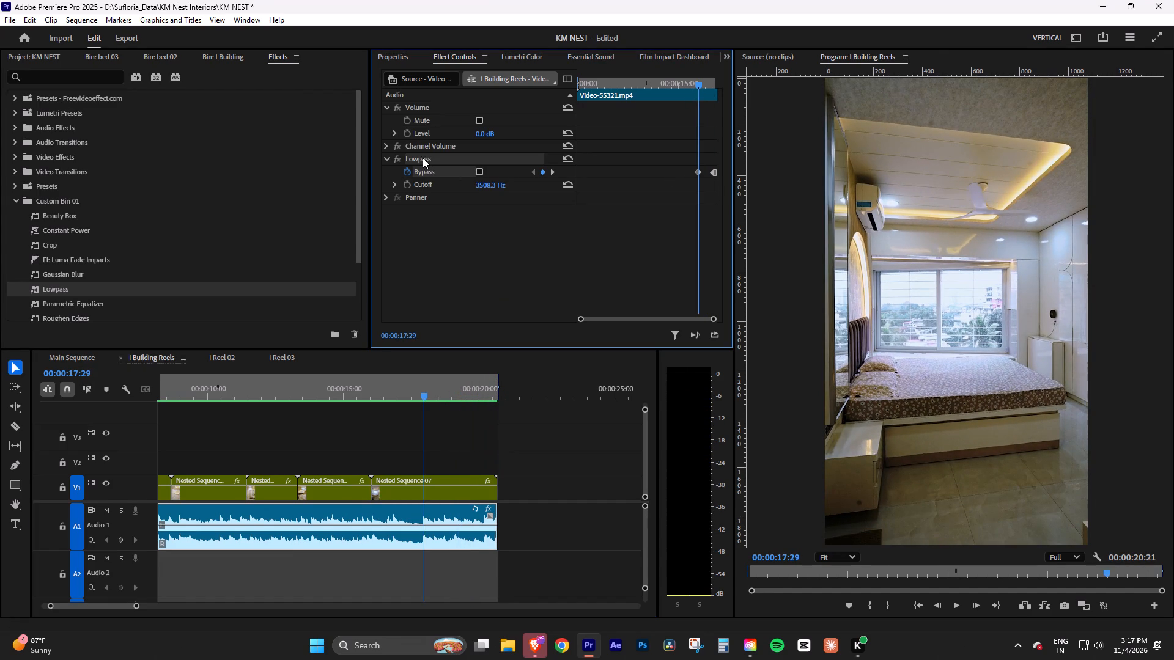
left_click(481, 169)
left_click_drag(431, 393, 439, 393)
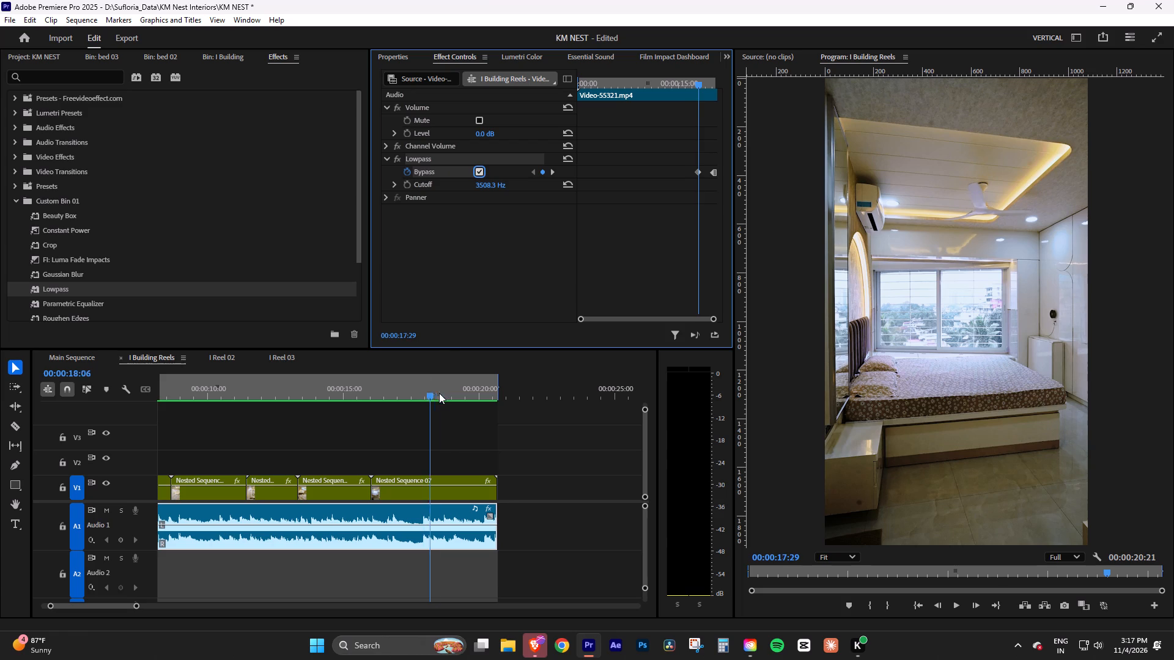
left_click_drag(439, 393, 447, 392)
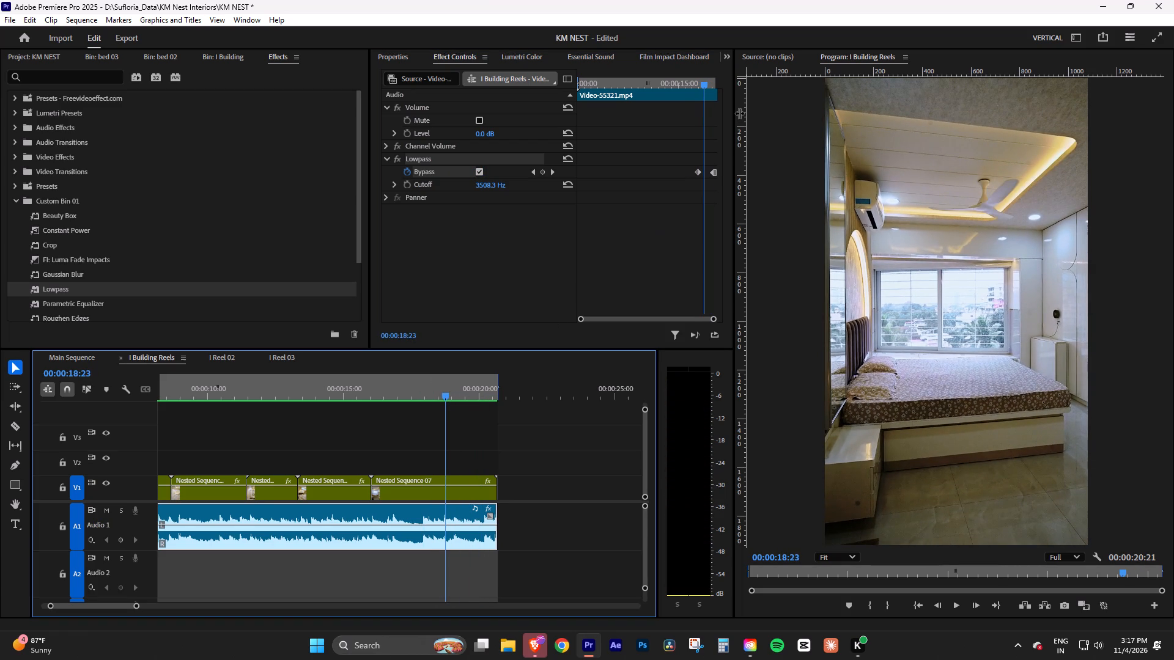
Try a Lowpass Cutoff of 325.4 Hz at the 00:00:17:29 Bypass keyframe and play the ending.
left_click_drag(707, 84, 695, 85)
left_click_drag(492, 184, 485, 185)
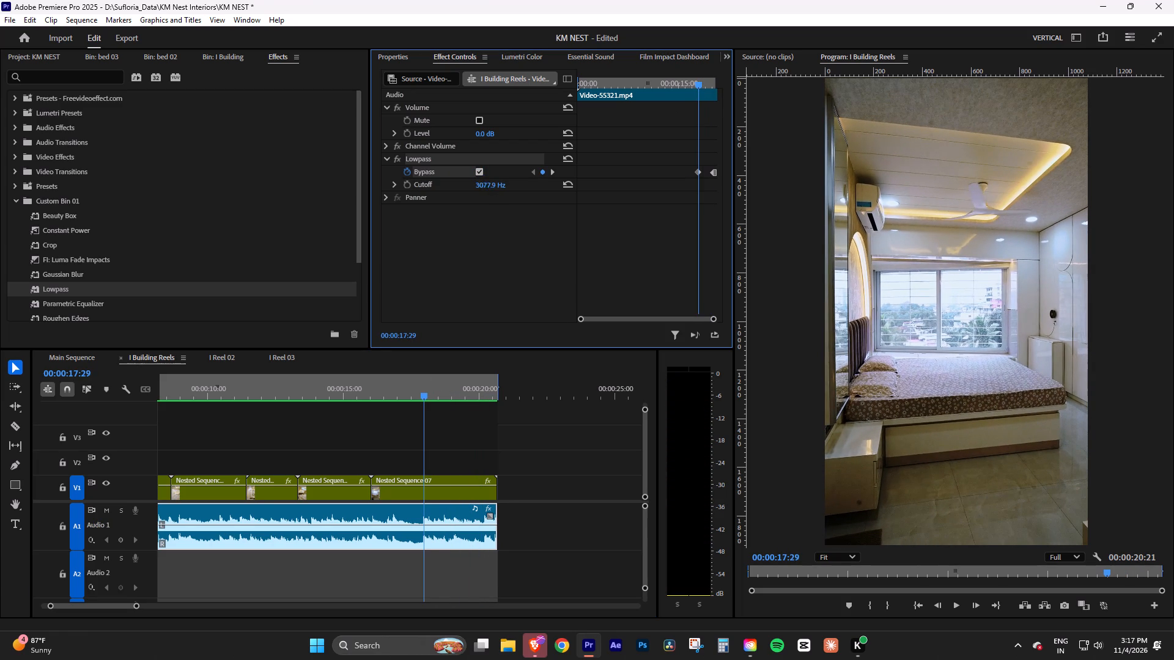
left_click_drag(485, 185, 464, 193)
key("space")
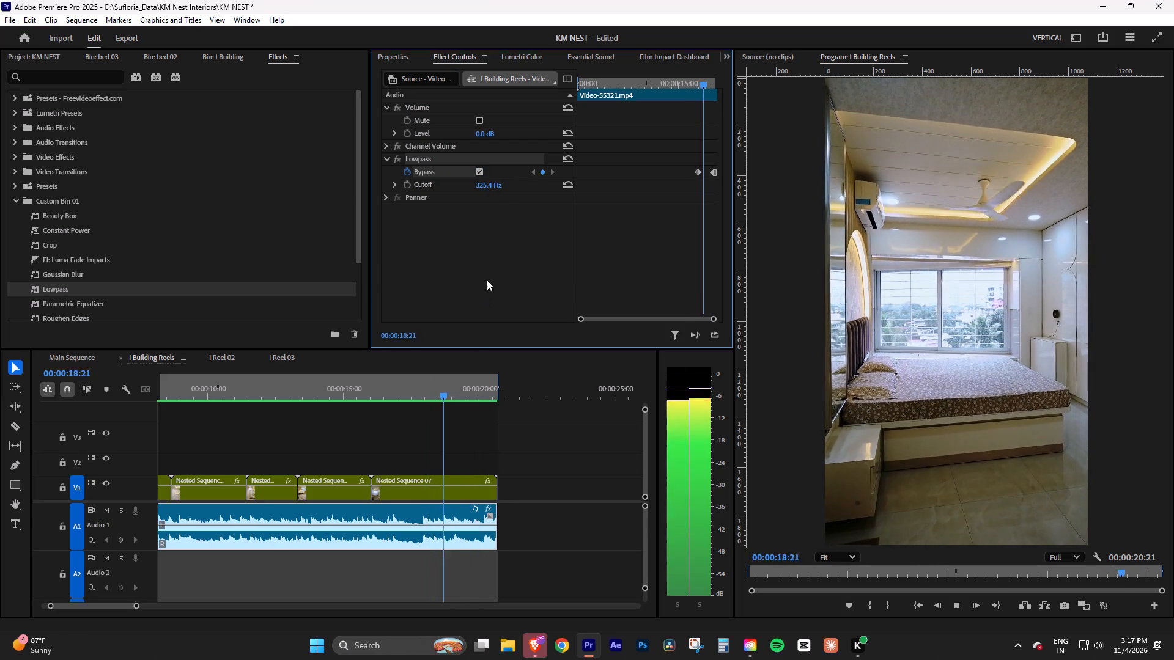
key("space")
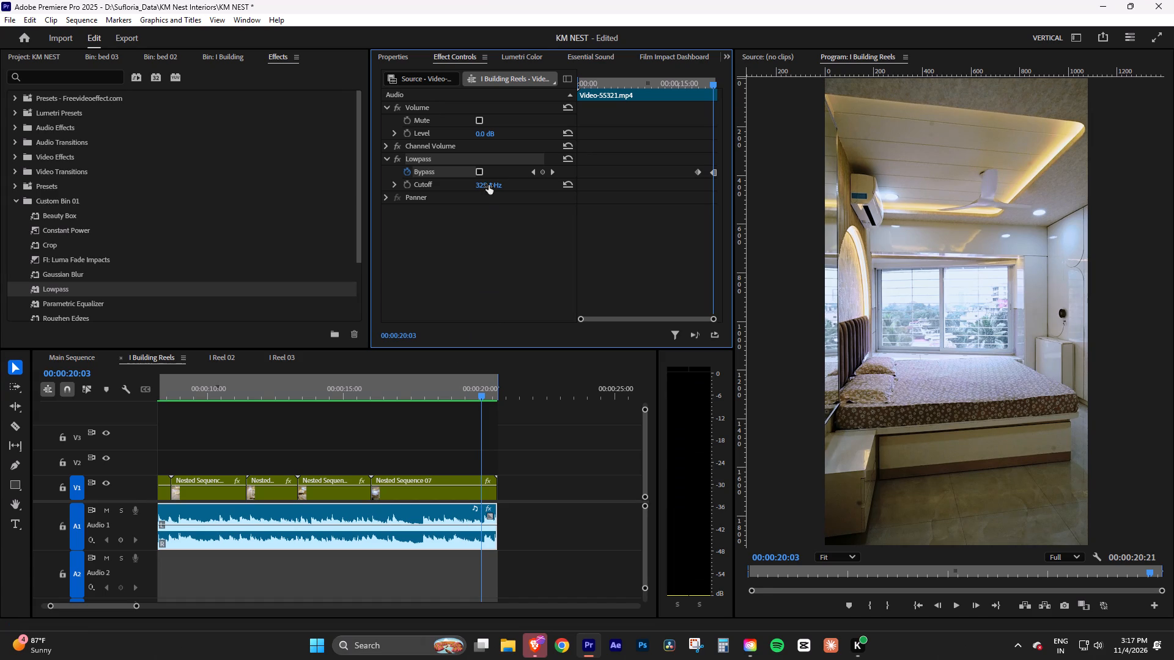
Turn off the Lowpass Bypass animation and delete its existing keyframes.
left_click(407, 170)
left_click(646, 358)
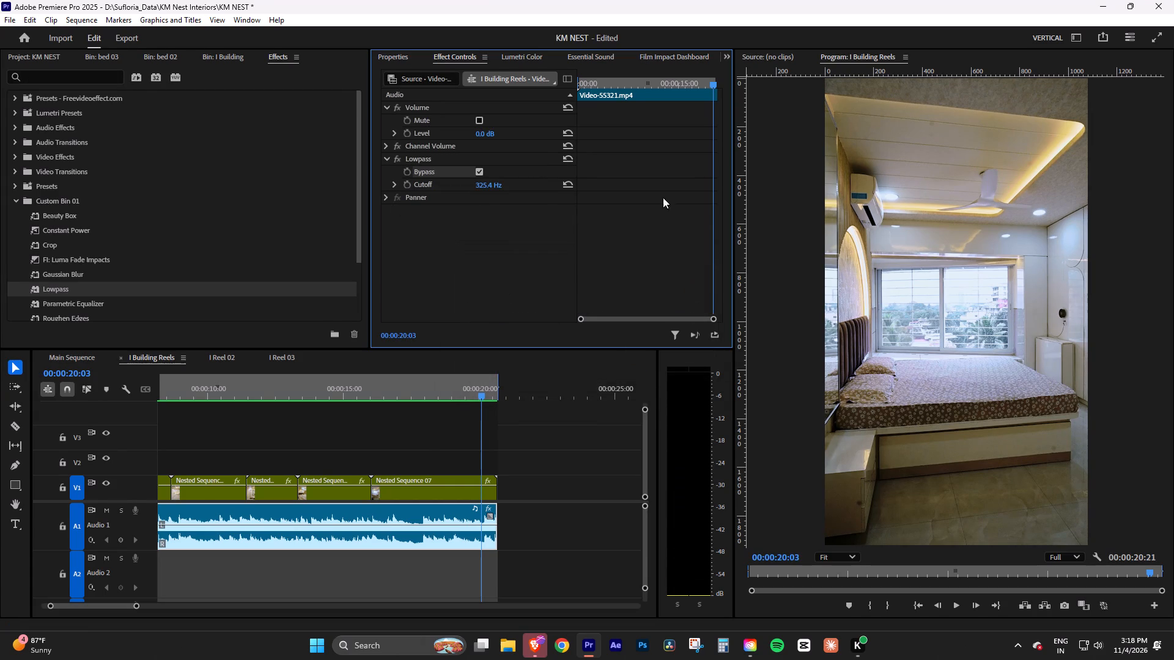
Find the music's ending beat, turn on Lowpass Cutoff keyframing at 00:00:17:27, and play the ending.
left_click_drag(411, 391, 401, 395)
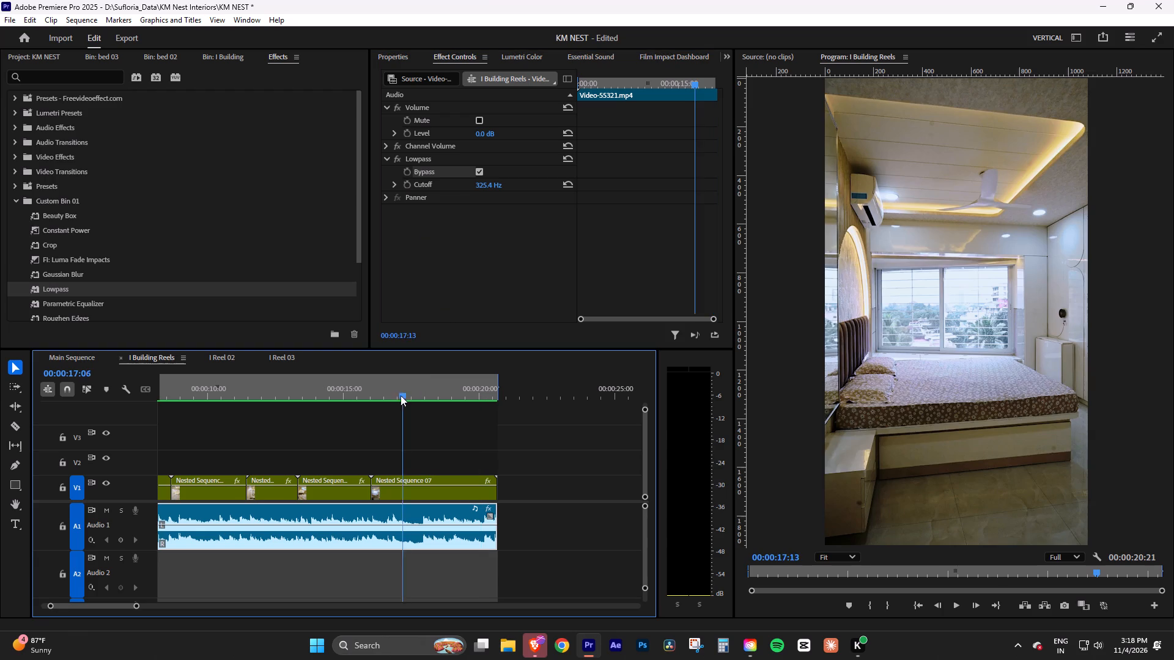
left_click_drag(401, 395, 400, 395)
key("space")
key("space")
left_click(458, 516)
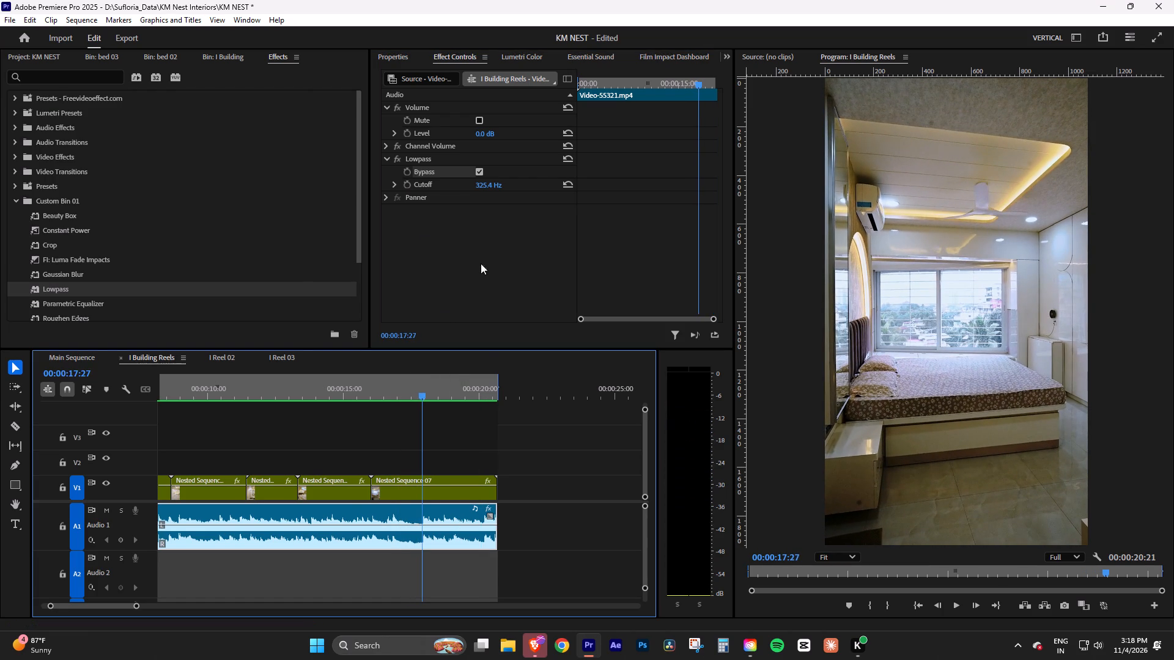
left_click(405, 184)
key("space")
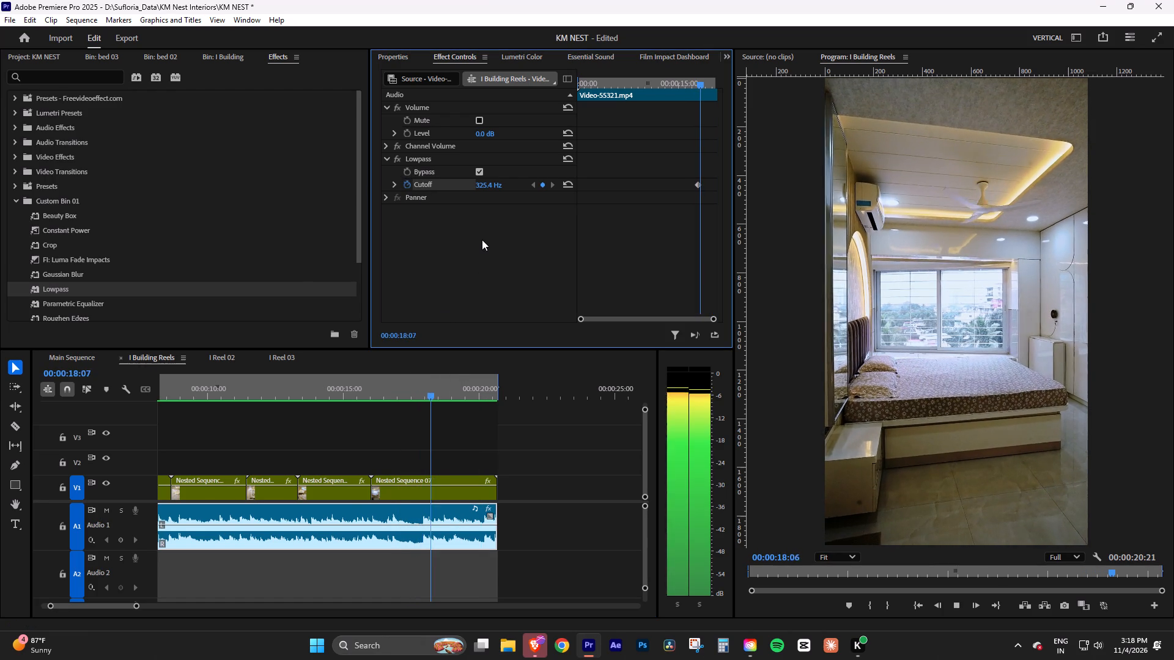
key("space")
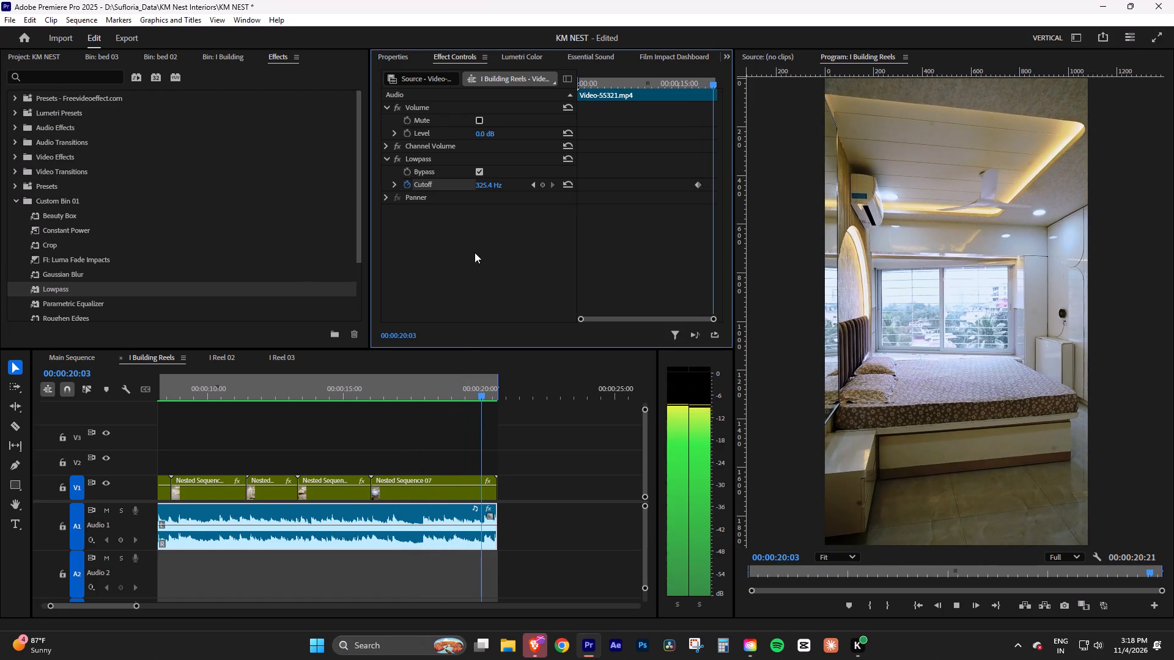
Uncheck the Lowpass Bypass and replay the music's ending from about 00:00:18:00.
left_click(479, 172)
left_click(430, 386)
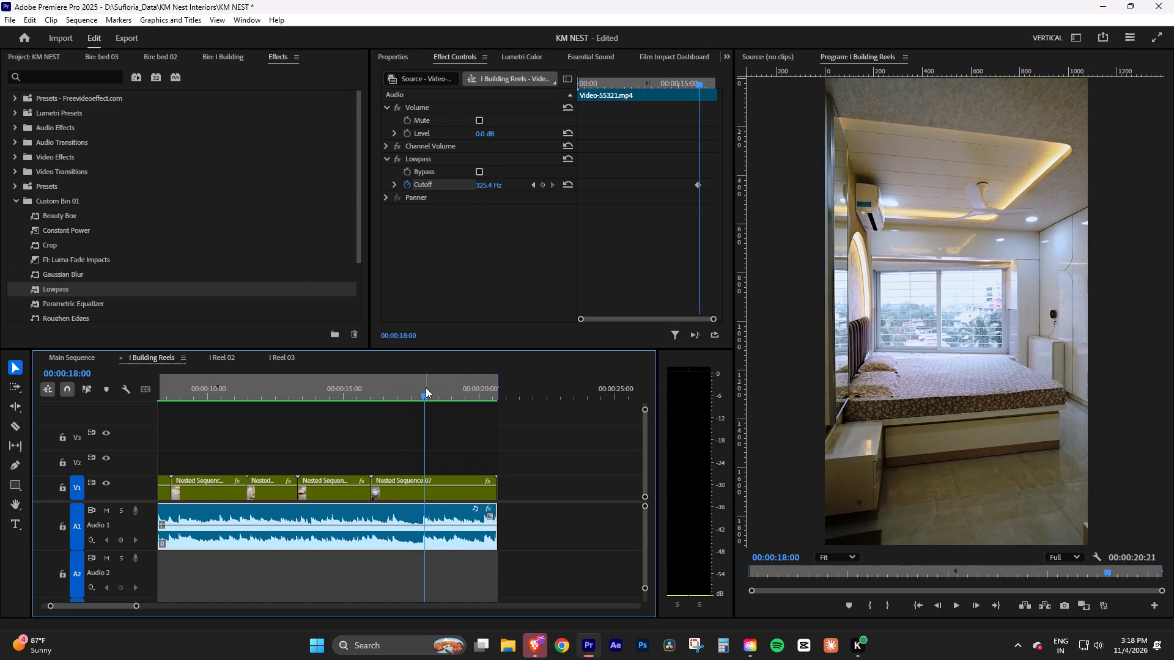
left_click(426, 387)
key("space")
key("space")
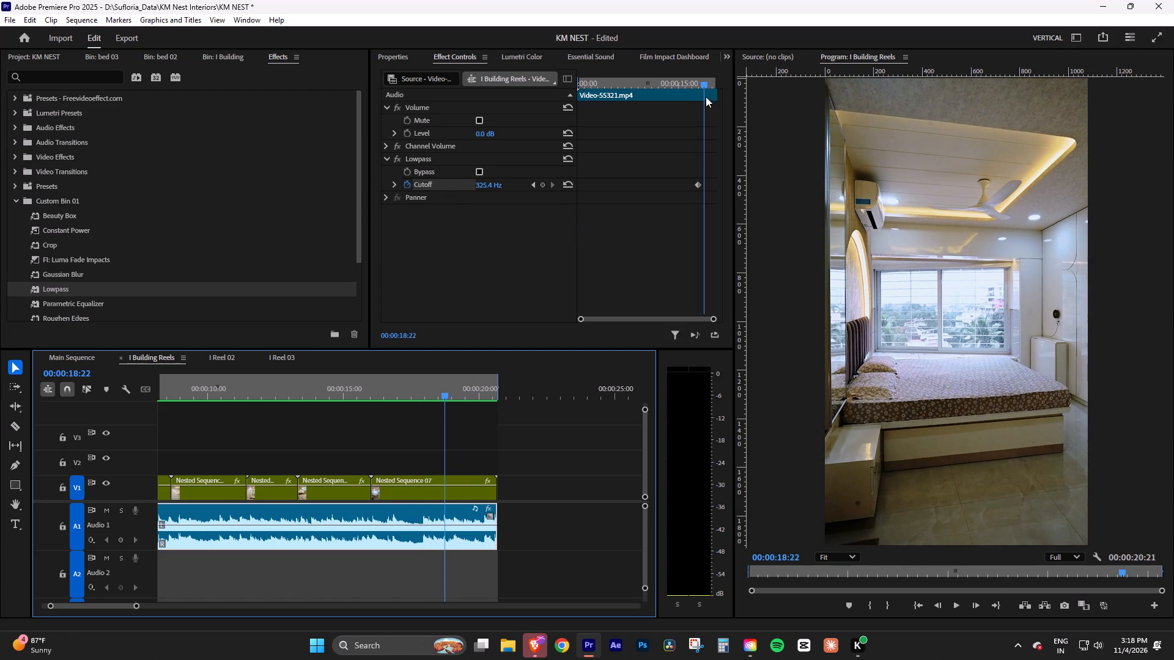
Reset the Lowpass Cutoff keyframe at 00:00:17:27 to its default 1373.5 Hz and play the ending.
left_click_drag(707, 85, 701, 85)
left_click(569, 183)
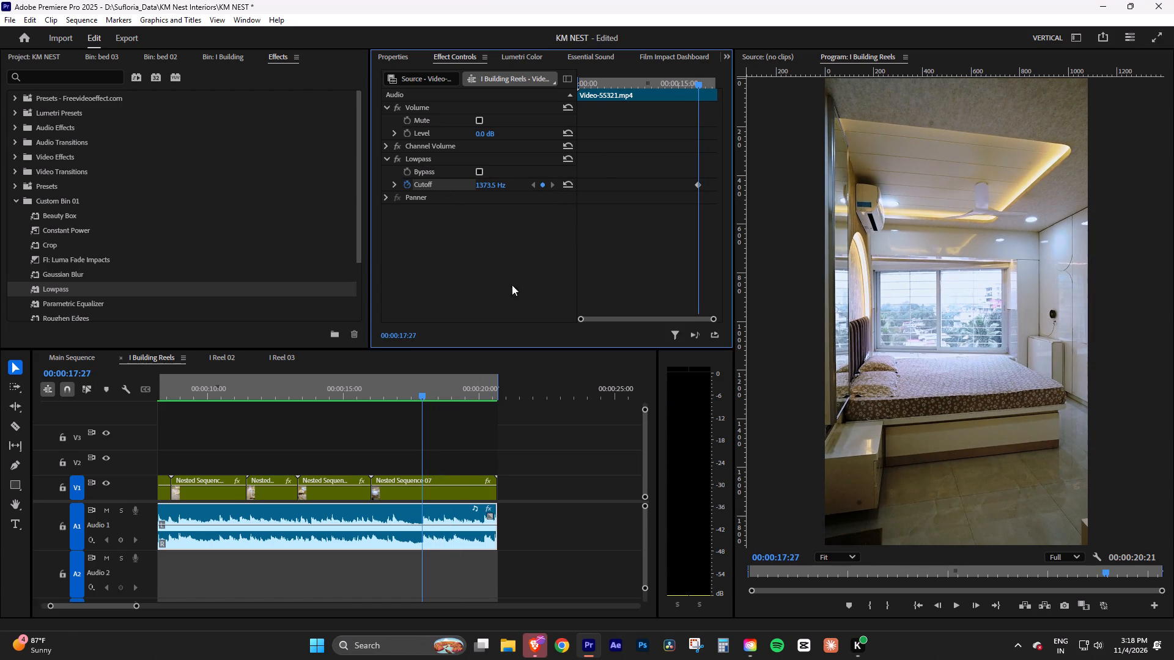
key("space")
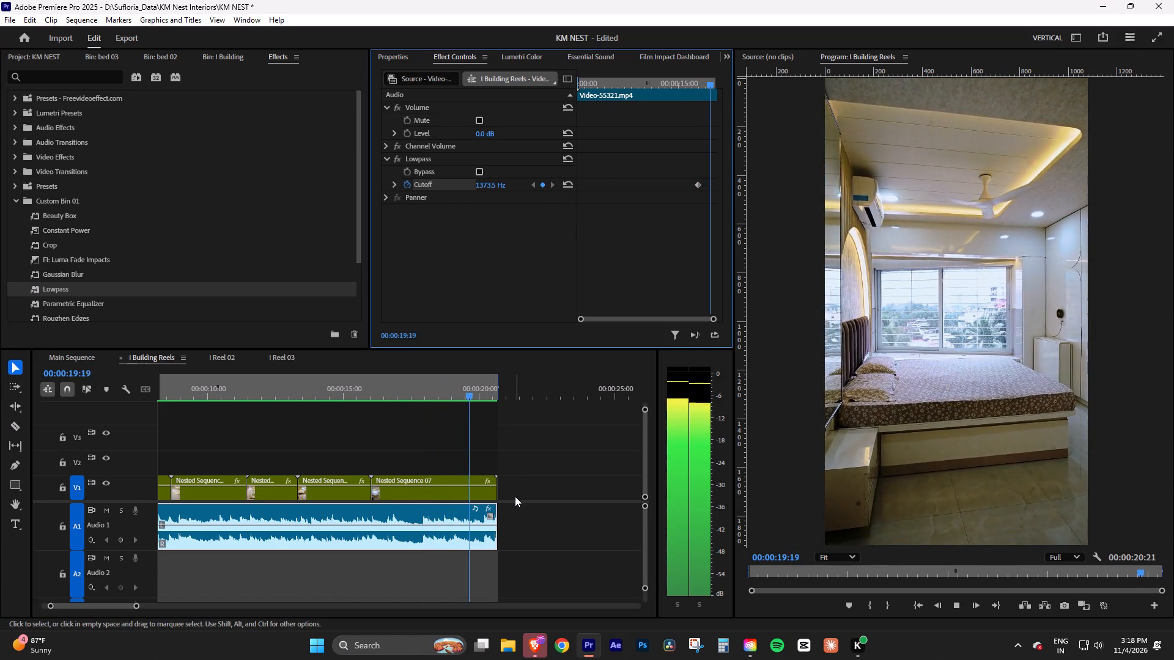
key("space")
Add a second Lowpass Cutoff keyframe of 227.9 Hz at 00:00:20:05 and play the ending to check the fade.
left_click_drag(485, 187, 484, 187)
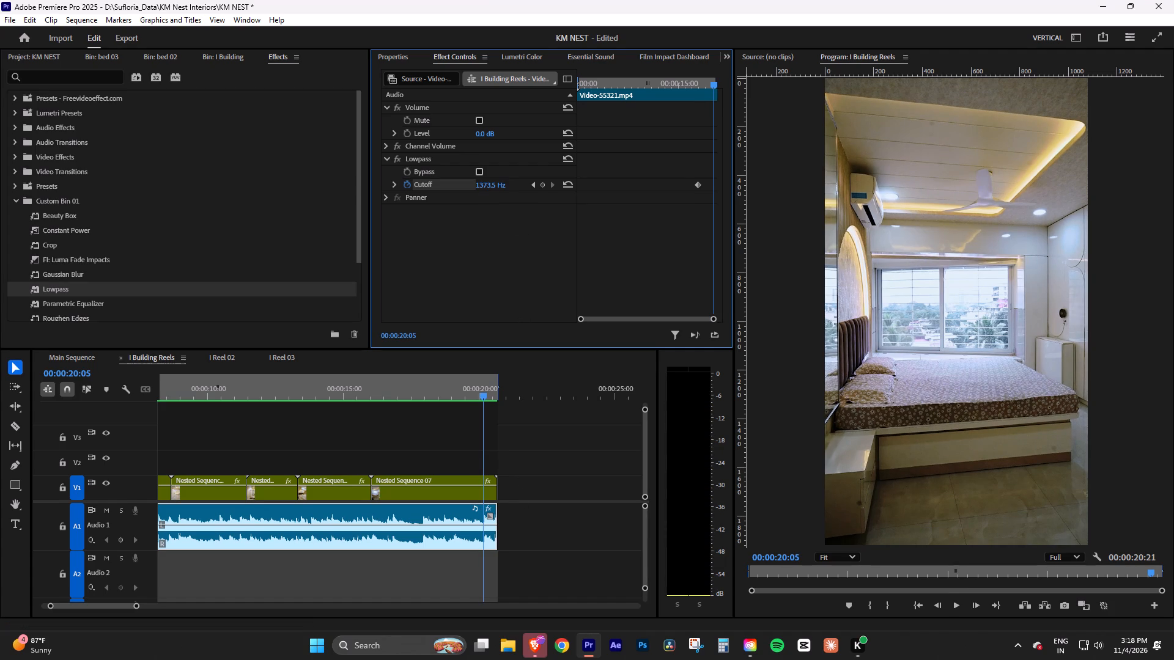
left_click_drag(484, 187, 463, 189)
key("space")
left_click(371, 379)
key("space")
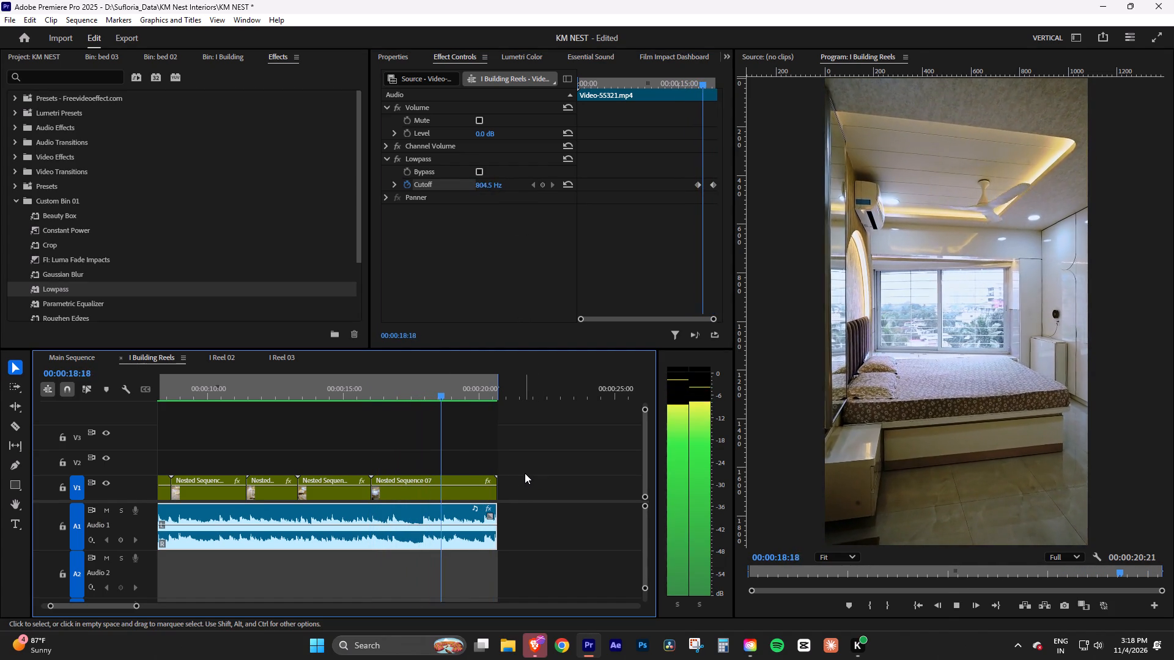
key("space")
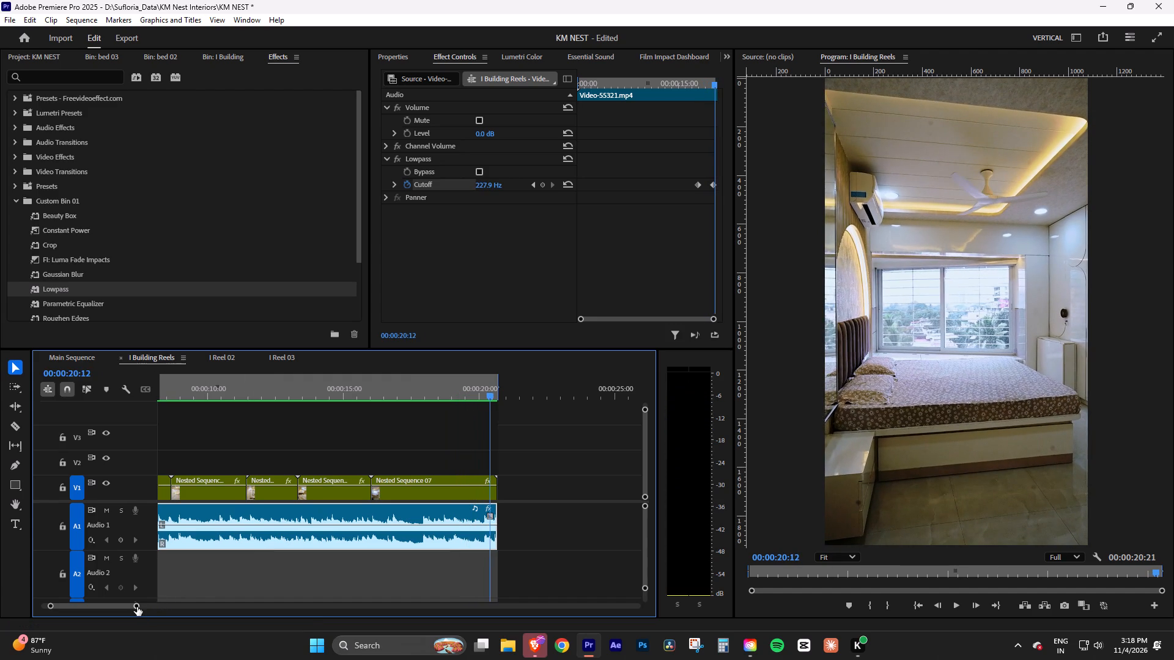
Return the playhead to the start of I Building Reels and show the whole sequence in the timeline.
left_click_drag(137, 607, 144, 608)
key("space")
left_click_drag(363, 389, 84, 399)
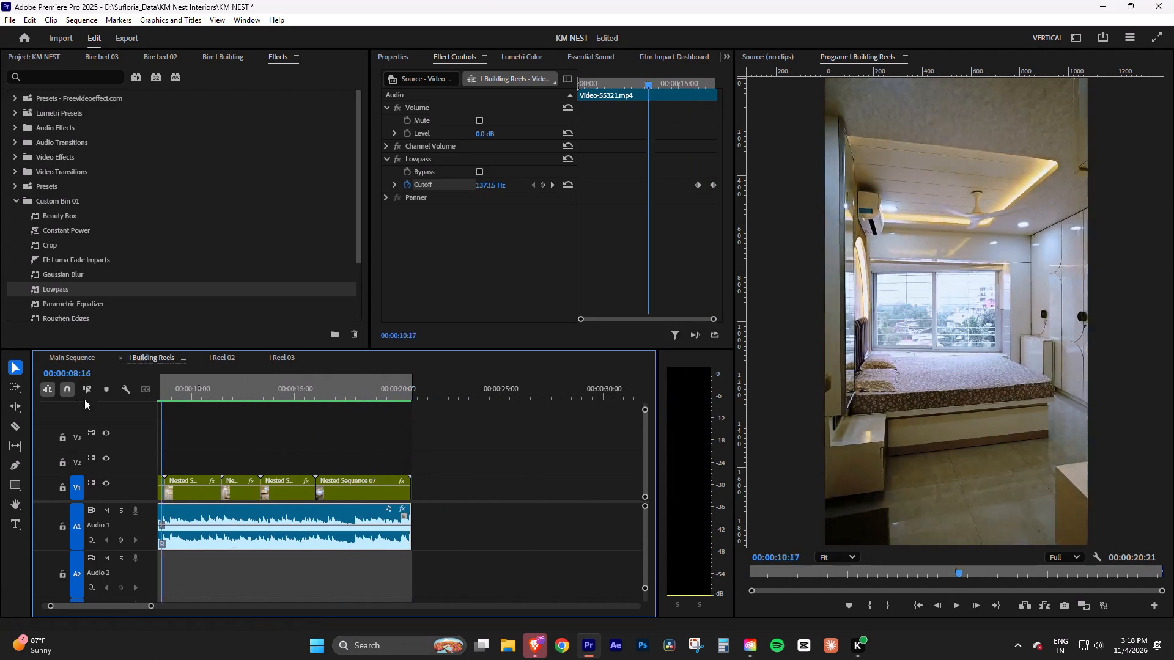
left_click_drag(84, 399, 62, 400)
left_click_drag(142, 607, 161, 606)
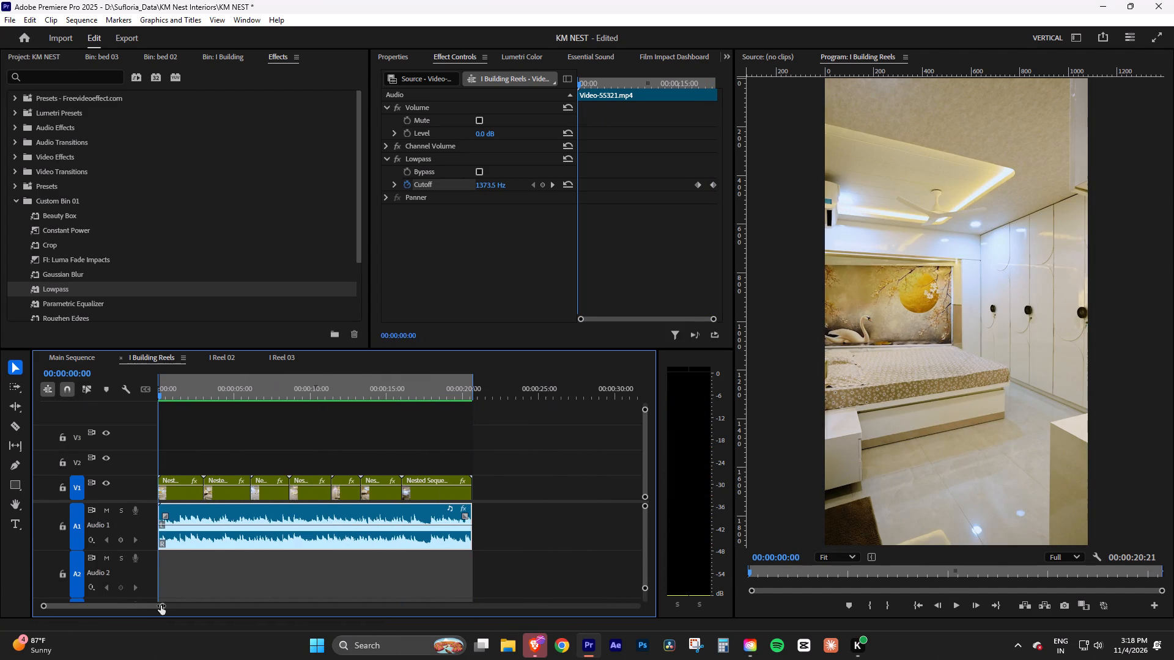
left_click_drag(161, 606, 161, 605)
Show the KM NEST project's contents enlarged to fill the workspace.
left_click(34, 56)
left_click(201, 123)
key("grave")
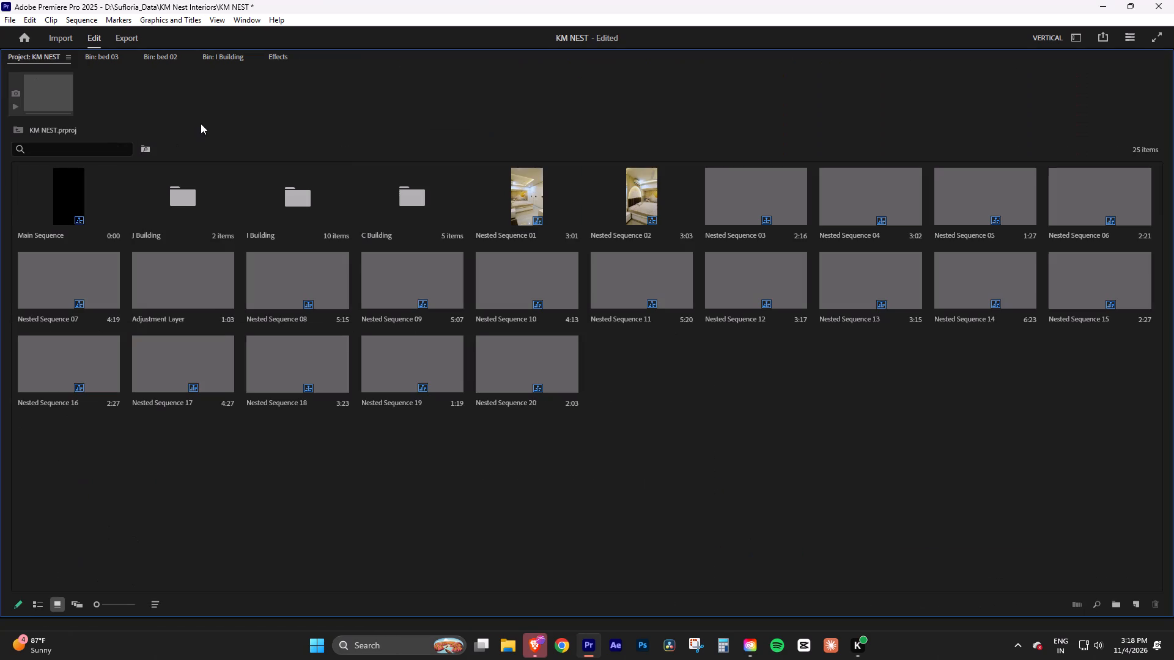
left_click(622, 438)
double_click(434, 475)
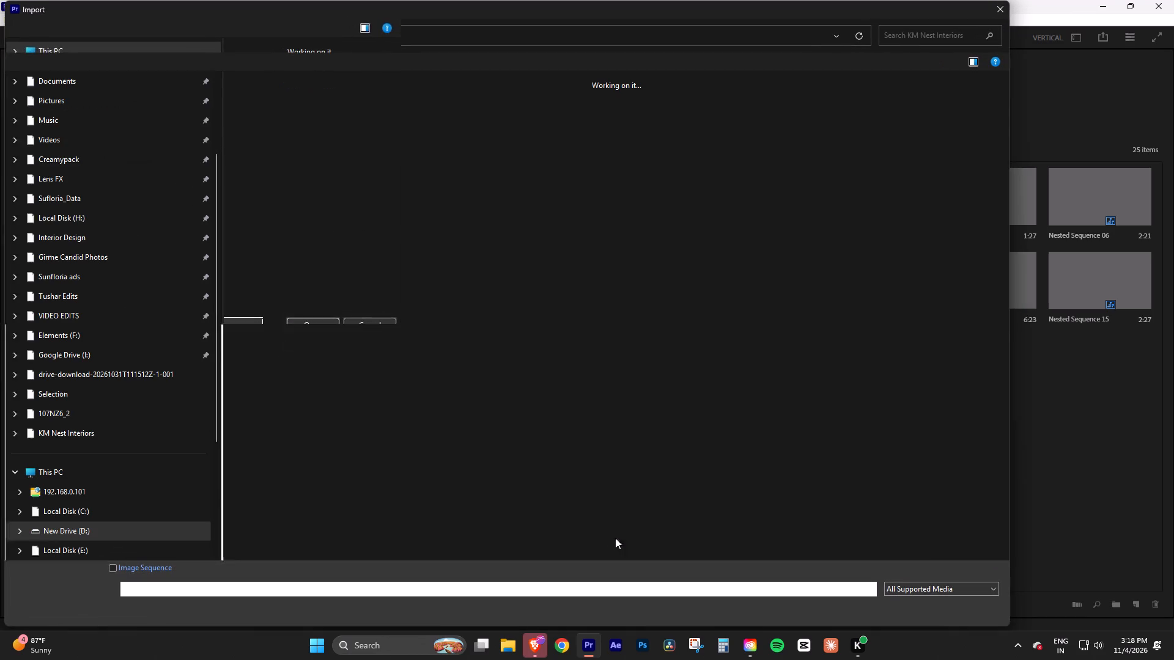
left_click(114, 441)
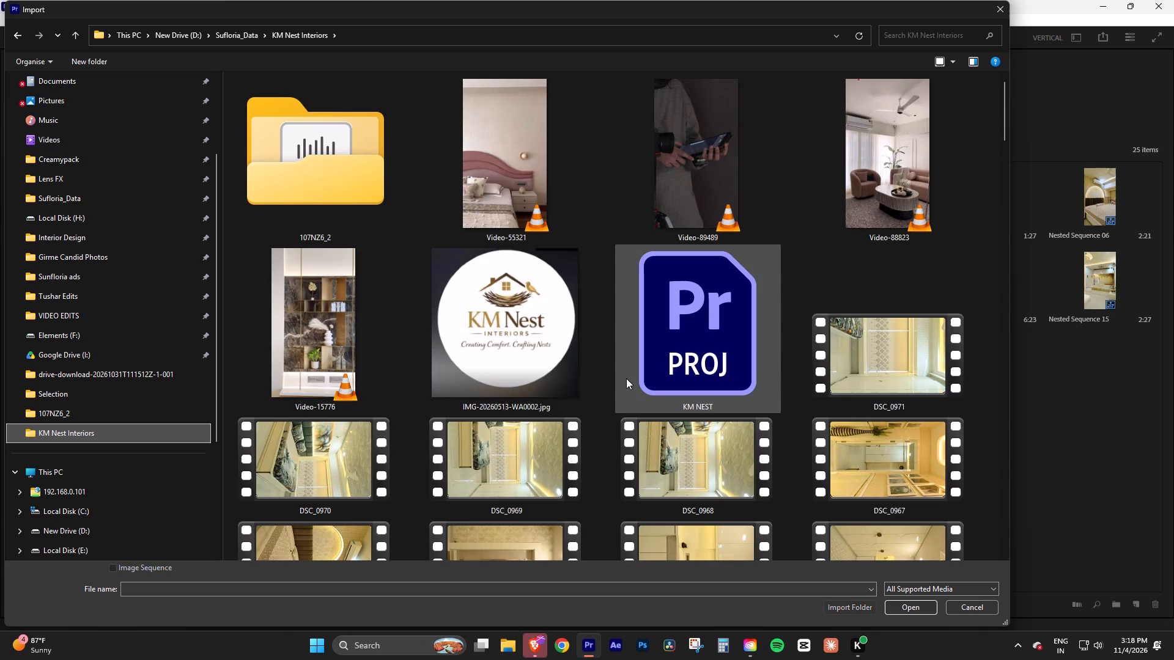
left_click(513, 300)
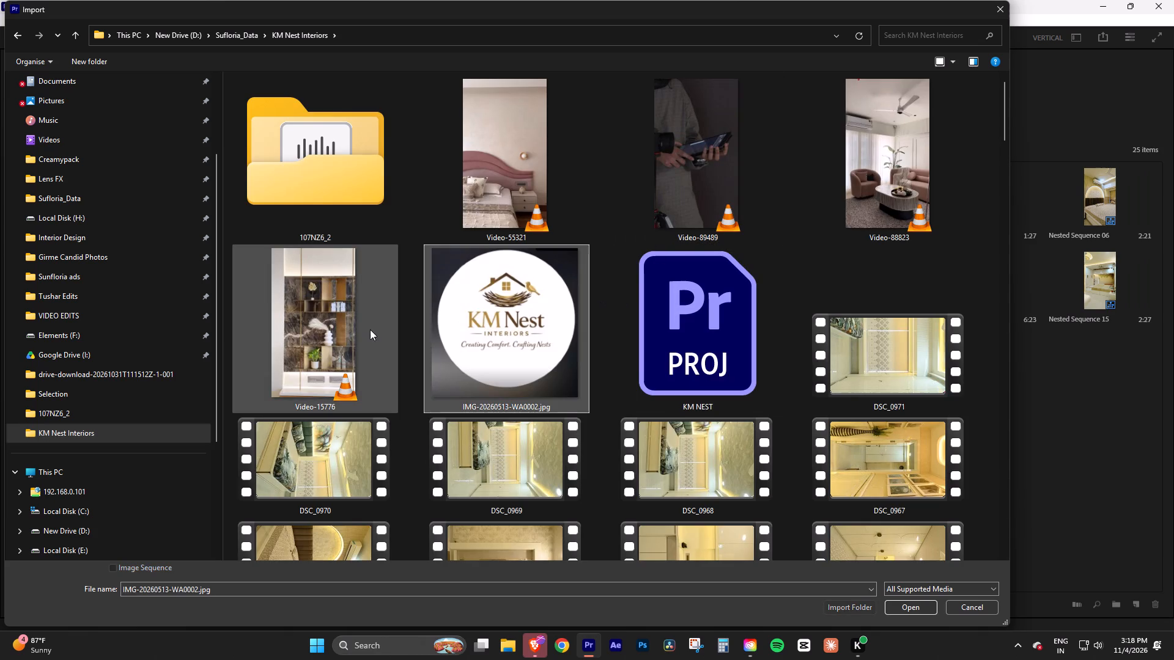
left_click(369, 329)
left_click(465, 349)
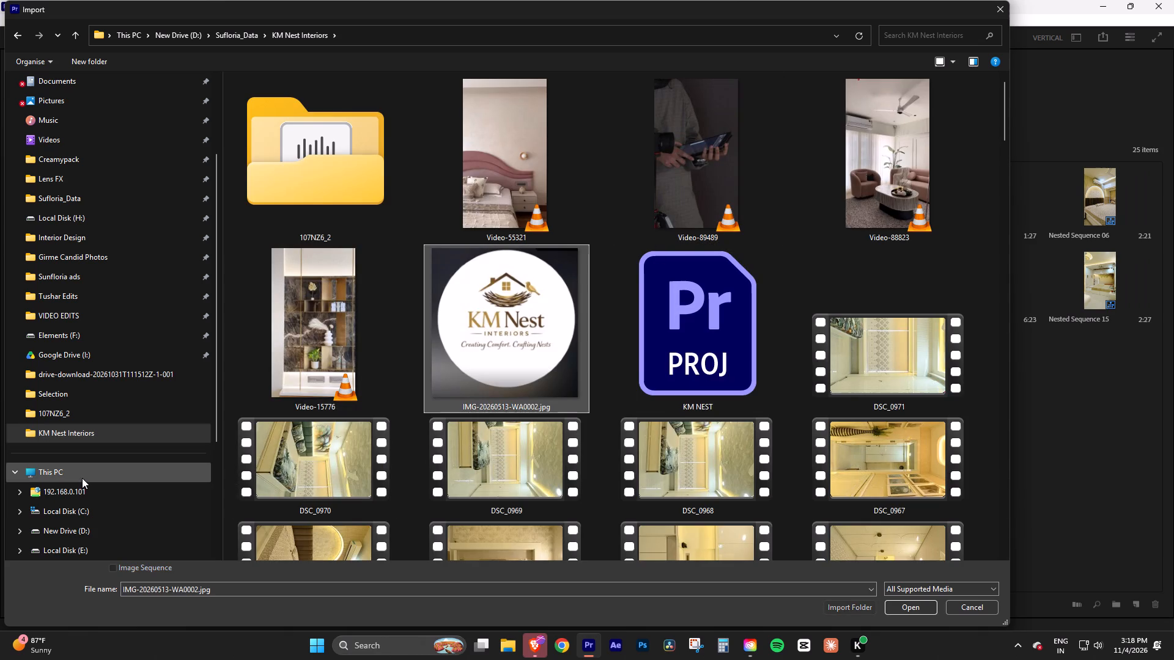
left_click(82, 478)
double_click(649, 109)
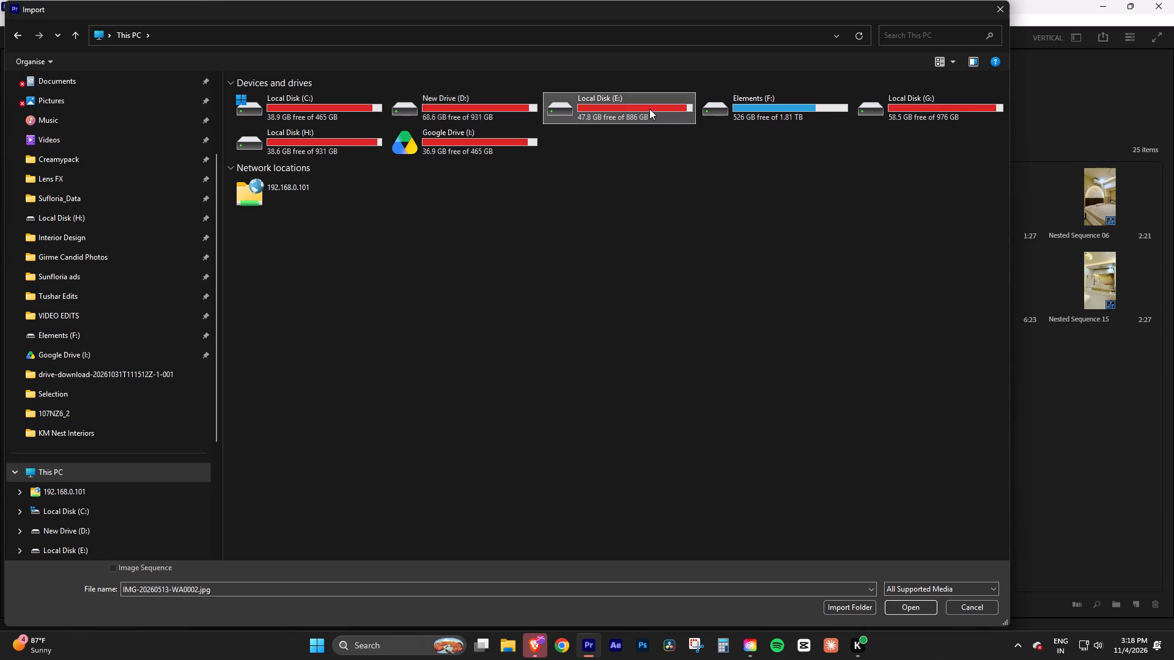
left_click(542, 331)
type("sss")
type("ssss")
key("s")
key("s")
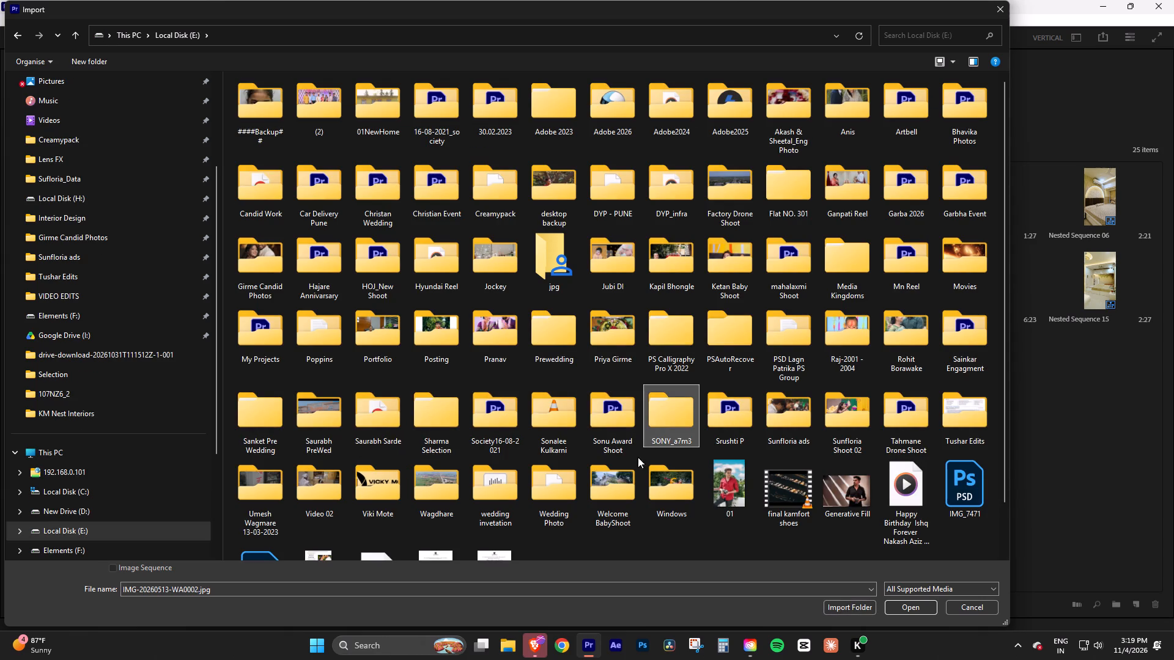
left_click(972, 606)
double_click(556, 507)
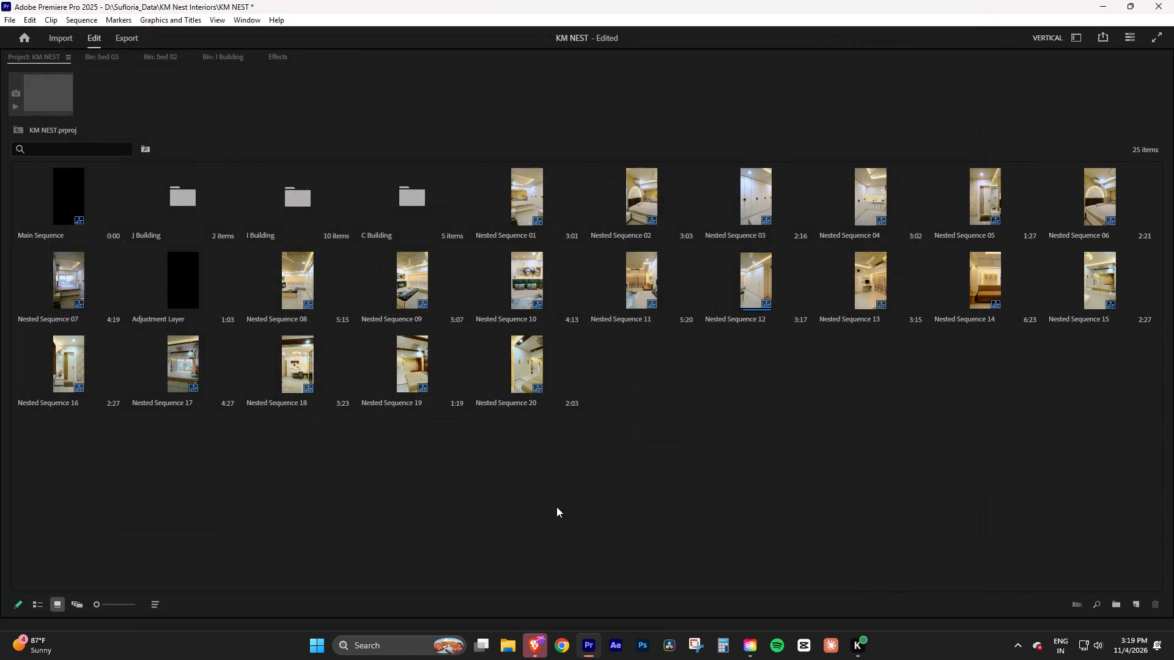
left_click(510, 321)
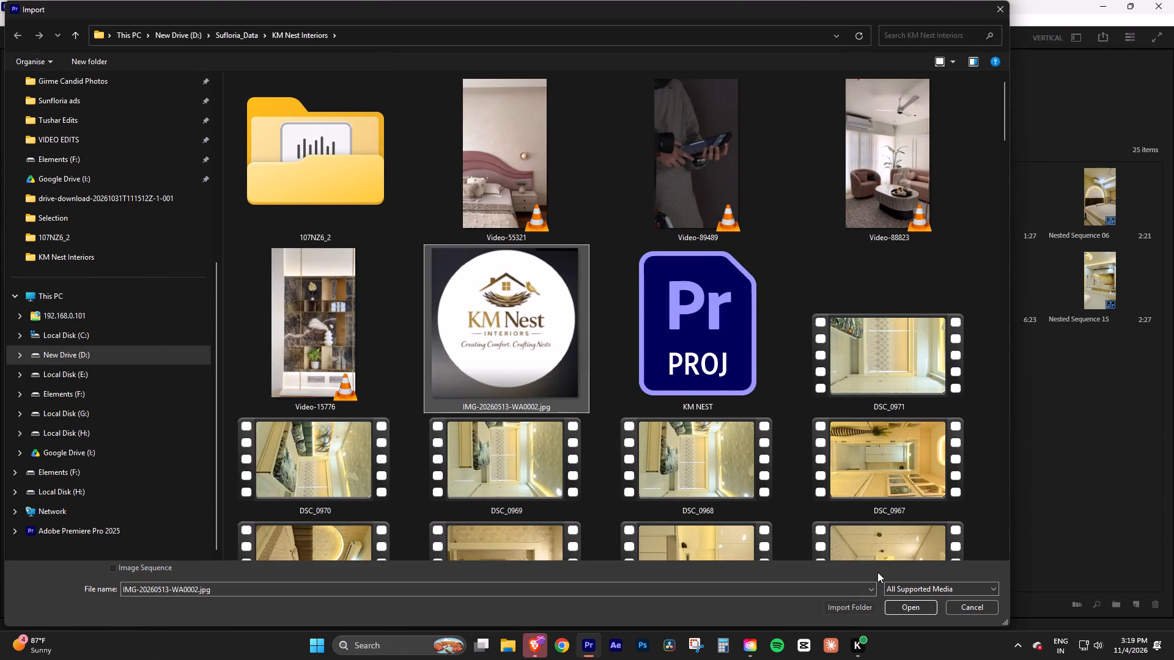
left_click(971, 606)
Launch Photoshop.
left_click(642, 650)
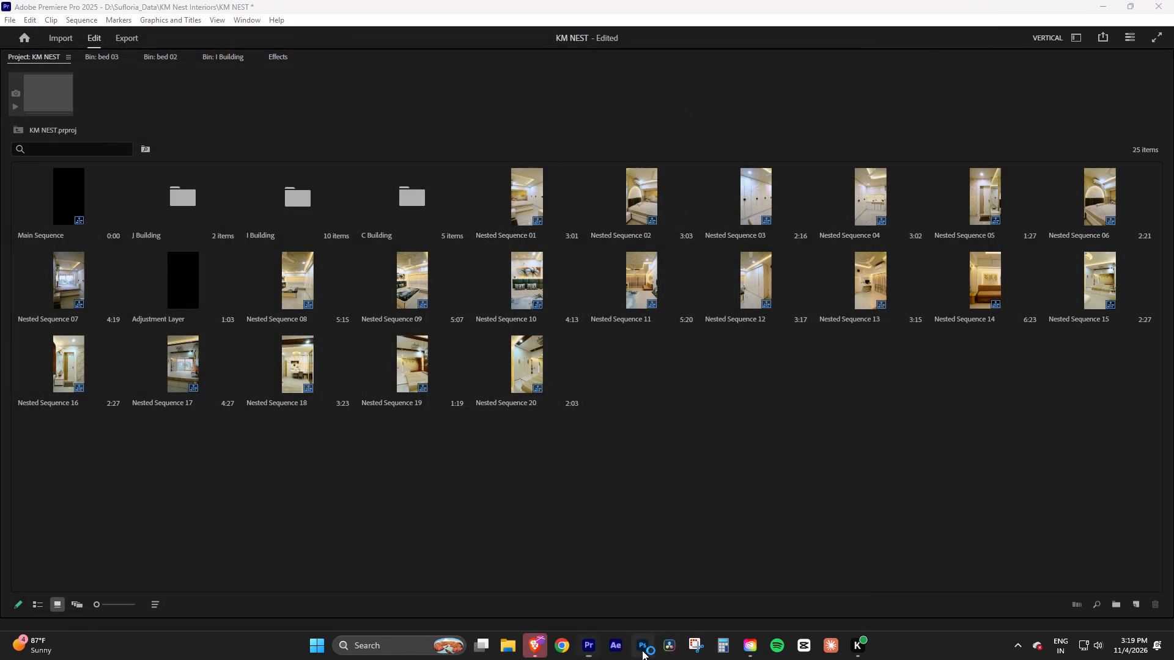
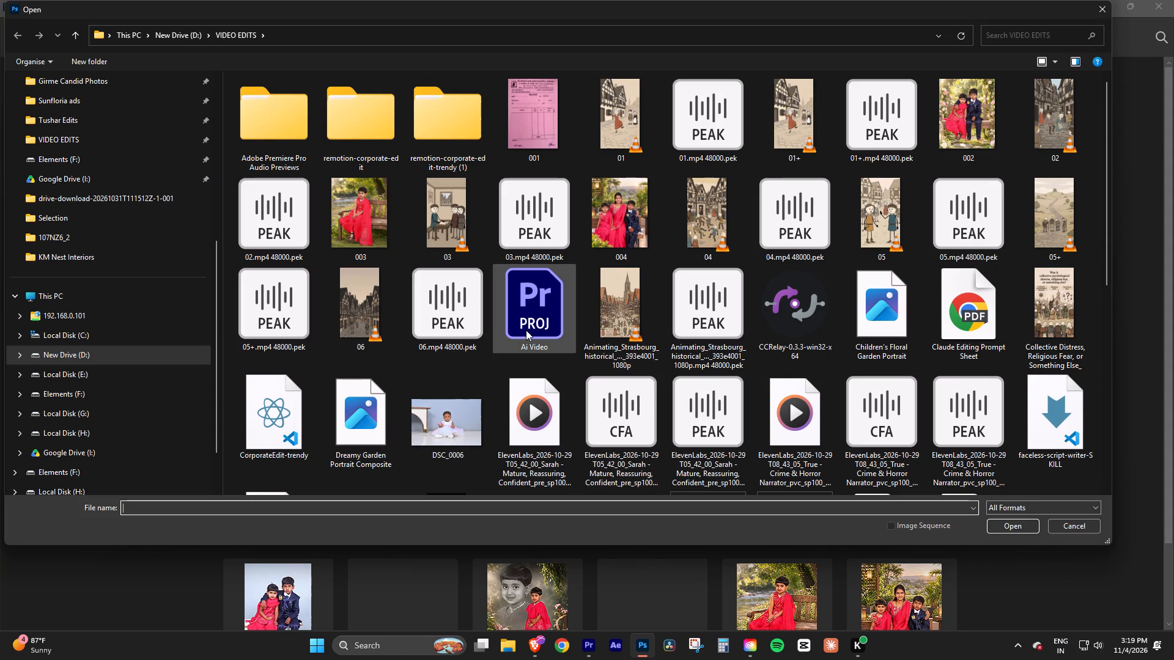
Open the KM Nest logo image IMG-20260513-WA0002.jpg from the KM Nest Interiors folder.
scroll(526, 329, "down", 3)
left_click(84, 254)
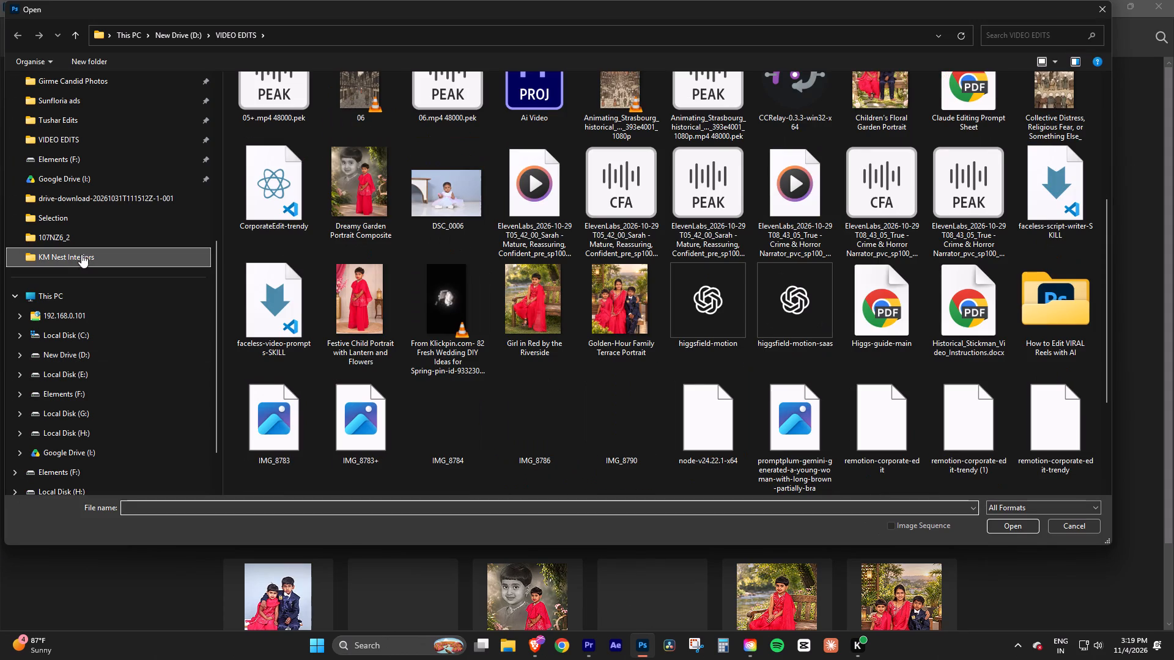
left_click(1026, 302)
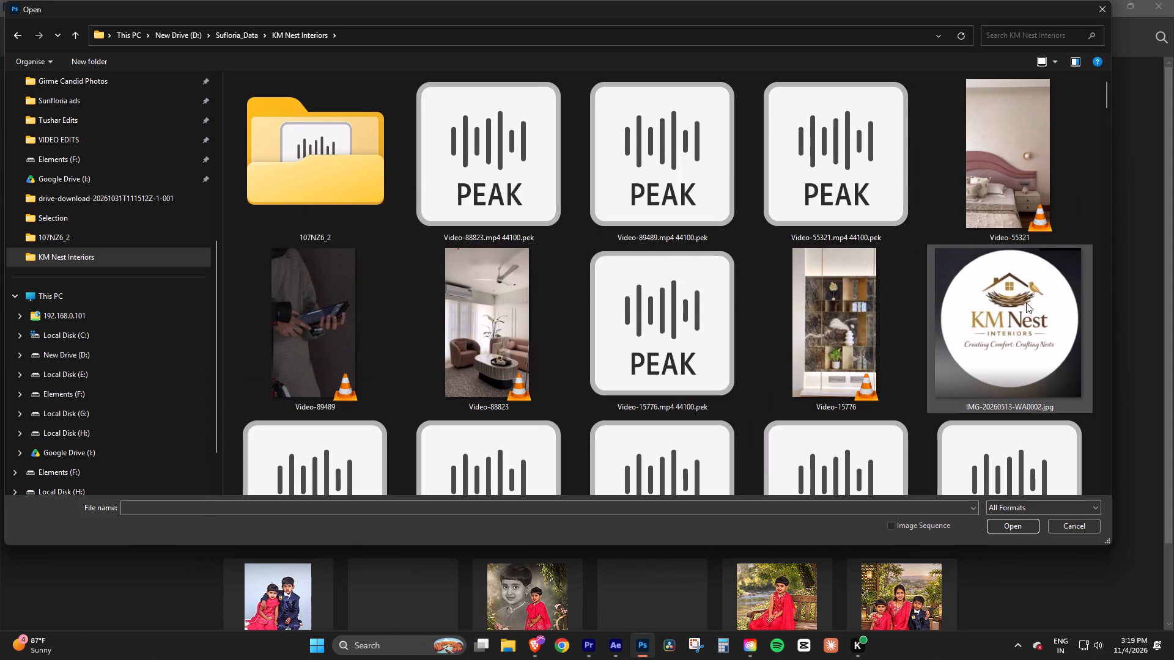
key("Return")
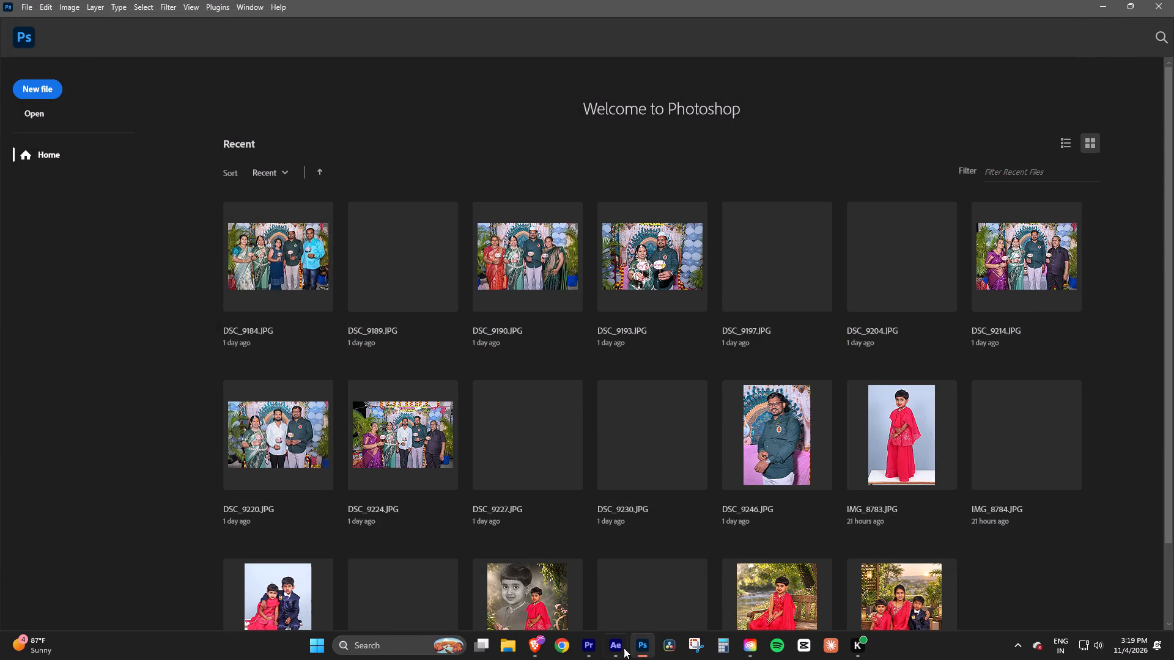
Switch to After Effects, close it, and quit the Adobe Creative Cloud repair prompt.
left_click(621, 648)
left_click(701, 372)
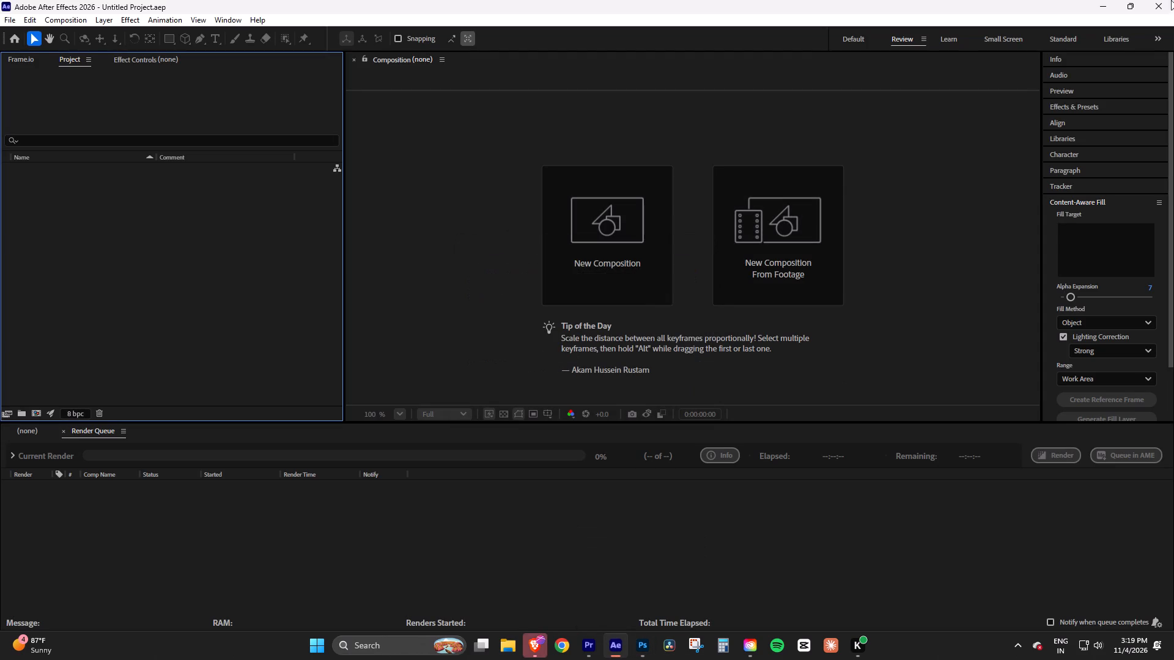
left_click(1166, 2)
left_click(504, 348)
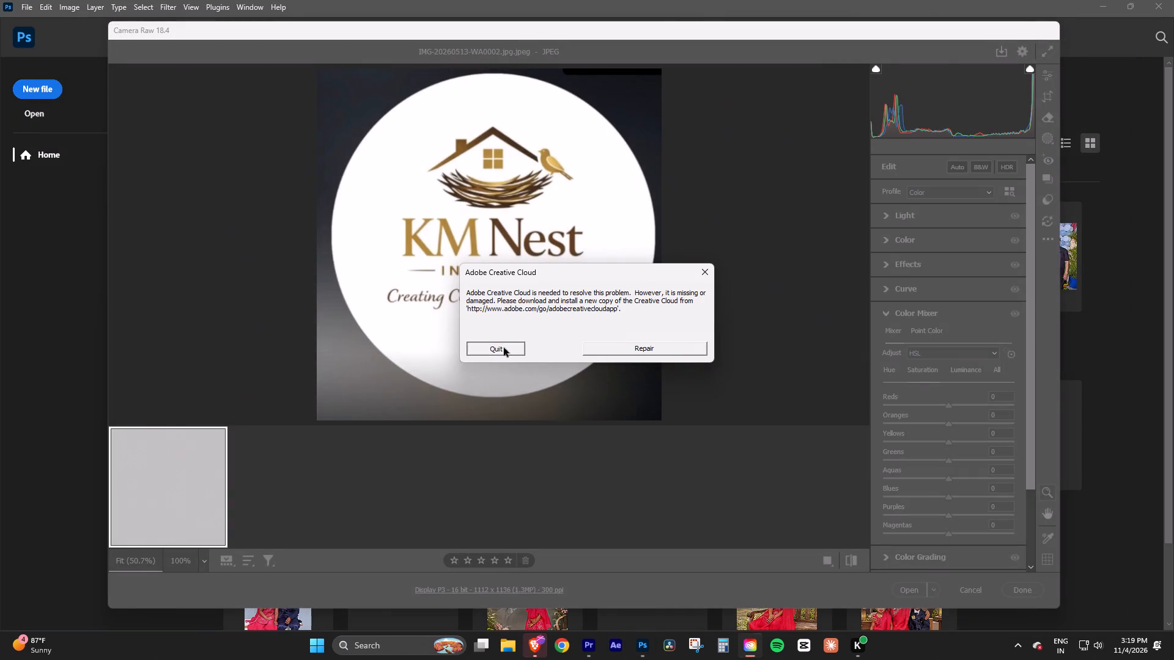
Open the logo from Camera Raw as a Photoshop document without raw adjustments.
left_click(907, 593)
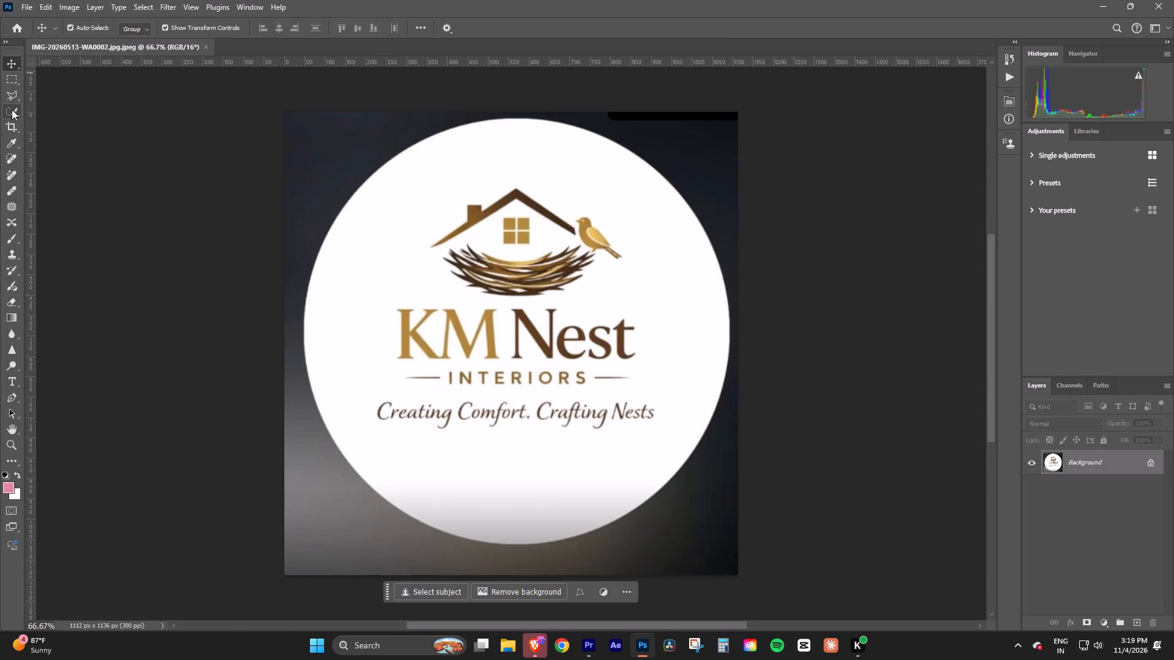
Select the round KM Nest logo with the Select Subject command.
left_click(143, 7)
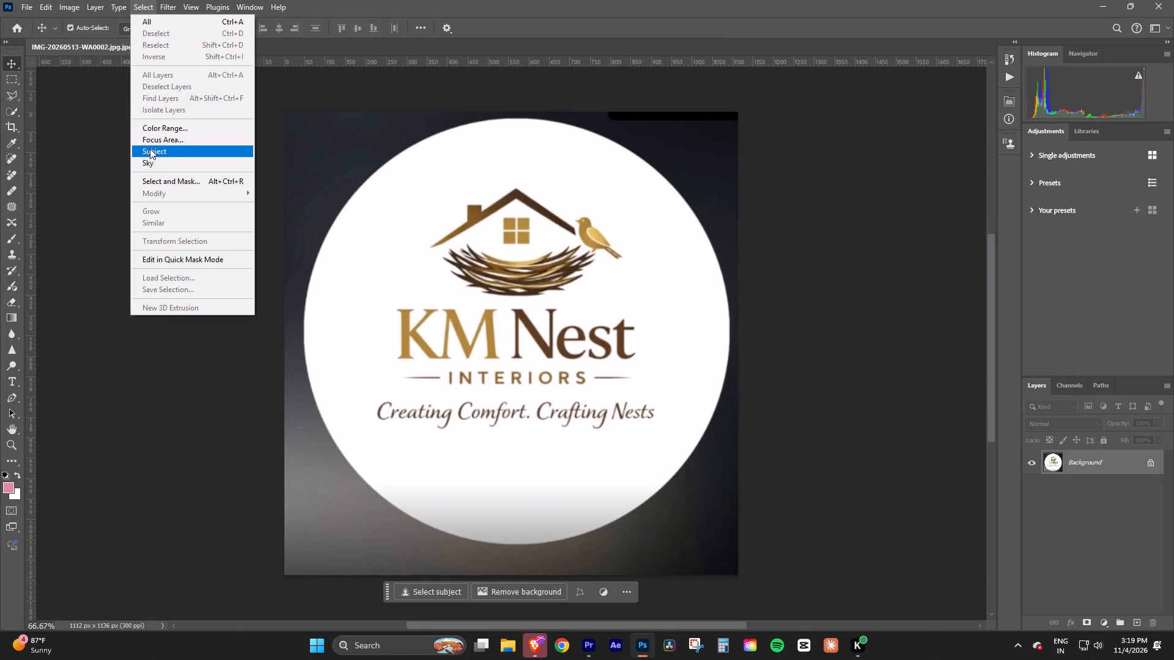
left_click(150, 148)
Scale the selected logo circle down slightly to about 1011 × 1013 px, undoing the stray resize on the way.
left_click_drag(303, 119, 415, 233)
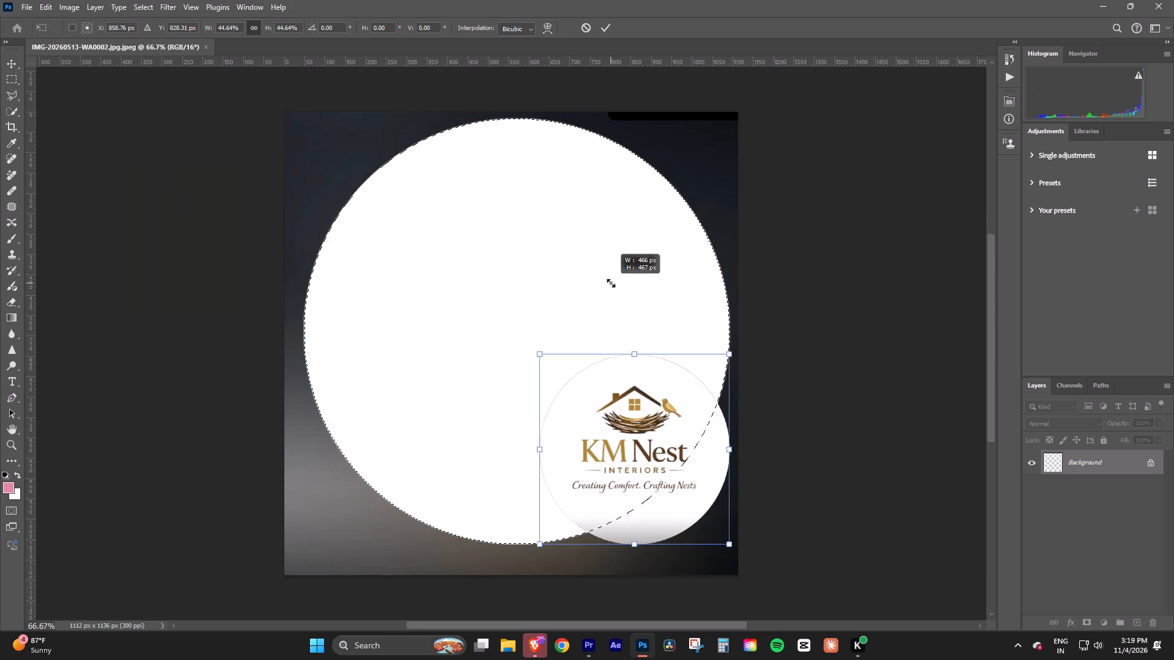
key("ctrl+z")
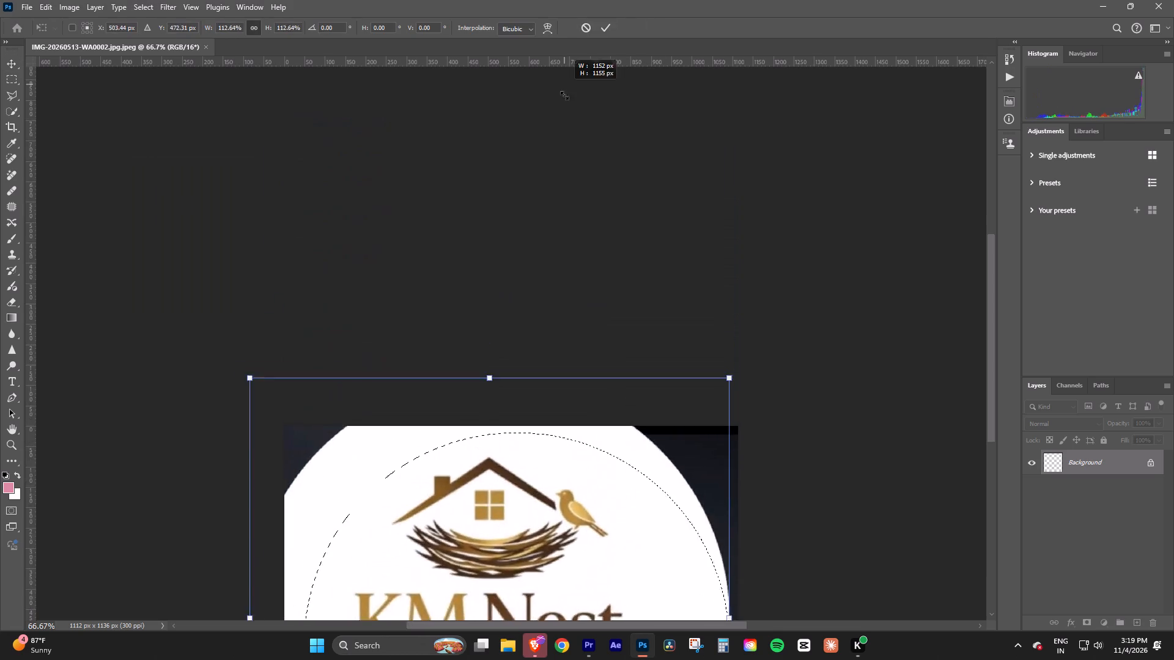
left_click(536, 323)
scroll(536, 323, "down", 11, "alt")
key("space")
key("space")
key("space")
key("space")
left_click_drag(546, 359, 554, 334)
key("space")
key("space")
key("space")
key("space")
key("space")
key("space")
key("space")
key("space")
key("space")
left_click_drag(537, 381, 539, 111)
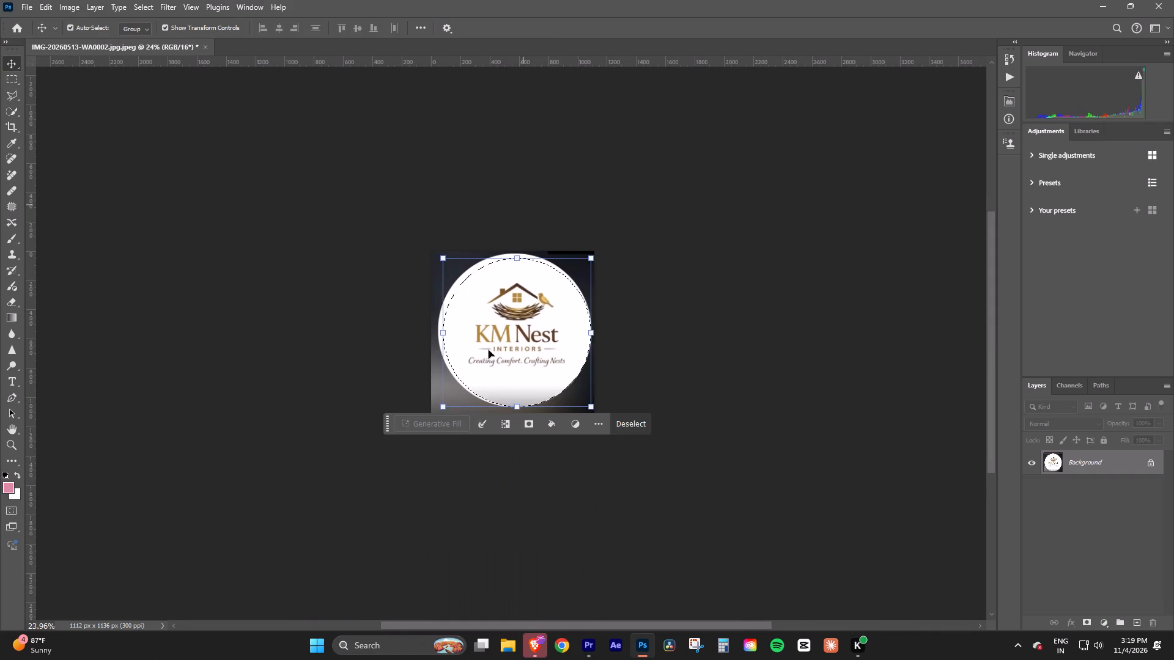
Reposition the selected logo inside the white disc and copy it onto its own layer.
scroll(494, 370, "up", 10, "alt")
left_click_drag(415, 215, 393, 197)
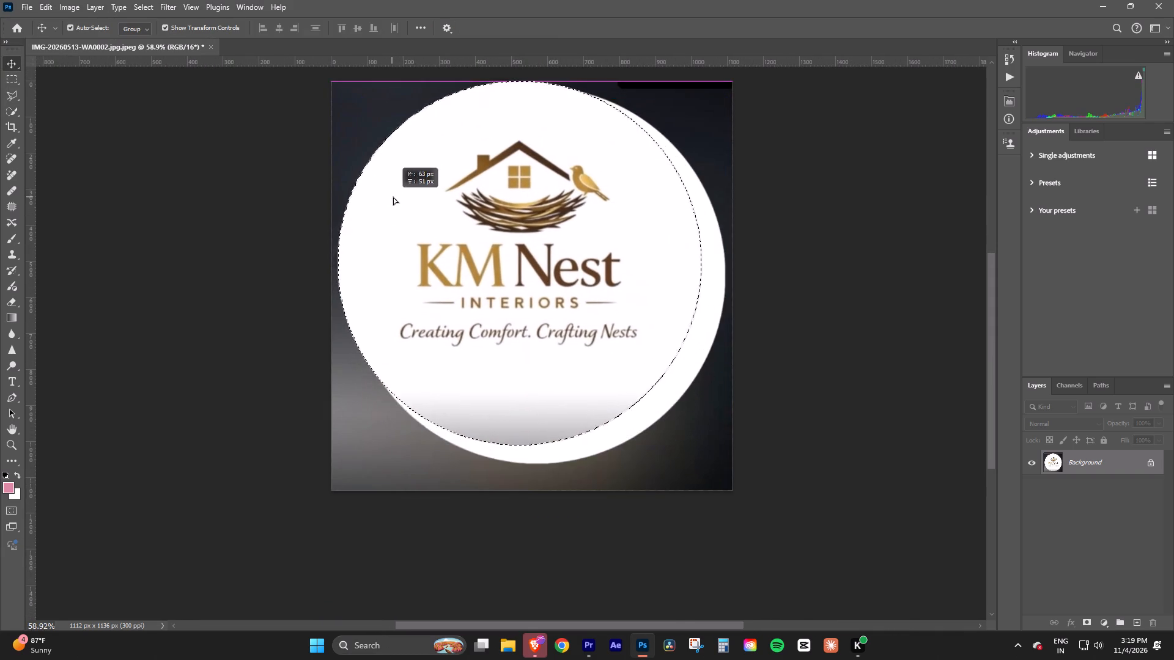
left_click_drag(393, 197, 410, 209)
key("ctrl+j")
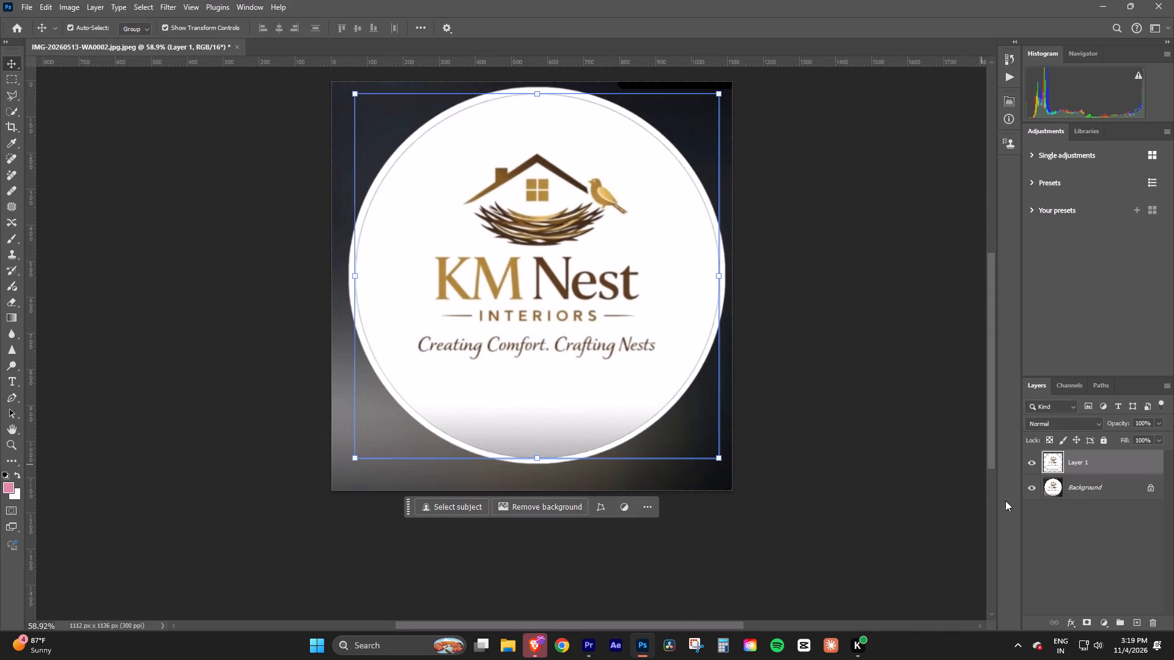
Hide and delete the Background layer, leaving the copied logo layer selected on transparency.
left_click(1031, 490)
left_click(1132, 489)
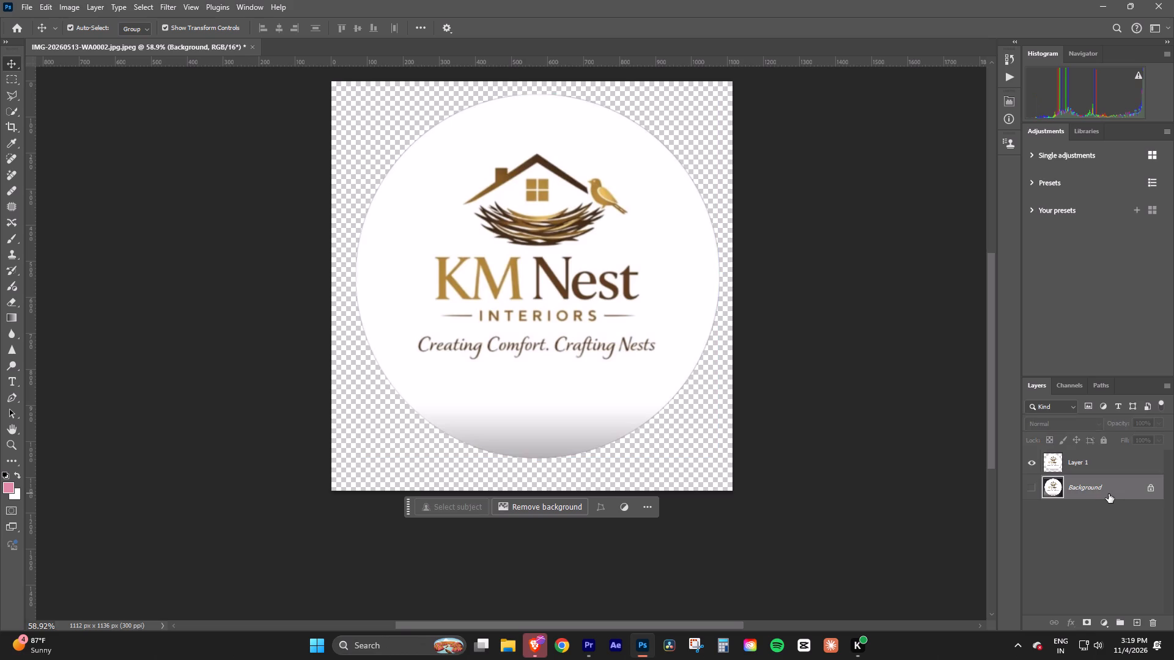
key("Delete")
left_click(1089, 499)
left_click(1089, 455)
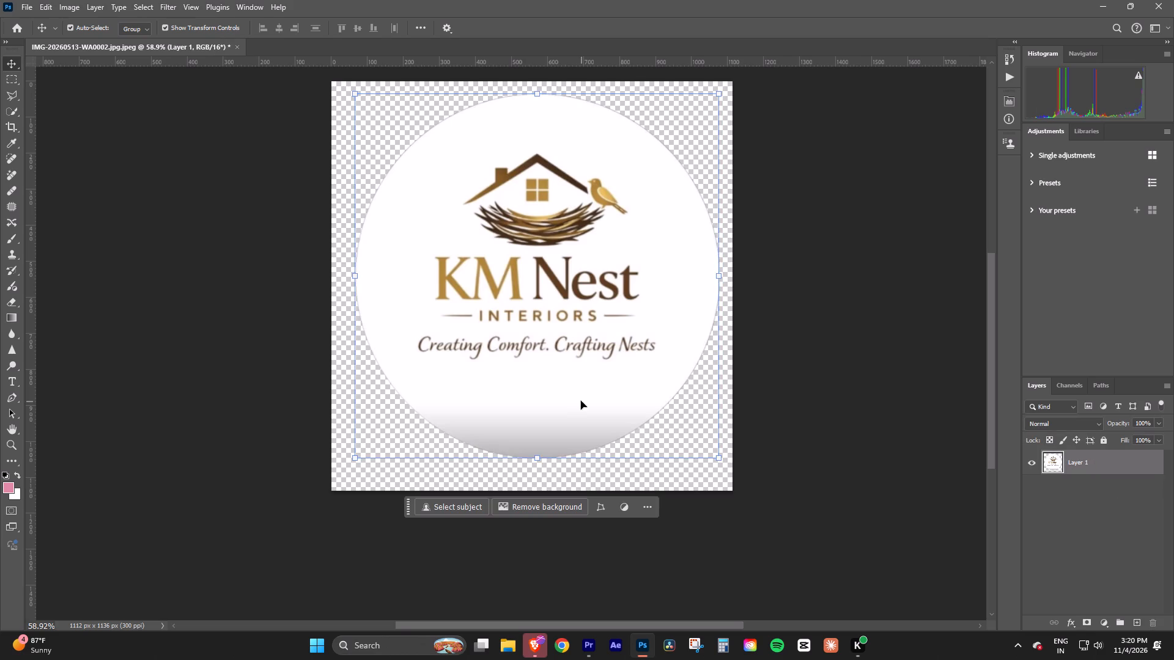
Reposition the cut-out logo near the horizontal centre of the canvas, slightly above the middle.
scroll(576, 398, "up", 2, "alt")
scroll(574, 398, "down", 4, "alt")
scroll(574, 397, "up", 2, "alt")
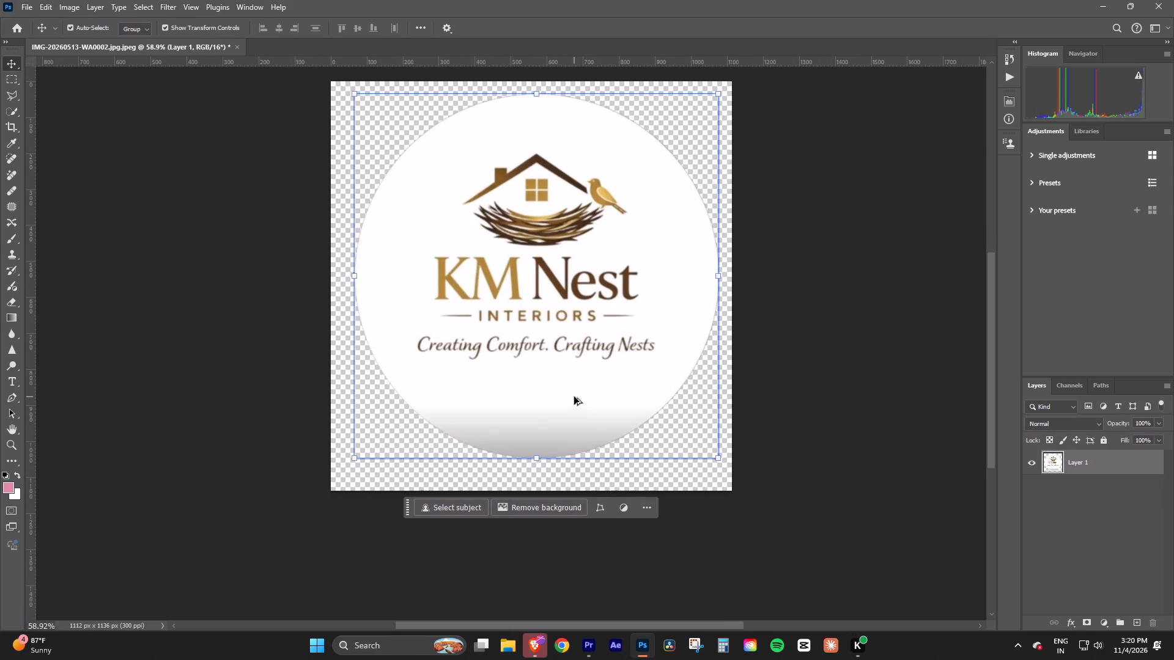
left_click_drag(635, 232, 625, 238)
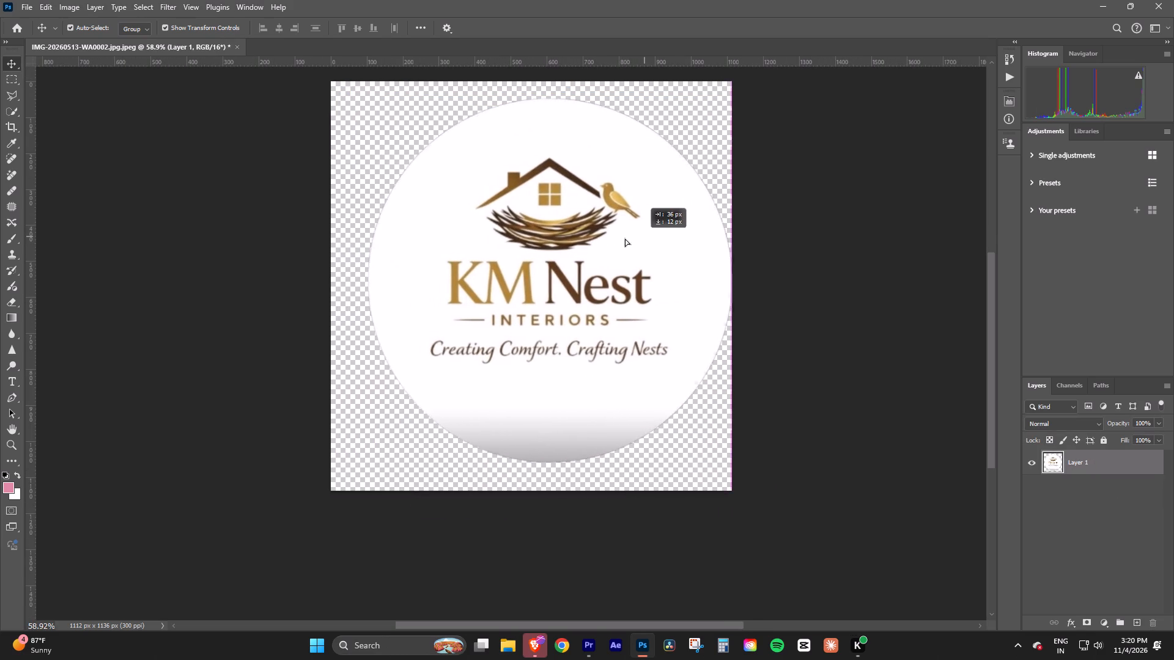
left_click_drag(625, 238, 622, 236)
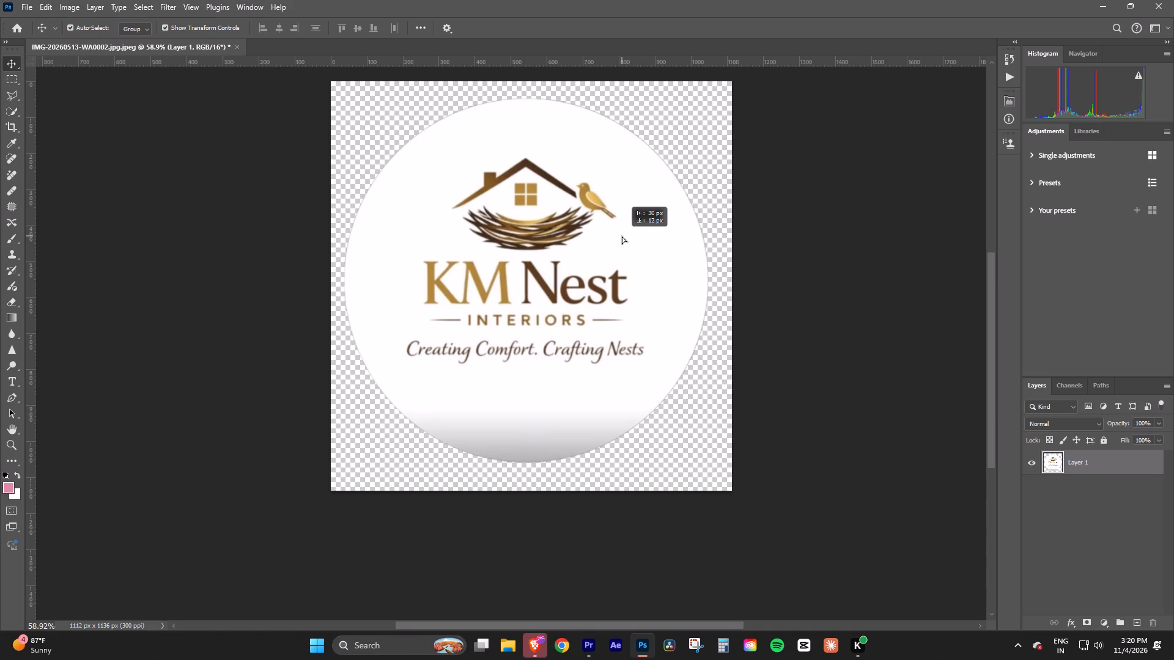
left_click_drag(622, 236, 620, 235)
left_click_drag(639, 232, 643, 224)
Open the Camera Raw Filter on the logo layer.
left_click(166, 4)
left_click(205, 100)
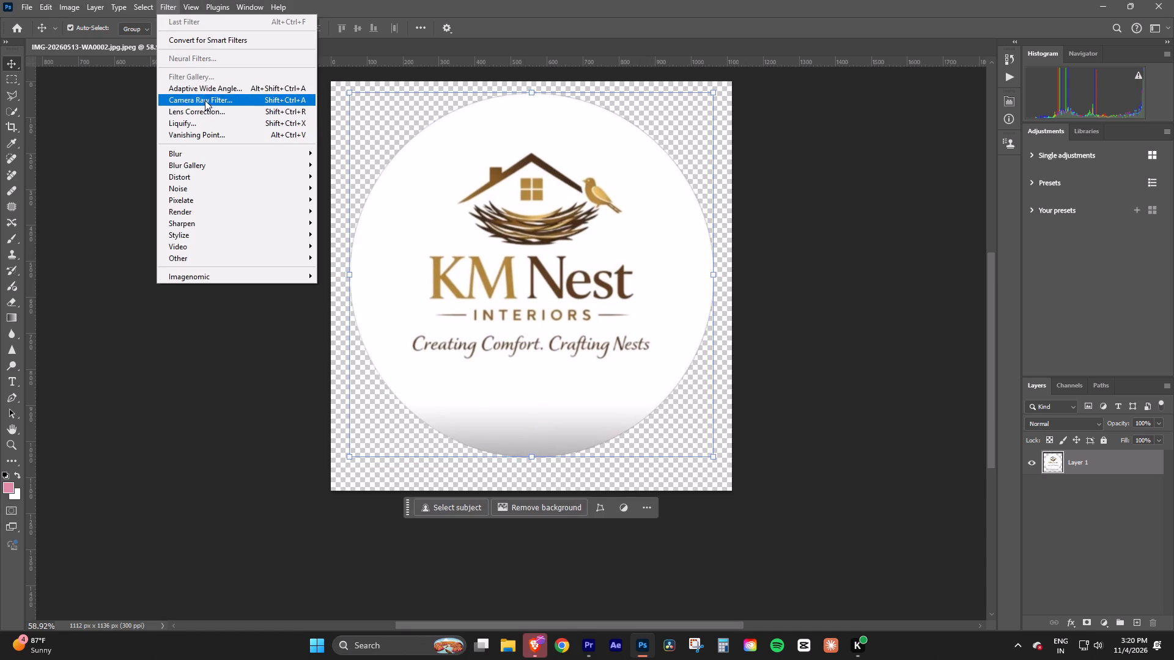
left_click_drag(586, 328, 577, 328)
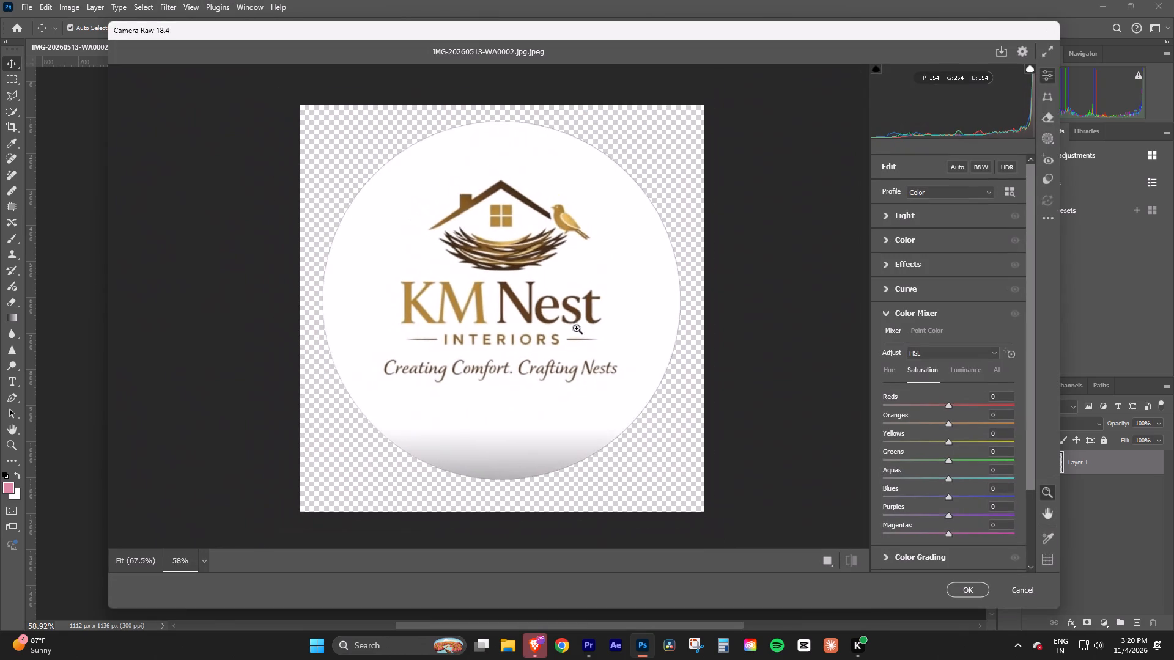
left_click_drag(577, 328, 575, 328)
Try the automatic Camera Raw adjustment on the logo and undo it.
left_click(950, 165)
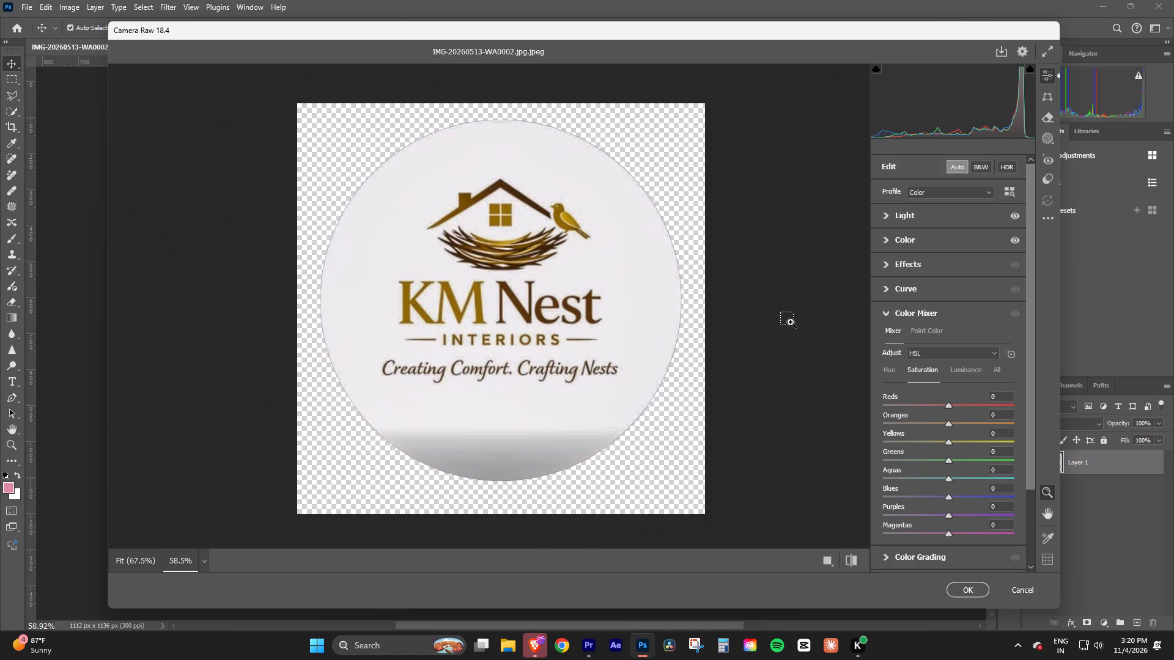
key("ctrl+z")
Adjust the logo's light settings to Contrast +4, Highlights -19, Shadows +58 and Whites +16.
left_click(913, 219)
left_click_drag(950, 297, 950, 298)
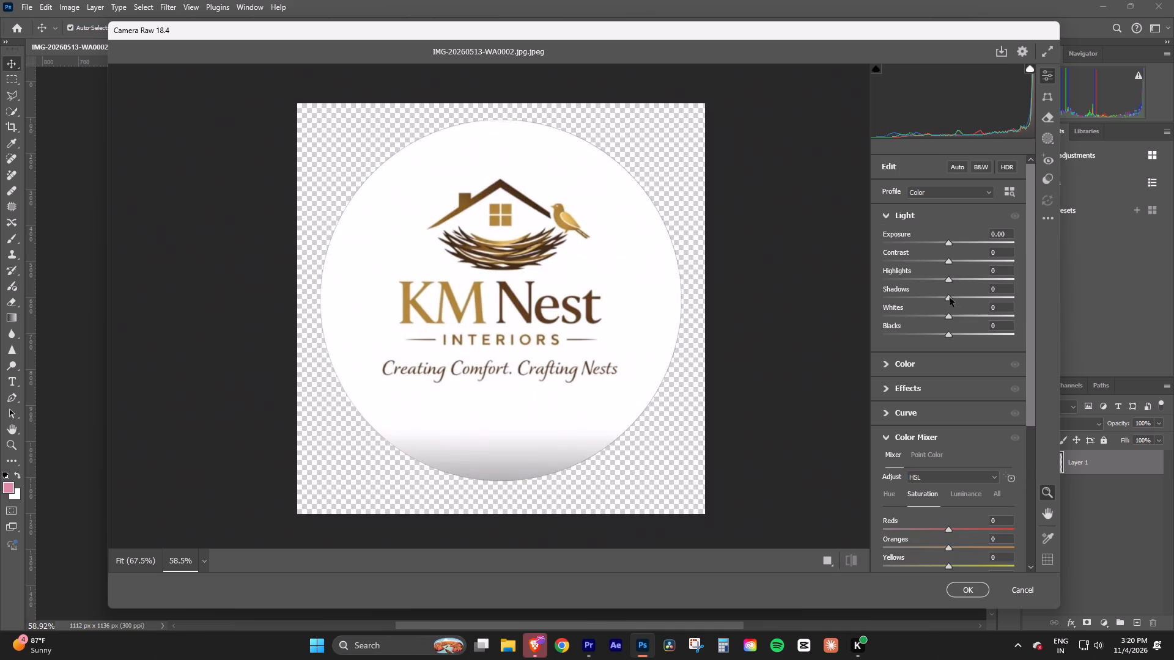
left_click_drag(950, 298, 988, 298)
left_click_drag(949, 279, 873, 279)
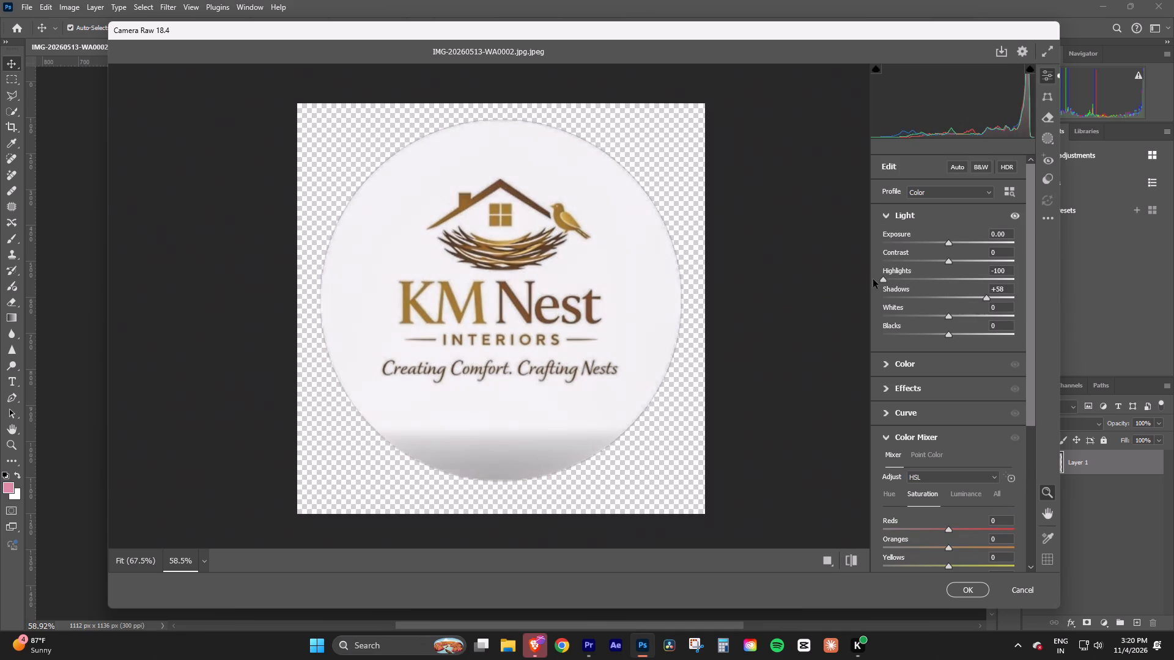
left_click_drag(873, 279, 937, 281)
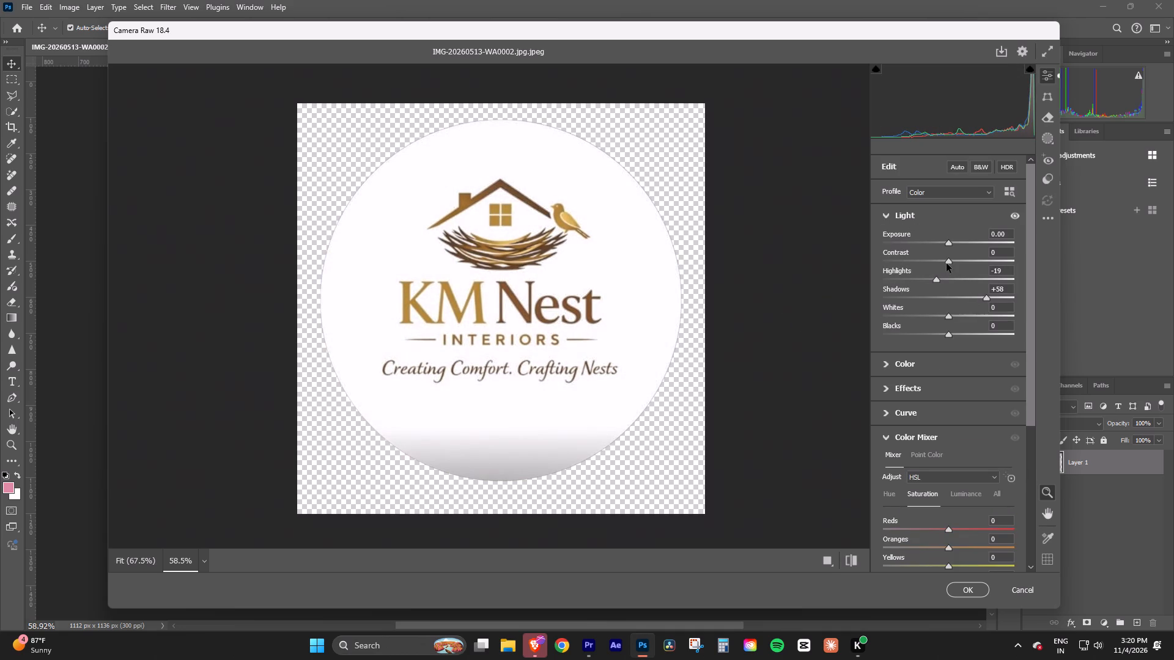
left_click_drag(948, 262, 914, 258)
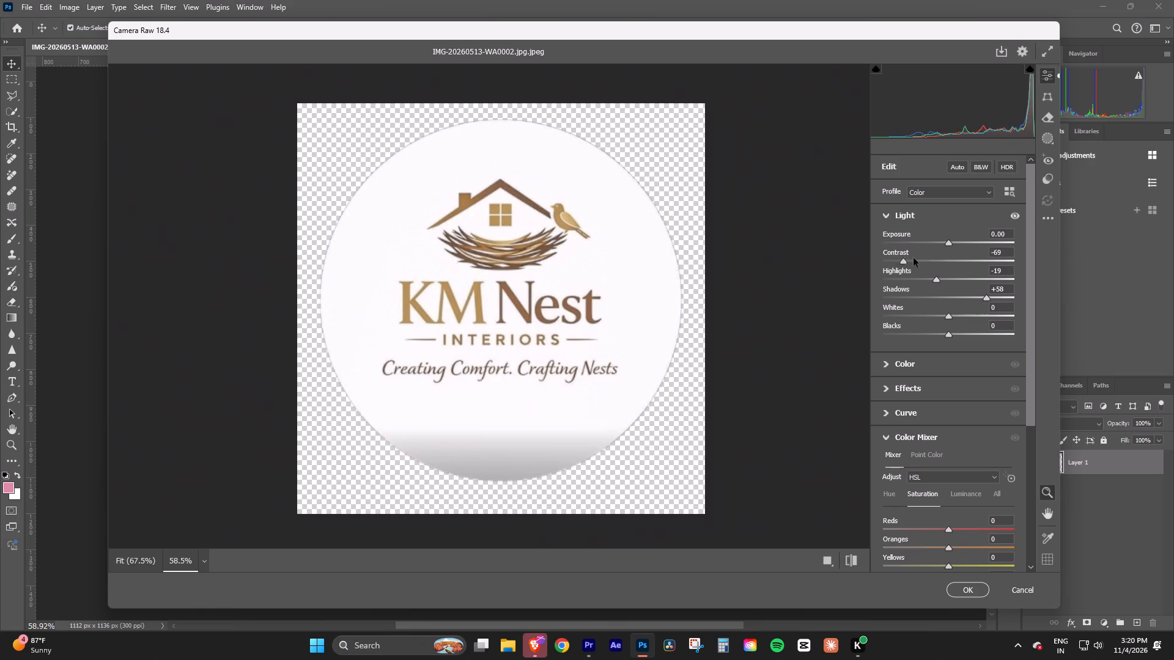
left_click_drag(914, 258, 950, 252)
left_click_drag(948, 317, 917, 315)
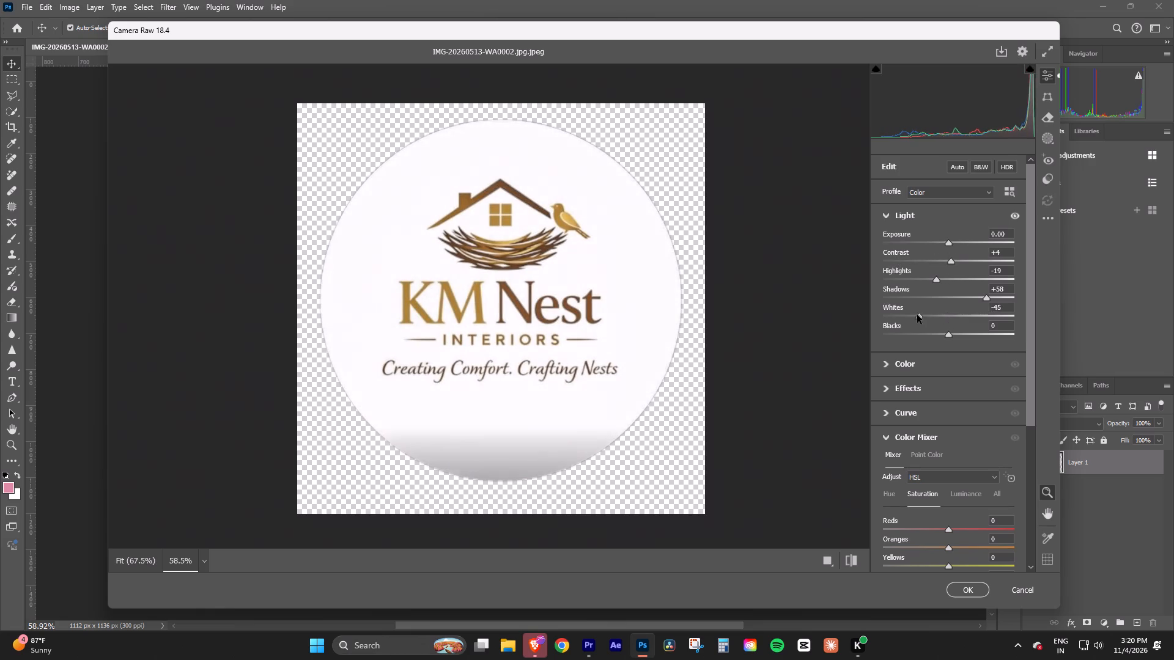
left_click_drag(917, 315, 959, 311)
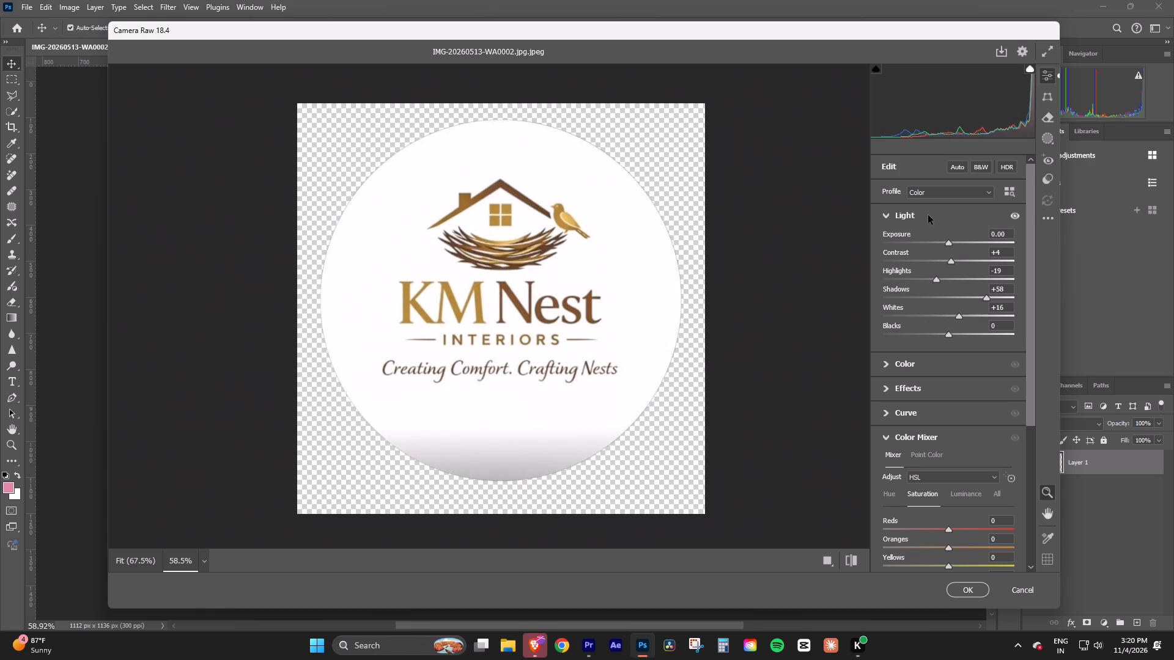
Soften the logo's effects by setting Dehaze to -15 and Clarity to about -7.
left_click(931, 390)
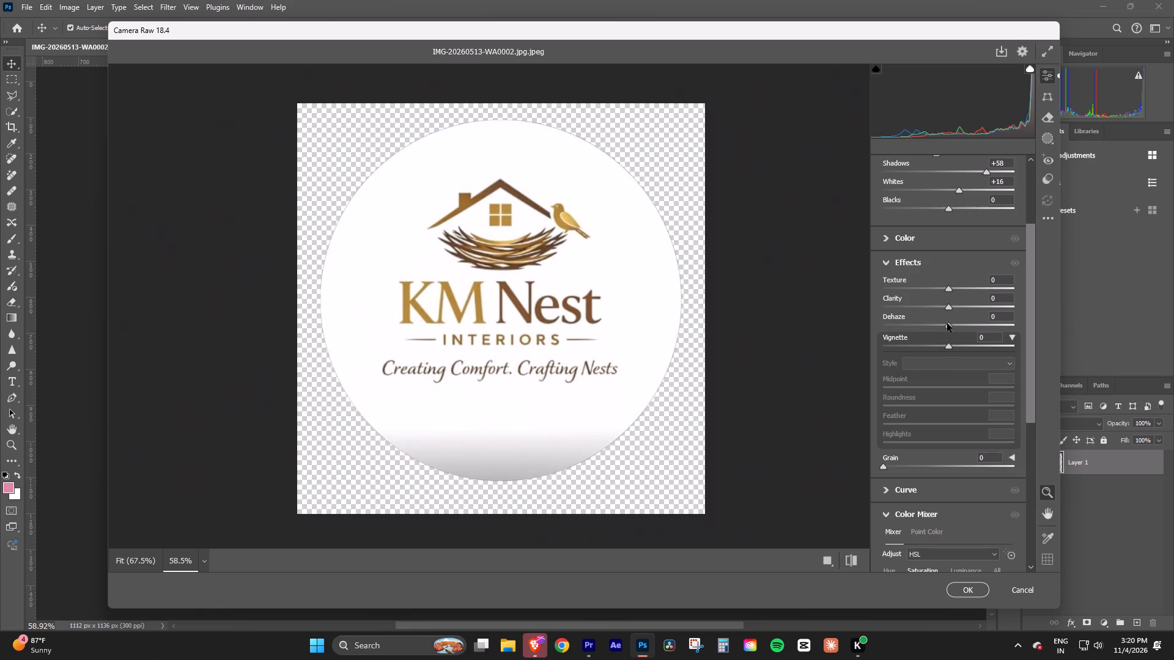
left_click_drag(947, 323, 937, 321)
left_click(951, 309)
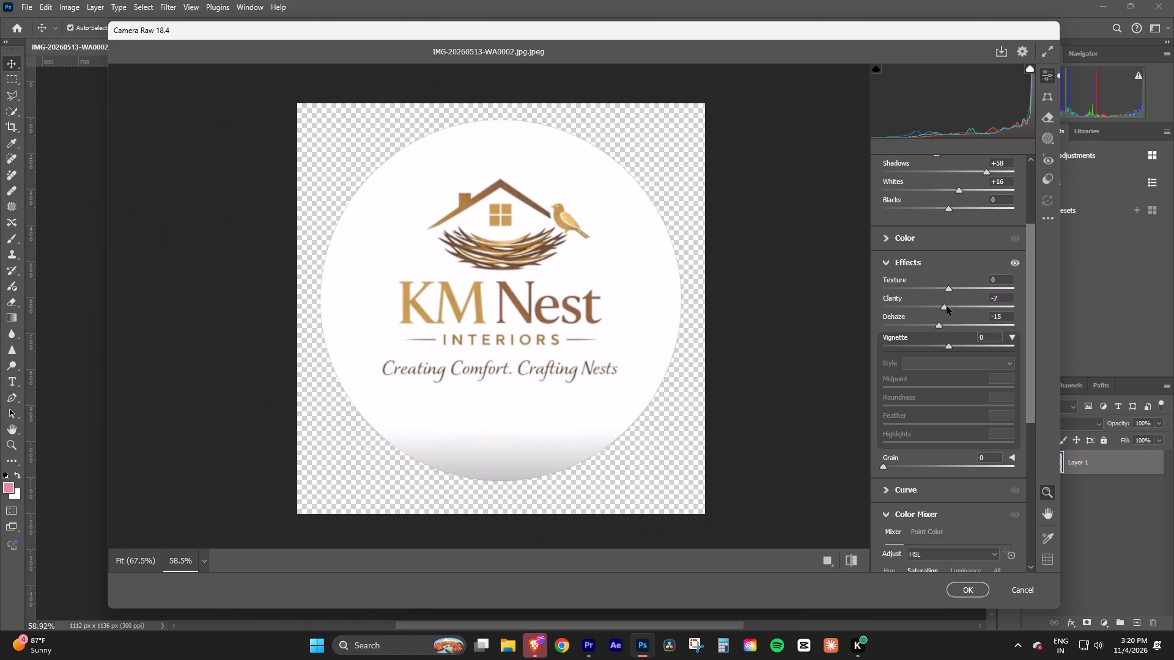
left_click(948, 266)
Raise the logo's Vibrance to about +69 and apply the Camera Raw Filter.
left_click(932, 246)
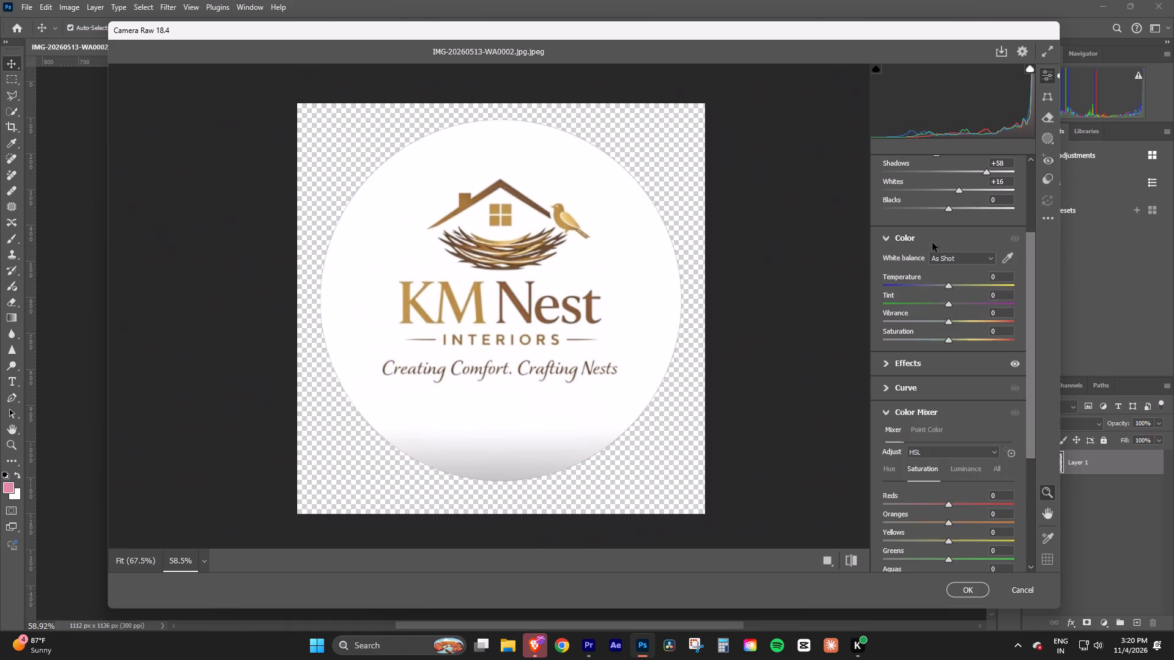
left_click_drag(951, 322, 997, 321)
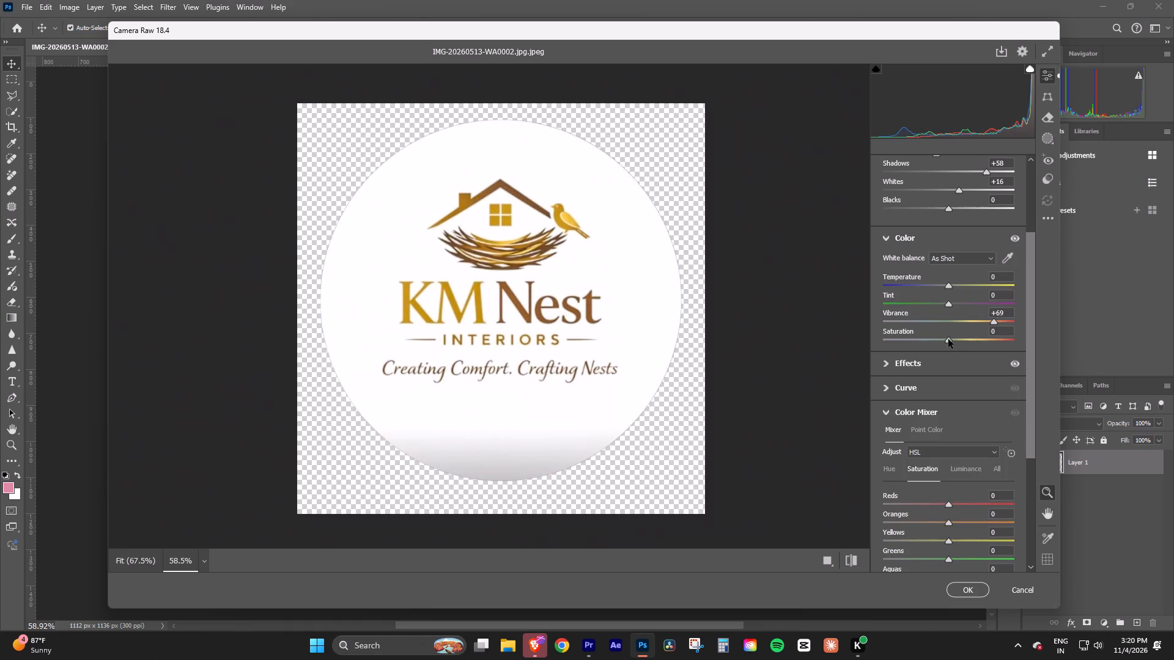
left_click(948, 339)
left_click(967, 588)
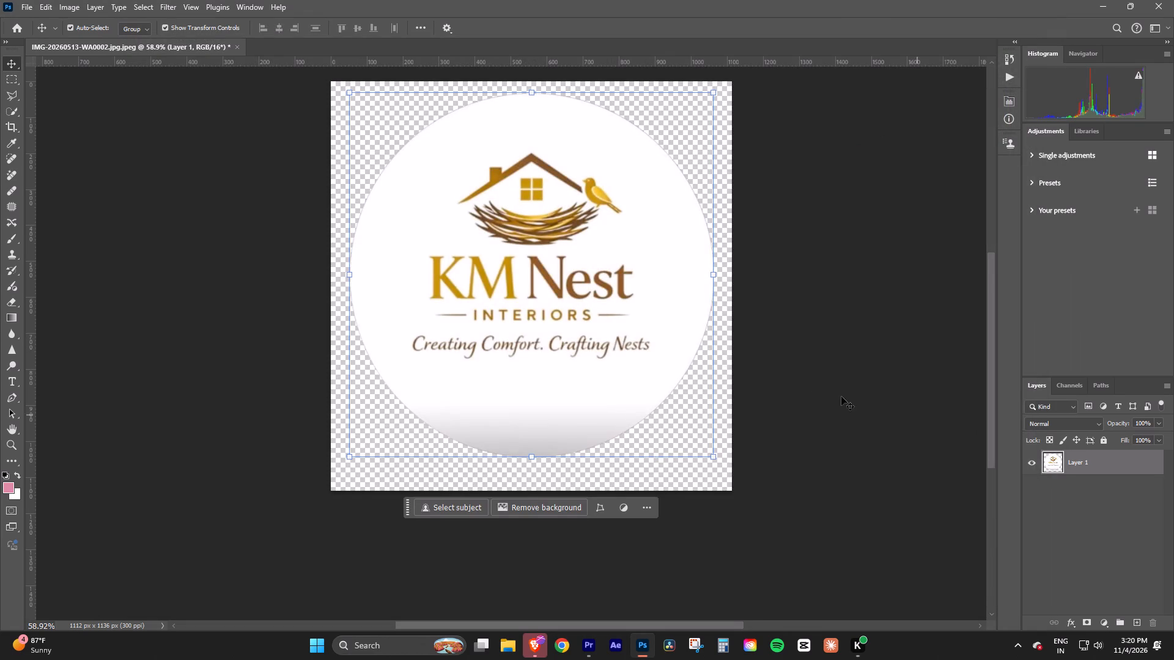
Export the logo layer as a transparent 1011 × 1013 px PNG named Layer 1 into the KM Nest Interiors folder.
right_click(1111, 470)
left_click(1078, 244)
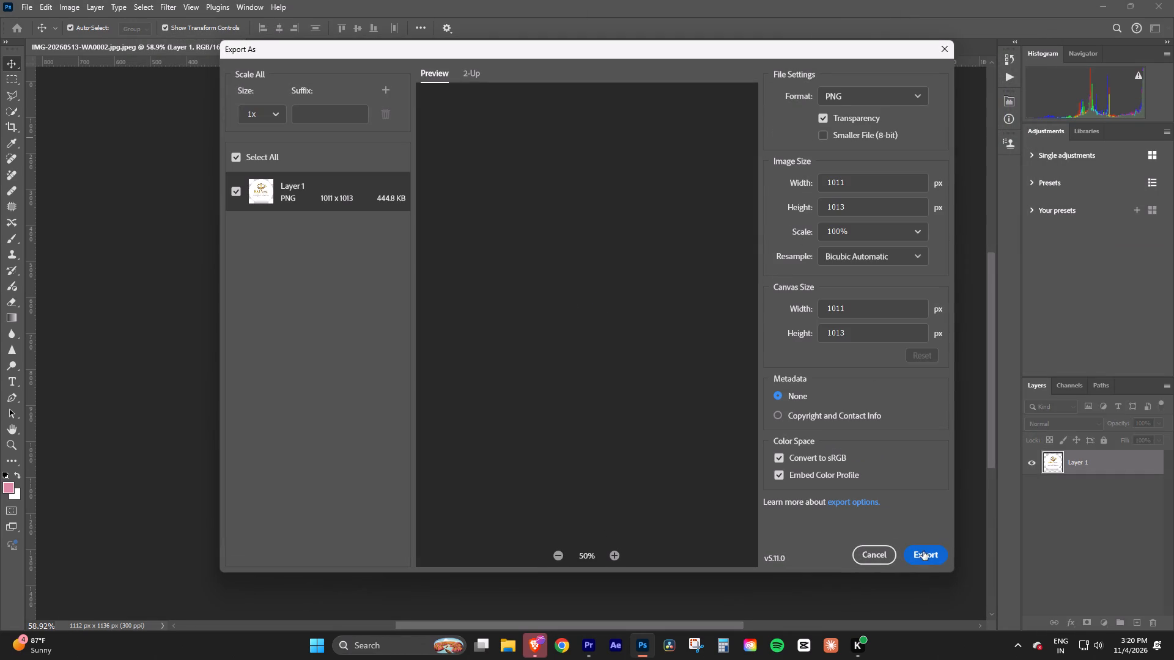
left_click(932, 551)
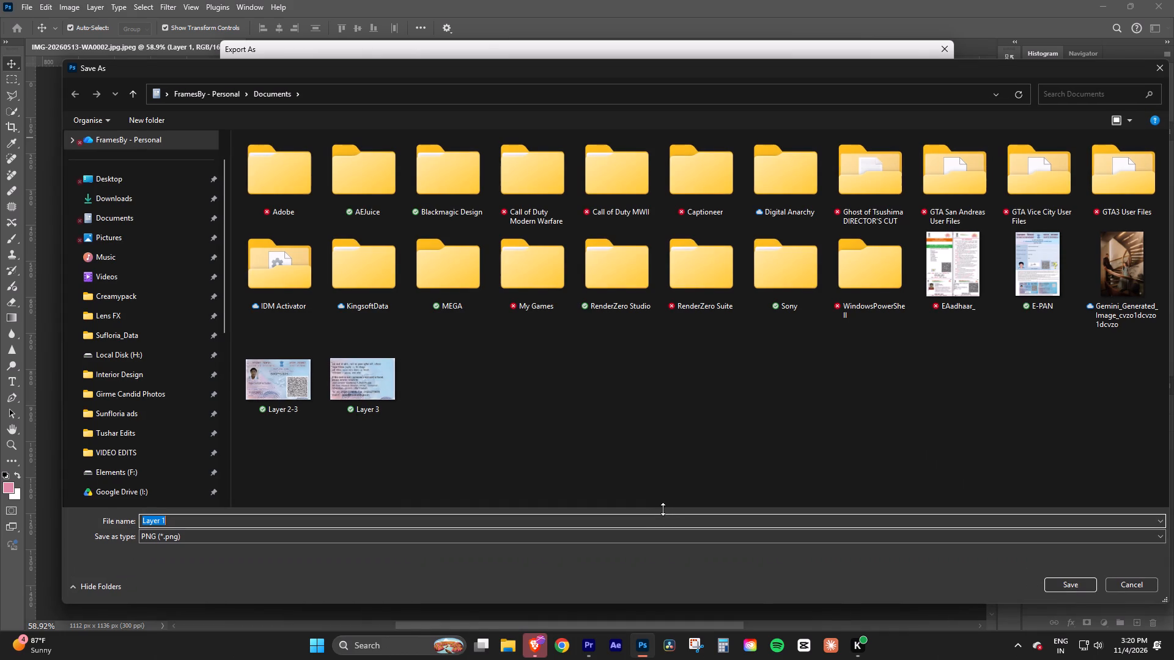
scroll(150, 389, "down", 4)
left_click(125, 331)
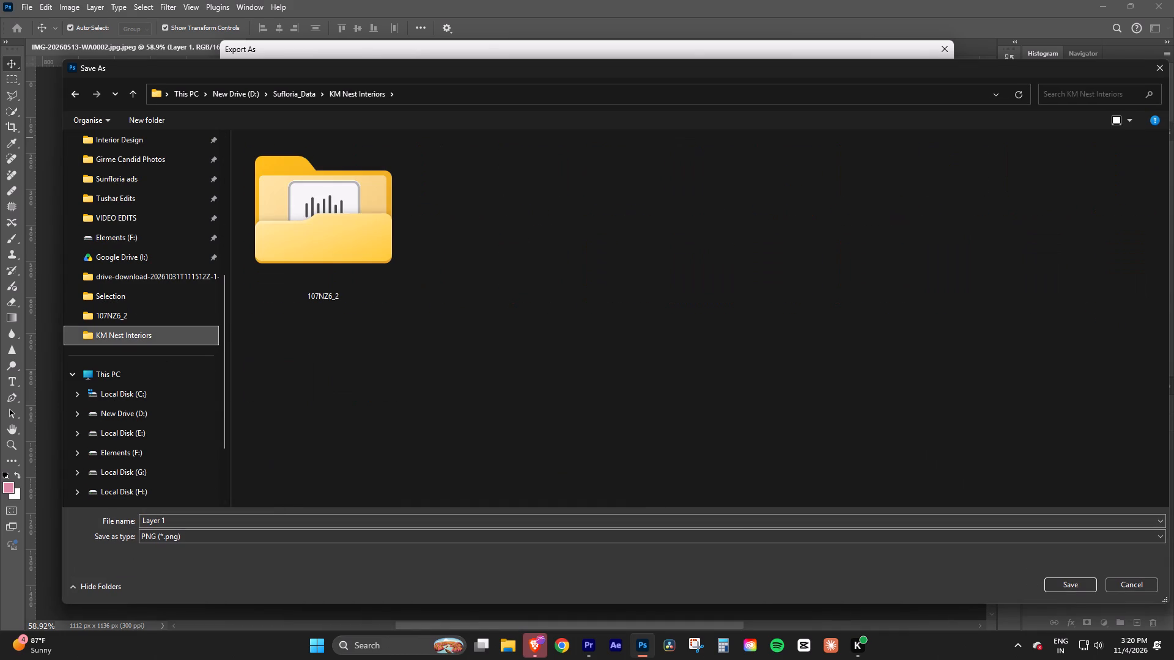
left_click(1084, 586)
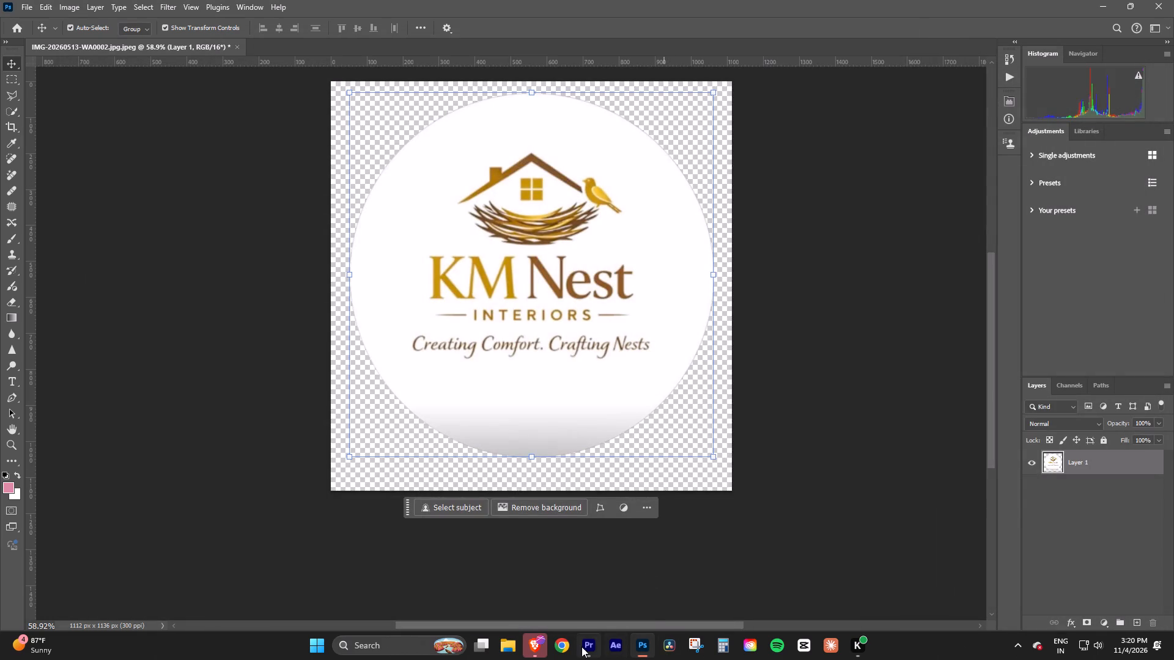
Switch to Premiere Pro and import the exported Layer 1.png logo into the KM NEST project.
left_click(584, 649)
left_click(437, 492)
double_click(347, 506)
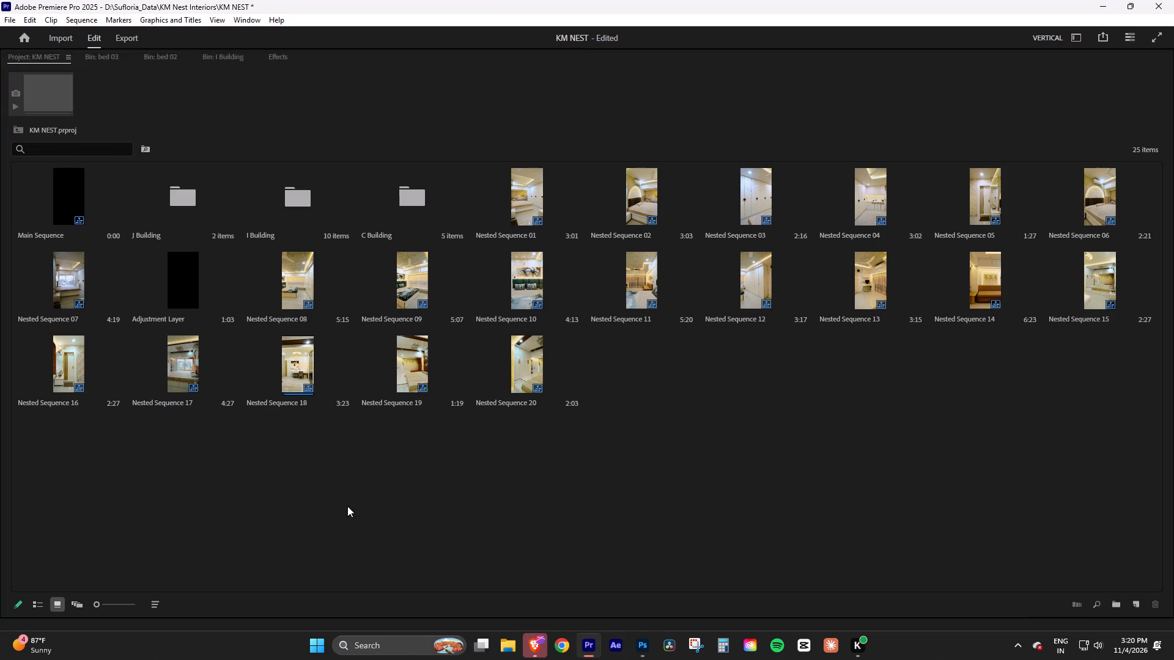
left_click(496, 183)
key("Return")
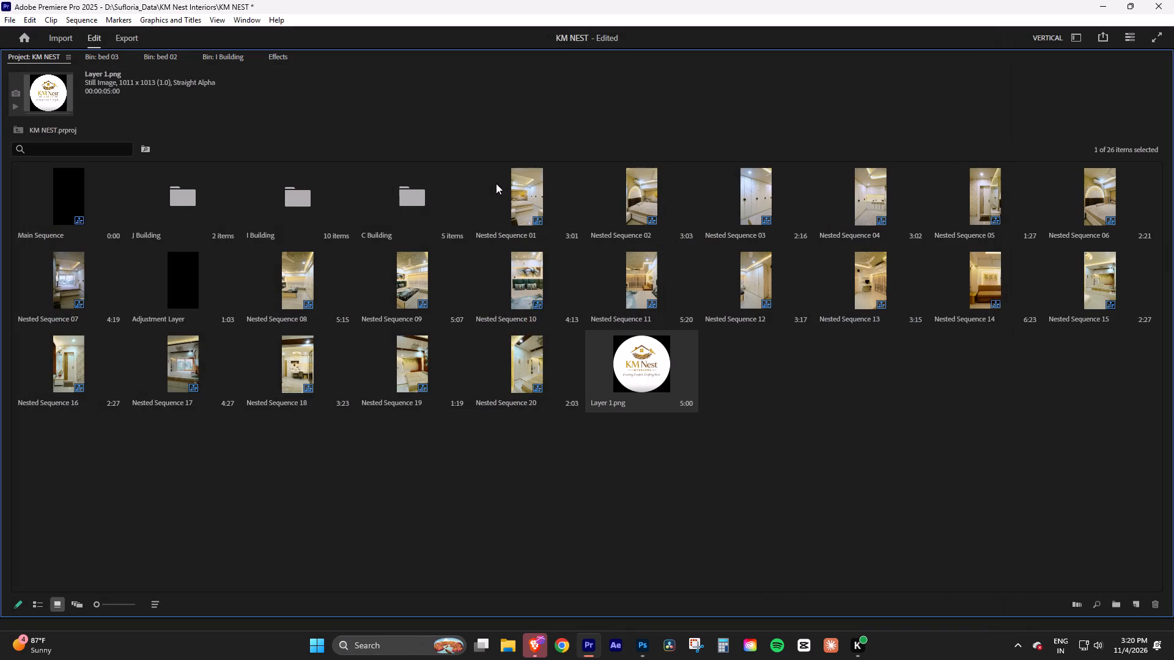
Place Layer 1.png on V2 at the start of the I Building Reels sequence and extend it to the sequence's end.
left_click(665, 448)
double_click(633, 368)
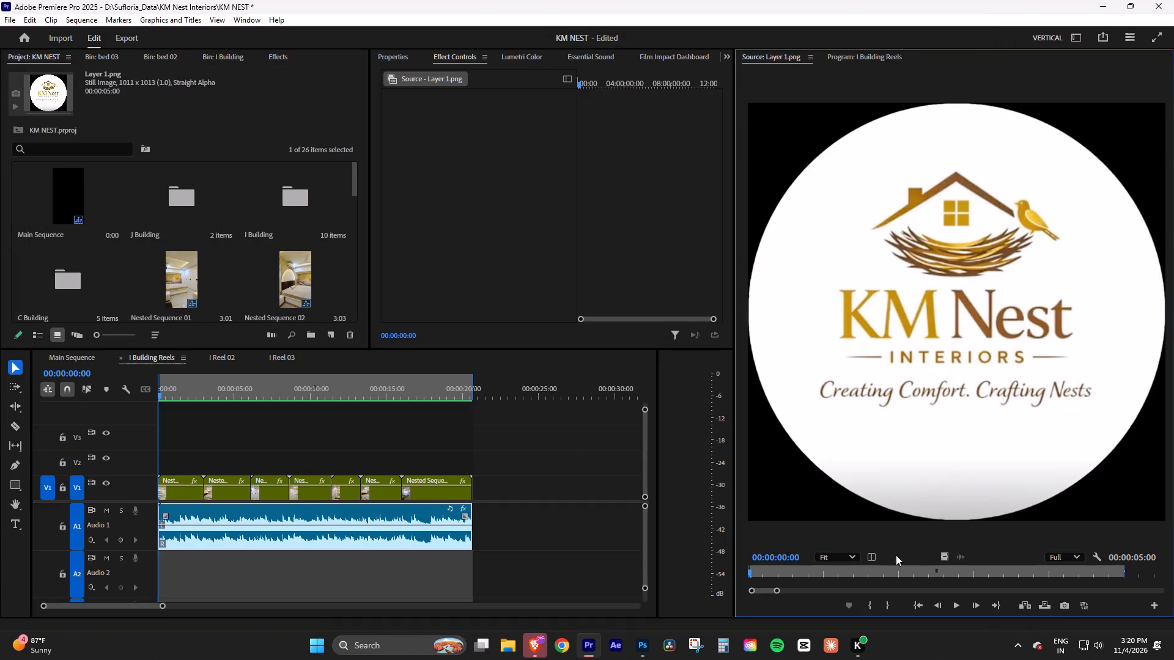
left_click_drag(945, 560, 149, 458)
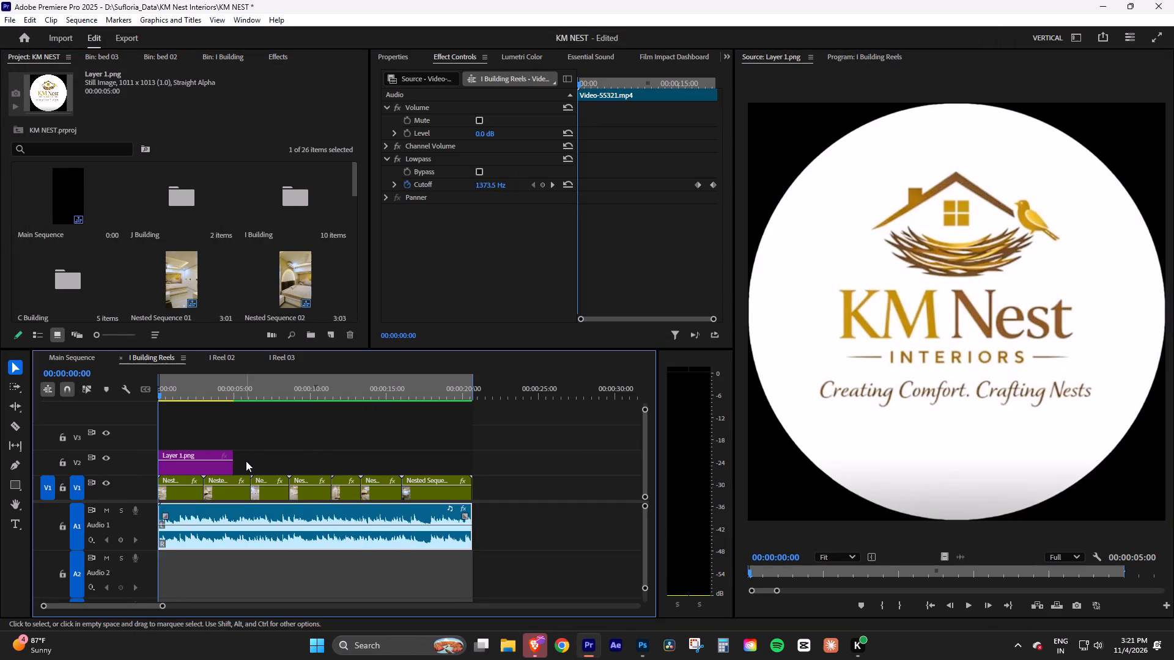
left_click_drag(234, 461, 408, 462)
left_click_drag(242, 467, 418, 467)
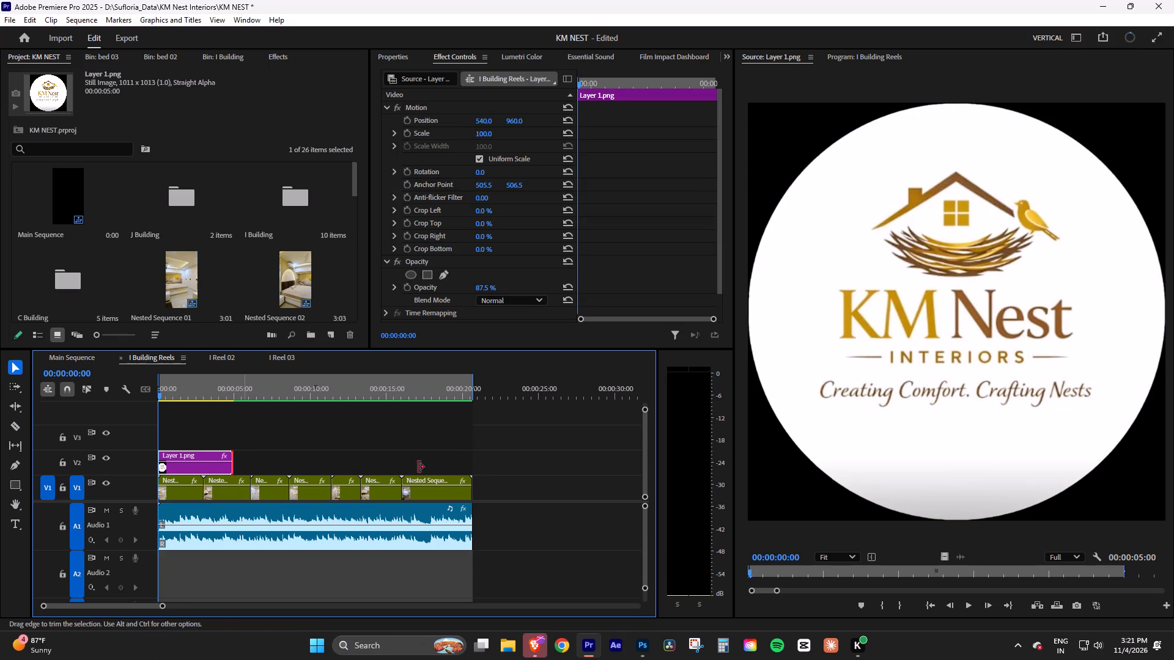
left_click_drag(418, 467, 473, 464)
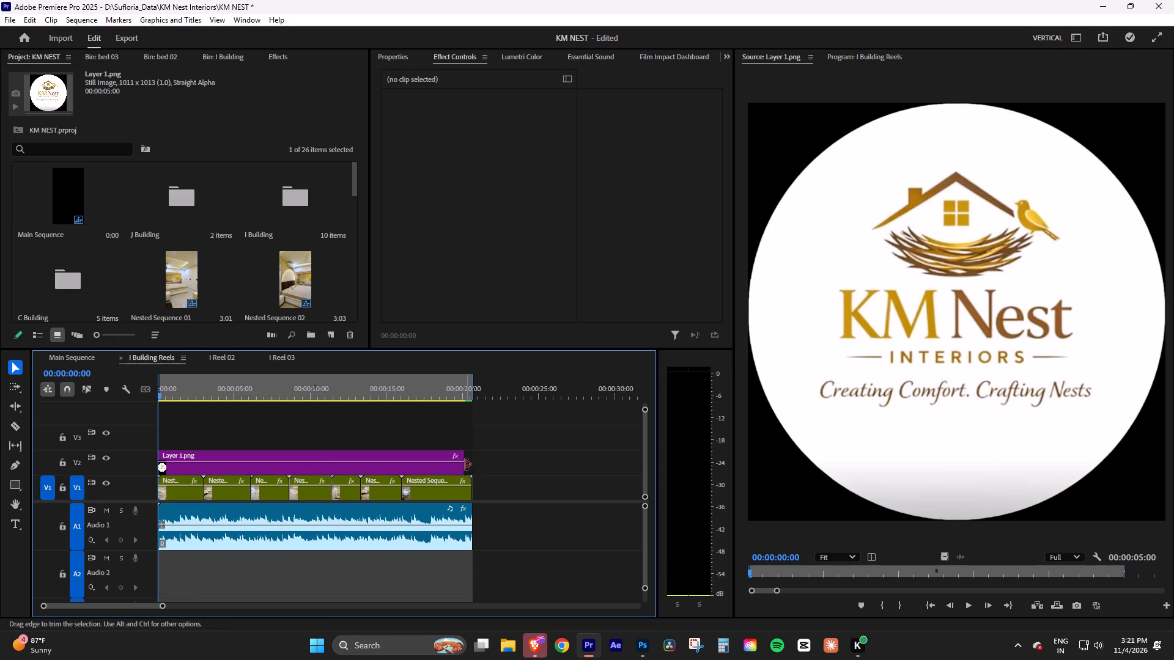
left_click_drag(466, 464, 478, 466)
left_click(392, 469)
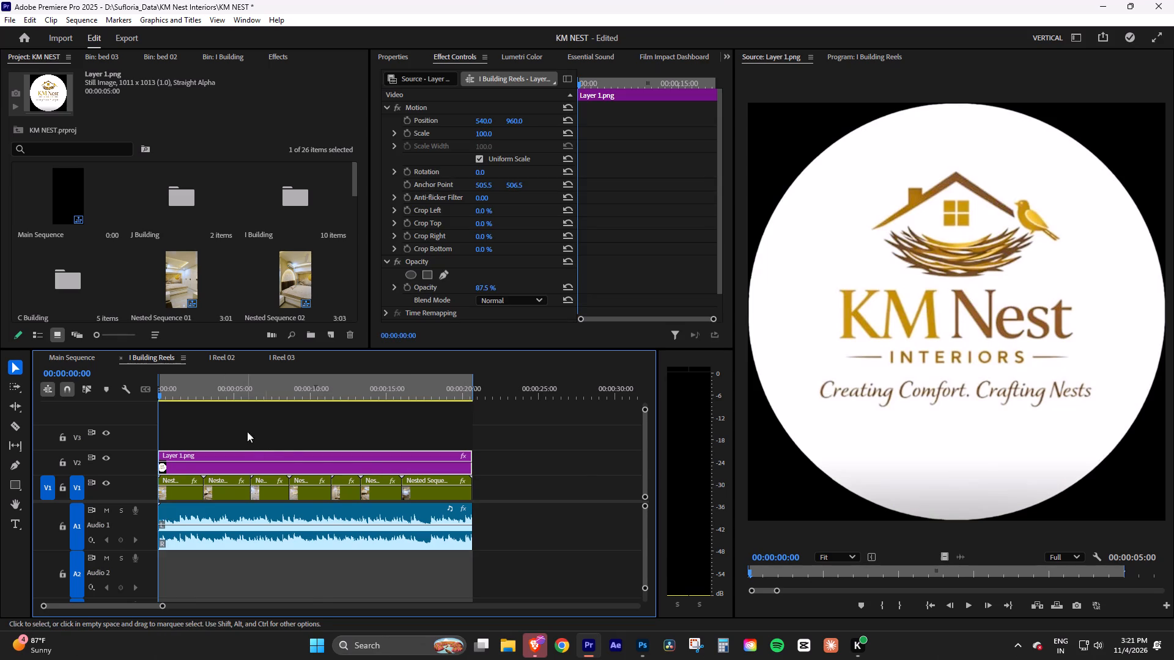
Set the Layer 1.png logo's scale to 12 and its position to 921, 154 in the upper corner of the frame.
left_click(177, 391)
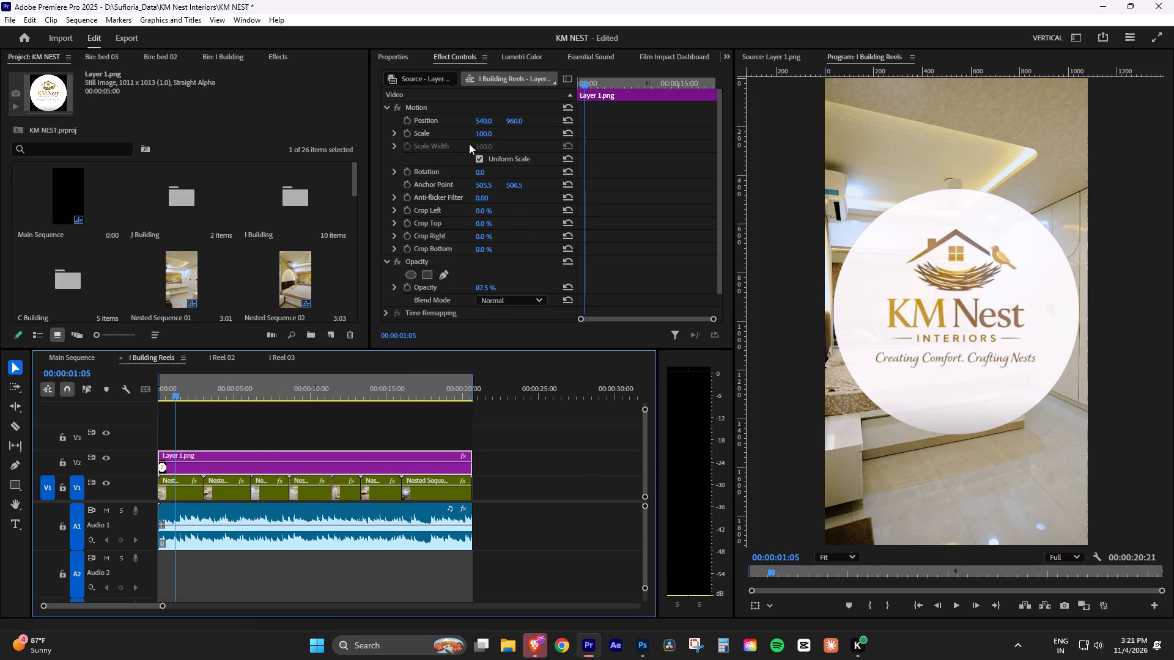
left_click(485, 131)
type("12")
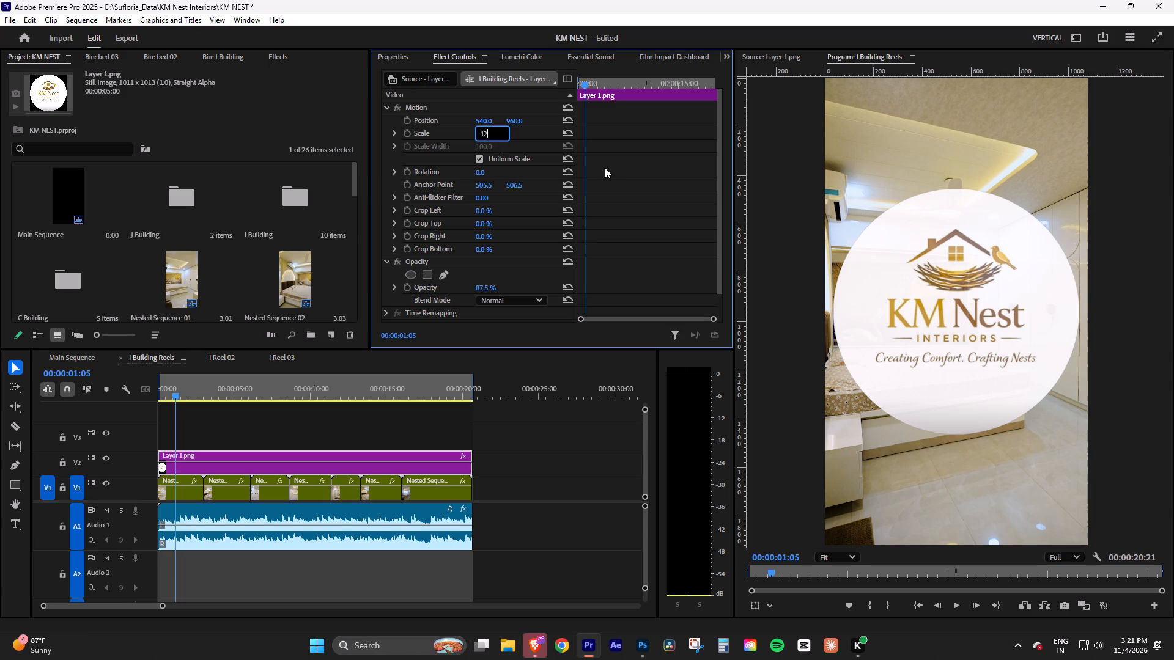
left_click(623, 165)
left_click_drag(517, 120, 439, 165)
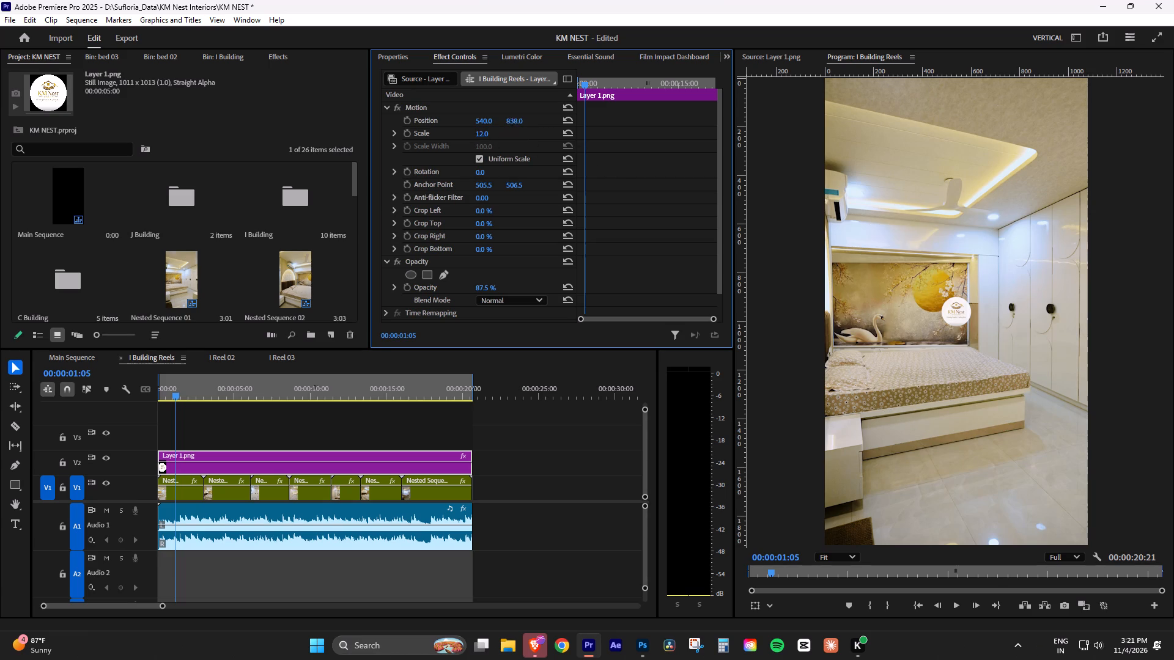
left_click_drag(439, 165, 37, 229)
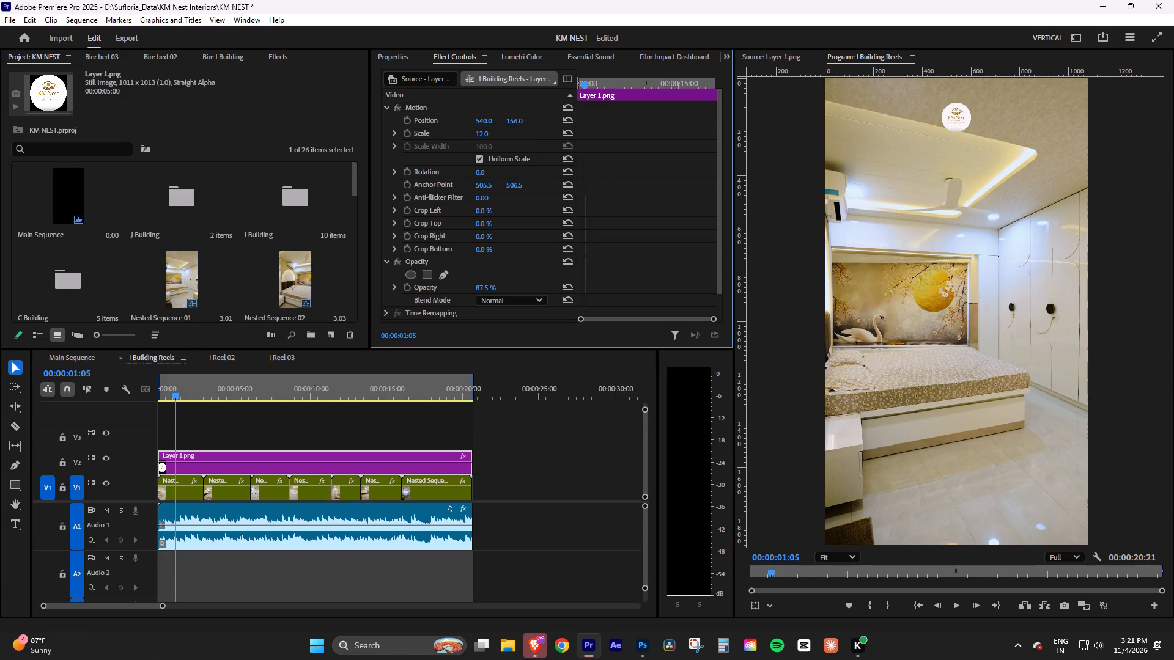
left_click_drag(37, 229, 36, 229)
left_click_drag(484, 119, 728, 116)
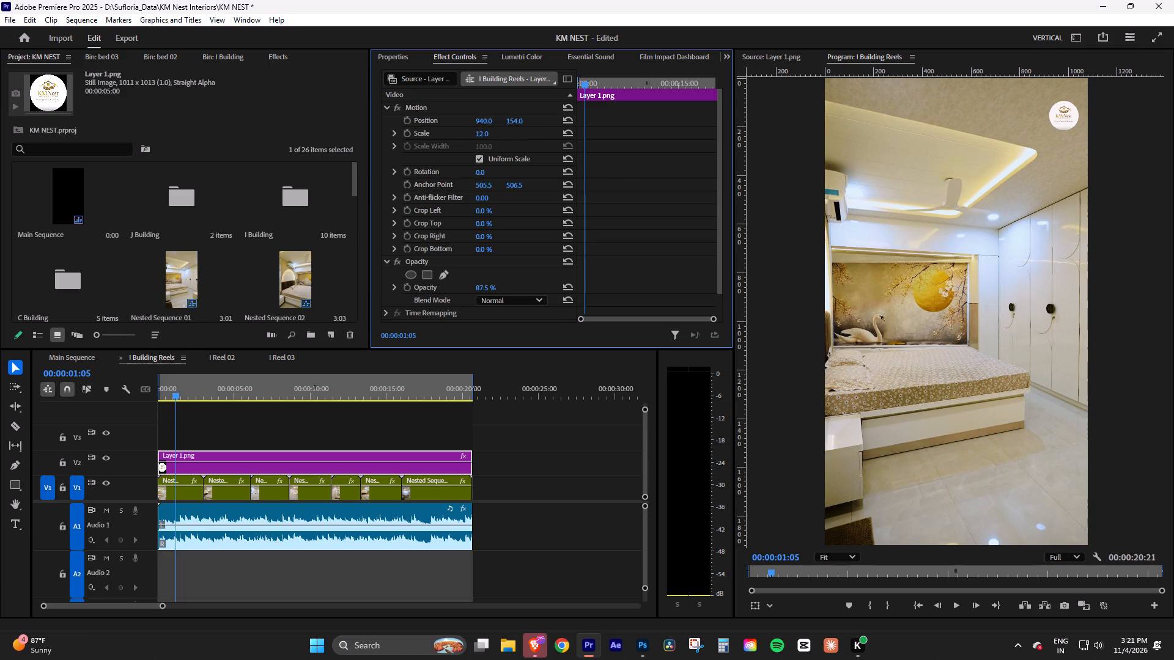
left_click_drag(728, 116, 717, 116)
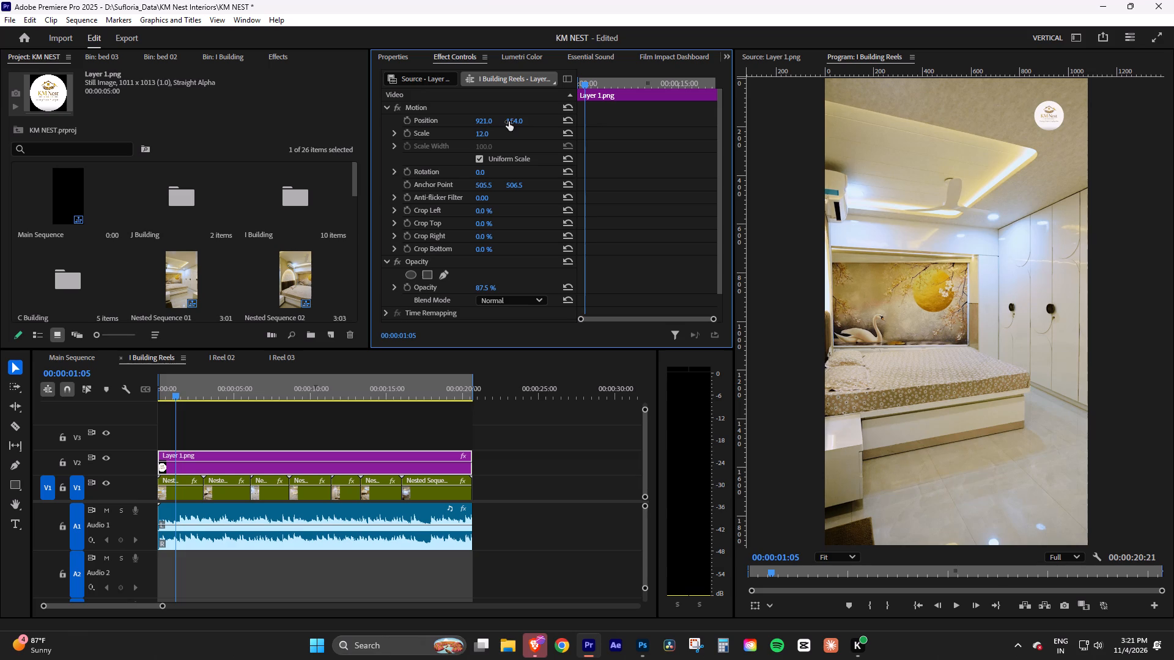
Preview the reel from its start with the logo and set the logo's scale to 15.
left_click_drag(177, 394, 106, 400)
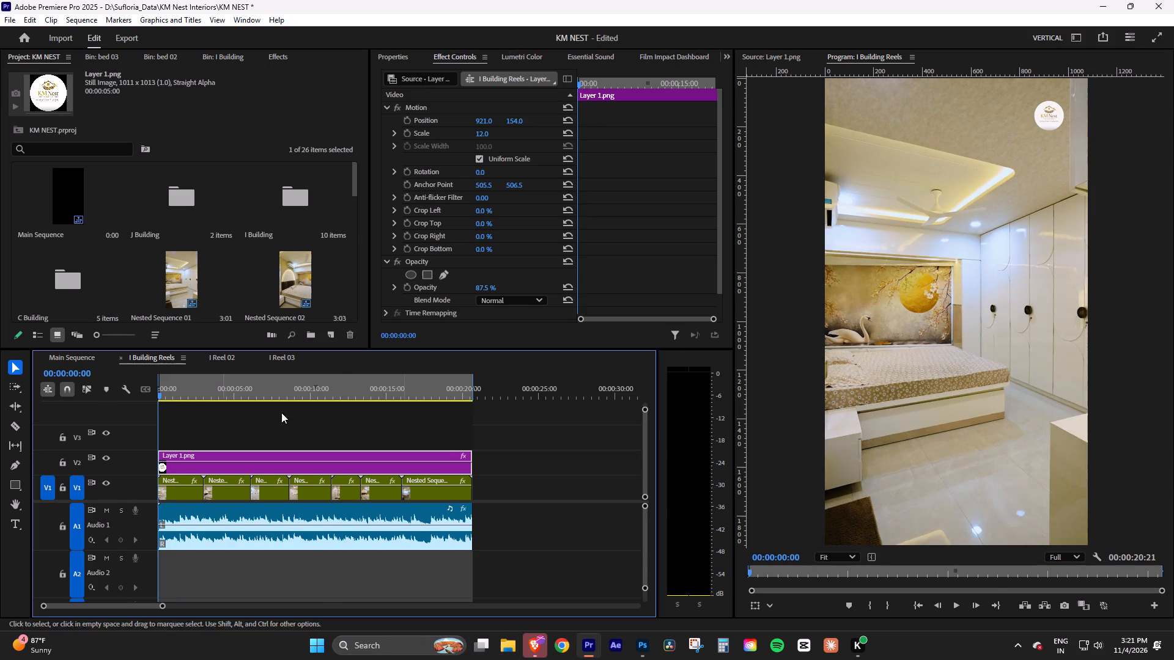
left_click(868, 284)
key("grave")
key("space")
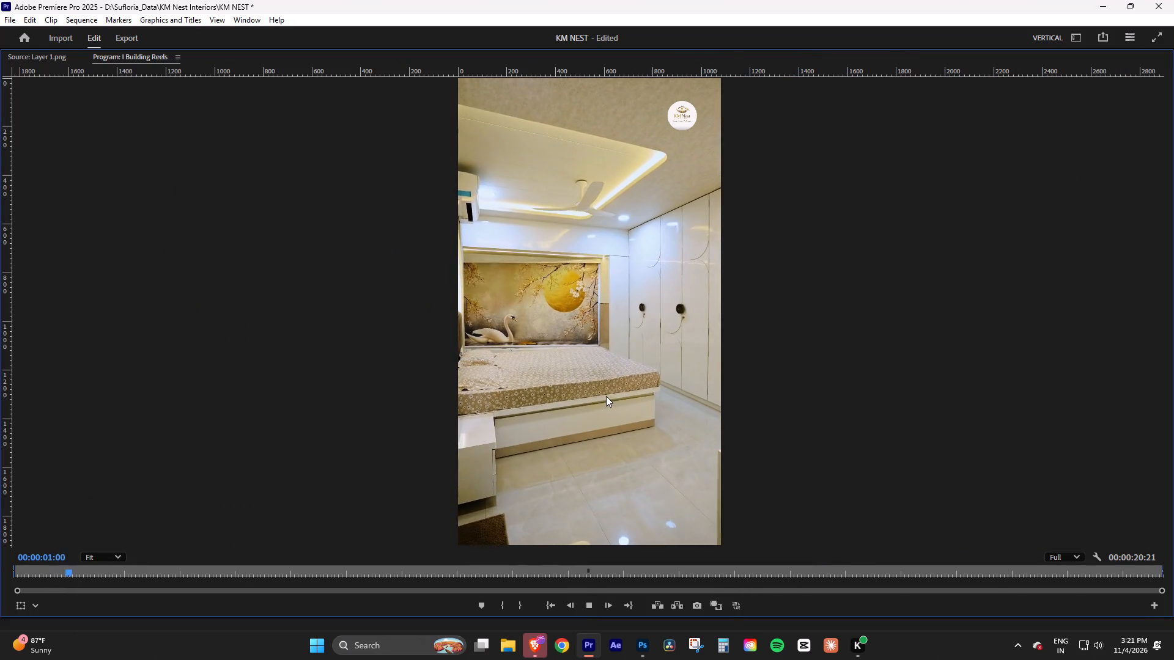
key("space")
type("`")
left_click(487, 134)
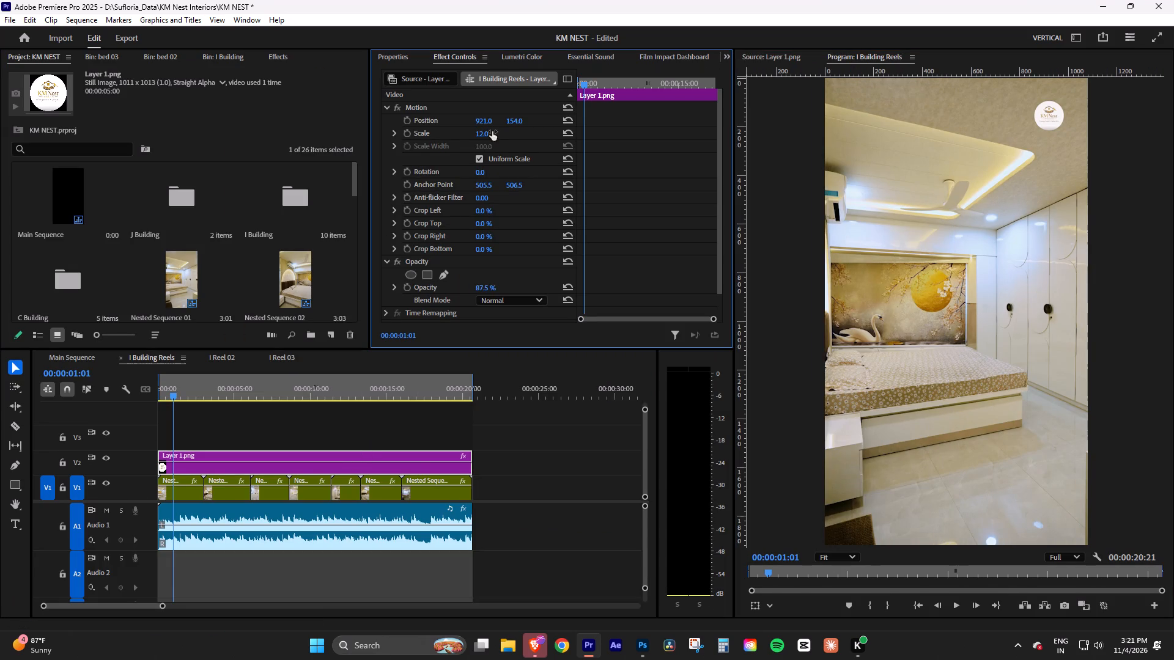
type("15")
key("Return")
key("space")
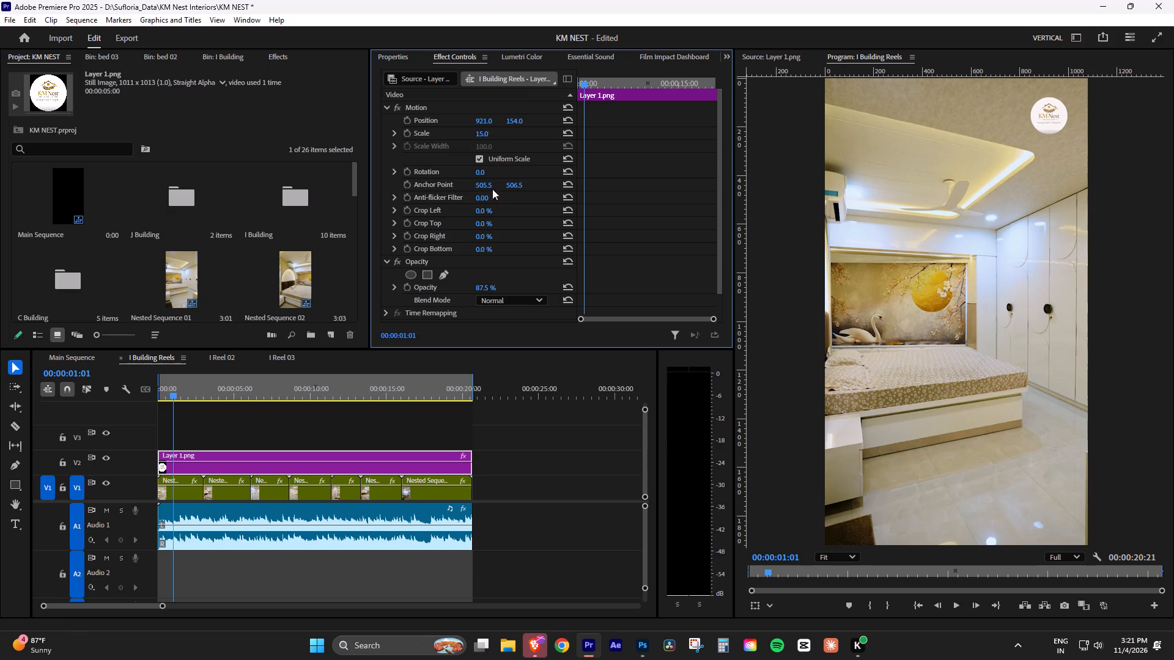
key("space")
Save the KM NEST project.
key("ctrl+s")
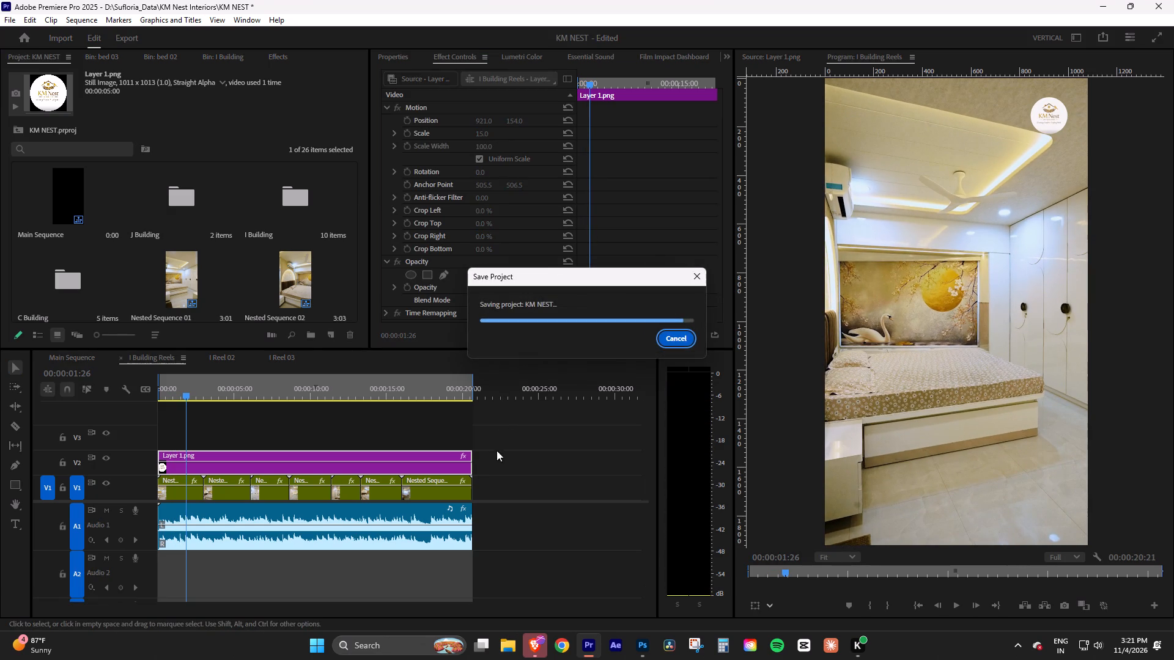
Play the reel to its closing shot and split the Layer 1.png clip on V2 at 00:00:19:07.
left_click(523, 446)
key("space")
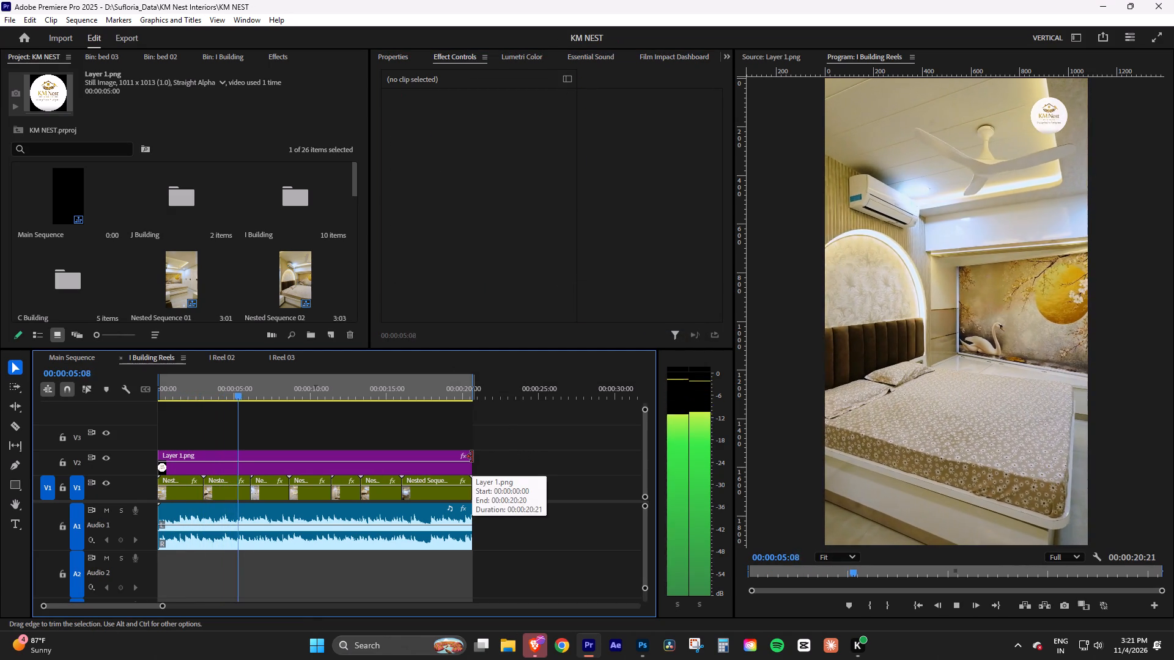
left_click(419, 397)
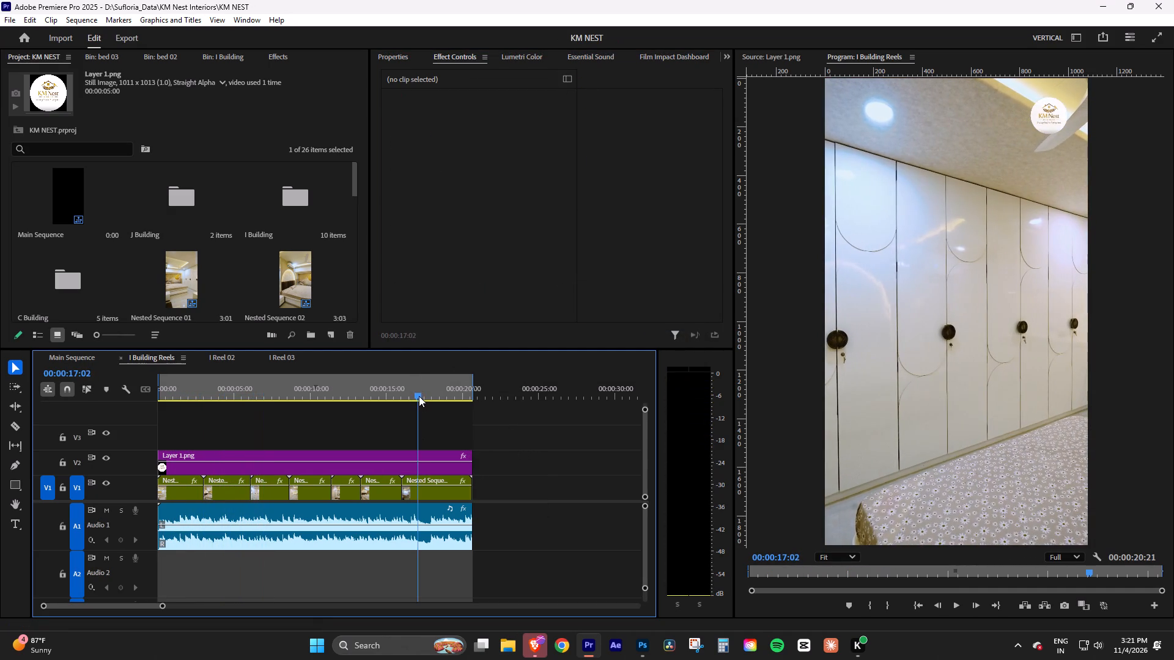
key("space")
scroll(419, 498, "up", 10, "alt")
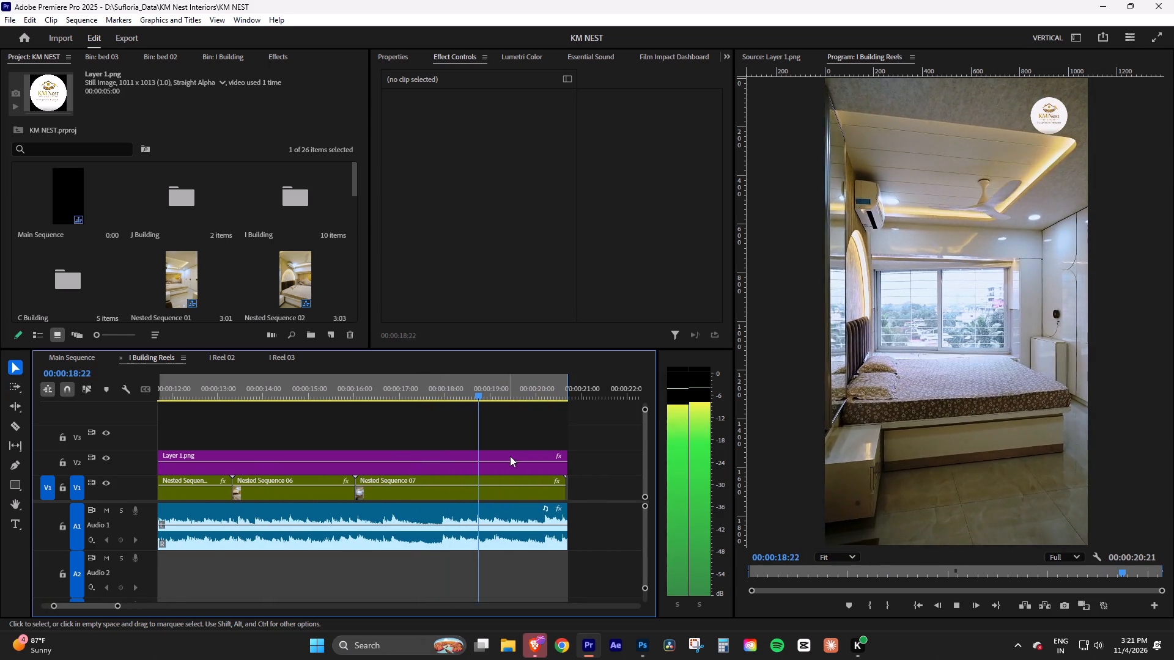
left_click_drag(353, 400, 347, 400)
left_click(444, 391)
key("space")
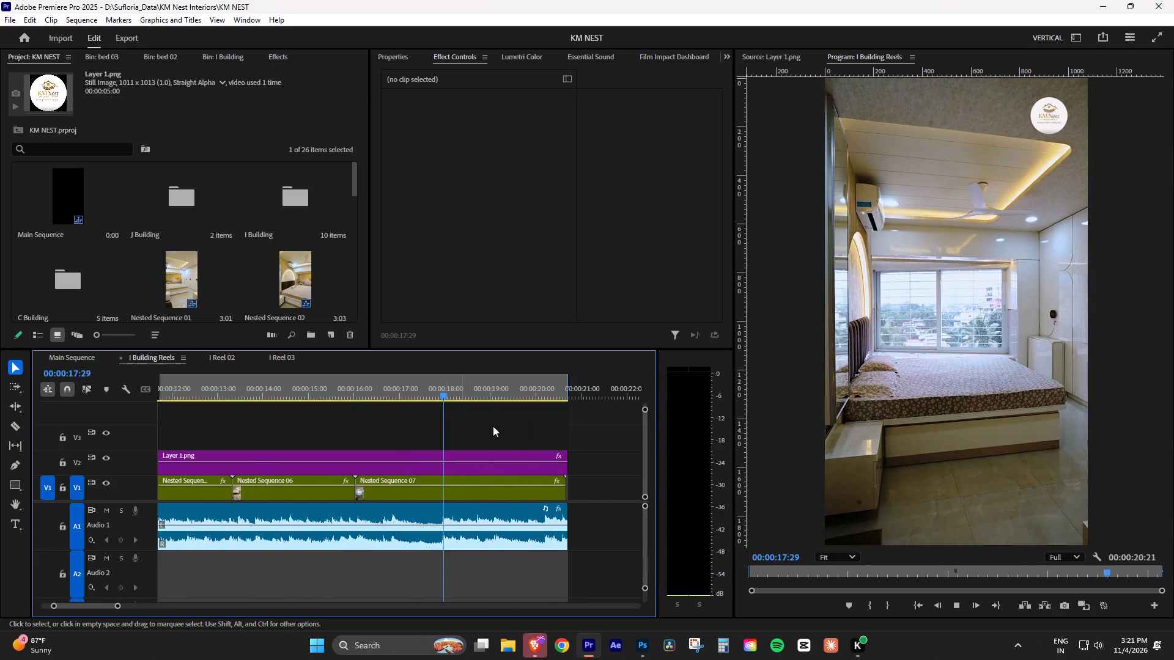
key("space")
left_click(522, 466)
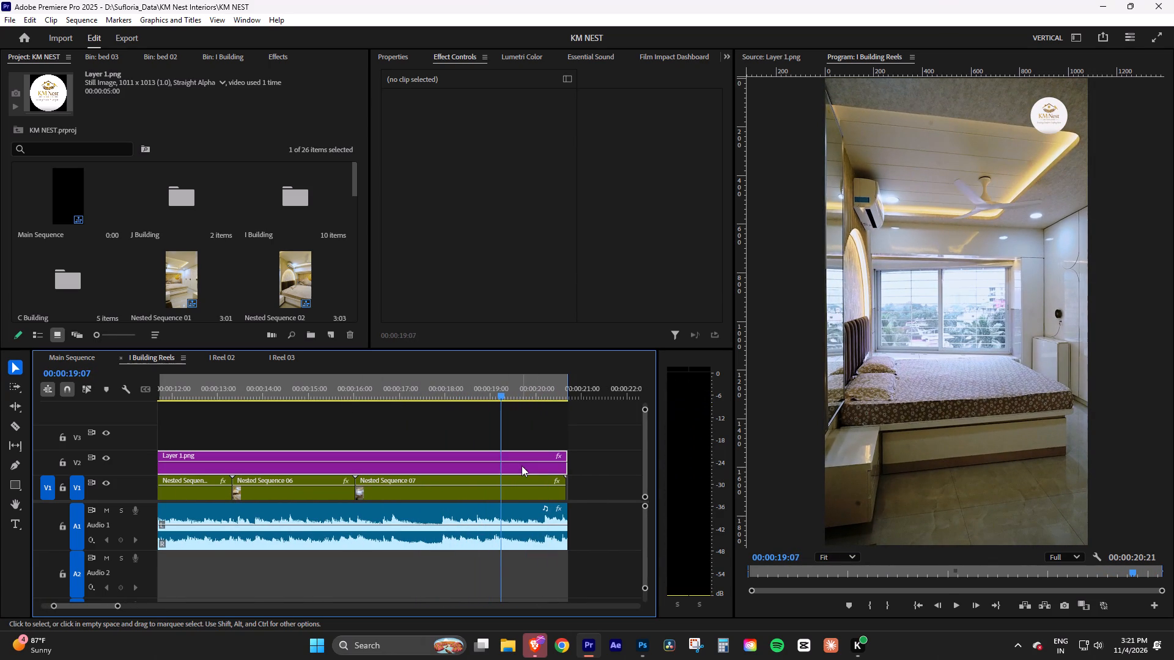
key("ctrl+k")
Duplicate the final Layer 1.png segment from V2 onto V3 directly above it.
left_click(522, 463)
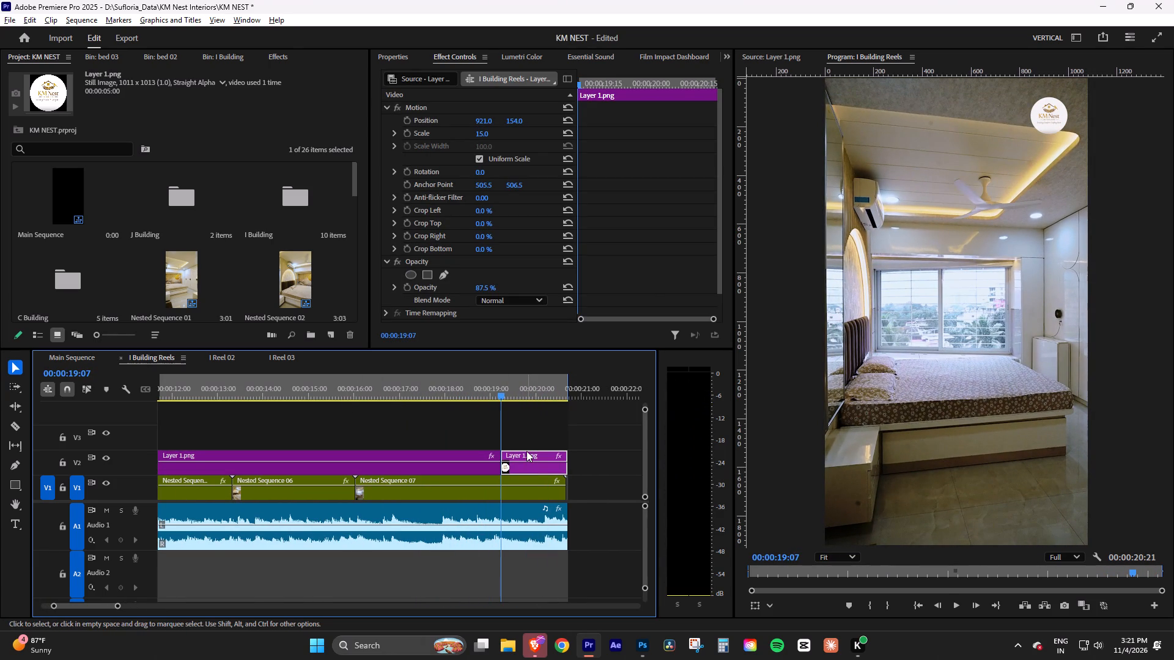
left_click_drag(526, 456, 526, 444, "alt")
left_click(529, 444)
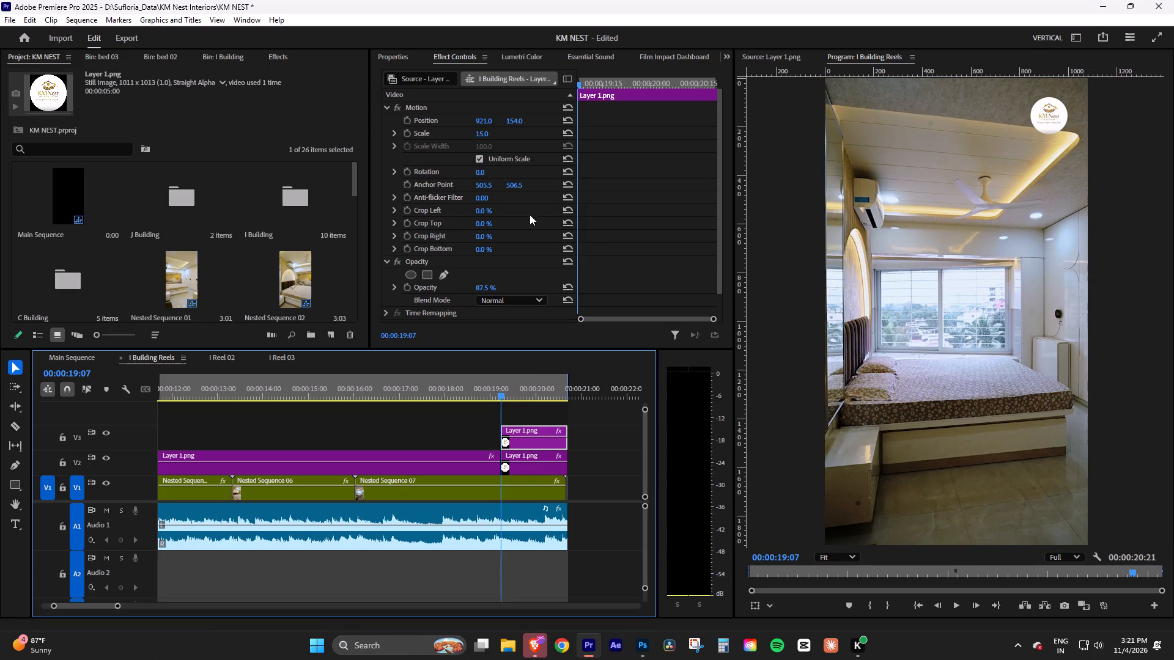
Reset the V3 logo copy's position to 540, 960 and enlarge its scale to 78.
left_click(563, 117)
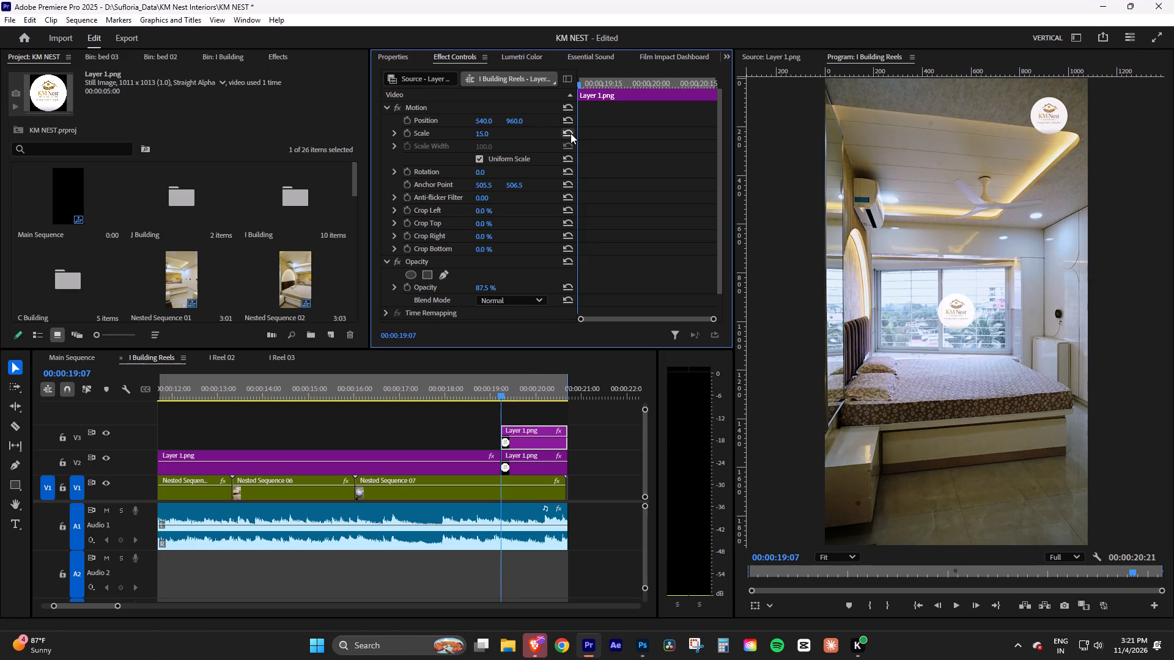
left_click_drag(489, 135, 532, 142)
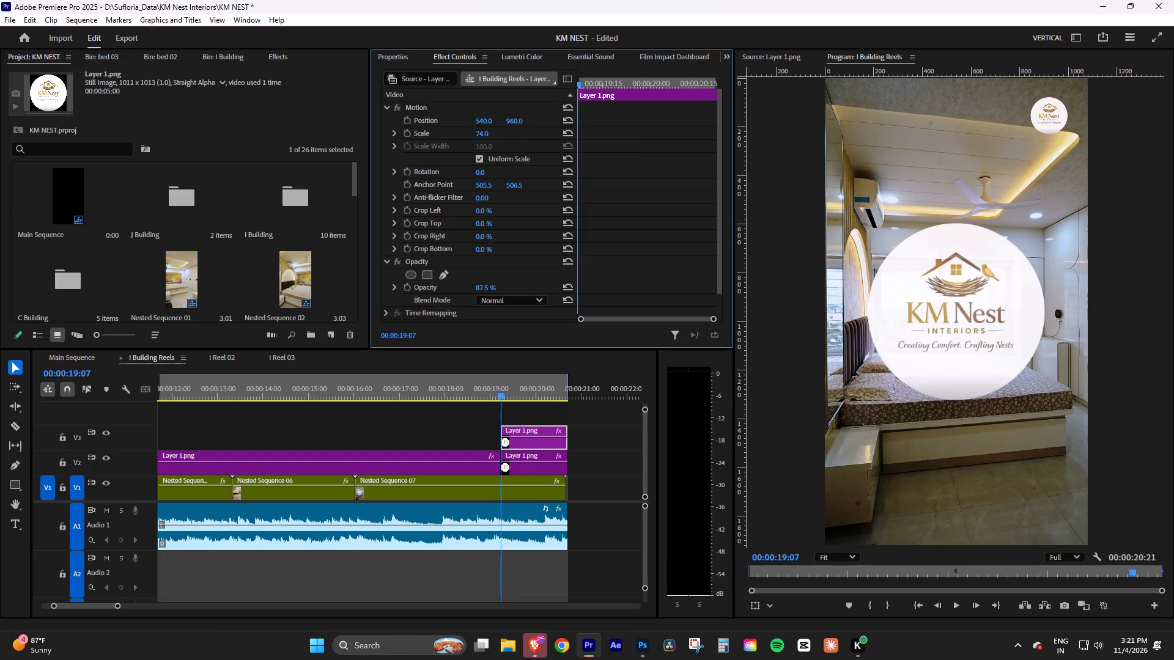
left_click_drag(532, 142, 537, 143)
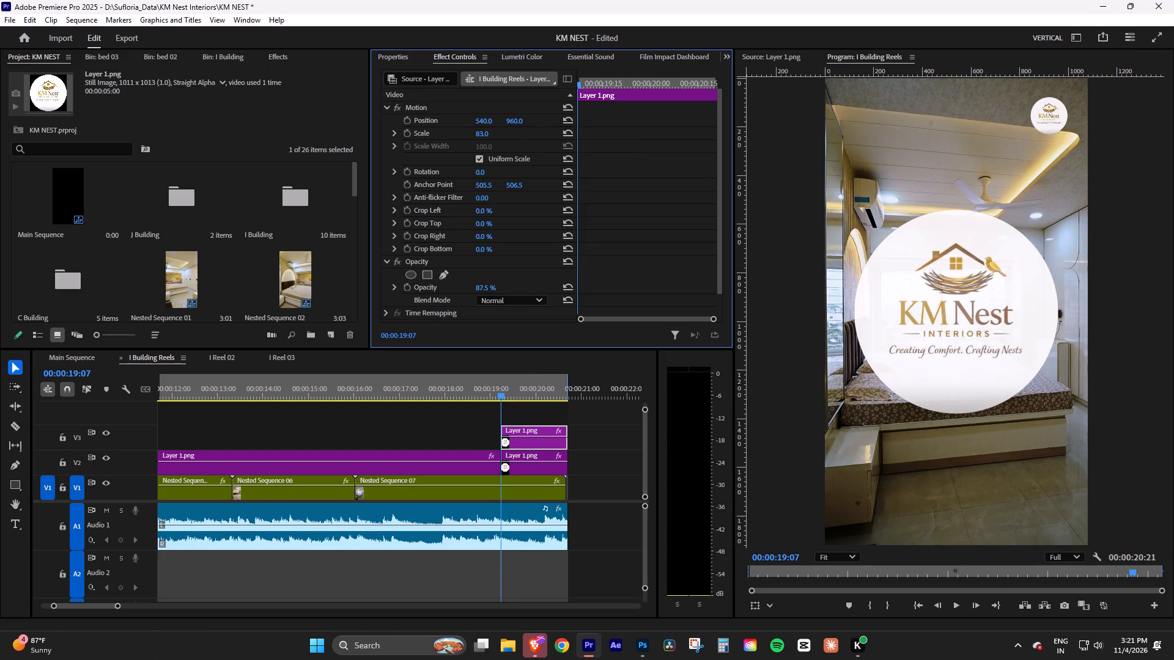
left_click_drag(537, 143, 534, 143)
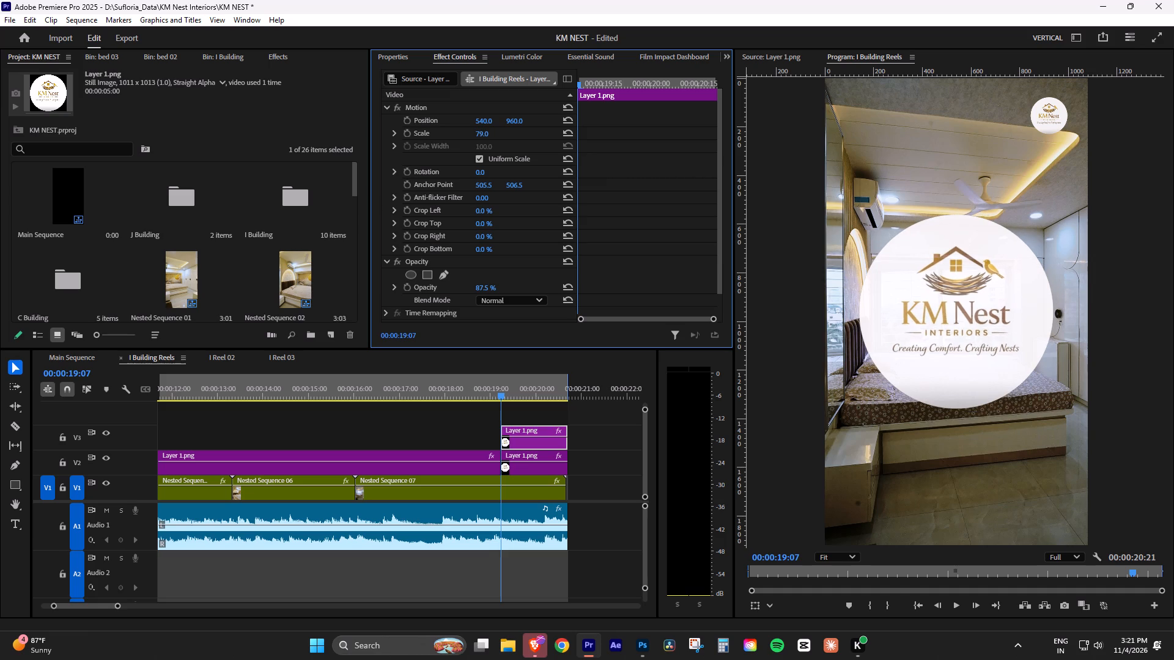
left_click_drag(534, 143, 534, 143)
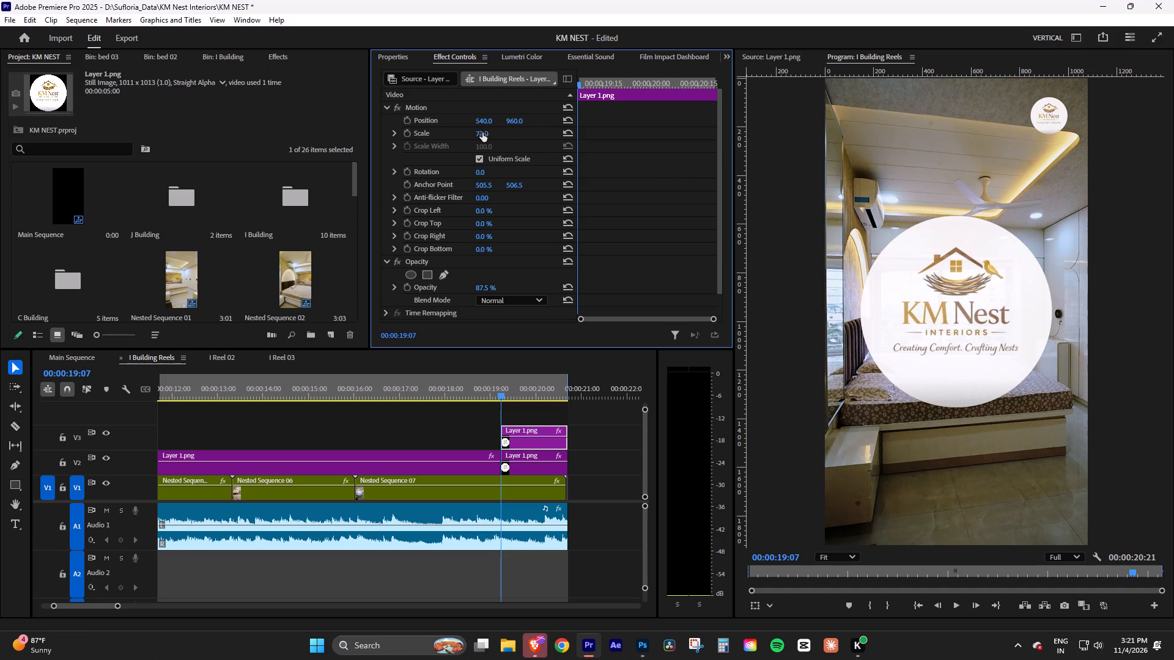
left_click_drag(511, 120, 506, 123)
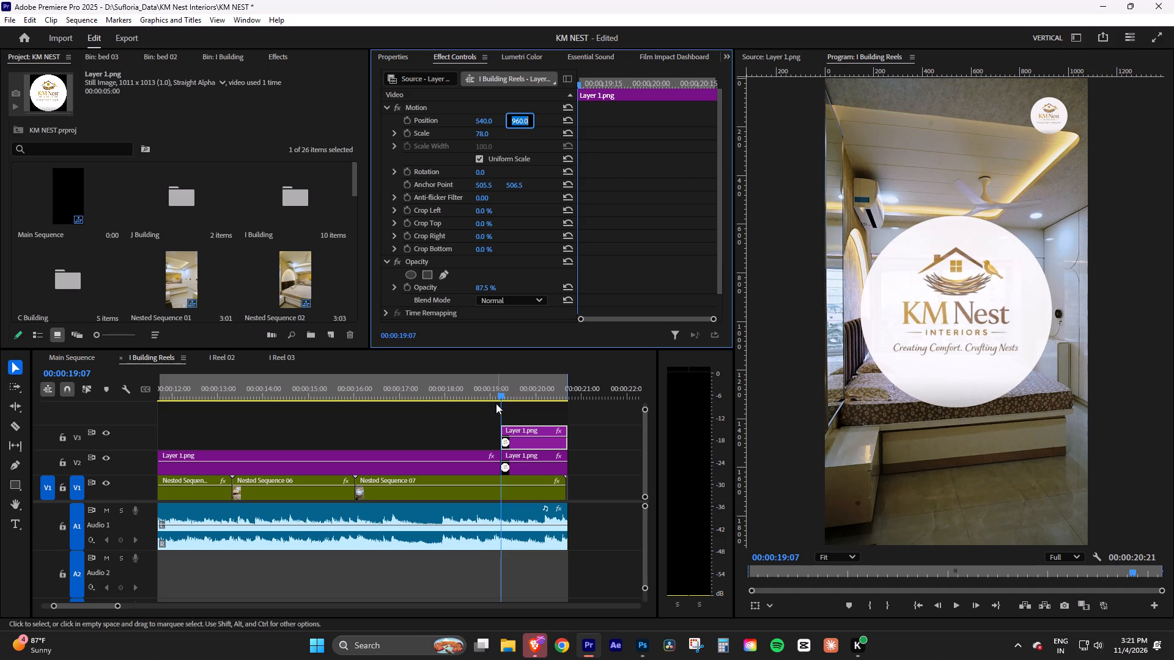
left_click(479, 390)
left_click_drag(523, 386, 500, 386)
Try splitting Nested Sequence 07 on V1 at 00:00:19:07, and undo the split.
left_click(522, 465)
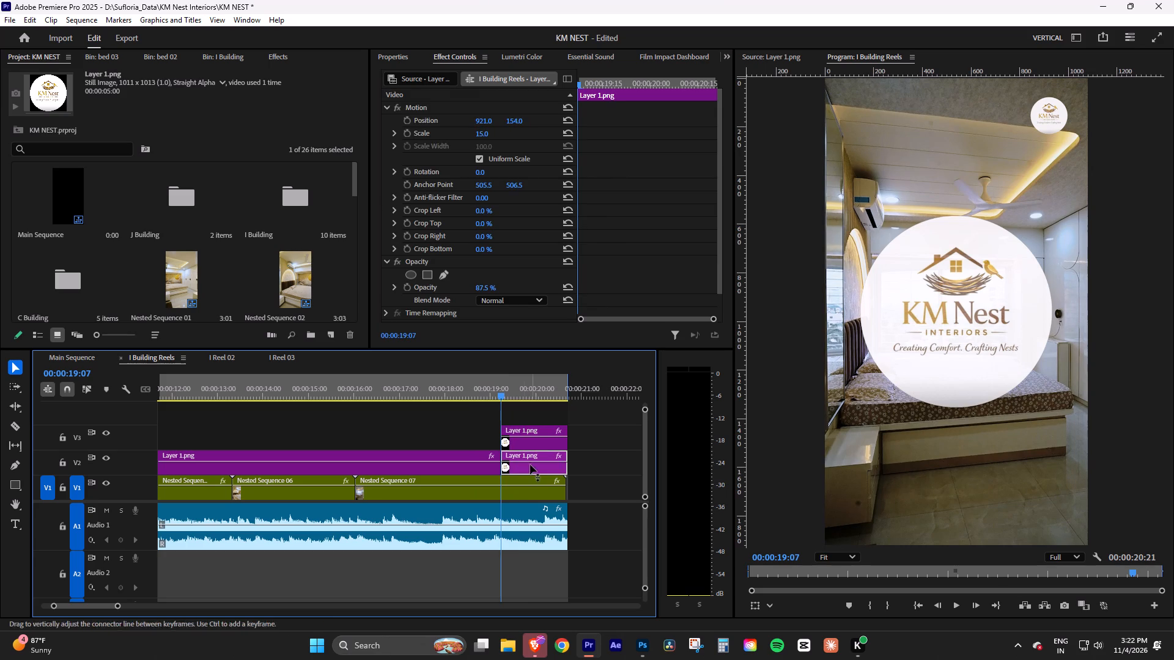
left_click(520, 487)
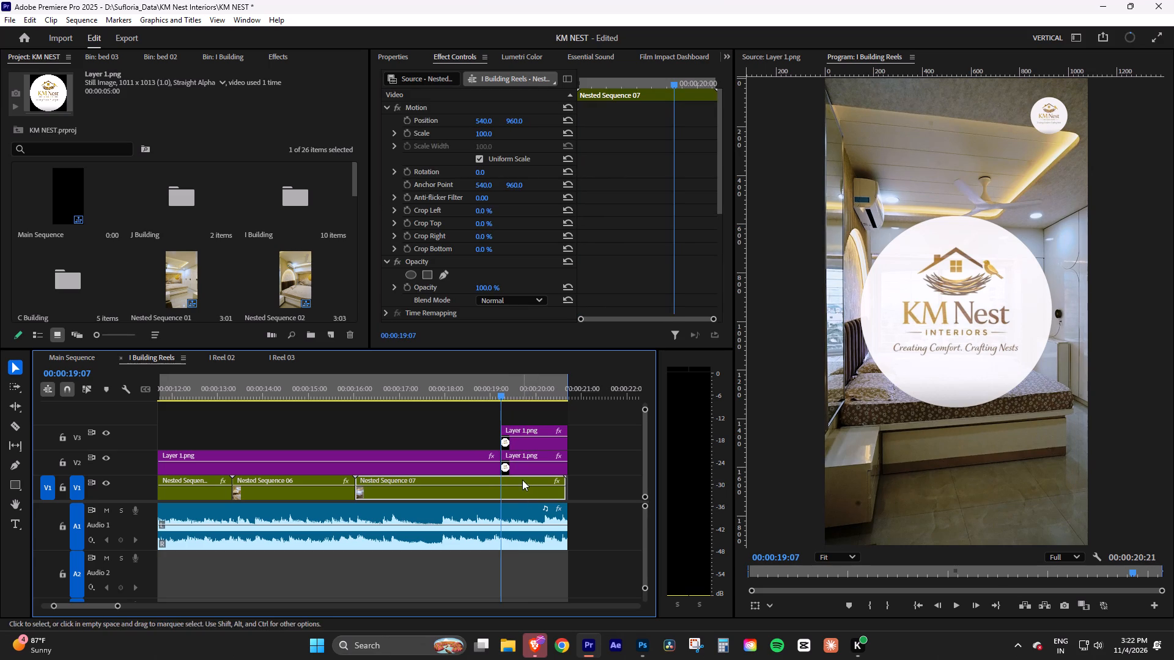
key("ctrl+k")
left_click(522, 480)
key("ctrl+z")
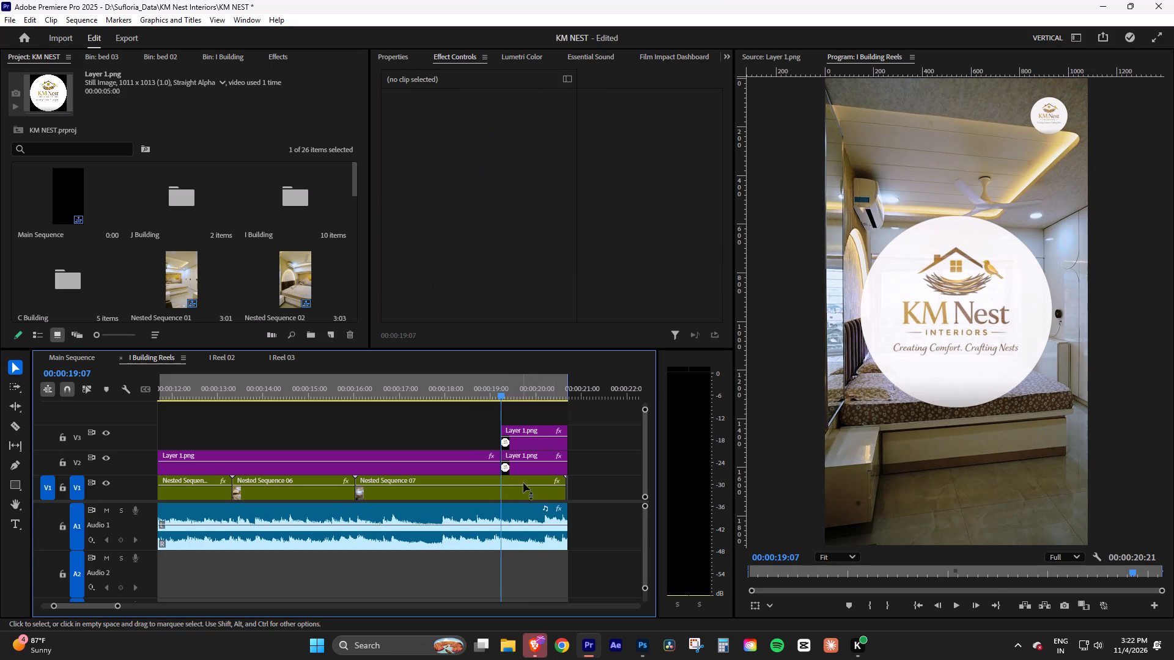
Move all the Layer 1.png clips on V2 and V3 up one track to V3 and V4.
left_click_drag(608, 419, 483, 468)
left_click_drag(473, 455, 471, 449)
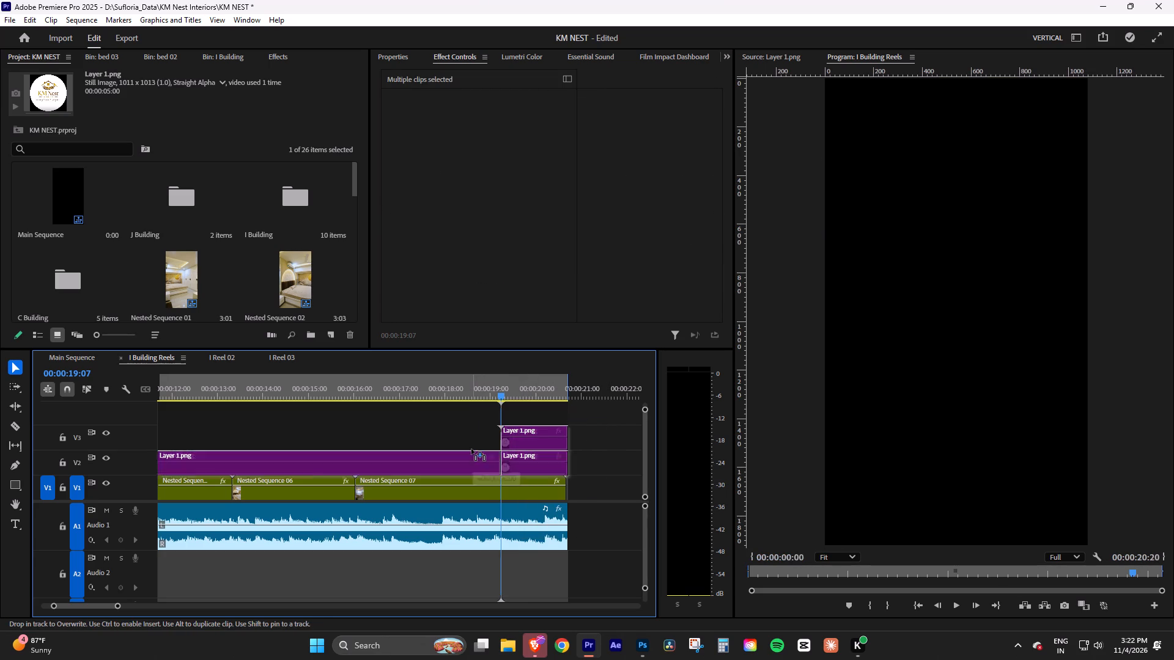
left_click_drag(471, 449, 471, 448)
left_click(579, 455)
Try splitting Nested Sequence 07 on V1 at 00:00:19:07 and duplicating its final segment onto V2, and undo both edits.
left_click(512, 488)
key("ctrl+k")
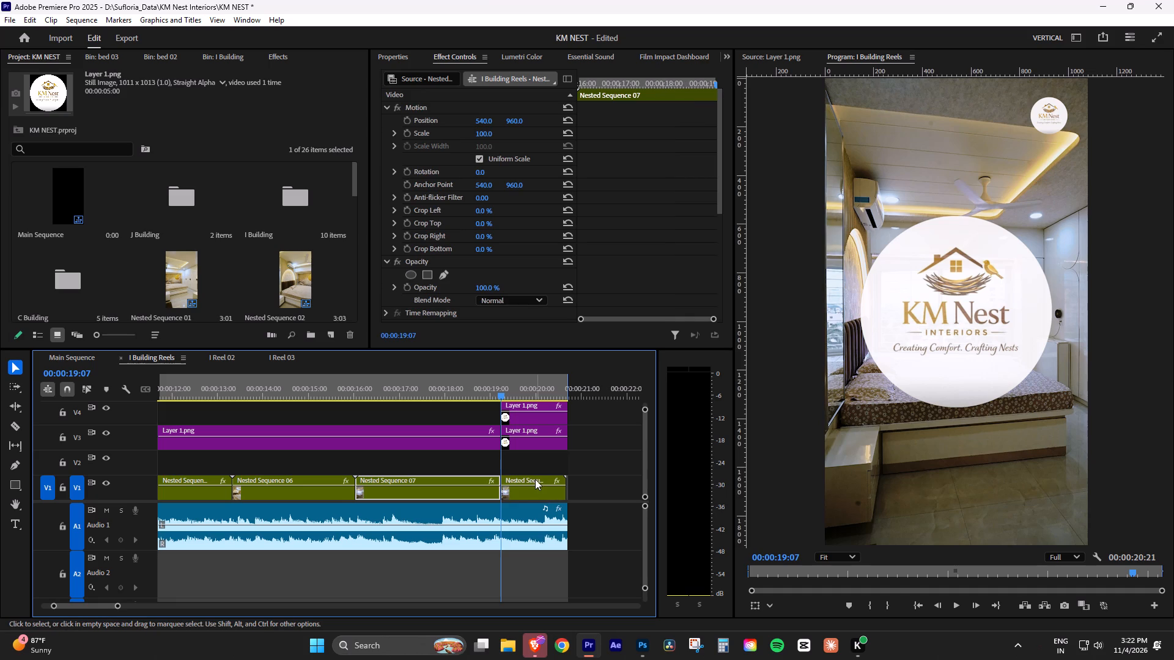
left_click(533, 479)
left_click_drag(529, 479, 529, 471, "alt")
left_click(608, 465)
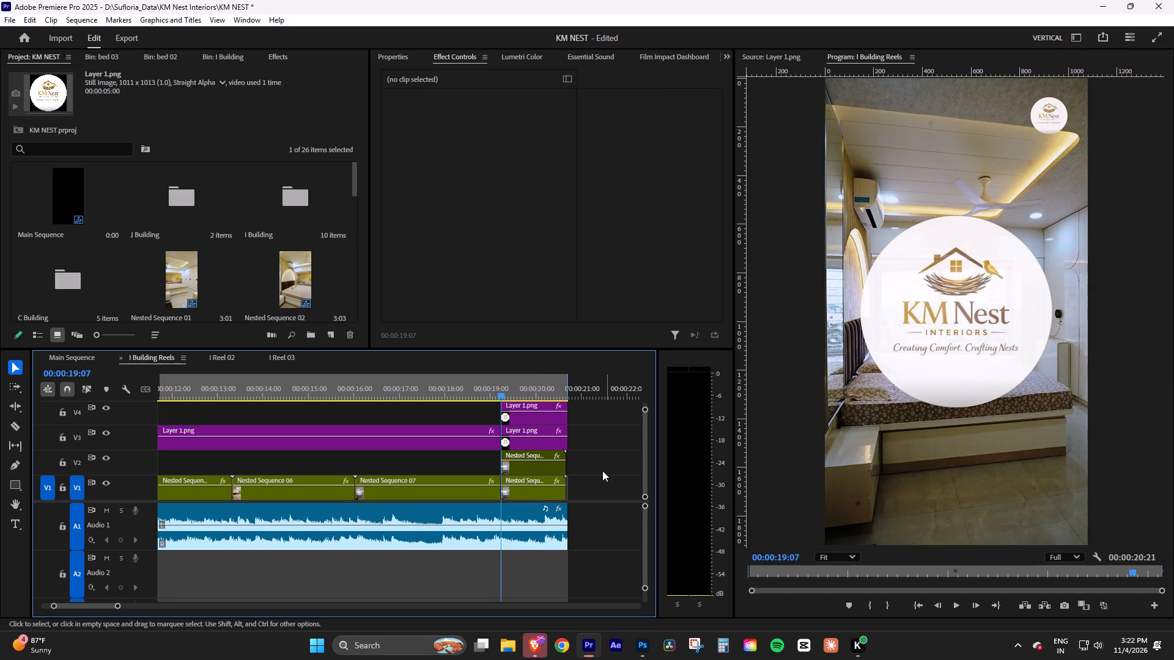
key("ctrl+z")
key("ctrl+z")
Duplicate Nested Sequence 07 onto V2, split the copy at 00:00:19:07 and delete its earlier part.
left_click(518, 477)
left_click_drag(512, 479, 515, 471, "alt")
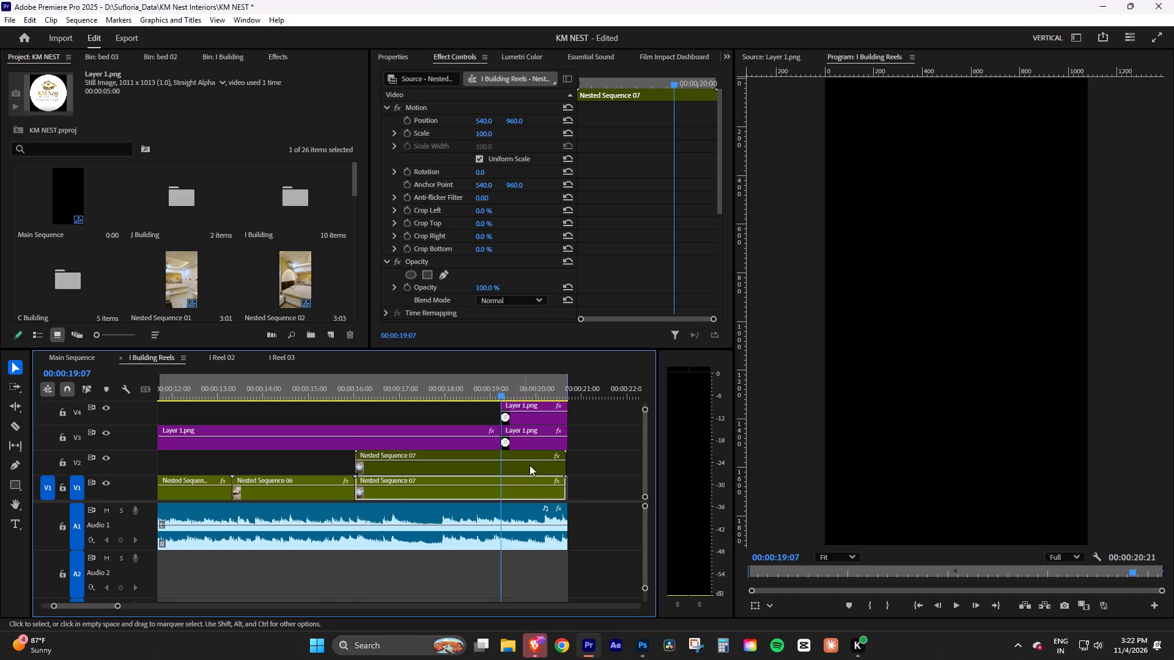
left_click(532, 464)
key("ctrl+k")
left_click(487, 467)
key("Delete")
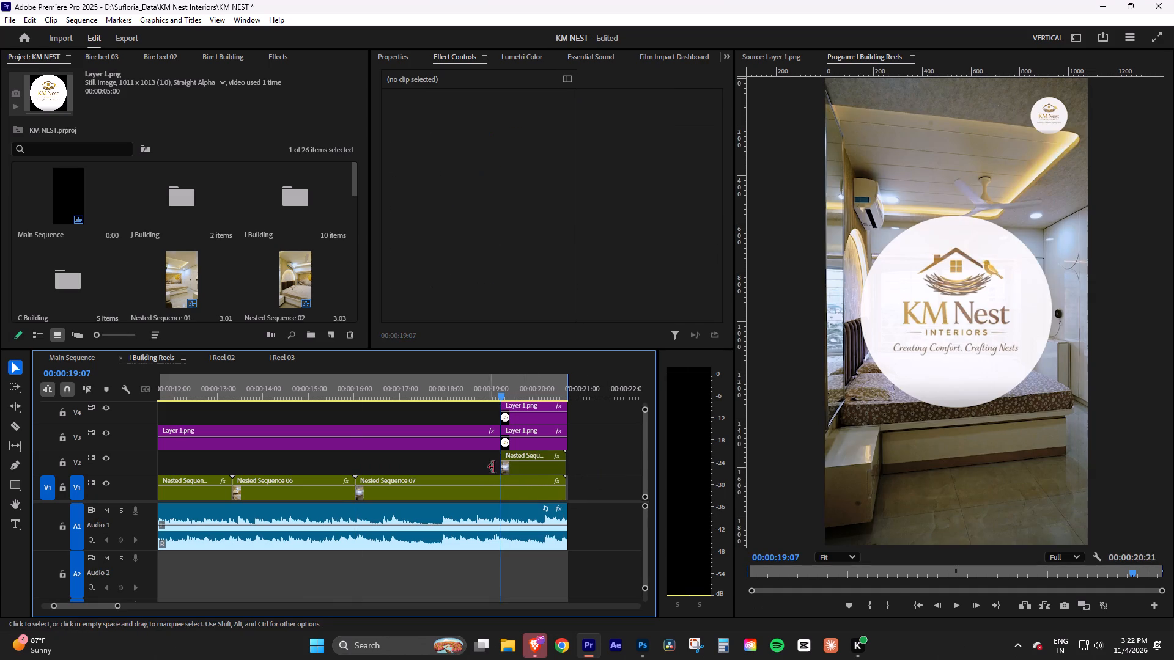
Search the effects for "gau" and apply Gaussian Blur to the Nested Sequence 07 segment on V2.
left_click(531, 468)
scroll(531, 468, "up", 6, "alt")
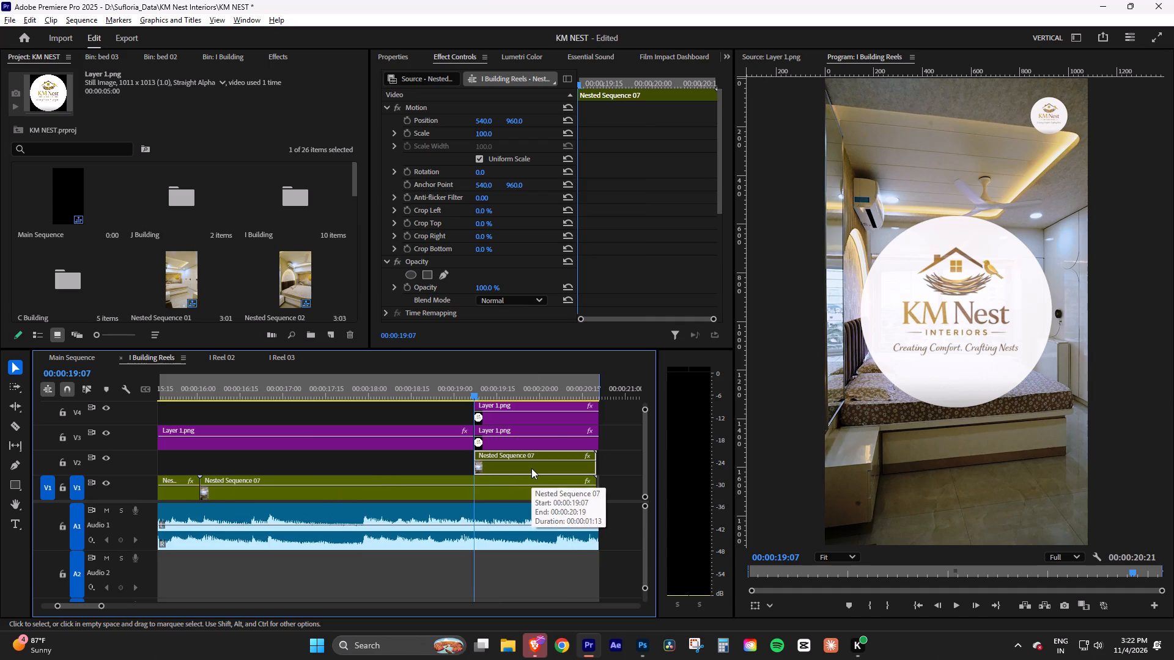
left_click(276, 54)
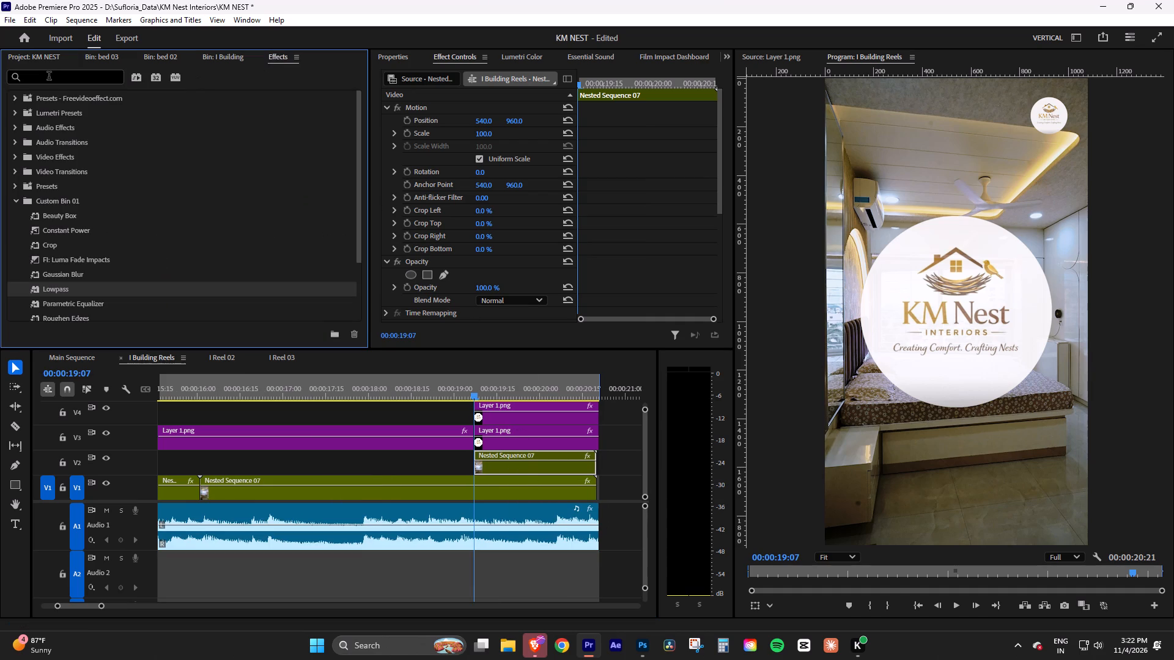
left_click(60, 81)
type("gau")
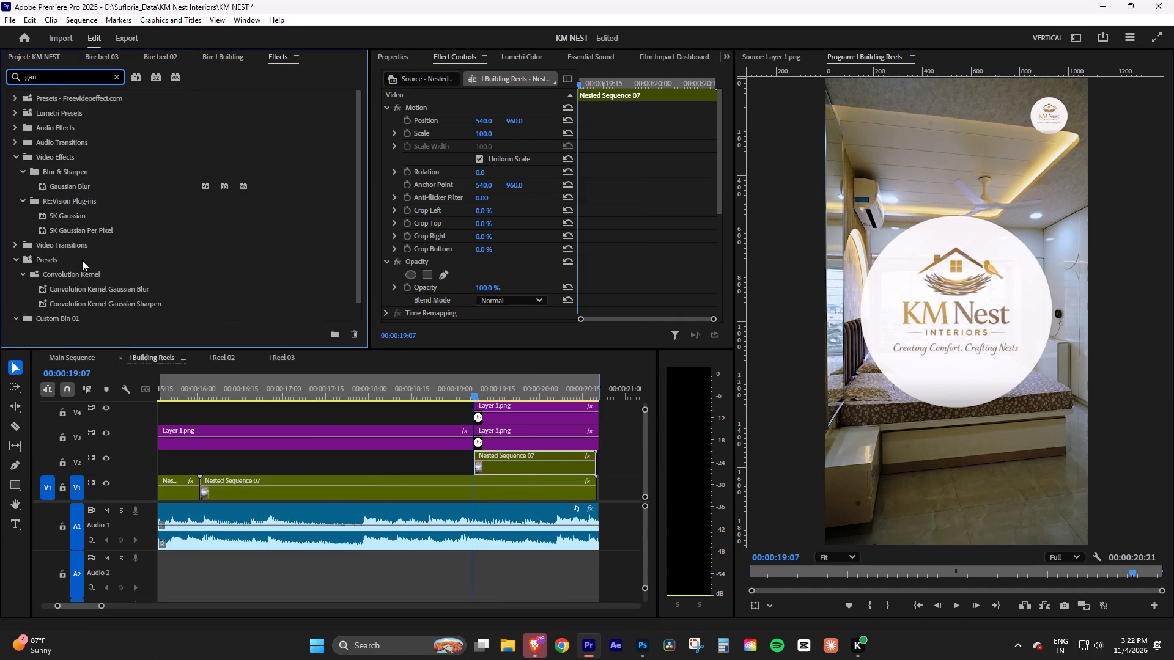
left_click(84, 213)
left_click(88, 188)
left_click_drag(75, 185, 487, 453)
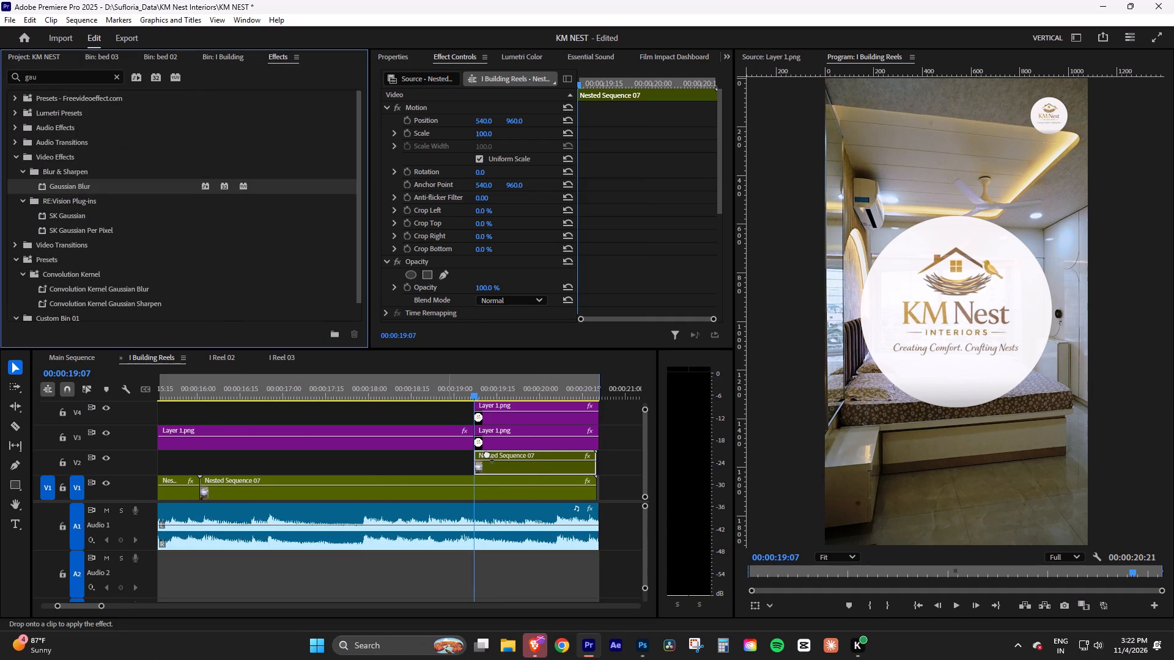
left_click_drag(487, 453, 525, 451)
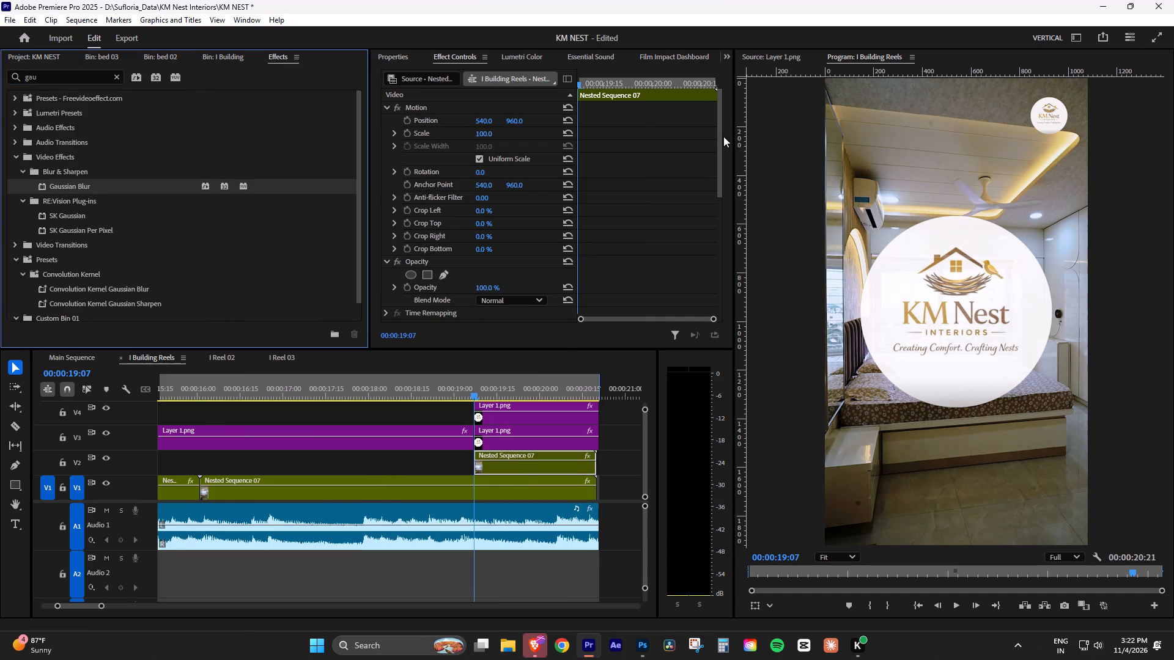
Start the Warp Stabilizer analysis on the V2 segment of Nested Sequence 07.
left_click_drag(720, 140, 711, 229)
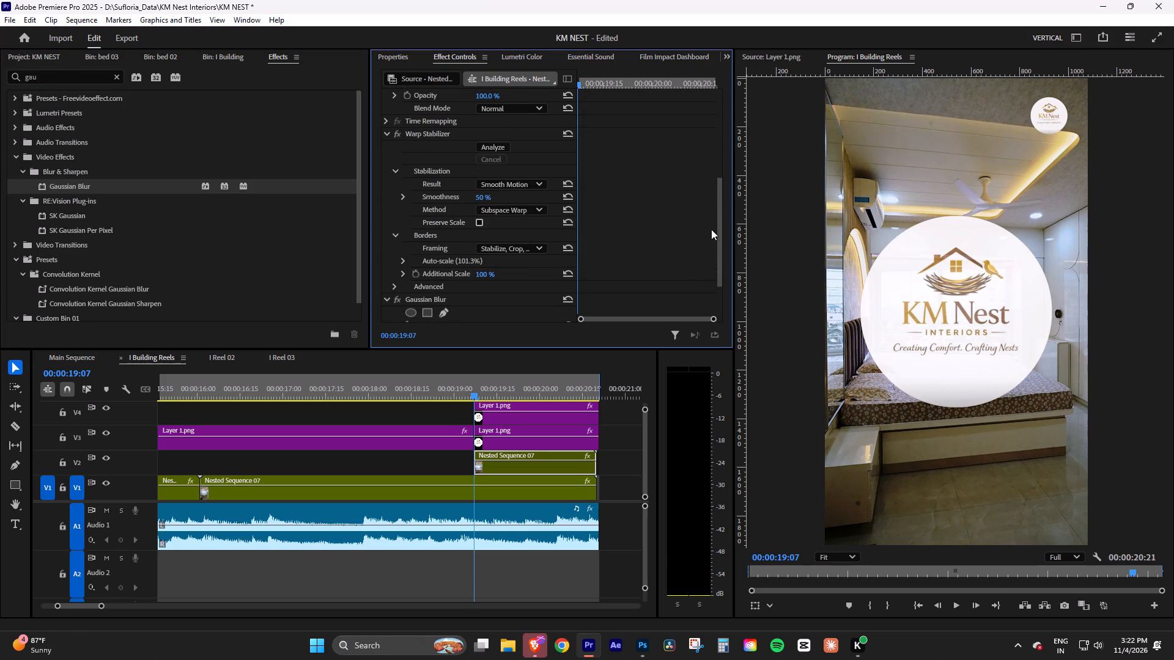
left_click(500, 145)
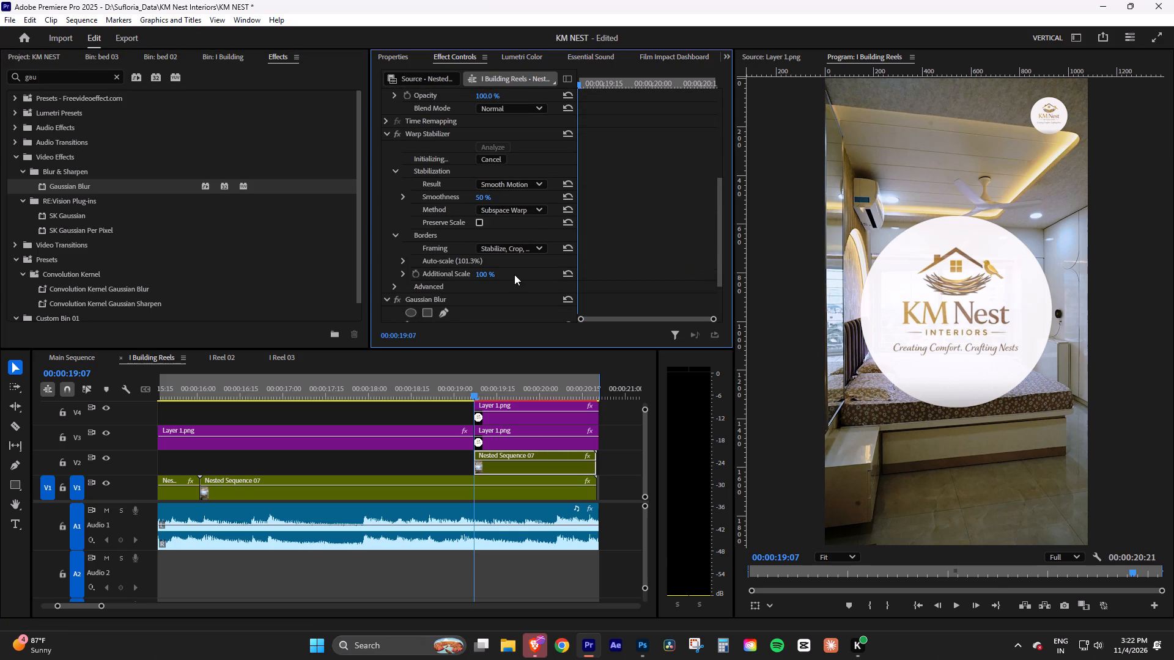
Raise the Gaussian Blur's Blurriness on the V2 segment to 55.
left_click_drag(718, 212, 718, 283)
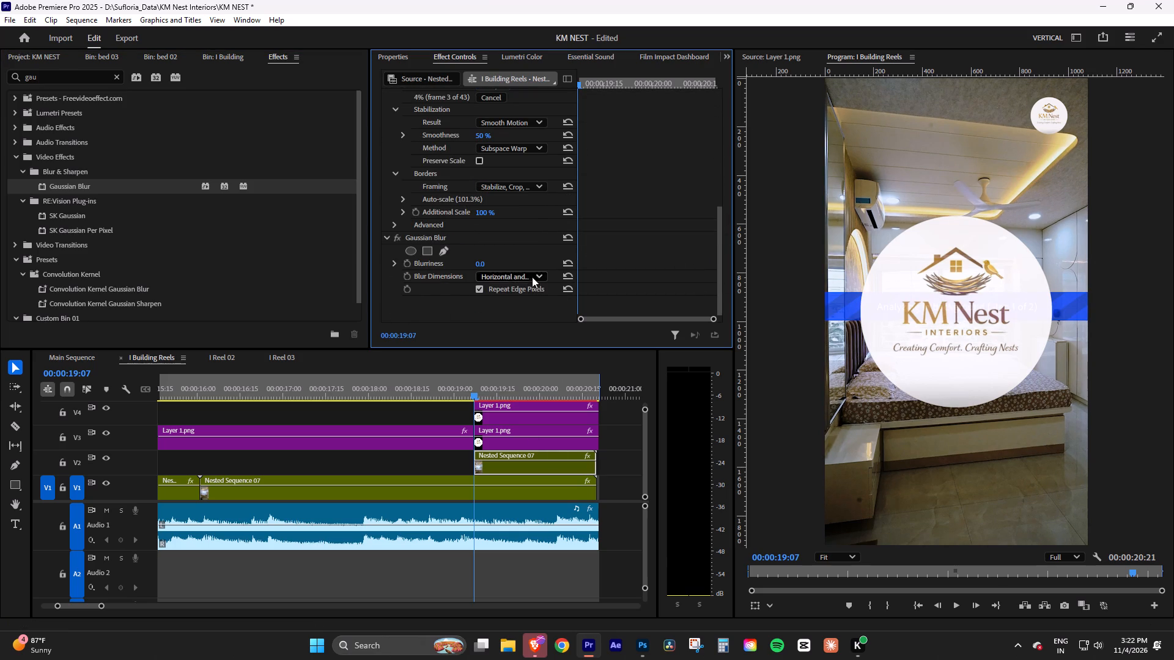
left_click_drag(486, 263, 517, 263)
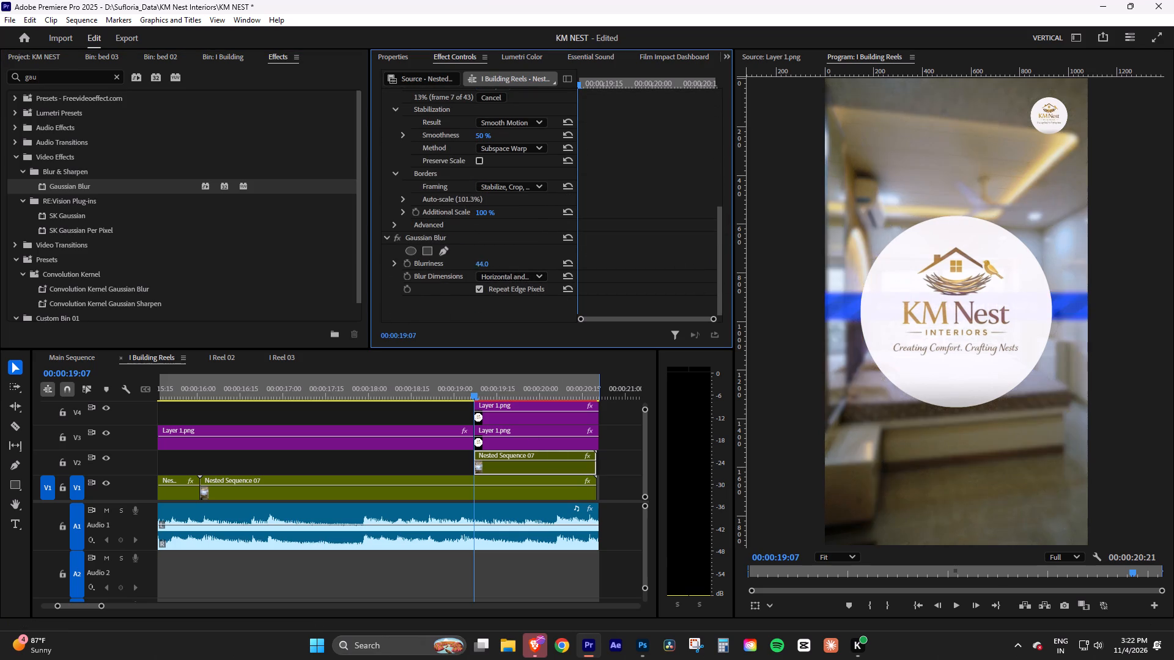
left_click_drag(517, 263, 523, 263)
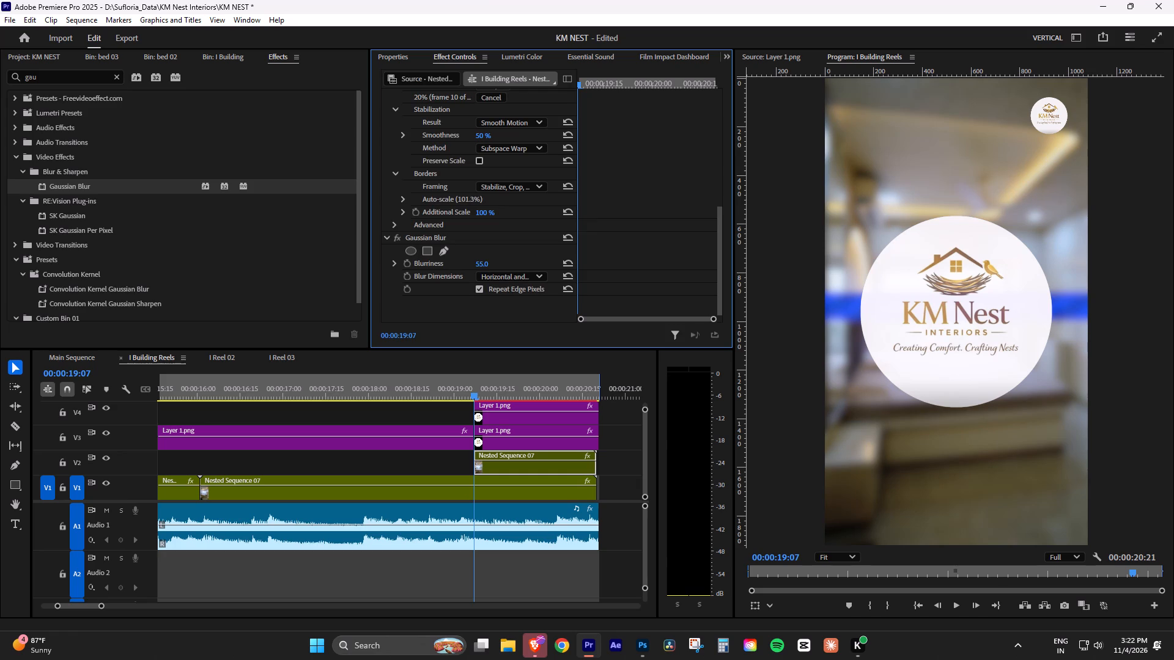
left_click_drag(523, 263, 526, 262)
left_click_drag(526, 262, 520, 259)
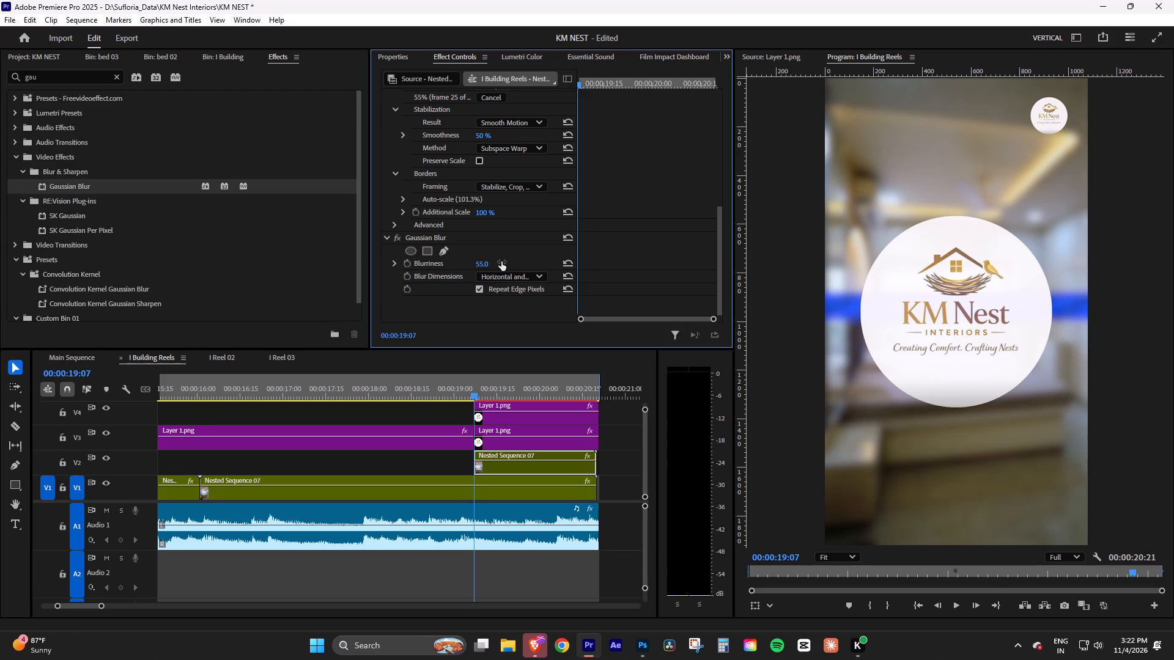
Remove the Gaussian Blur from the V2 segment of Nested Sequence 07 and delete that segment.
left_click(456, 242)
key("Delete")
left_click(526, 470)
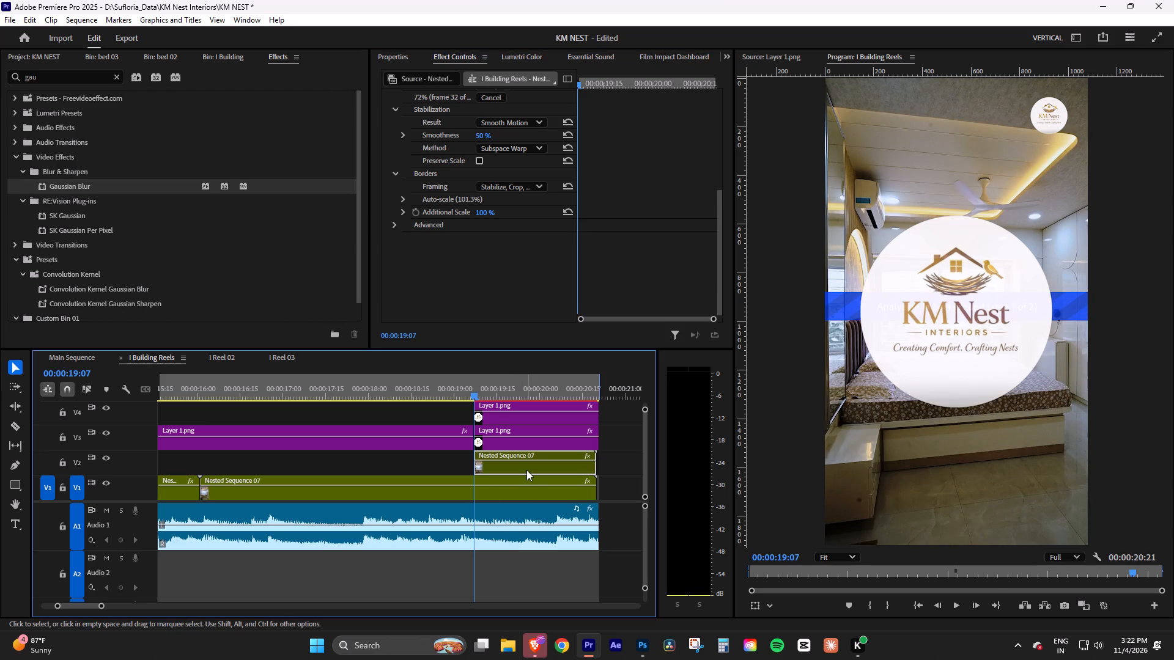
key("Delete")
Apply Gaussian Blur to the full Nested Sequence 07 clip on V1.
left_click(511, 488)
left_click_drag(106, 185, 419, 457)
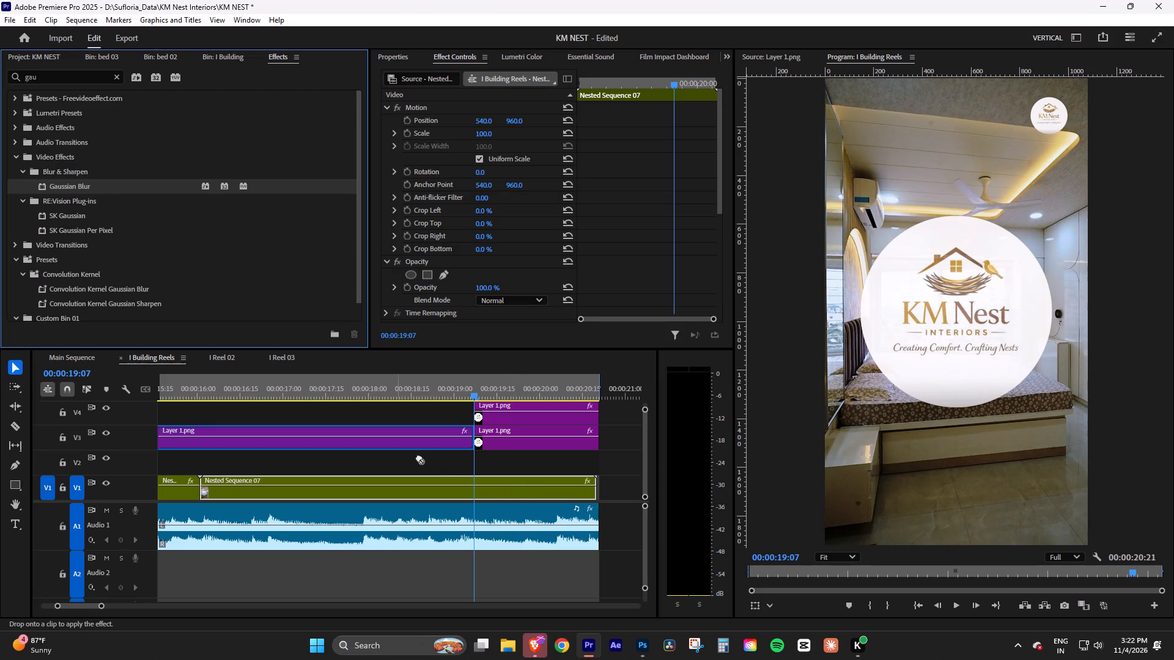
left_click_drag(419, 457, 437, 485)
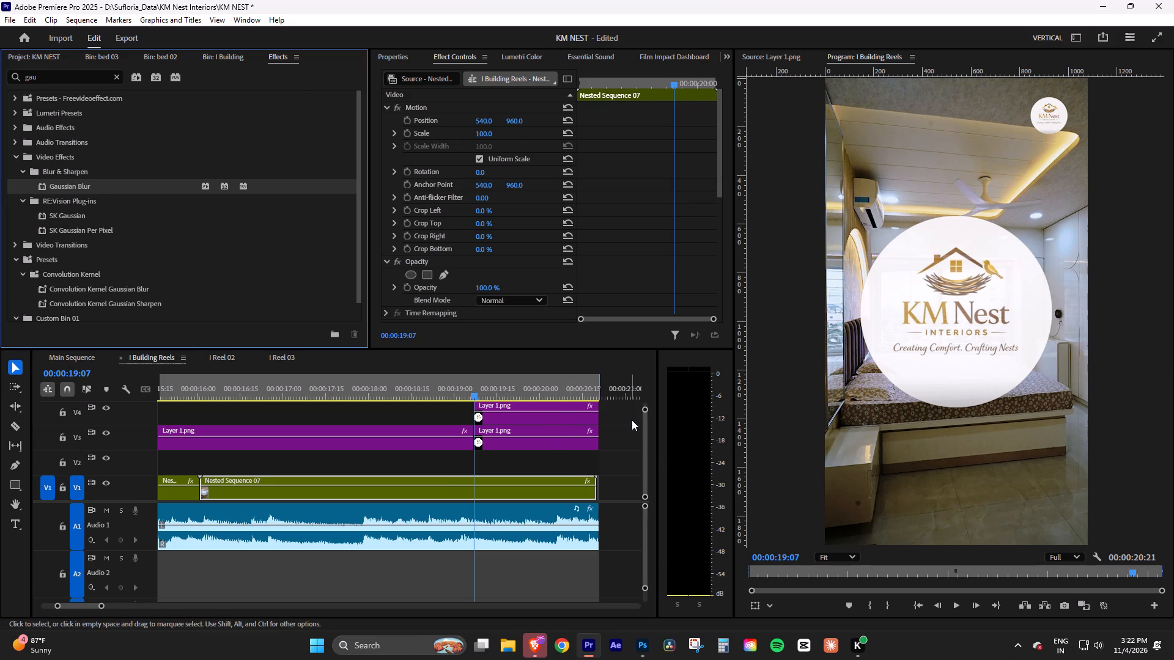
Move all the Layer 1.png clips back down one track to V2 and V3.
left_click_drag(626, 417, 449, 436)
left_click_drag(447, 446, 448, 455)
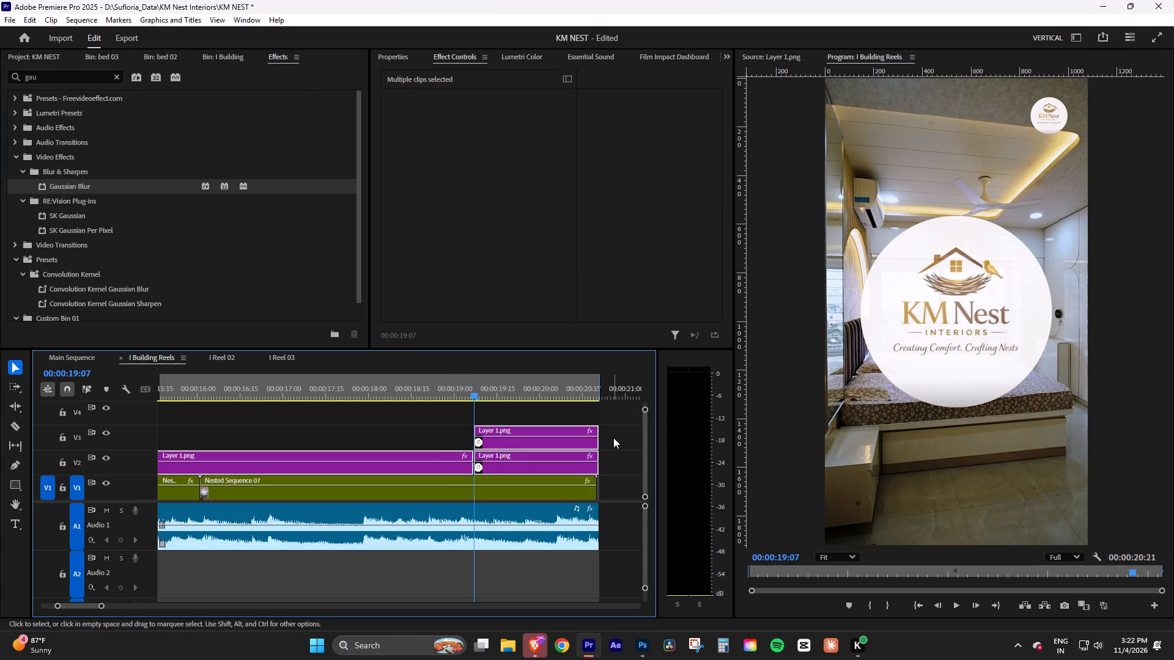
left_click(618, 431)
Set the large closing logo on V3 to scale 70 and reposition it to 552, 854.
left_click(545, 438)
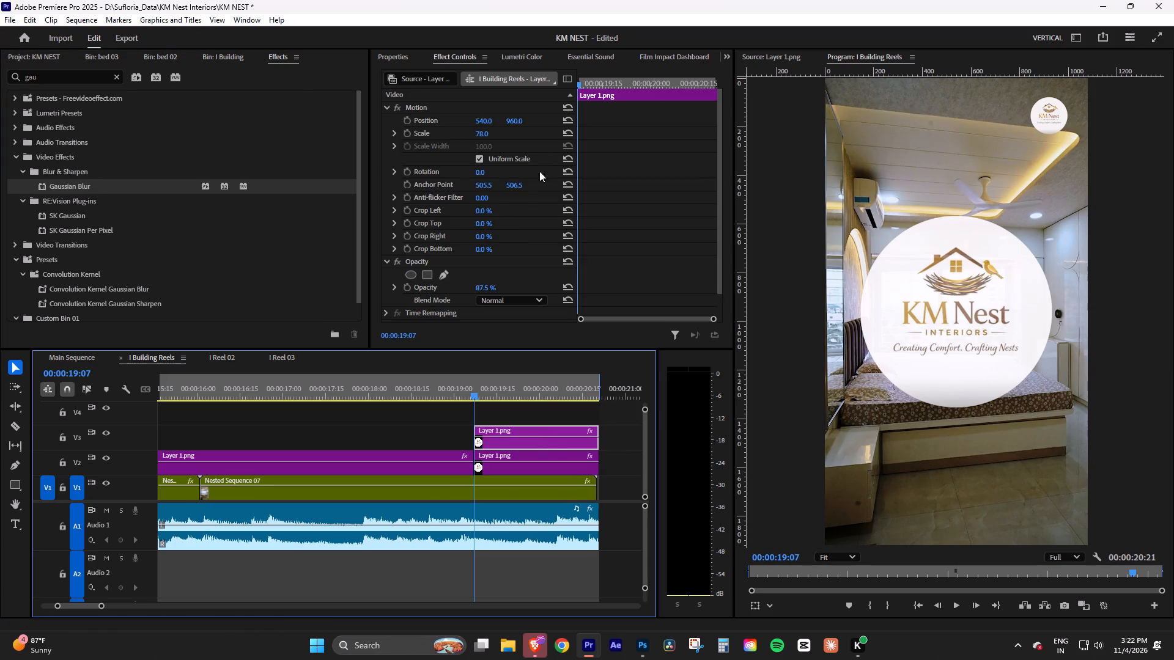
left_click(485, 135)
key("7")
key("0")
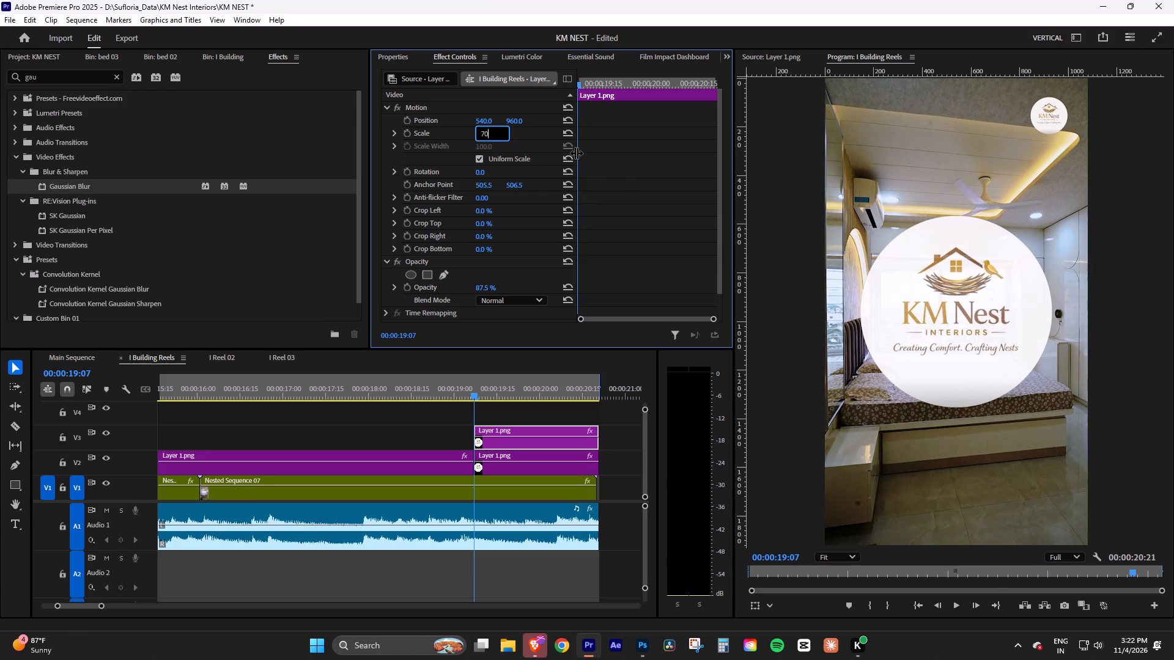
left_click(620, 175)
left_click_drag(520, 120, 517, 125)
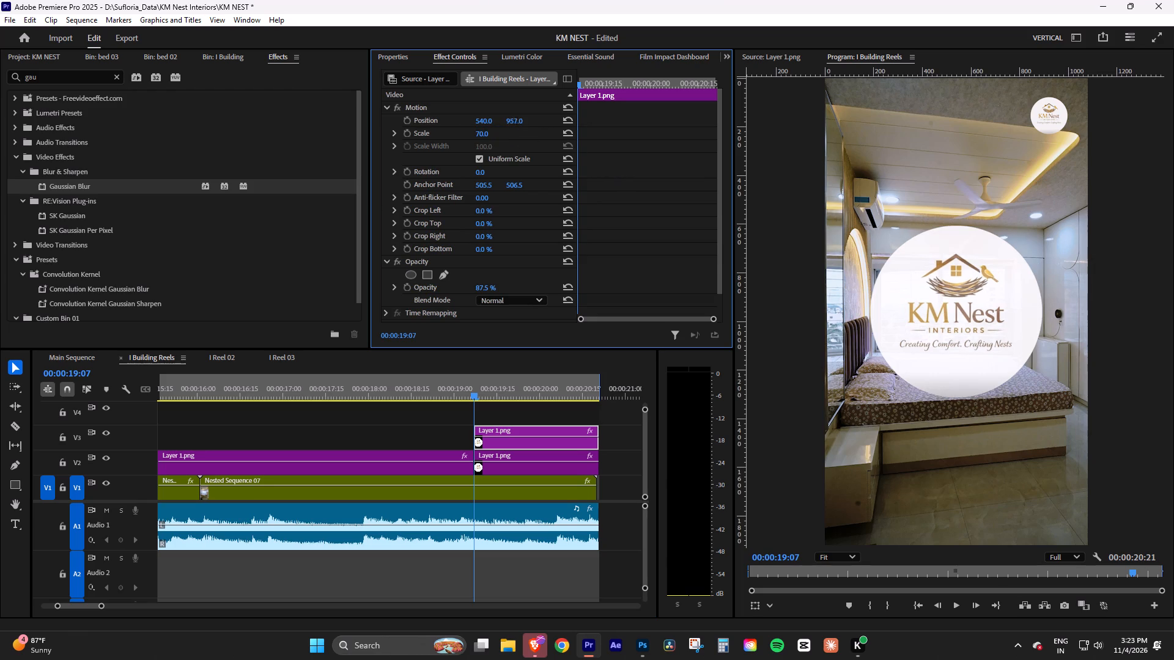
left_click_drag(517, 125, 461, 139)
left_click_drag(489, 120, 506, 122)
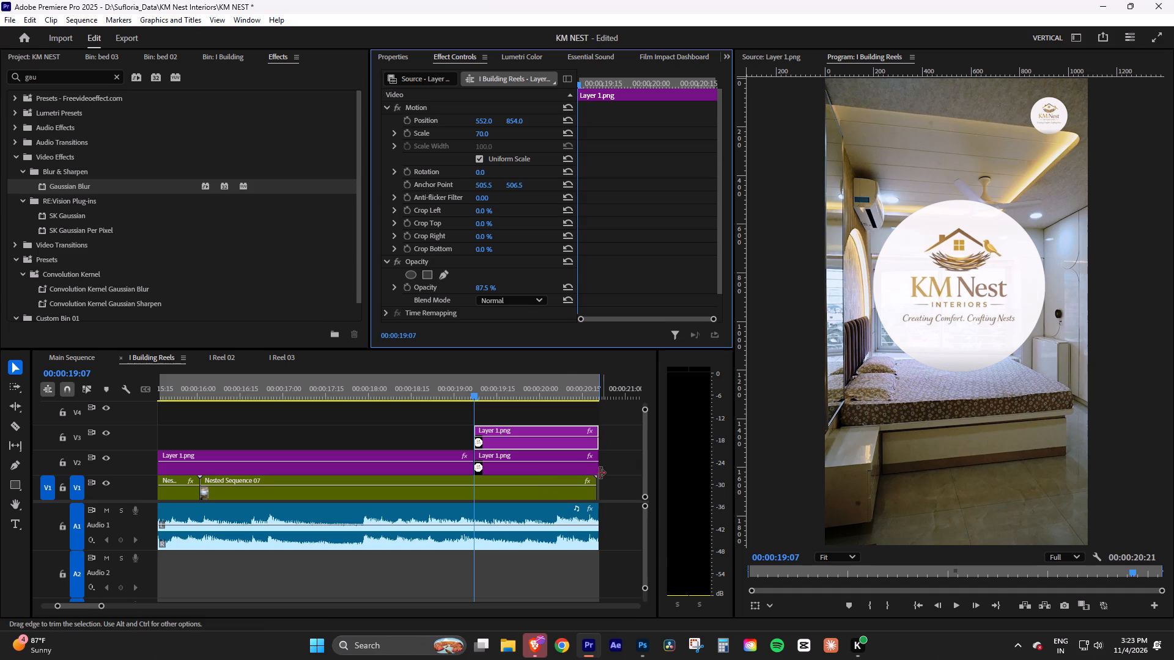
Trim the ends of the final Layer 1.png clips and the audio to the end of Nested Sequence 07, and save the project.
left_click_drag(605, 439, 599, 439)
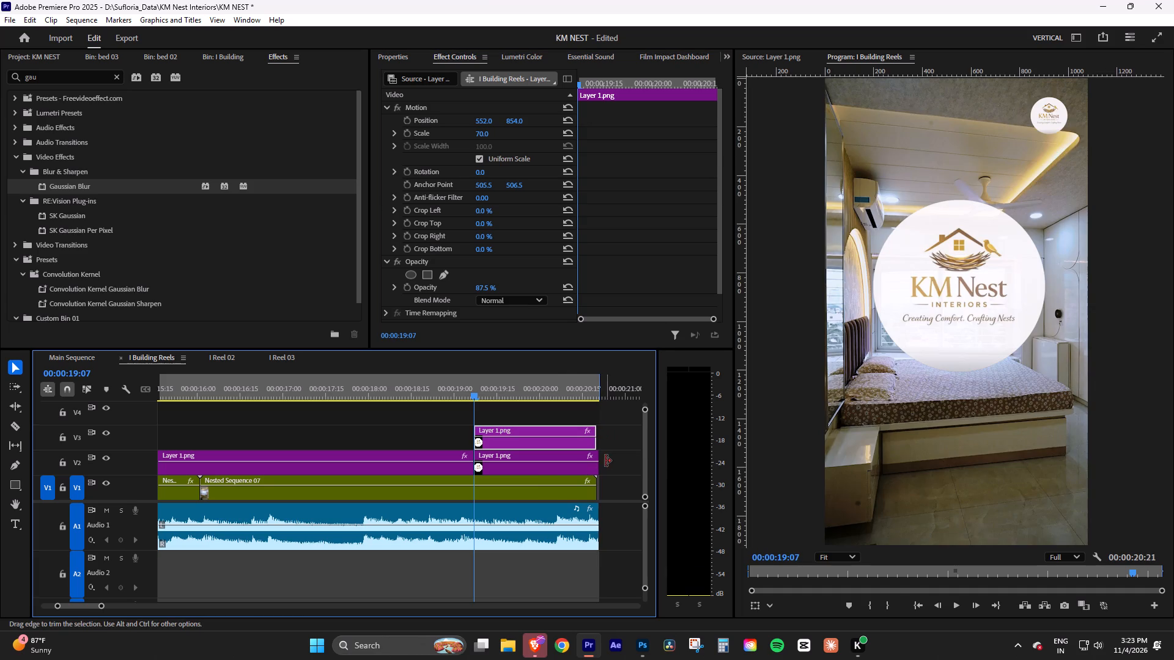
left_click_drag(605, 462, 600, 462)
left_click(601, 391)
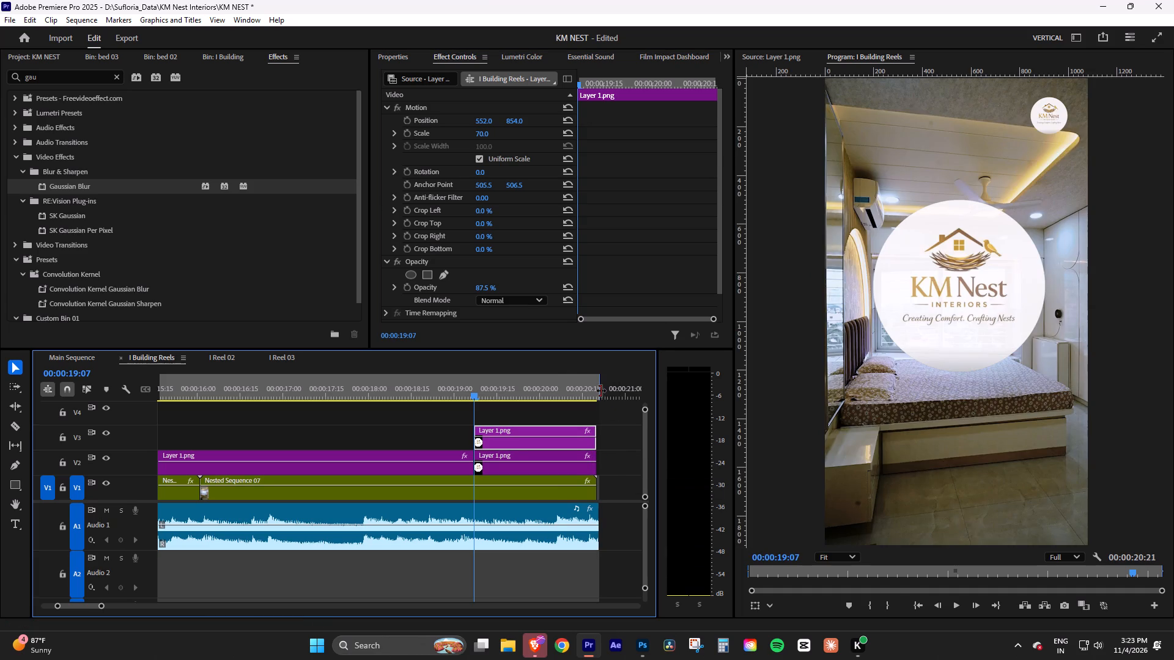
left_click(621, 449)
left_click(605, 522)
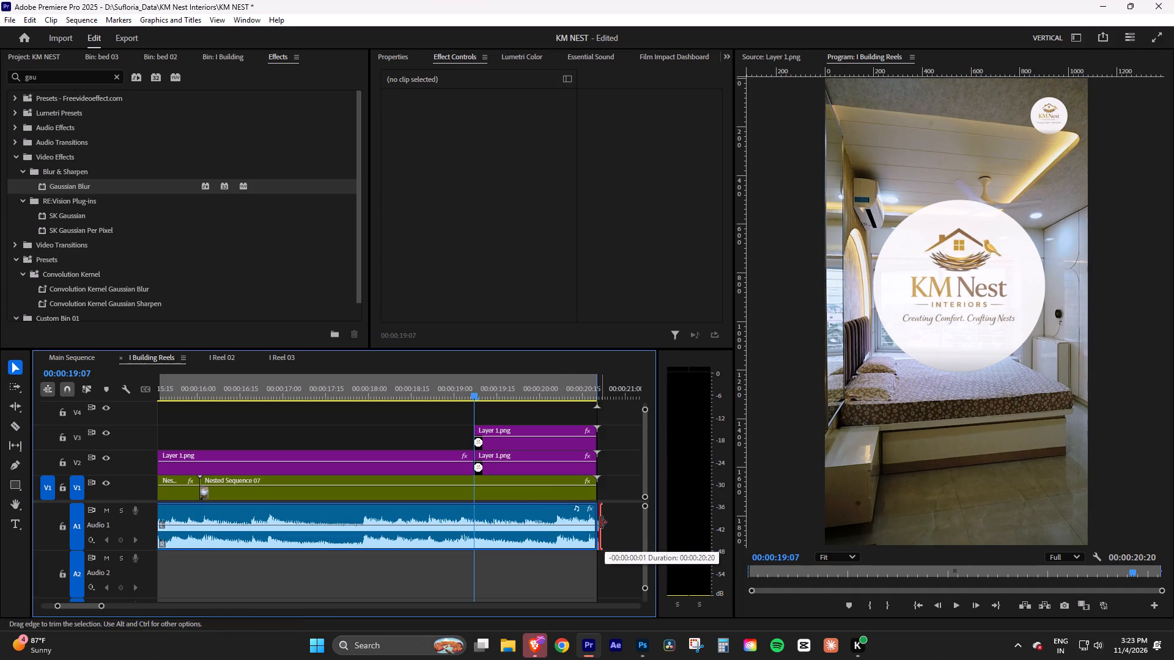
left_click(616, 507)
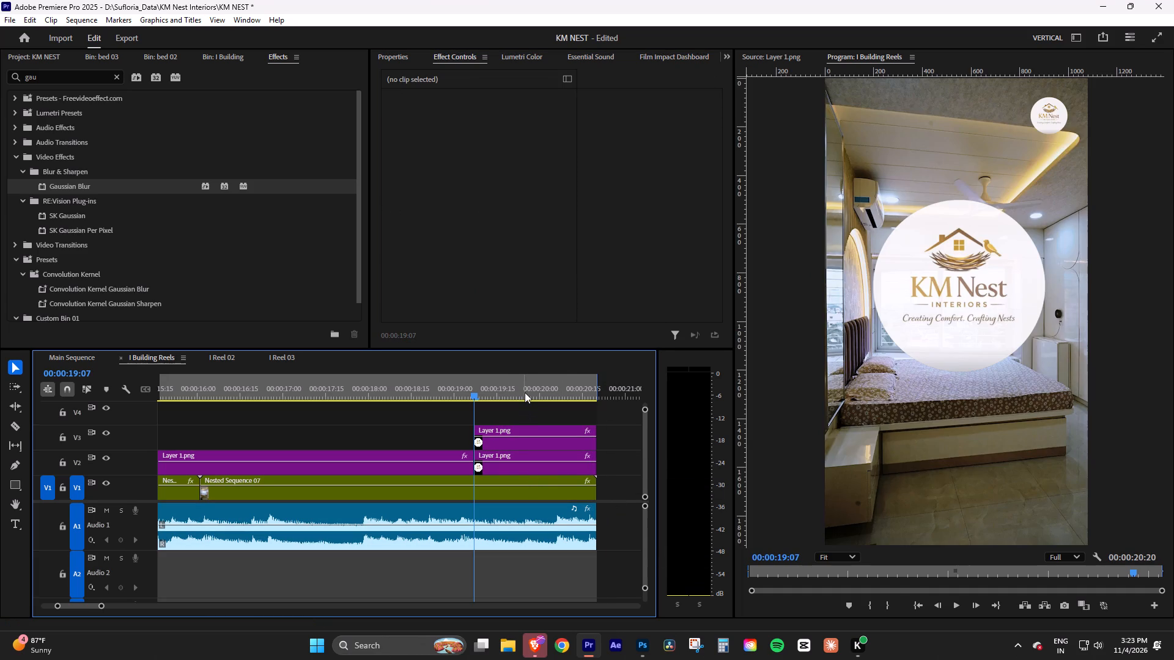
key("ctrl+s")
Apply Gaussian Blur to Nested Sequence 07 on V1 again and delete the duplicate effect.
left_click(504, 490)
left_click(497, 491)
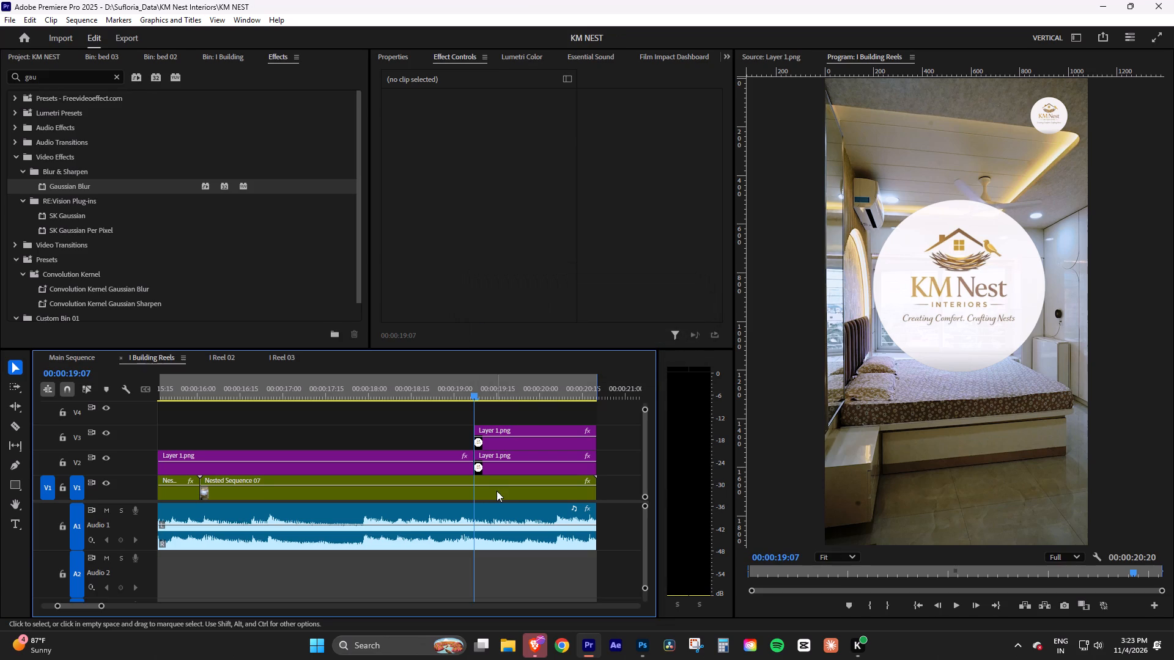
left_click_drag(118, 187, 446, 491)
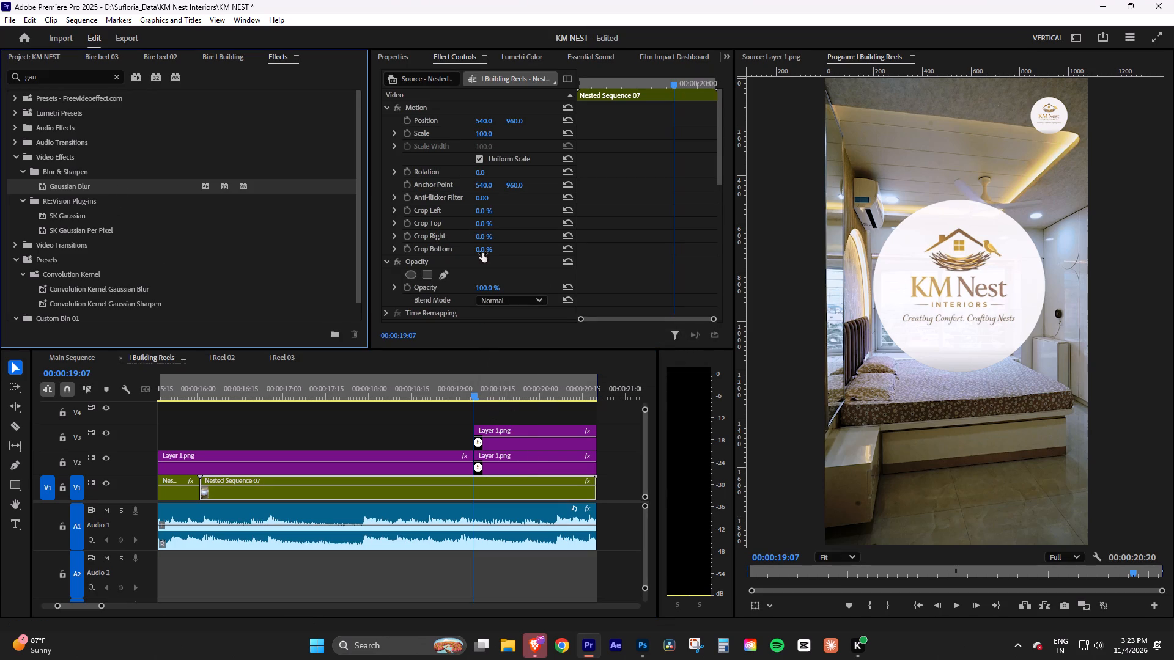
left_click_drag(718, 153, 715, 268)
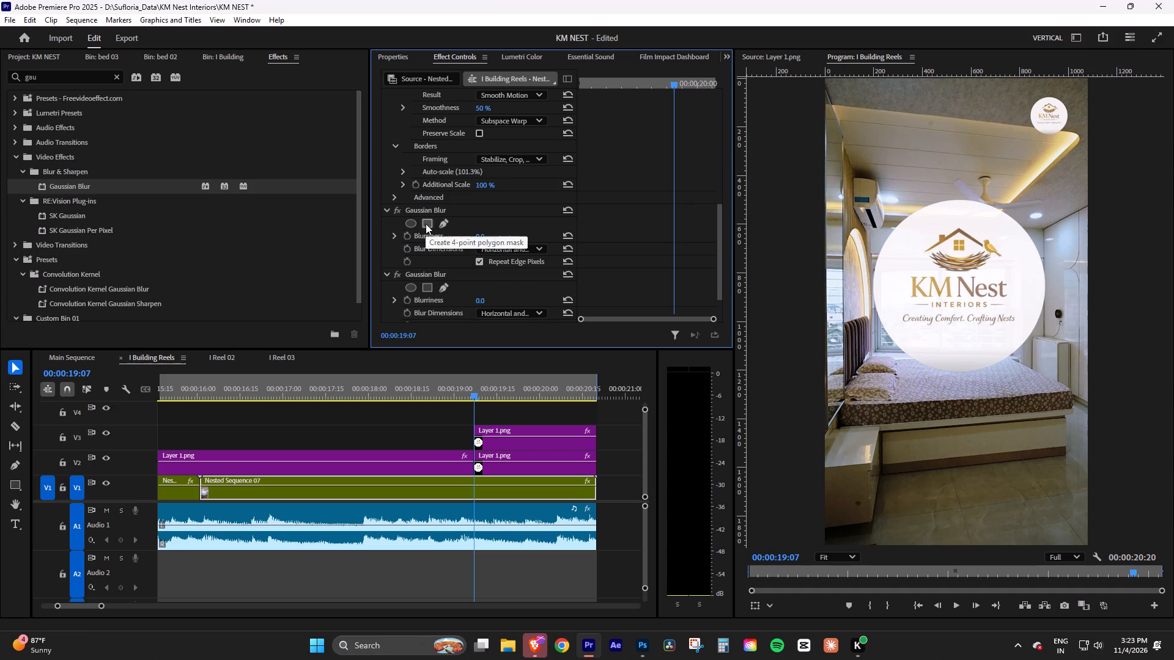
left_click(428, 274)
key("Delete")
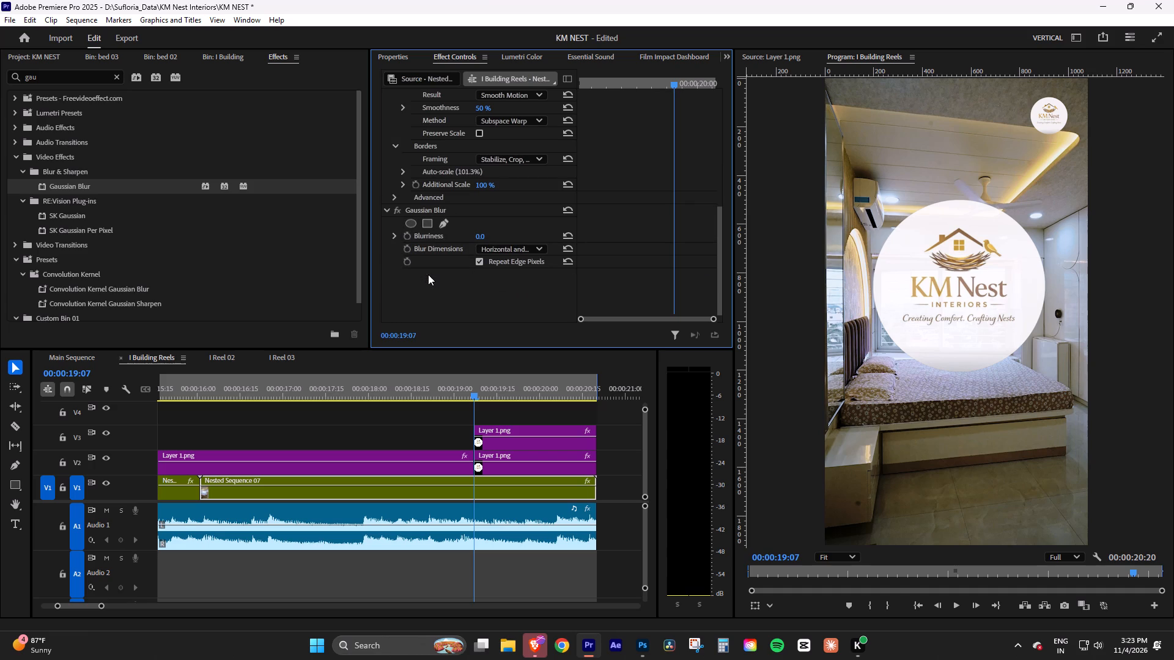
Keyframe the Gaussian Blur Blurriness on Nested Sequence 07 from 0 at 00:00:19:07 to 42 at 00:00:20:06.
left_click(409, 236)
key("space")
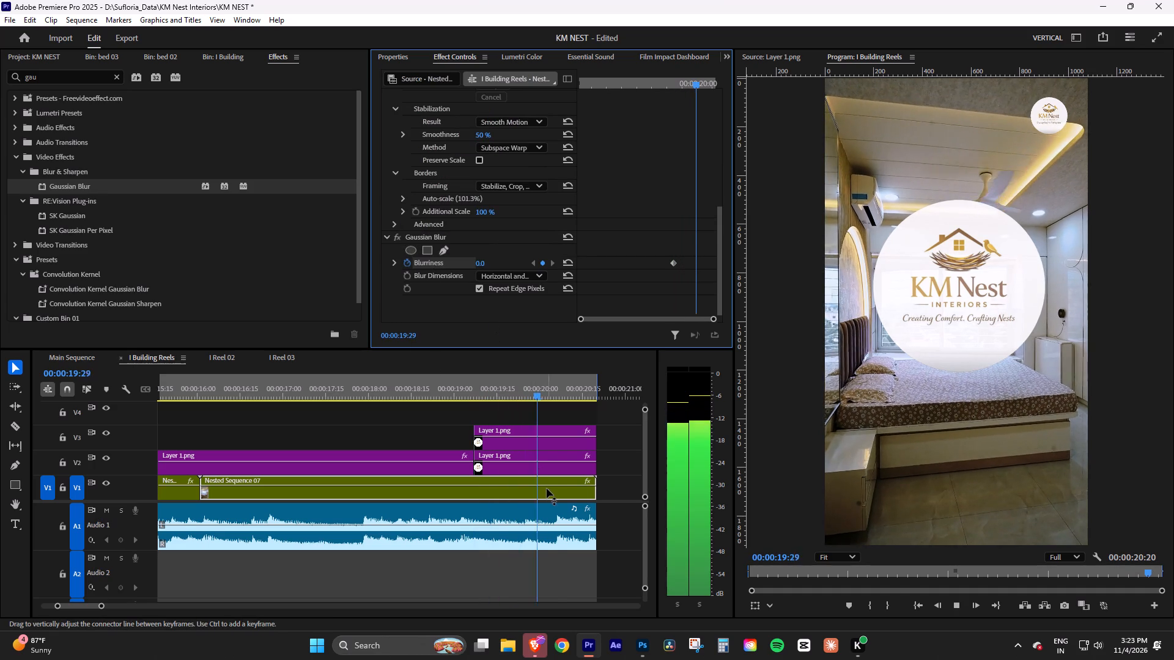
key("space")
left_click_drag(484, 261, 501, 265)
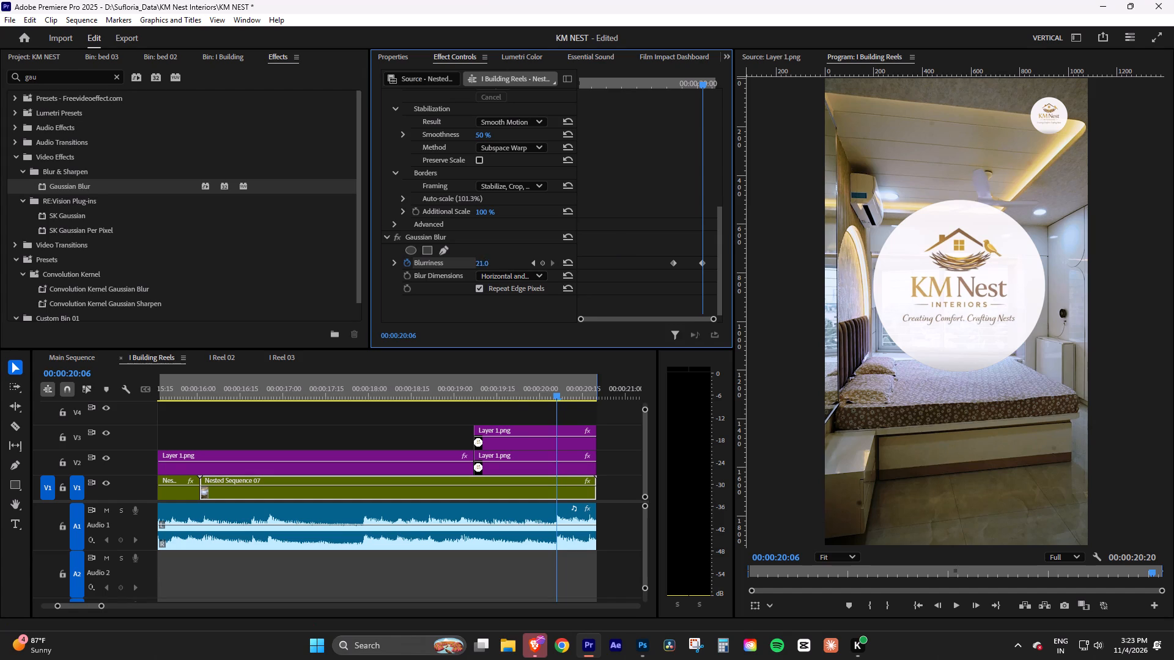
left_click_drag(501, 265, 515, 266)
Preview the blur transition and move its first Blurriness keyframe earlier to 00:00:18:23.
left_click(435, 389)
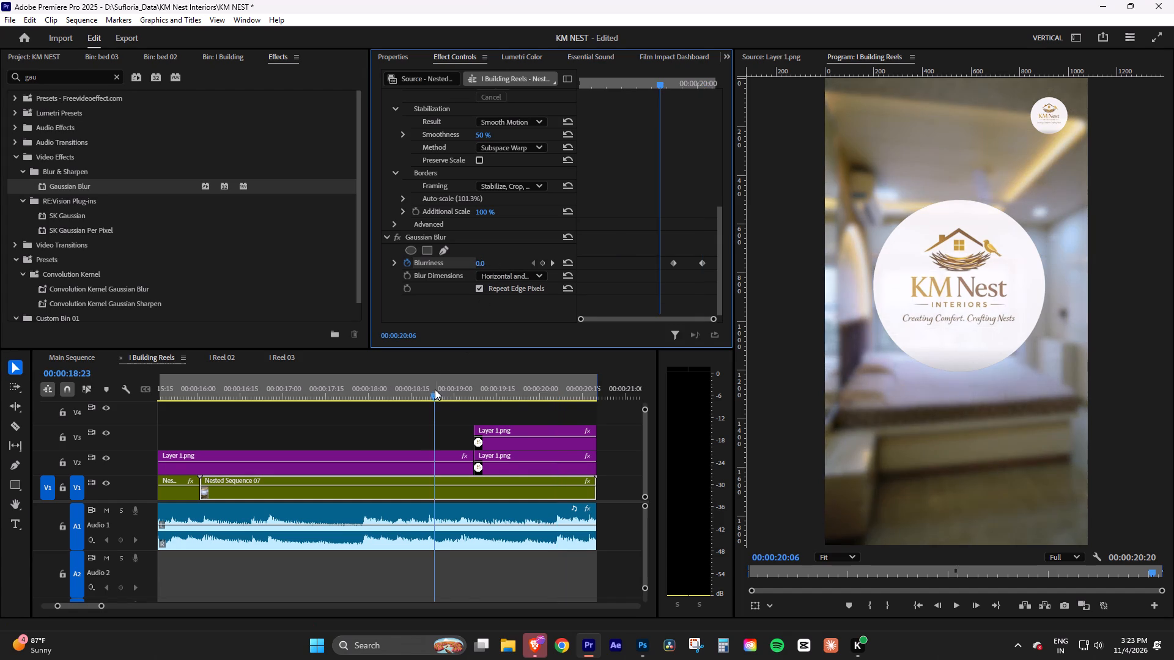
key("space")
key("space")
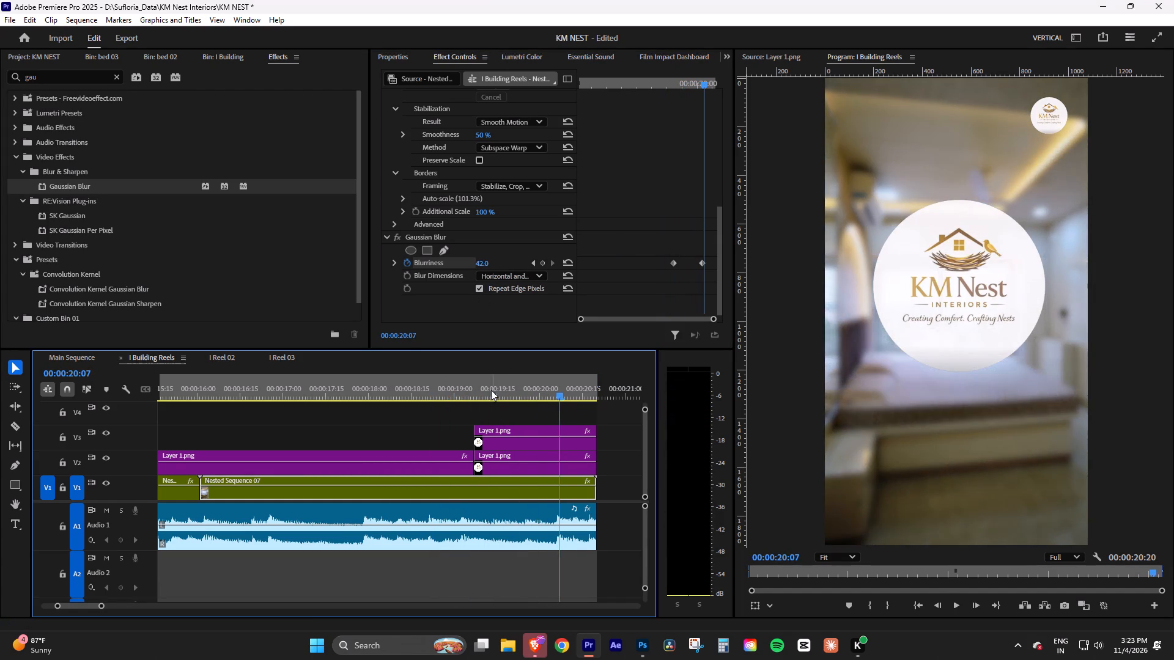
left_click_drag(454, 383, 355, 386)
key("space")
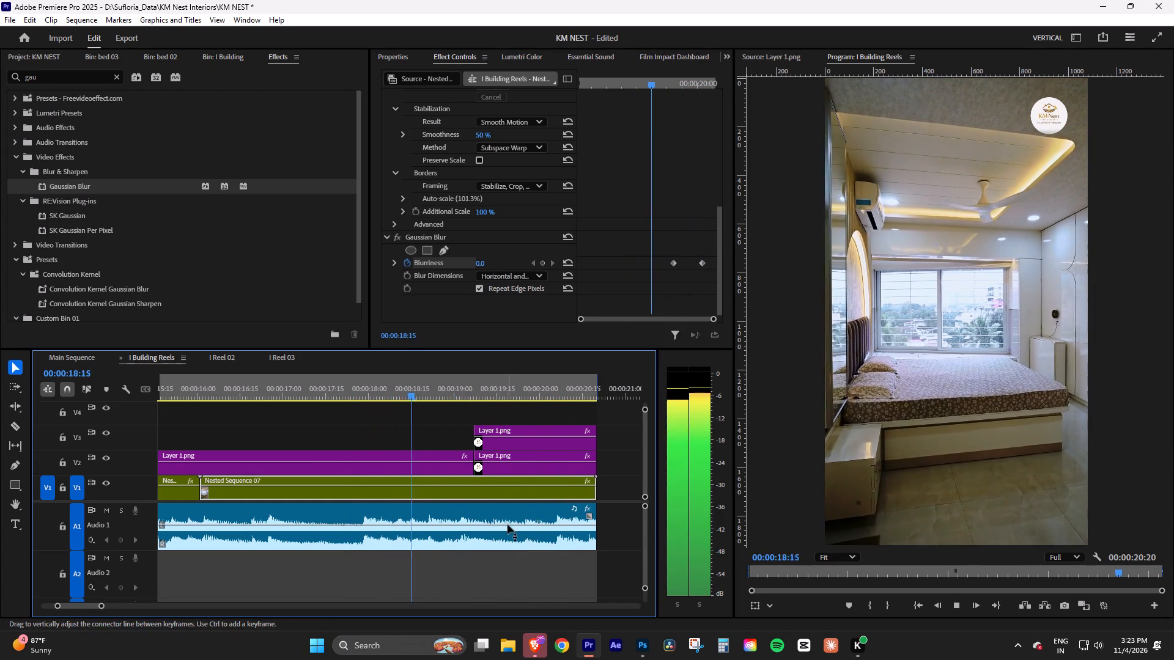
key("space")
left_click_drag(671, 264, 666, 264)
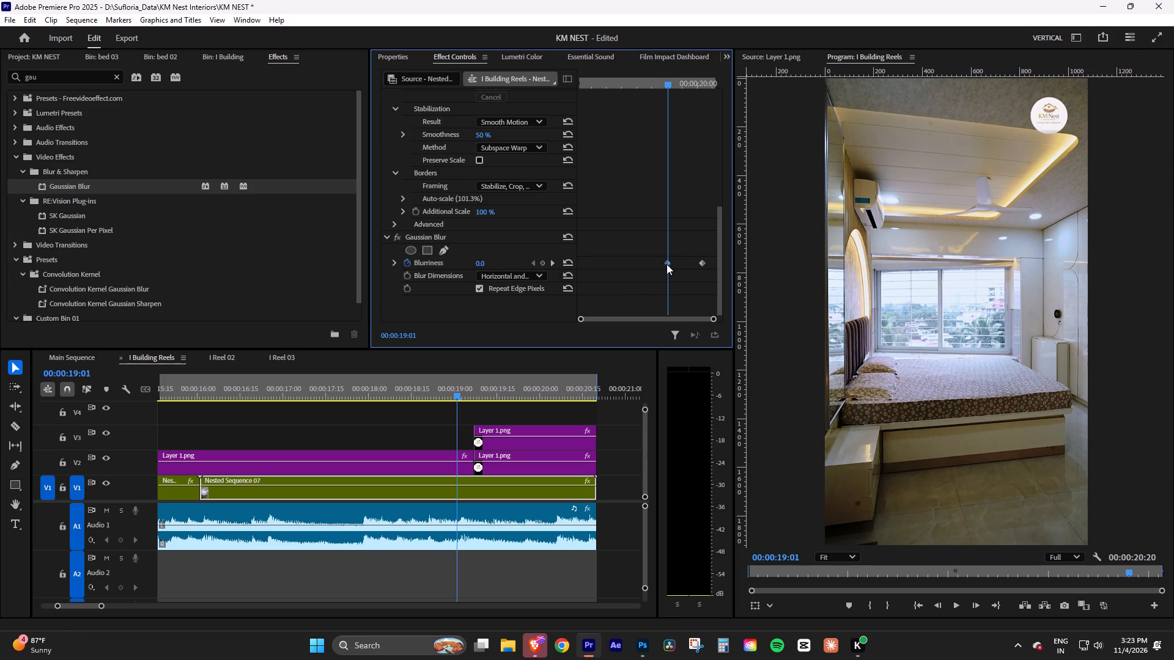
left_click_drag(666, 264, 660, 264)
left_click_drag(673, 87, 663, 90)
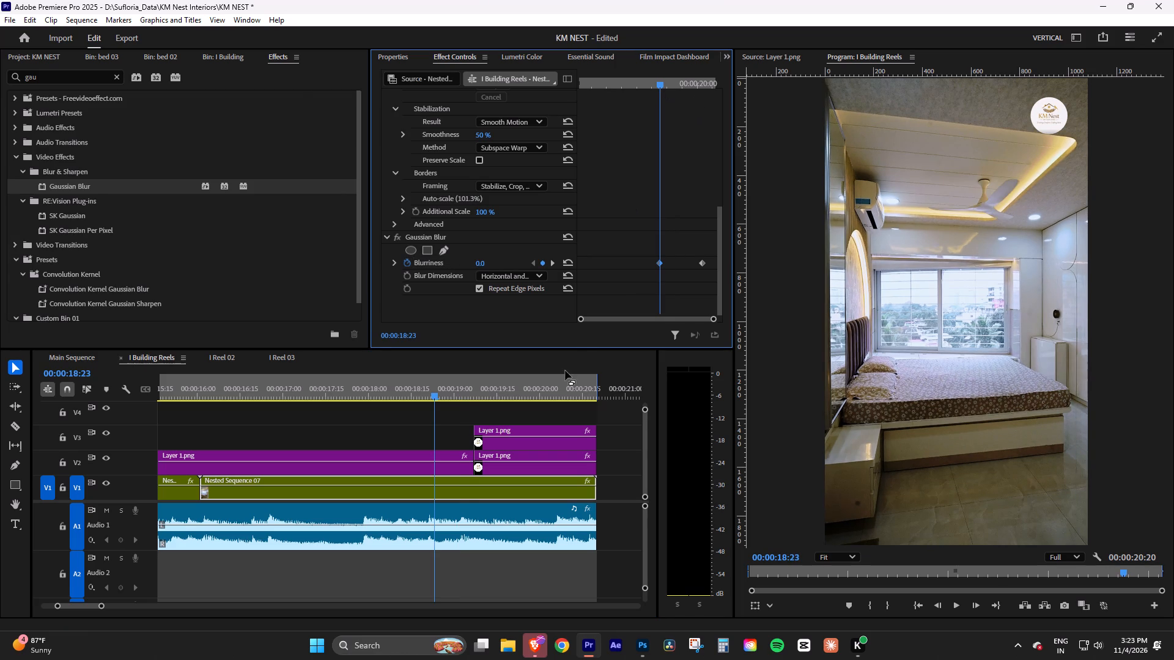
Delete the small corner logo clip under the closing logo on V2 and move the large closing logo from V3 into its place.
left_click(457, 464)
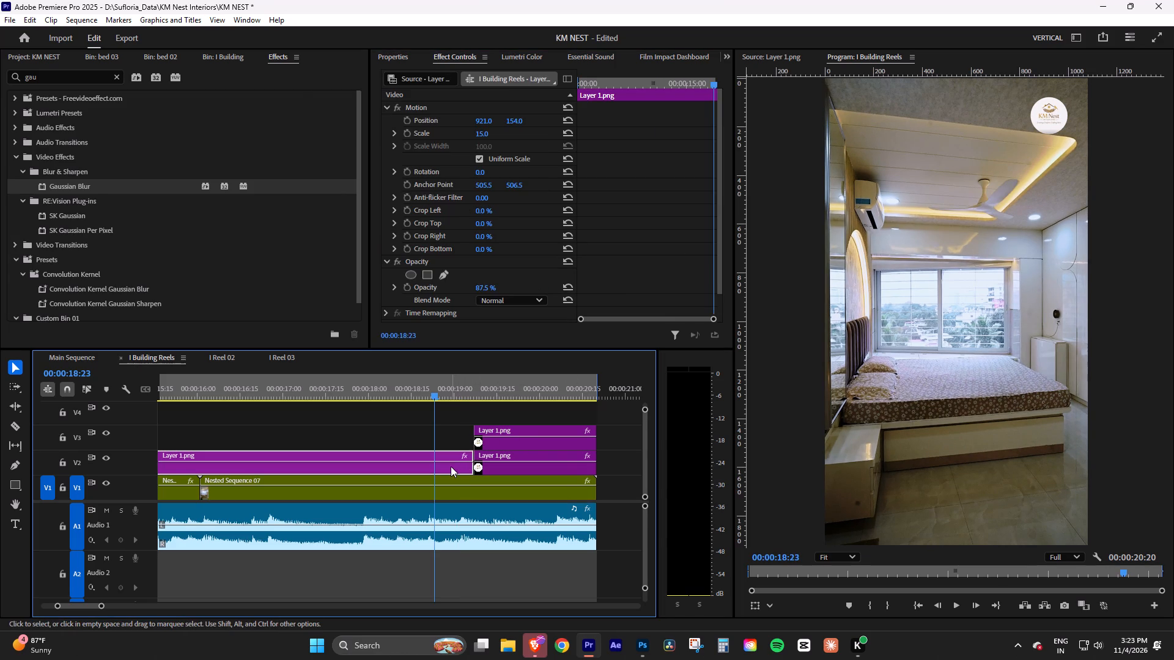
left_click_drag(484, 384, 474, 387)
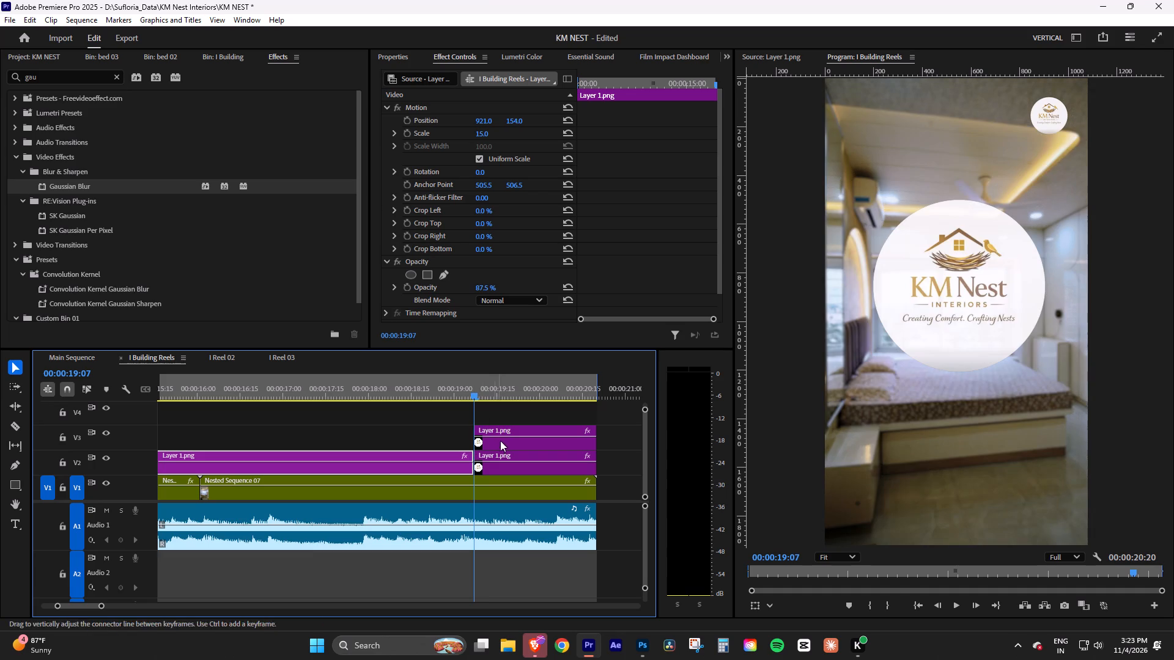
left_click(472, 392)
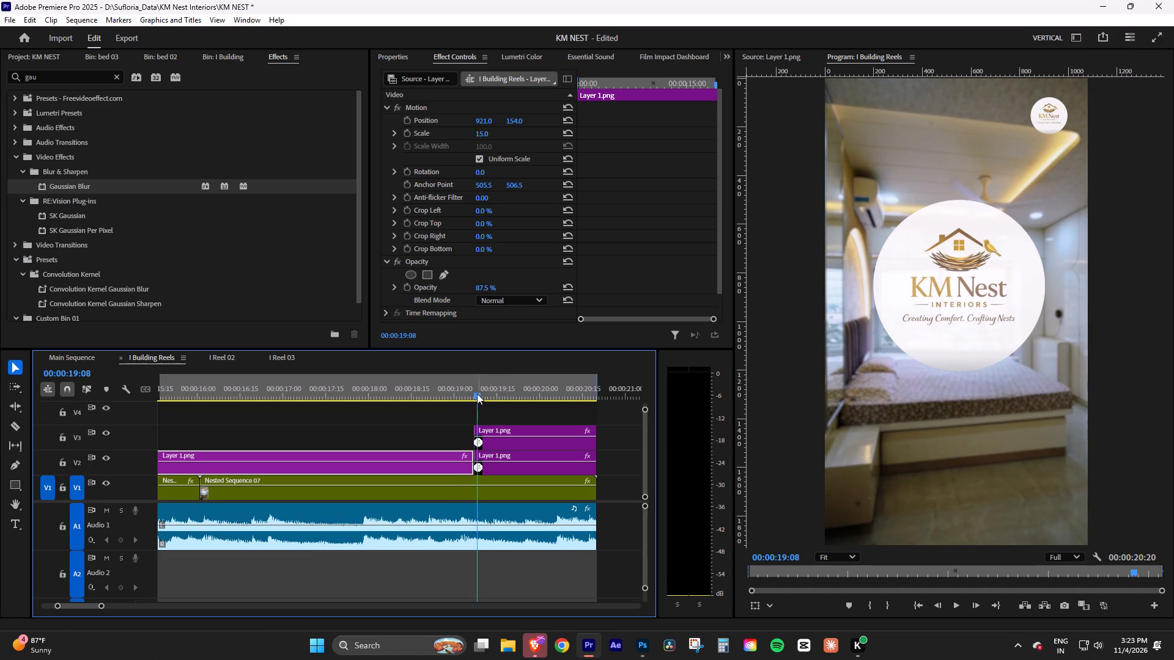
left_click(497, 436)
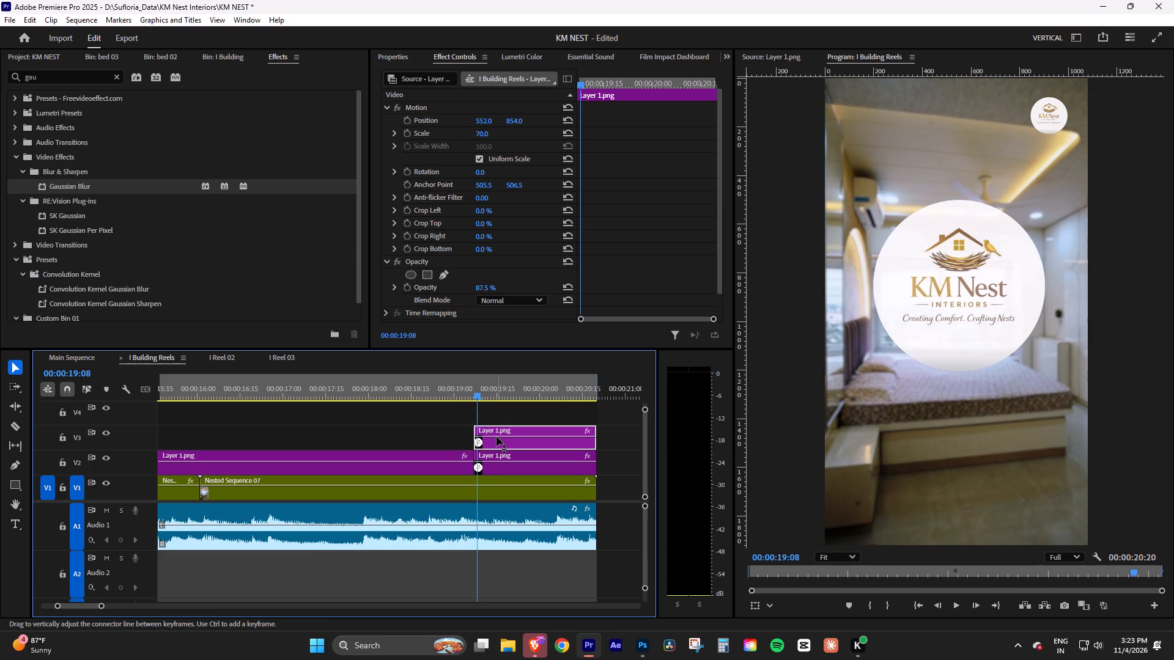
left_click(497, 466)
key("Delete")
left_click_drag(497, 446, 495, 461)
left_click(500, 428)
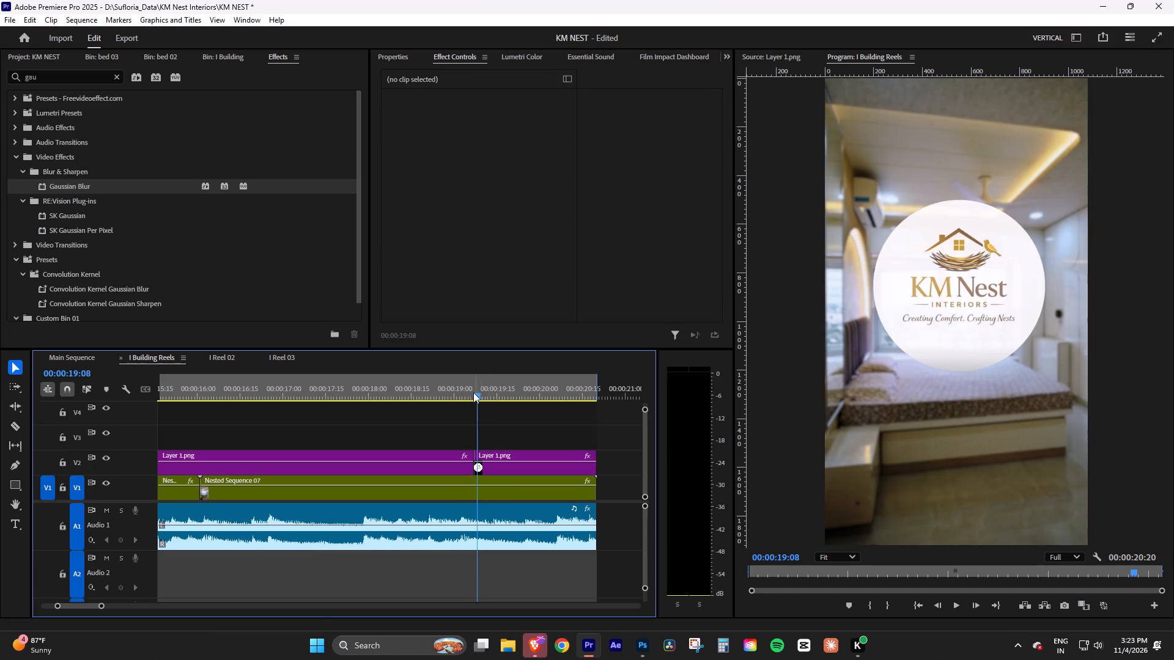
Start Opacity keyframing on the large closing logo with a 0% keyframe at the clip's start, 00:00:19:07.
left_click_drag(469, 394, 417, 398)
key("space")
key("space")
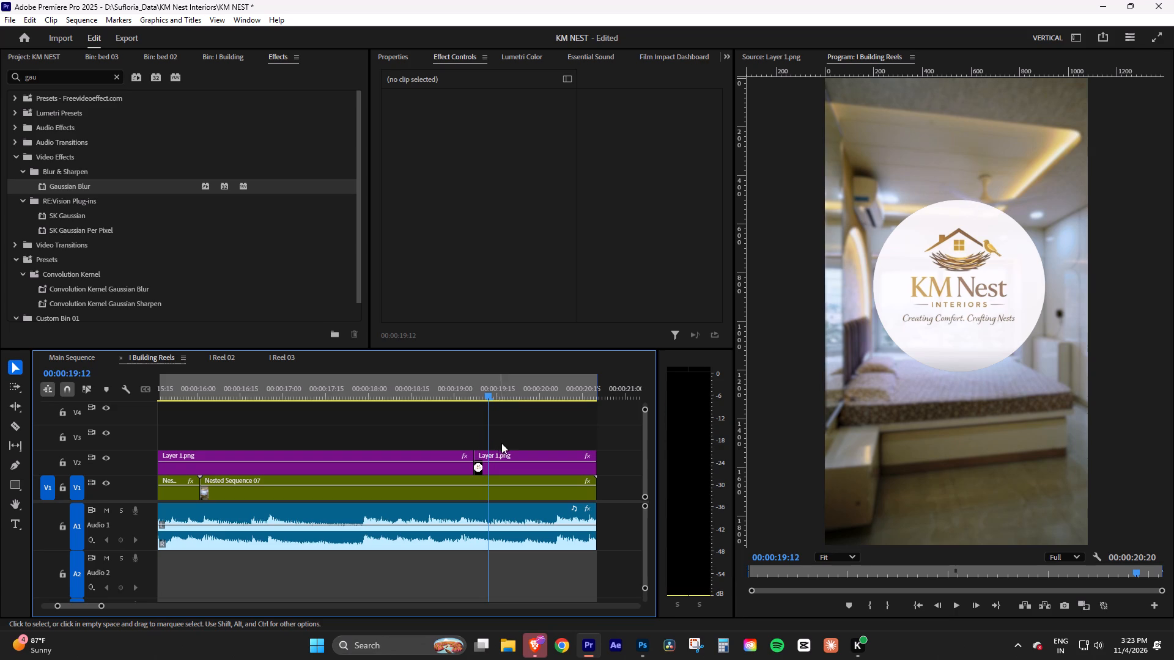
left_click_drag(483, 392, 472, 392)
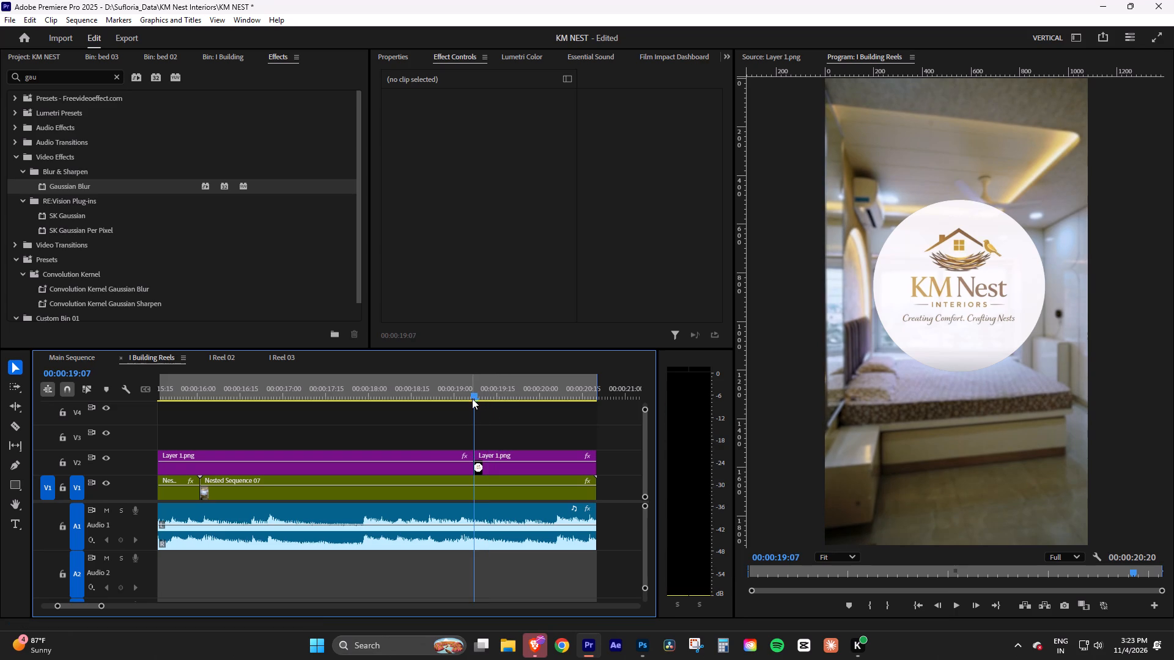
left_click(493, 455)
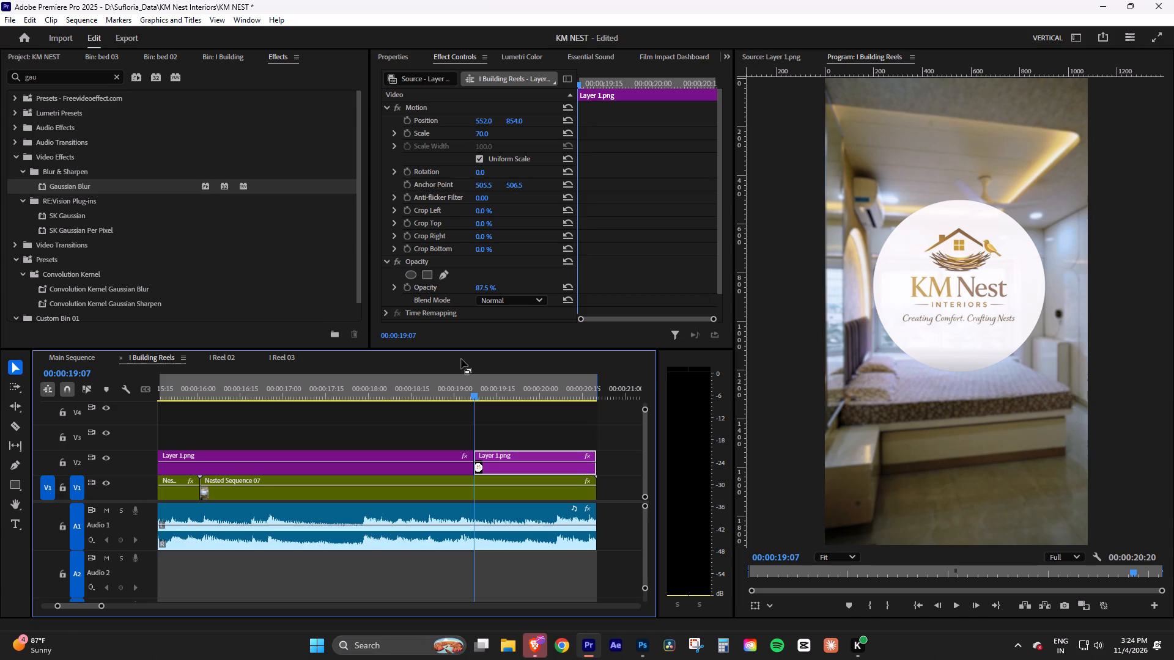
left_click(408, 287)
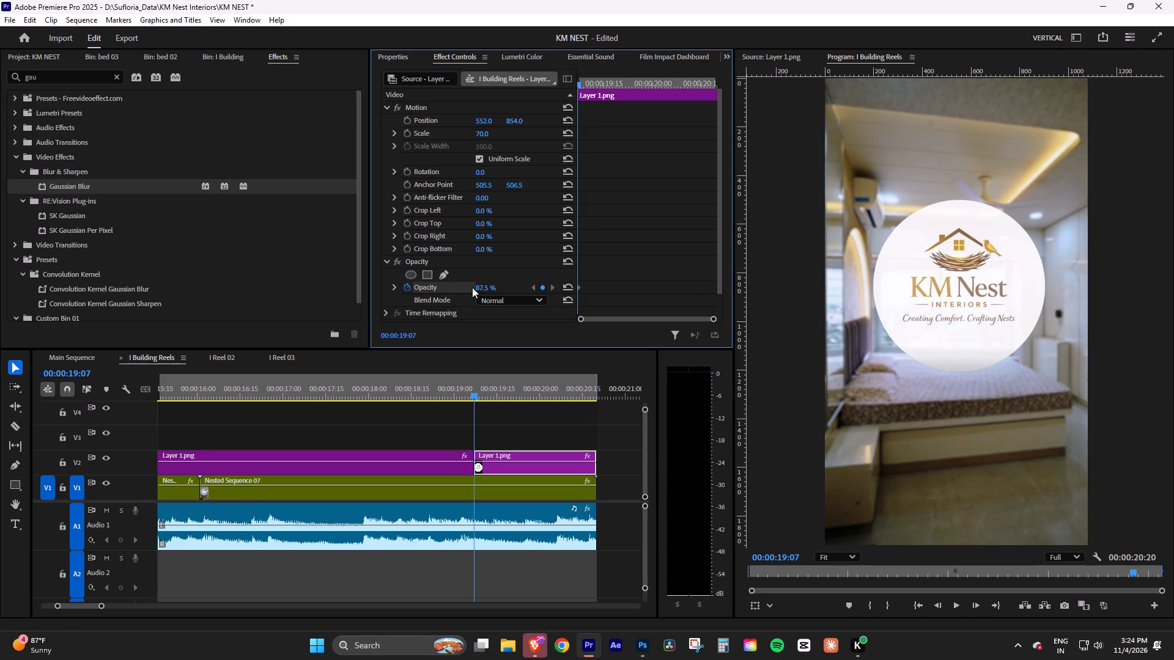
left_click_drag(480, 287, 335, 296)
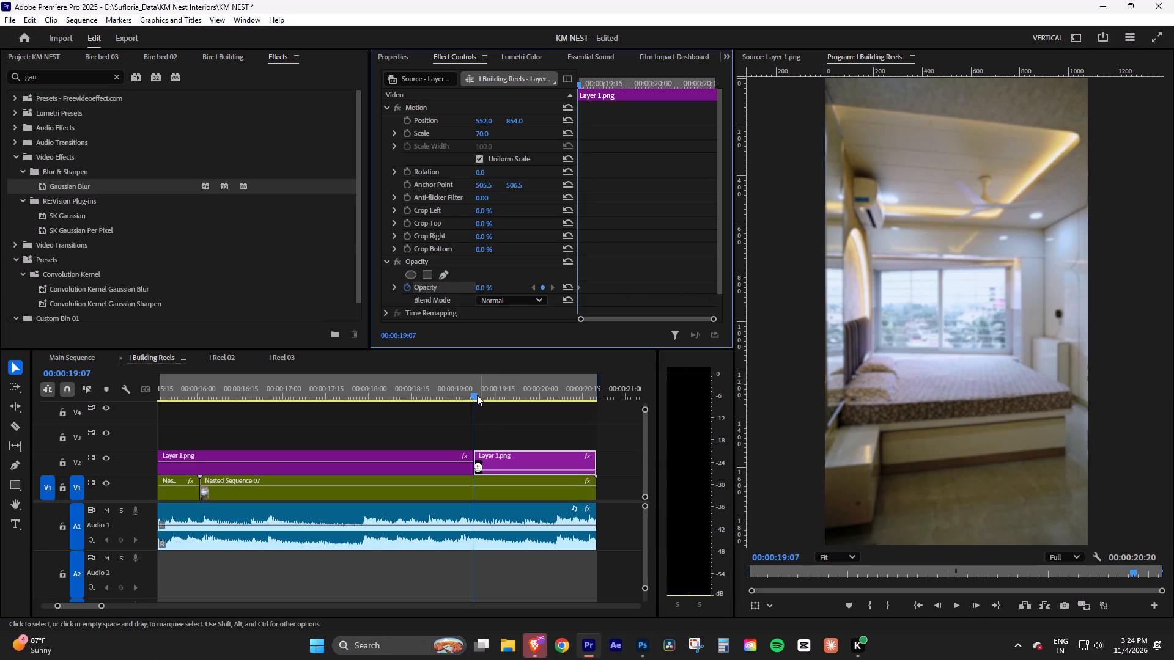
Move the closing logo clip on V2 to start at the first blur keyframe, 00:00:18:23, and extend its end to match Nested Sequence 07.
left_click_drag(471, 389, 456, 389)
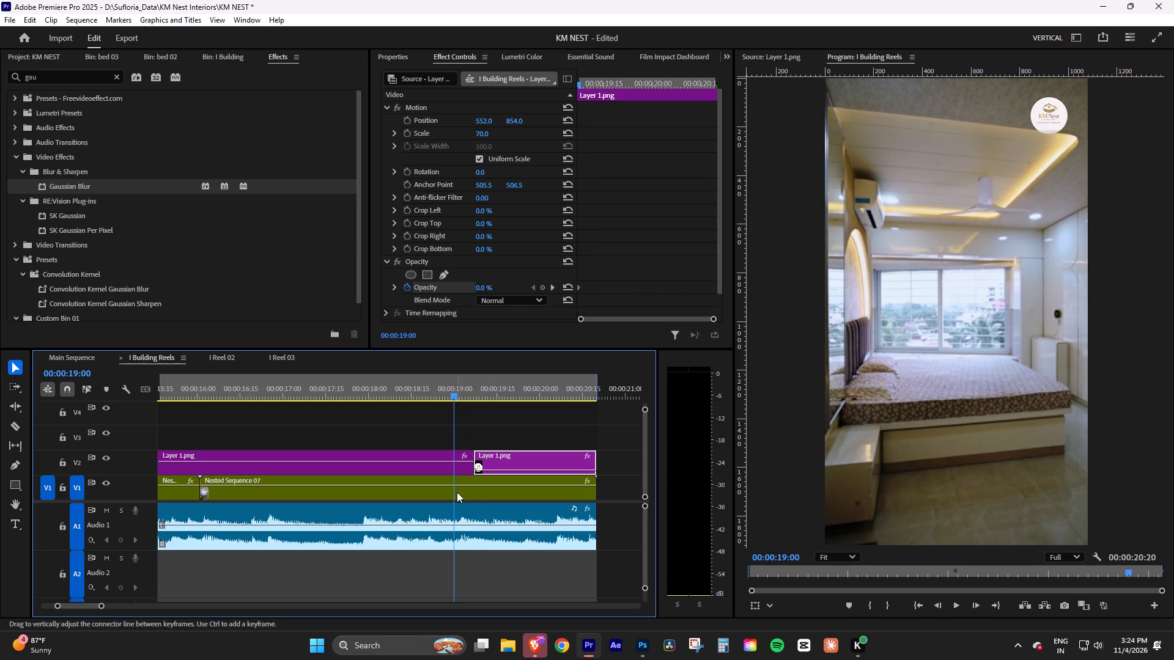
left_click(463, 510)
left_click(467, 491)
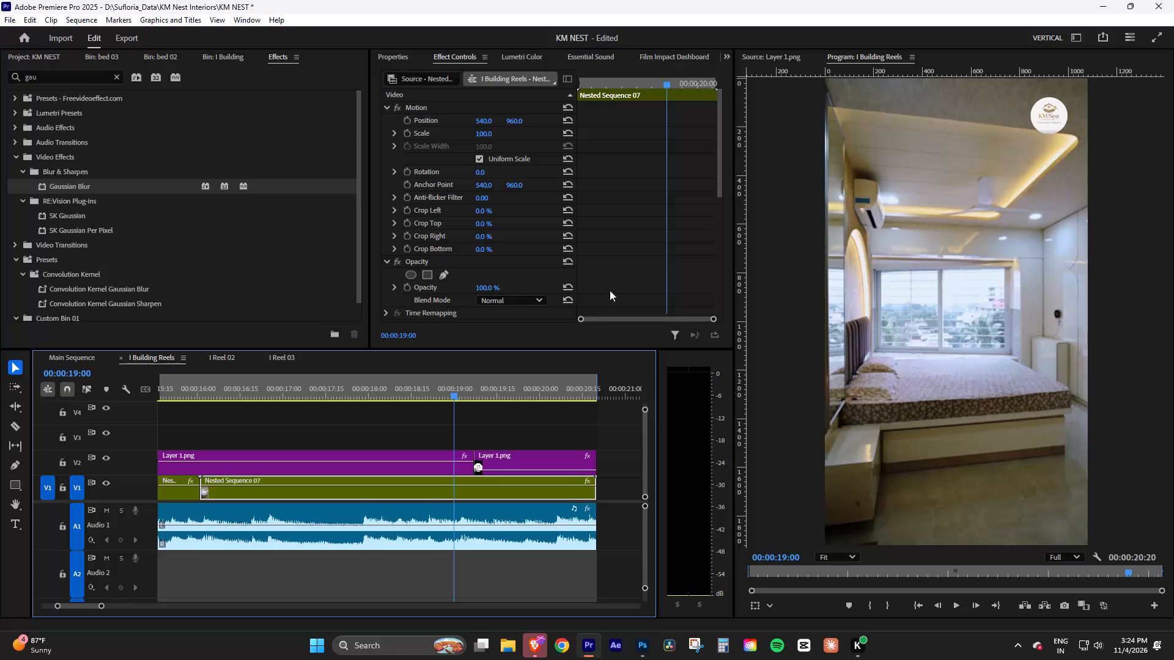
left_click_drag(720, 175, 718, 300)
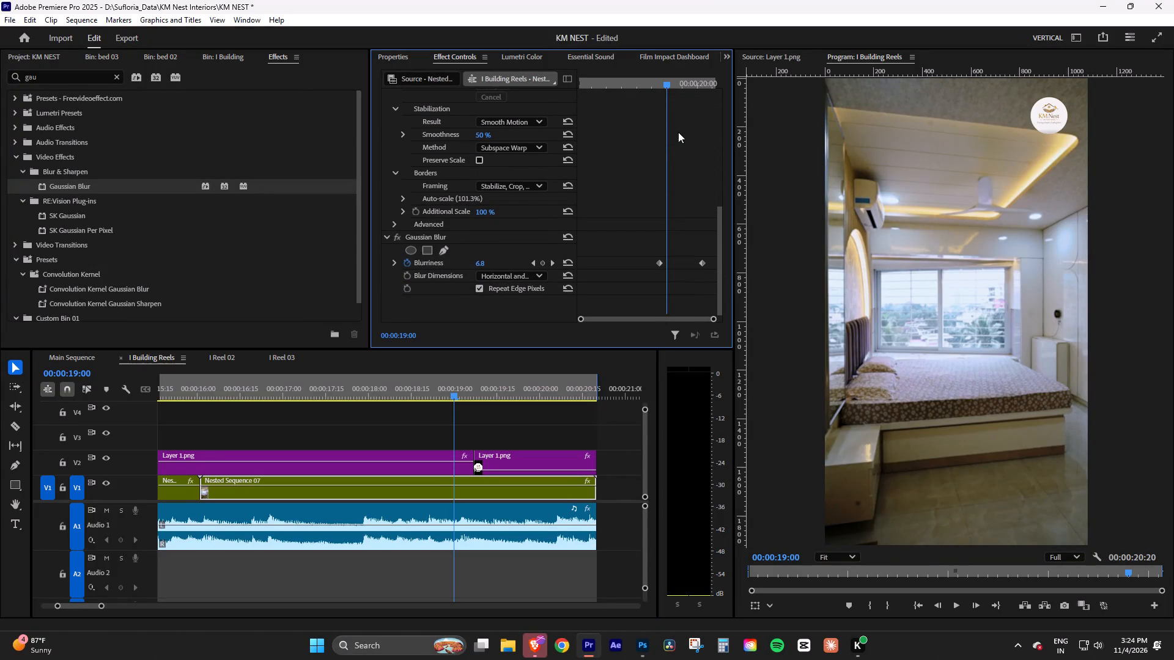
left_click(666, 83, "shift")
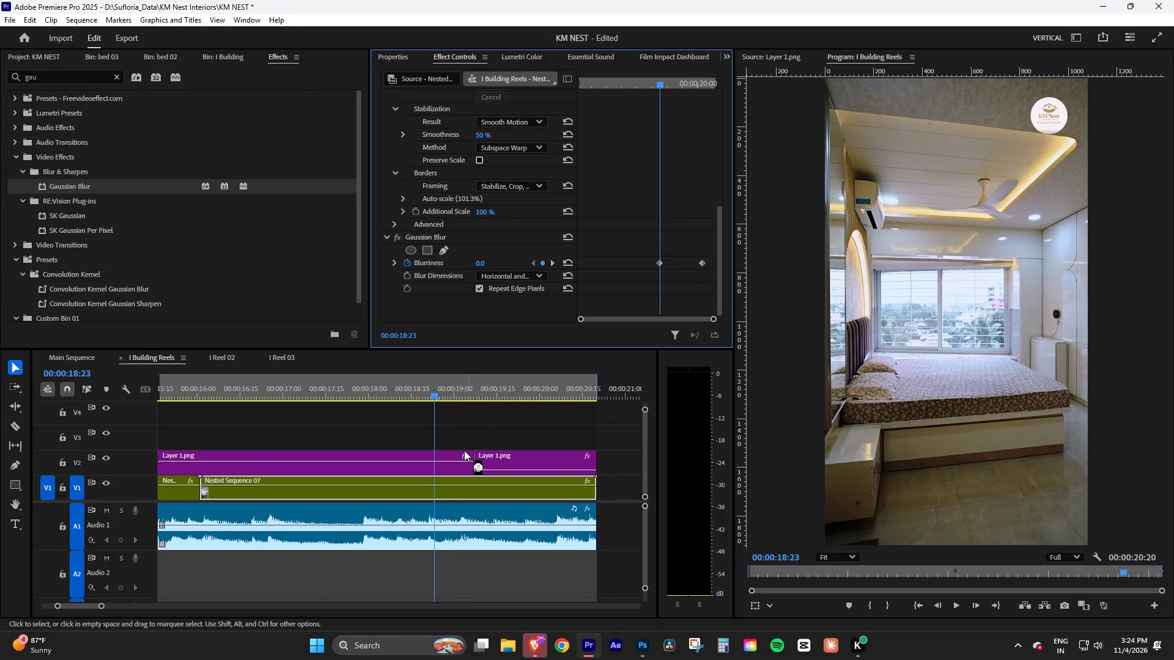
left_click(454, 453)
left_click_drag(500, 455, 463, 451)
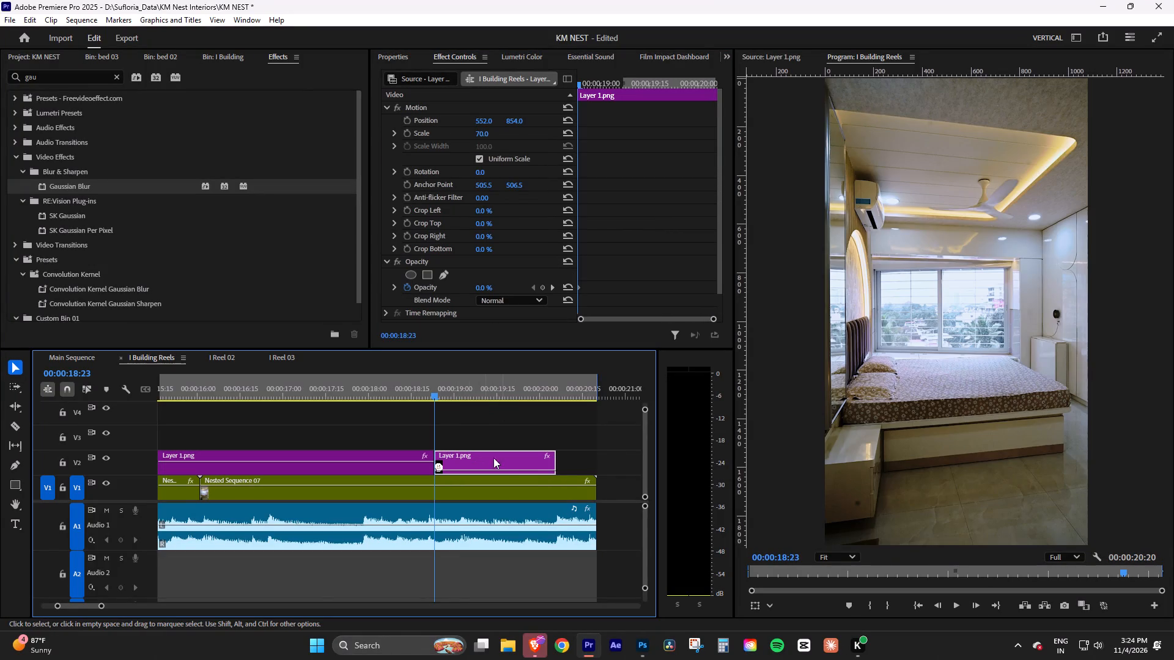
left_click_drag(559, 464, 595, 457)
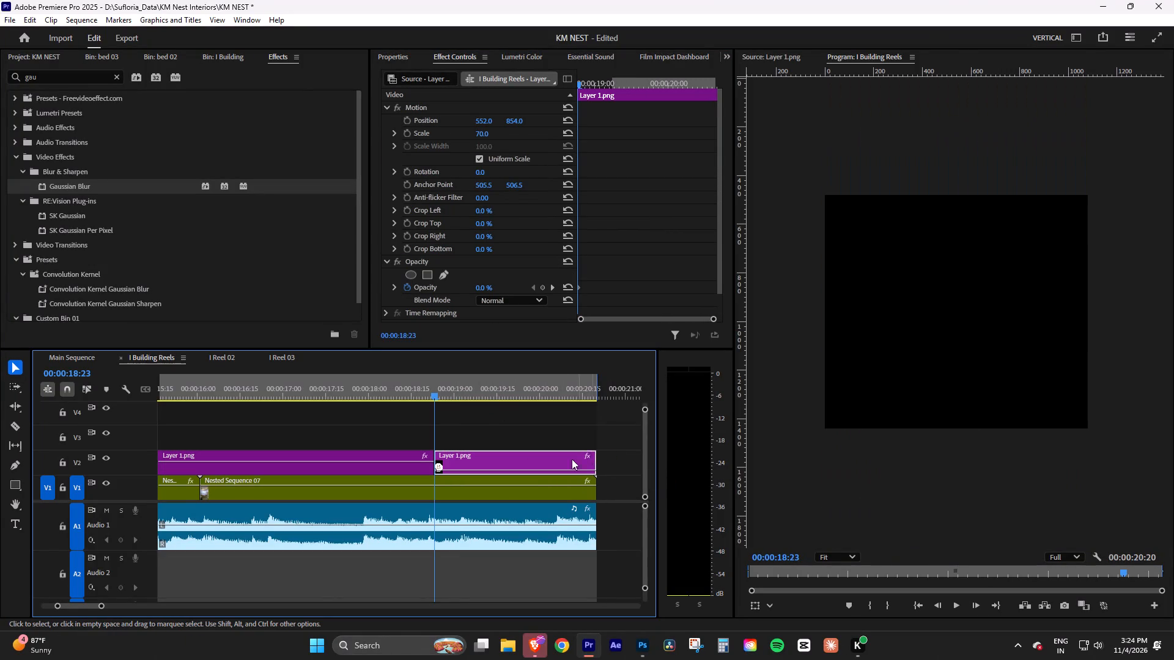
Add a second Opacity keyframe of 100% to the closing logo at 00:00:19:24.
key("space")
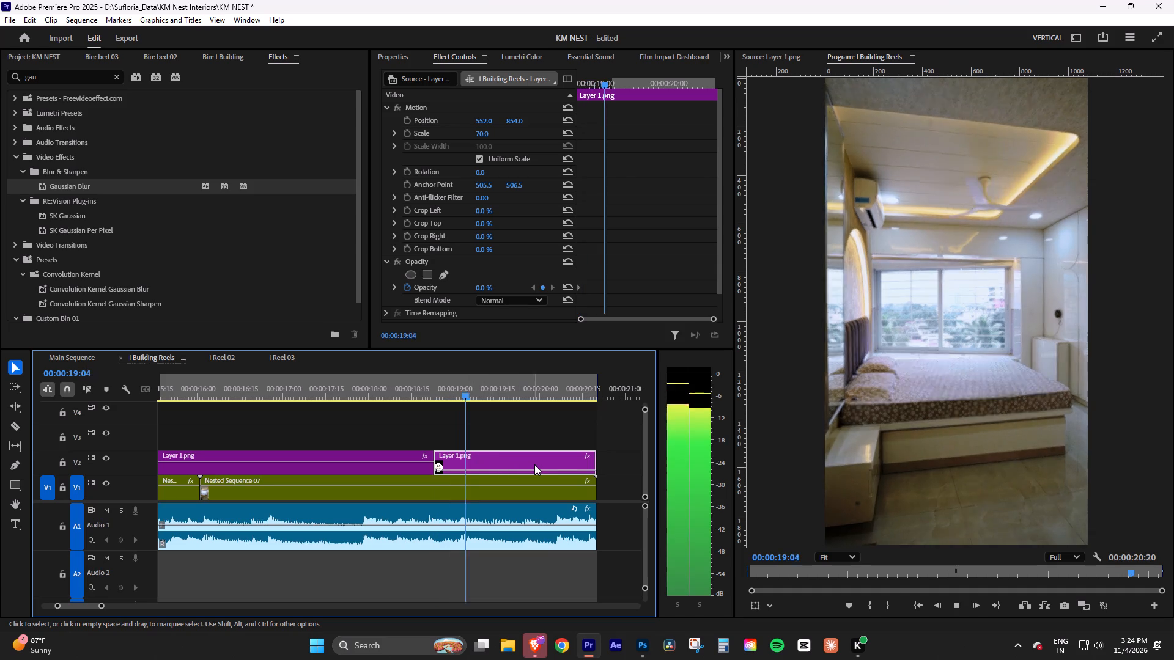
key("space")
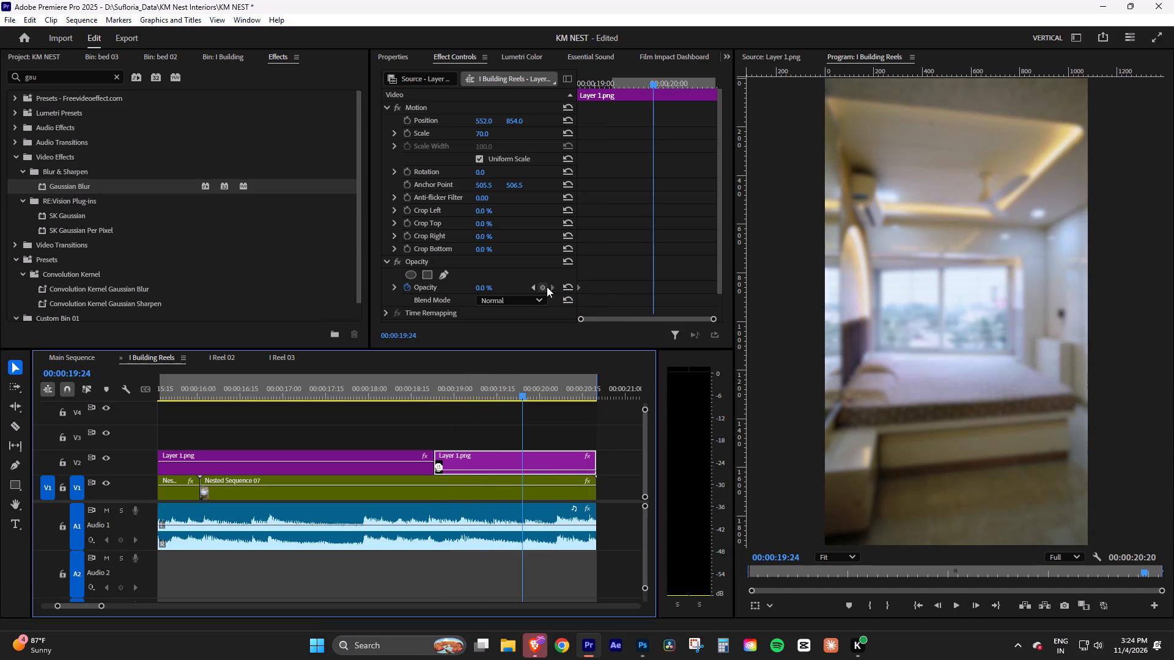
left_click(544, 287)
left_click(492, 288)
type("100")
key("Return")
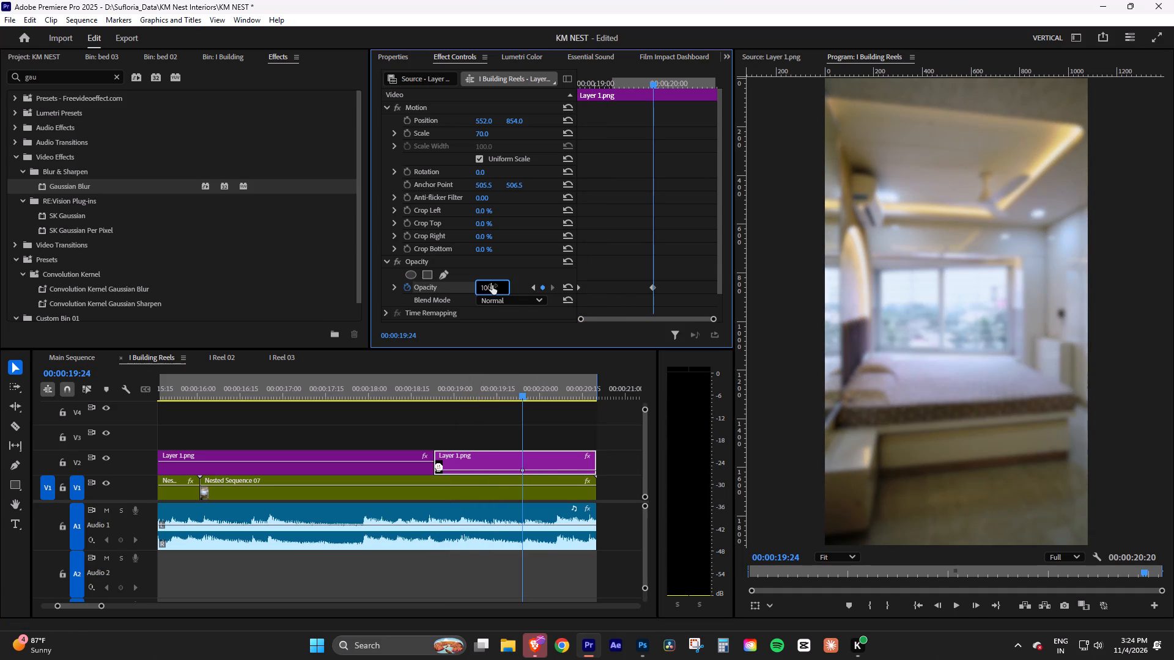
Preview the logo fade-in and shorten it by moving the 100% Opacity keyframe earlier to about 00:00:19:11.
left_click(412, 392)
key("space")
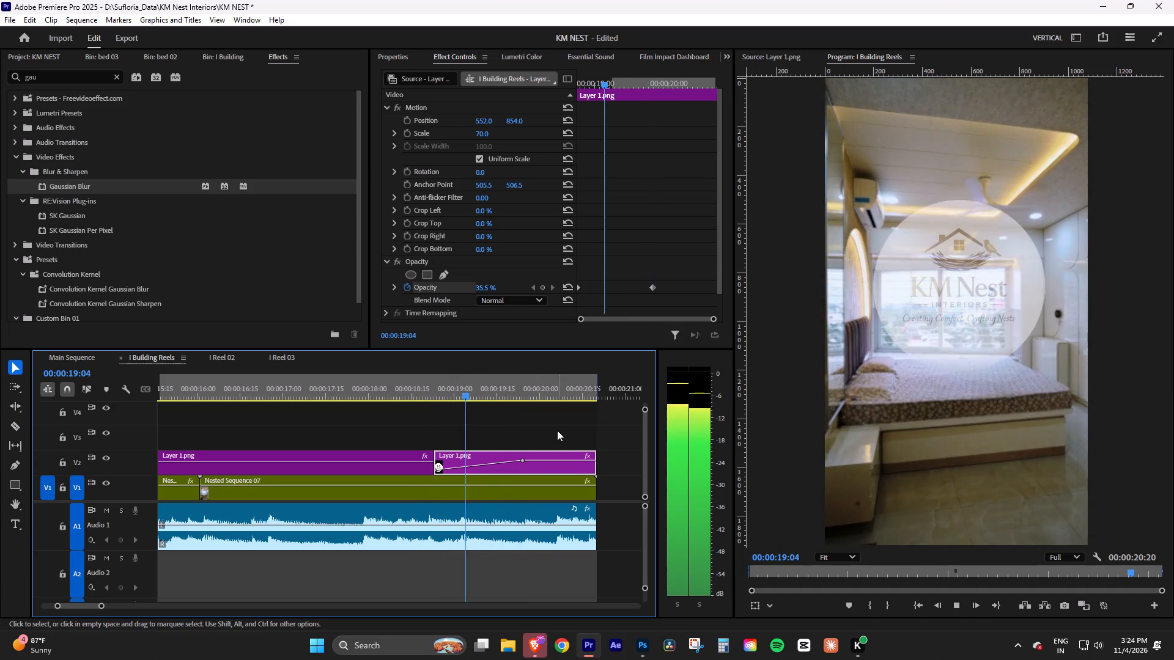
left_click_drag(482, 390, 363, 404)
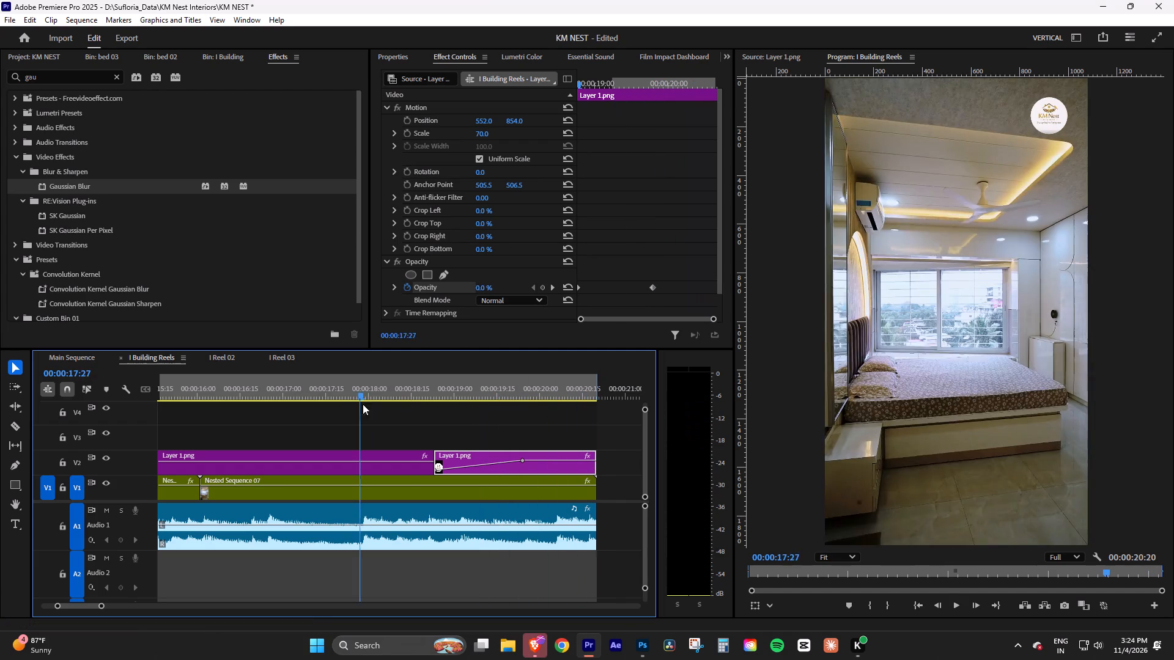
left_click_drag(363, 404, 340, 408)
key("space")
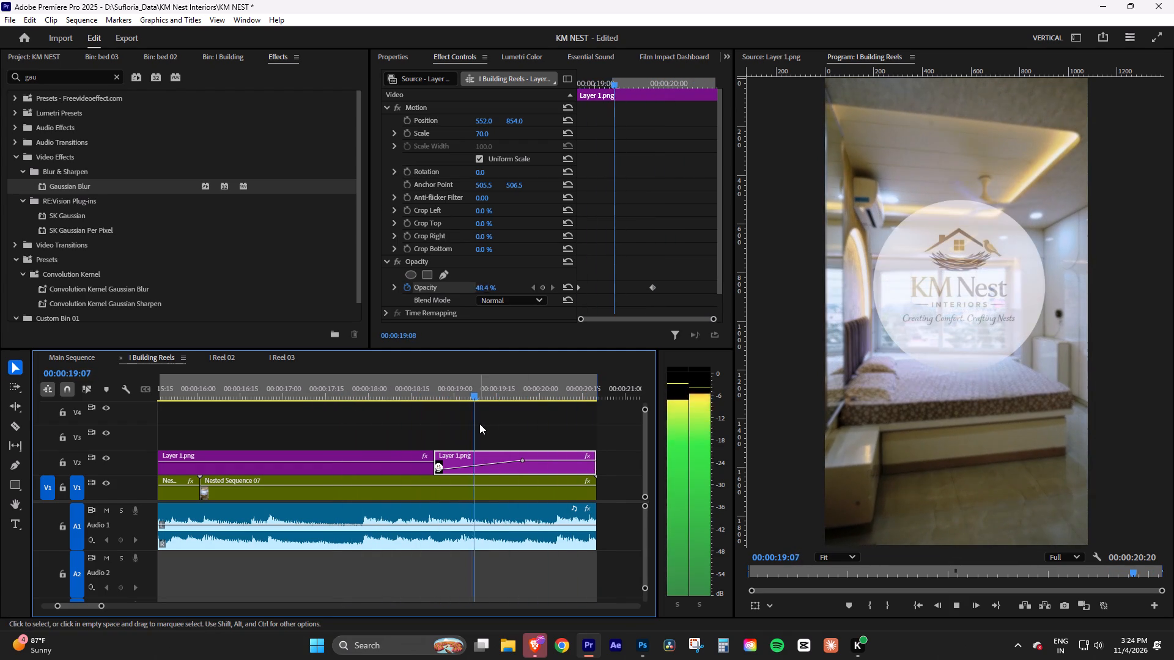
key("space")
left_click_drag(651, 285, 621, 283)
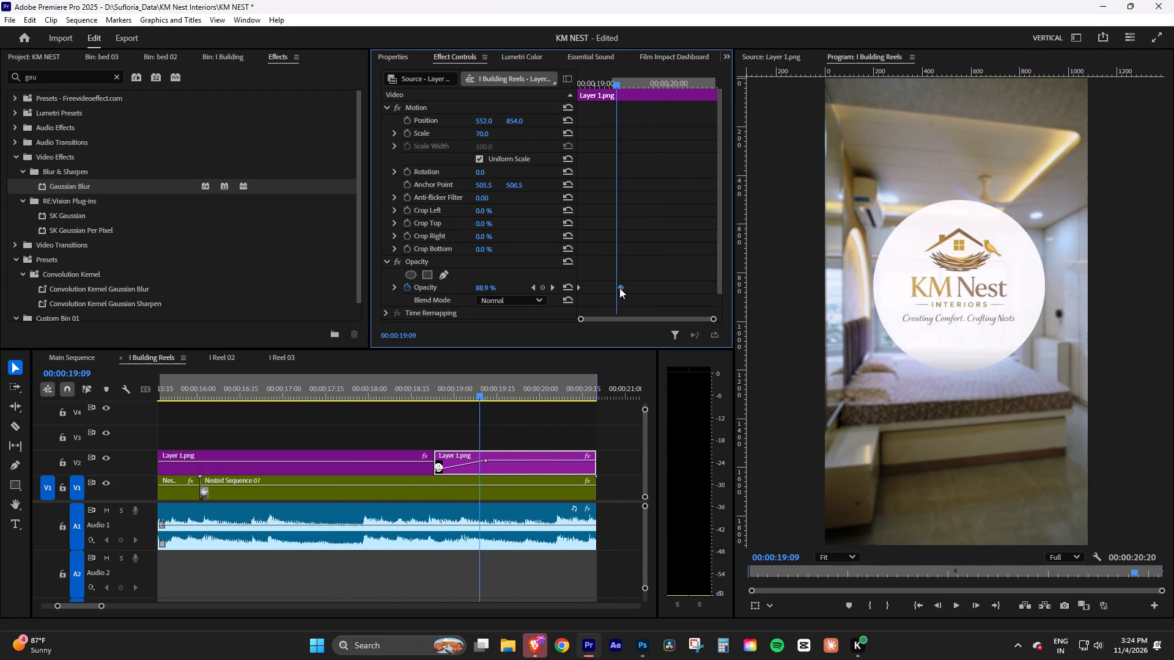
Play back the reel's ending to review the closing logo's fade-in over the blurring bedroom shot.
left_click_drag(451, 392, 366, 392)
key("space")
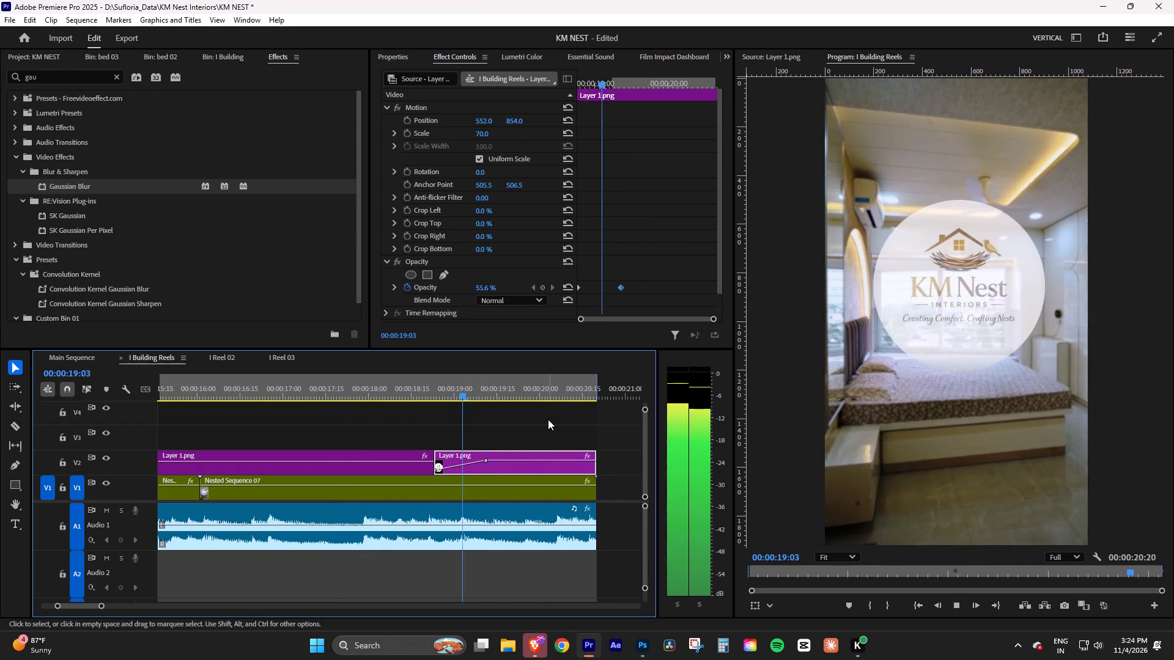
key("space")
key("space")
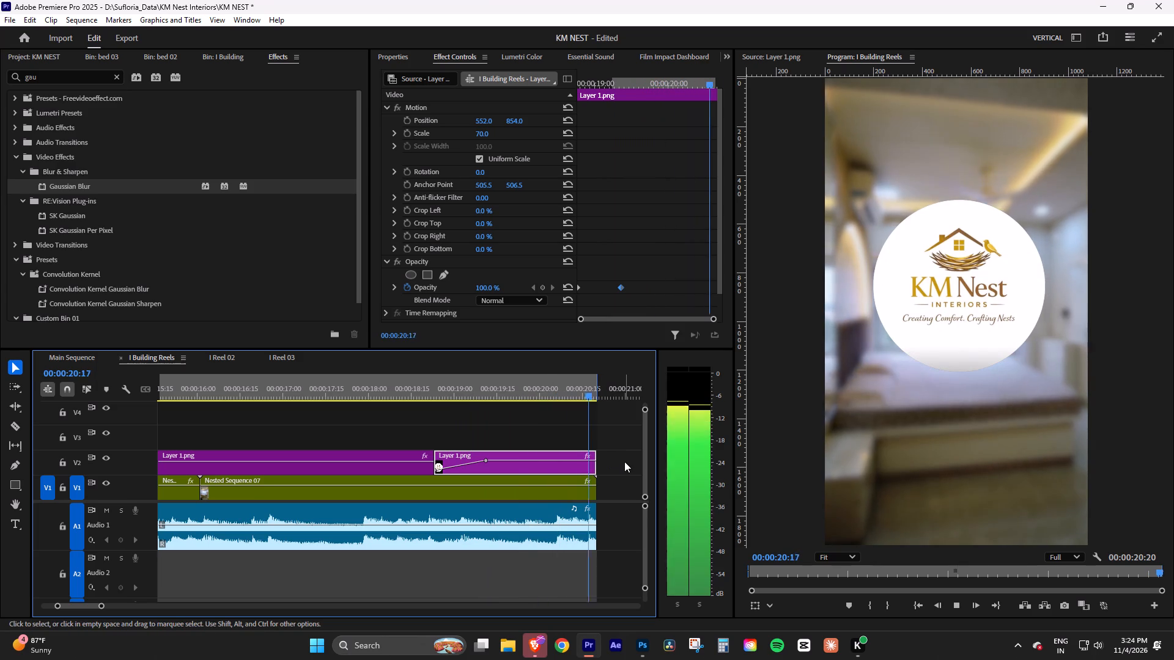
left_click_drag(103, 608, 111, 608)
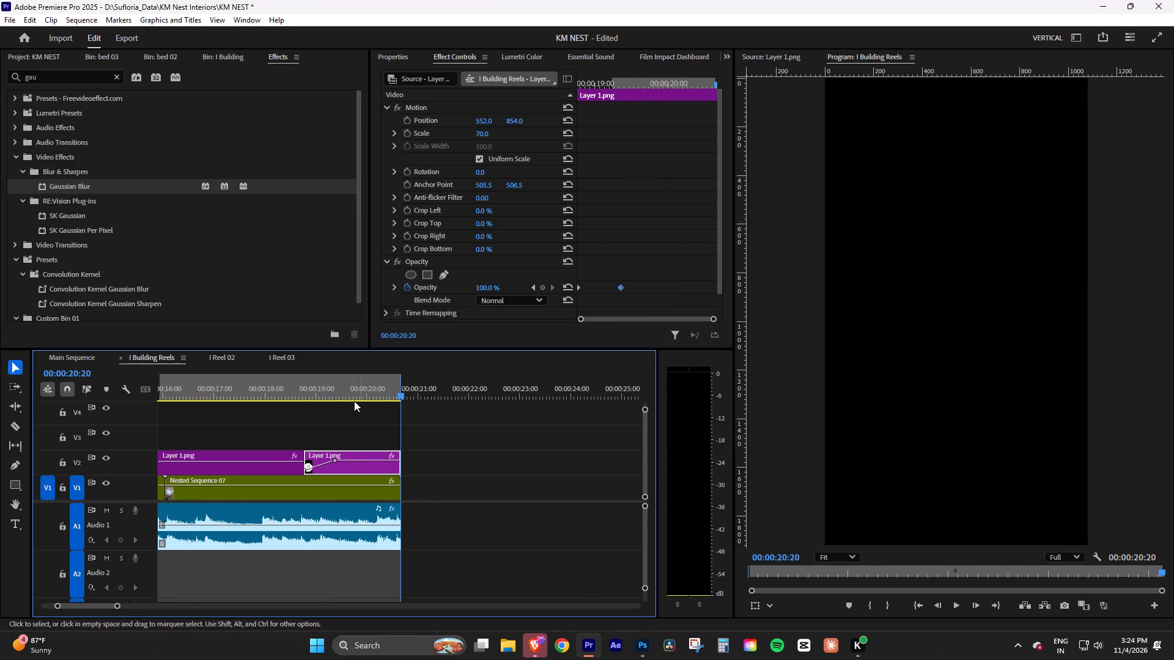
left_click_drag(293, 378, 254, 387)
key("space")
scroll(292, 476, "up", 6, "alt")
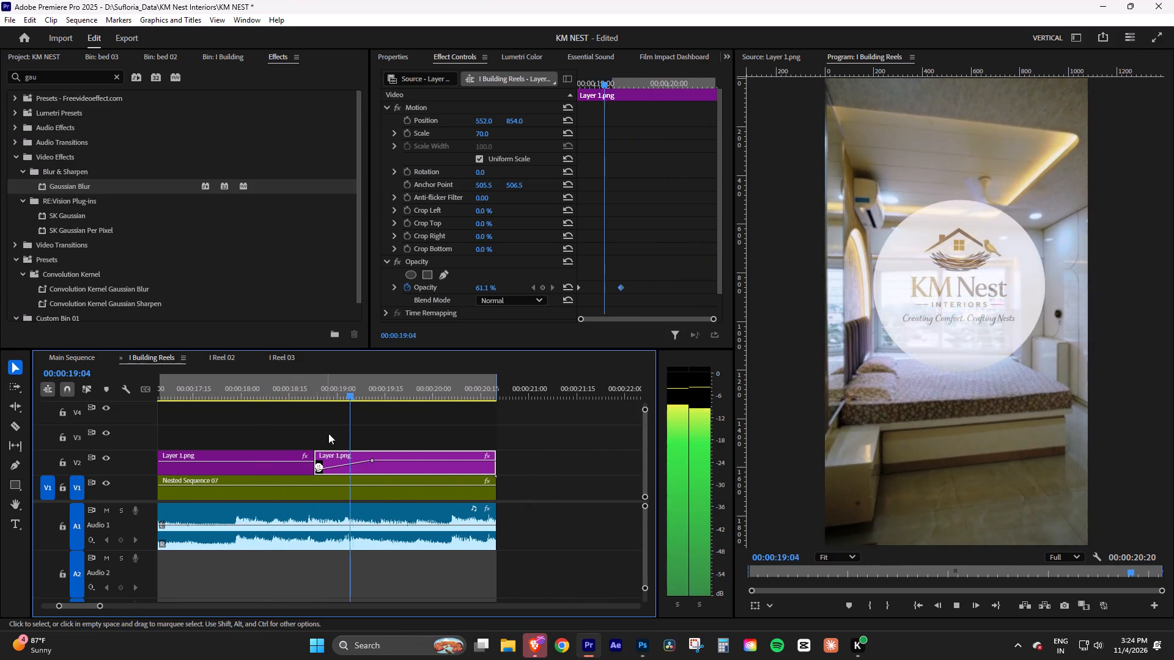
left_click(287, 391)
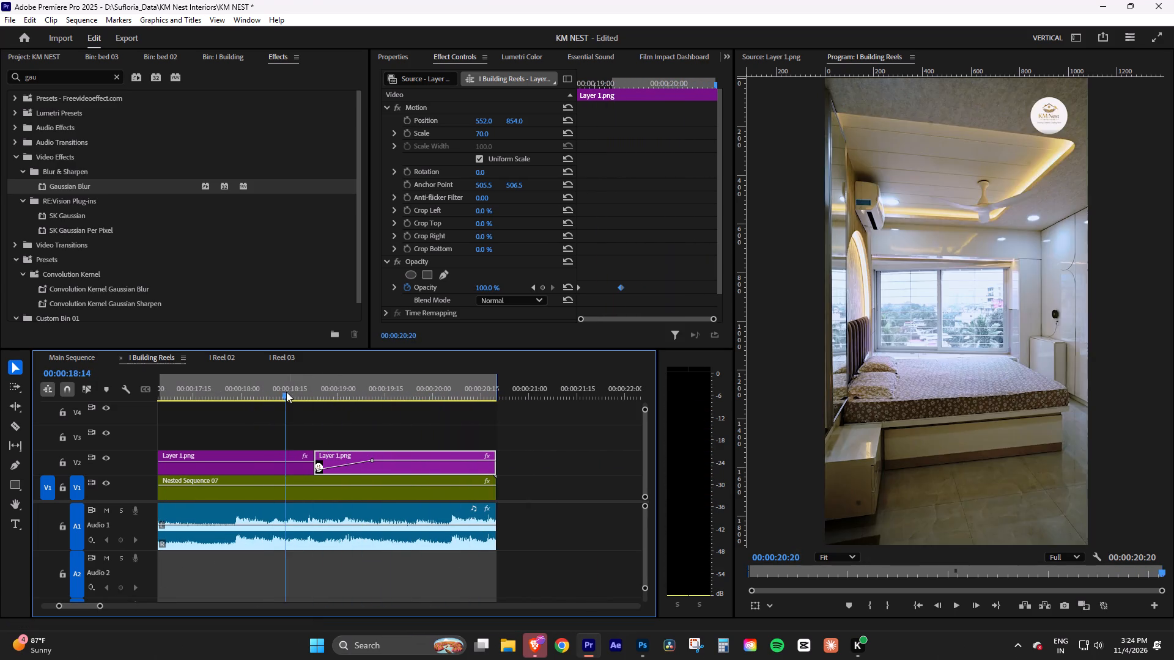
Play and scrub across the cut between the corner watermark and the closing logo on V2.
key("space")
key("space")
left_click_drag(328, 393, 317, 394)
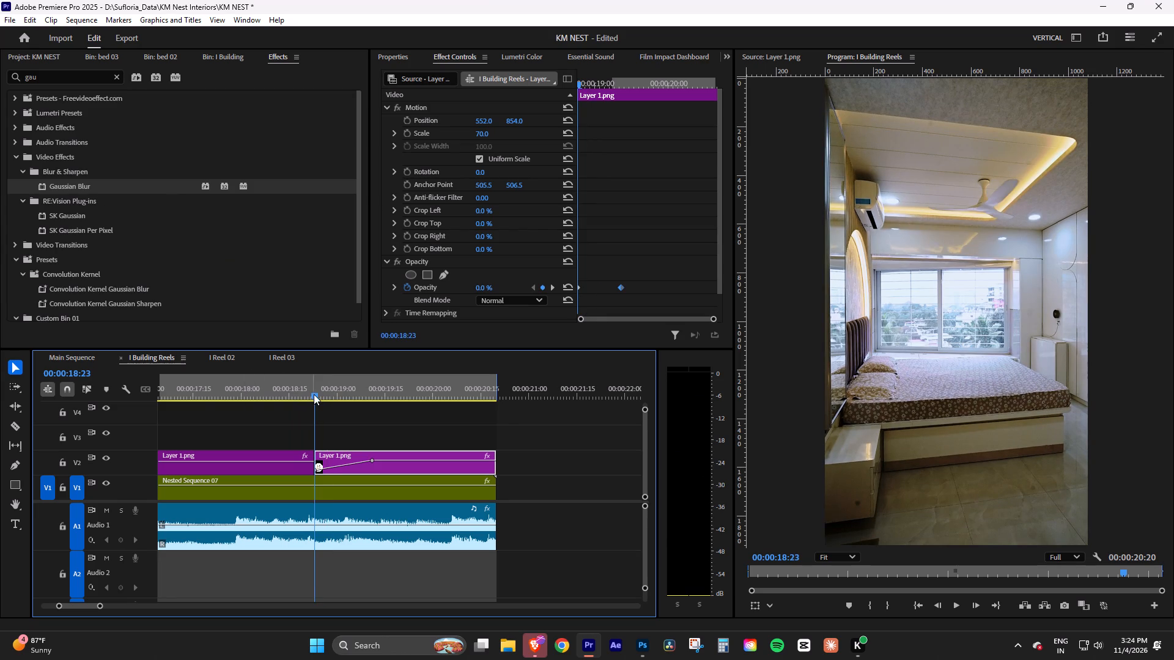
left_click_drag(253, 394, 316, 402)
Fade out the corner watermark clip on V2 with two Opacity keyframes, from about 00:00:18:10 down to 0% at its end.
left_click(100, 606)
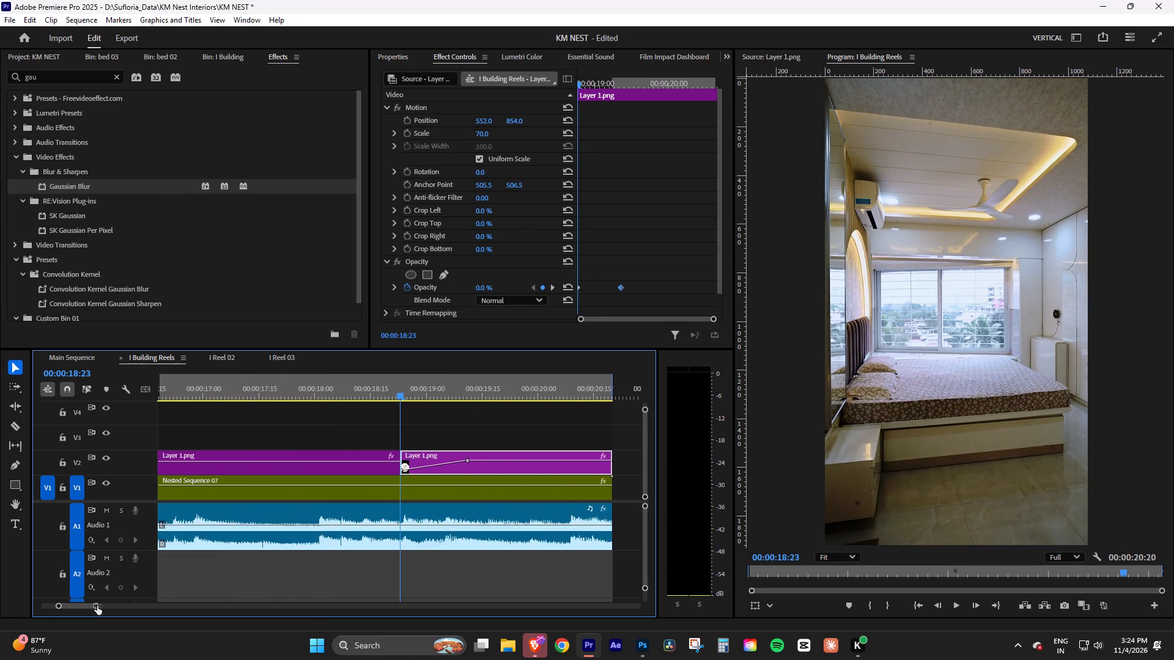
left_click(399, 461, "ctrl")
left_click(341, 461, "ctrl")
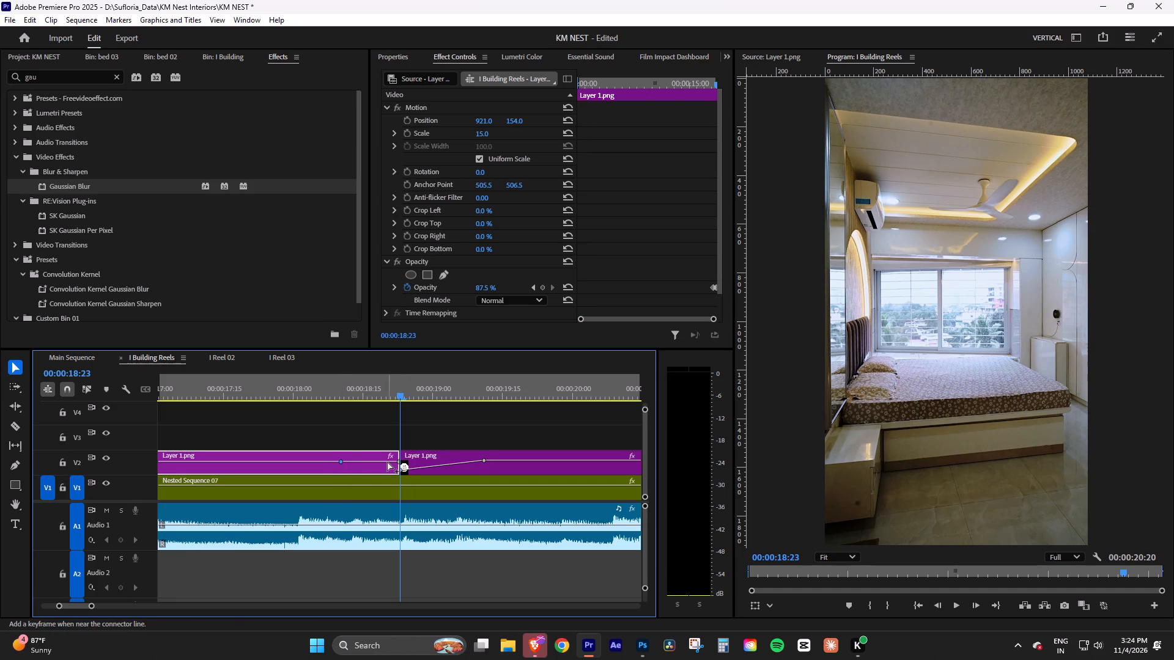
left_click_drag(397, 462, 394, 475)
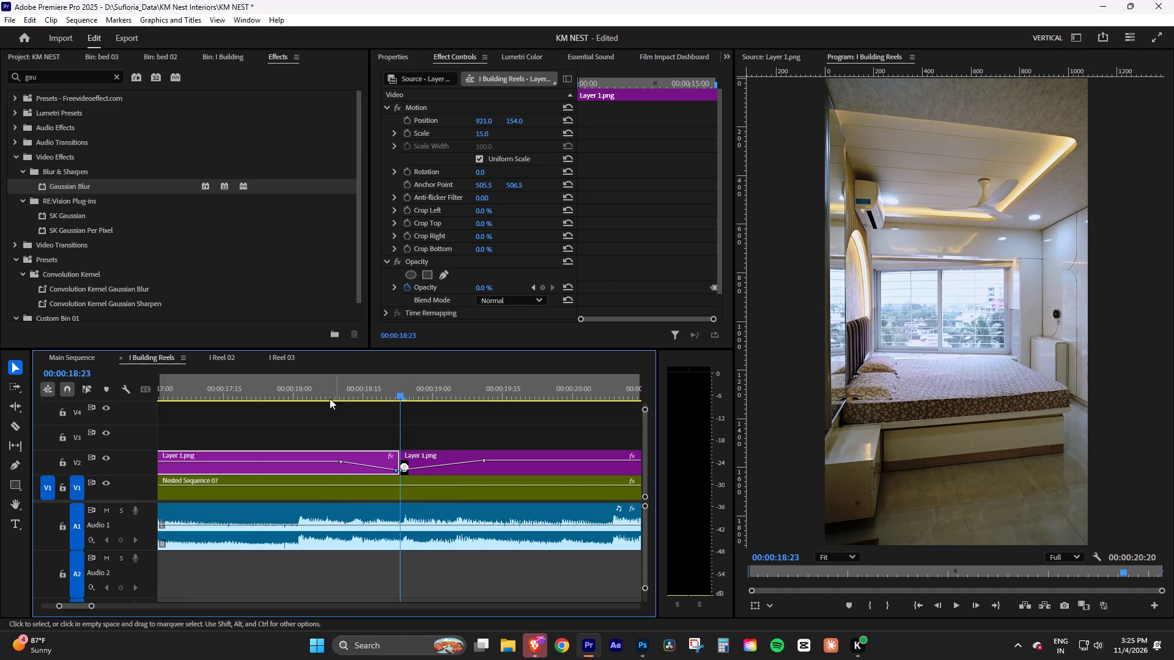
Play the reel's ending to review the watermark's fade-out leading into the closing logo's fade-in.
left_click_drag(255, 391, 247, 389)
key("space")
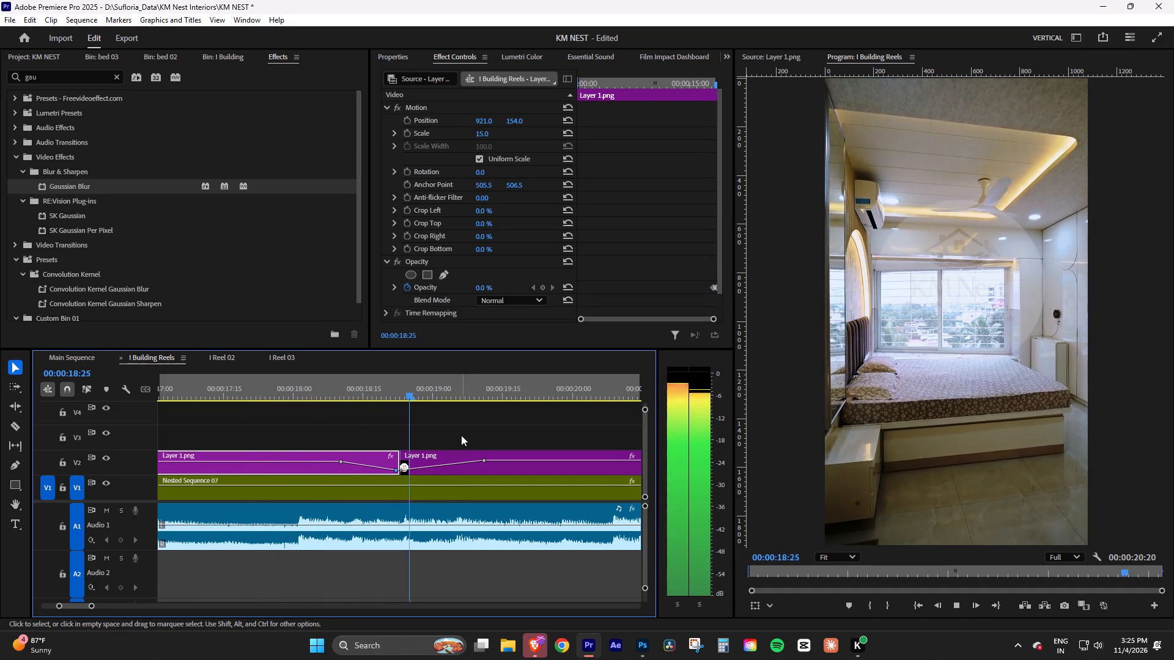
key("space")
left_click_drag(93, 608, 103, 607)
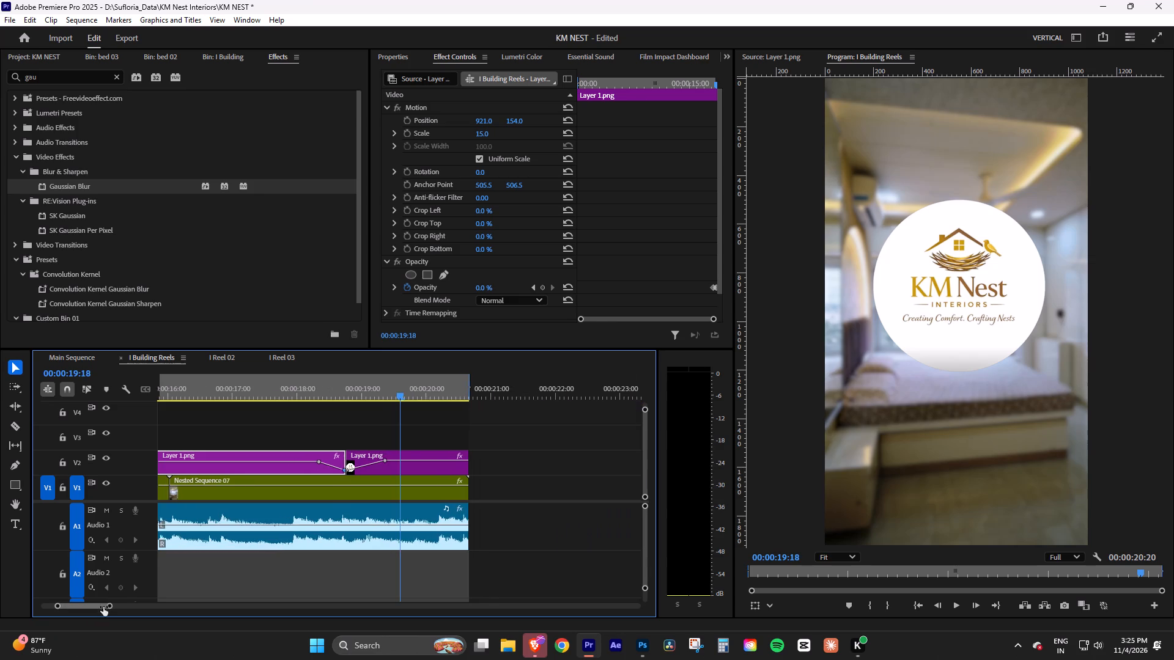
left_click_drag(103, 607, 104, 607)
key("space")
key("space")
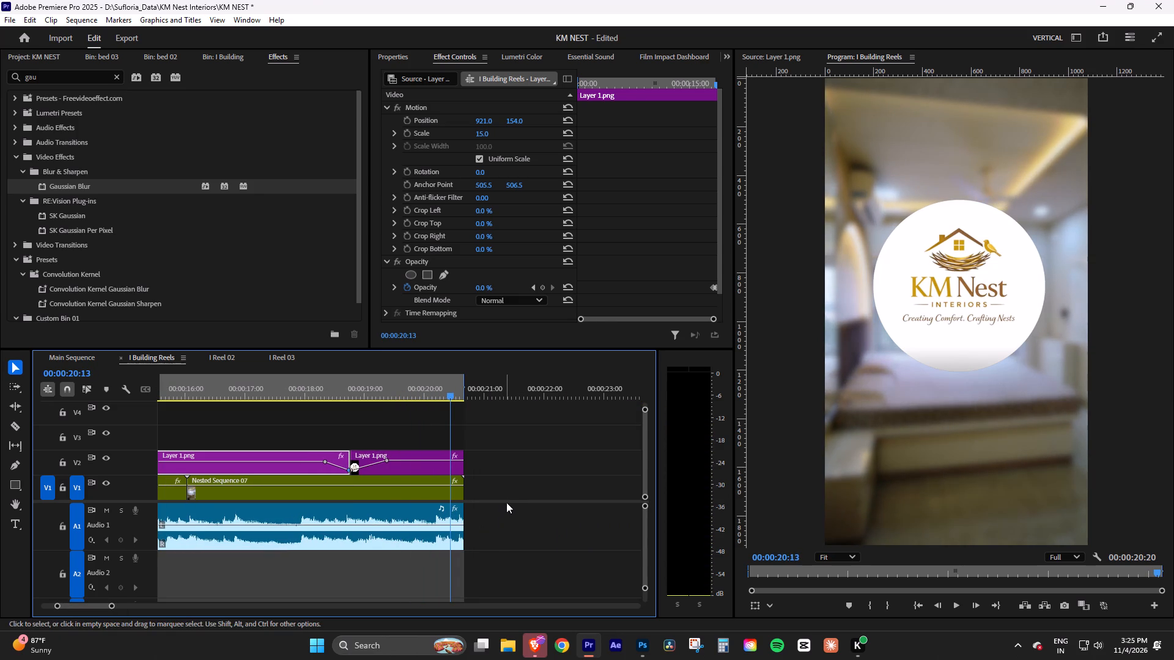
key("space")
Show the whole reel in the timeline, return the playhead to 00:00:00:00 and save the project.
left_click_drag(111, 607, 213, 607)
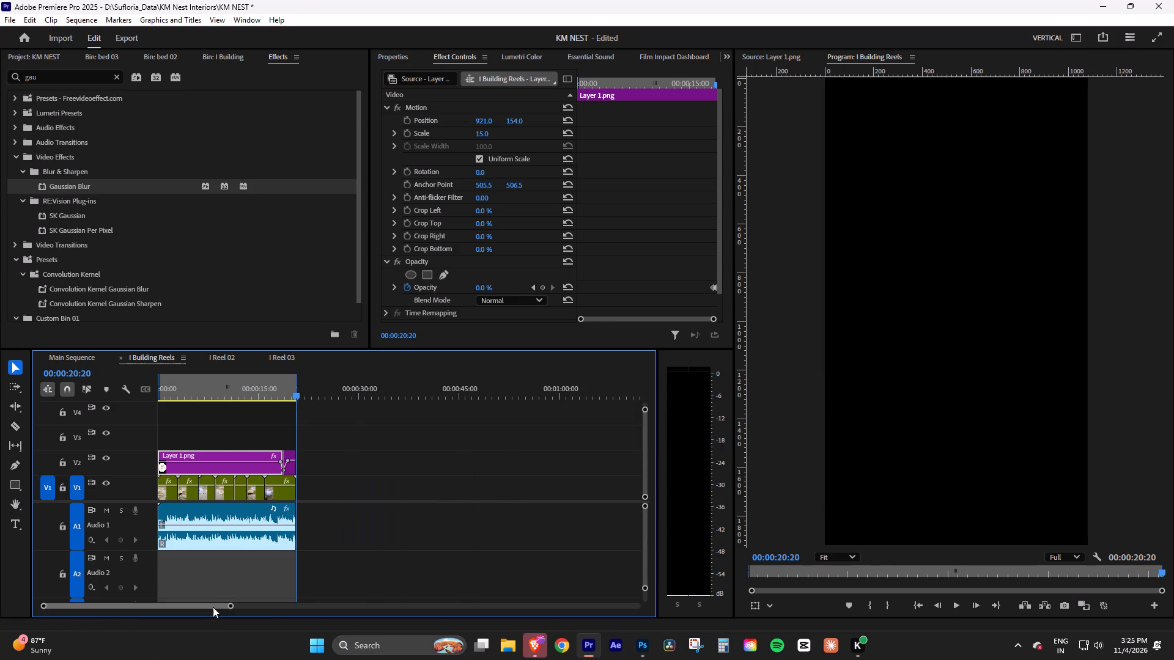
left_click_drag(209, 607, 139, 609)
left_click_drag(229, 391, 94, 403)
key("ctrl+s")
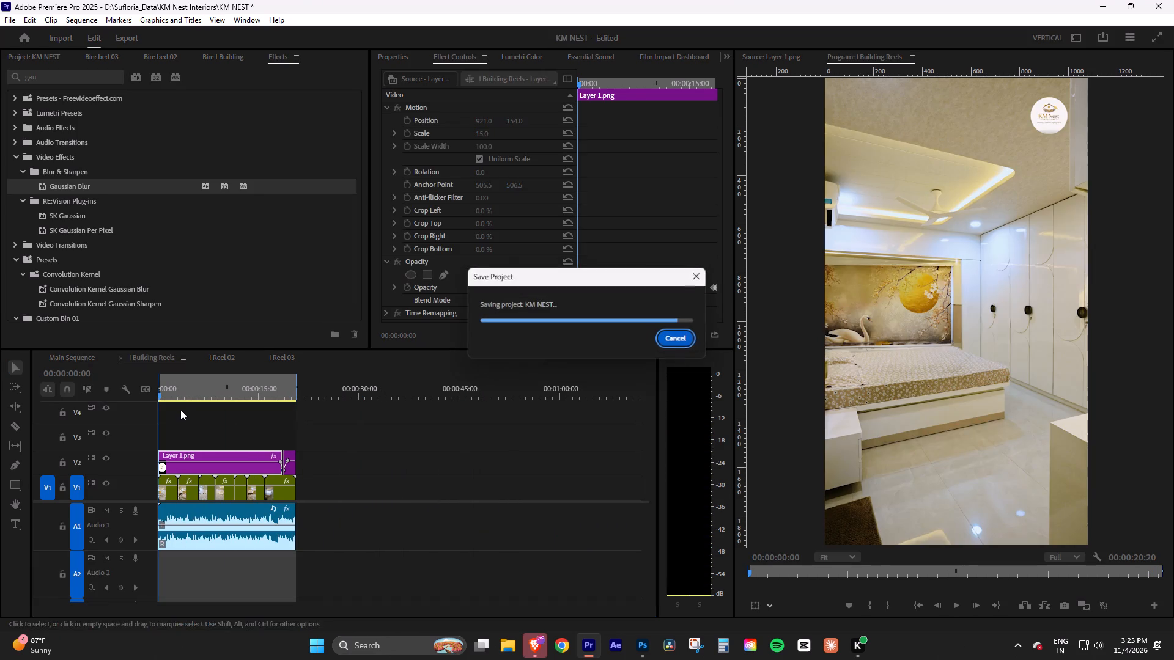
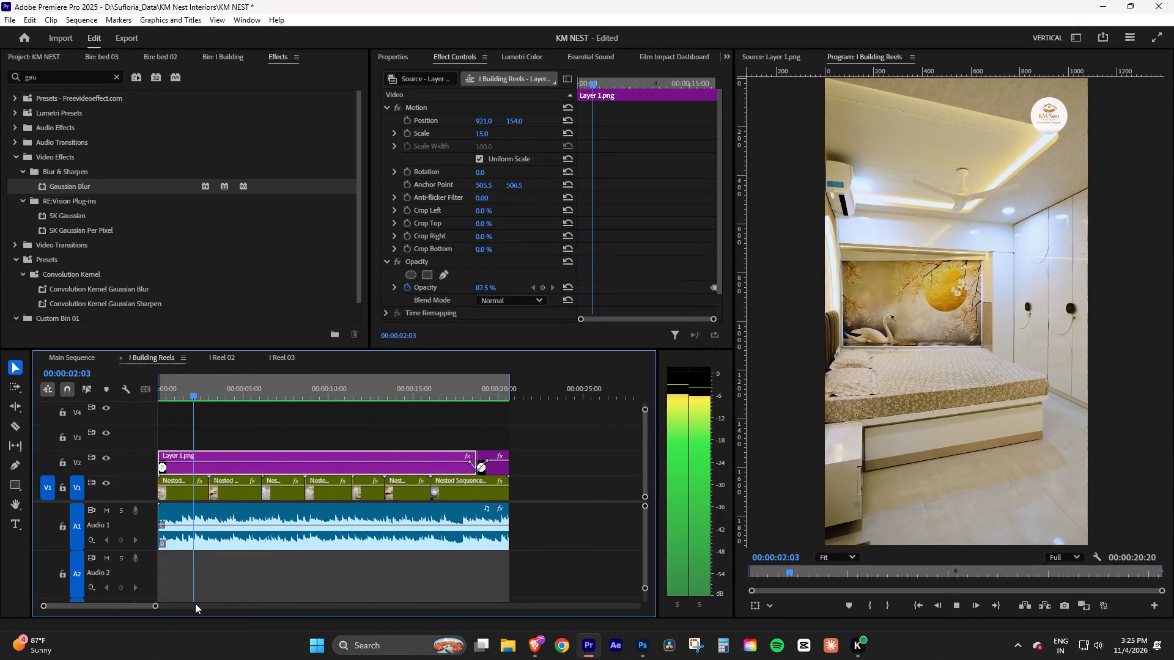
Play the whole reel from its start to review the picture and music together.
left_click_drag(156, 604, 169, 601)
left_click(236, 586)
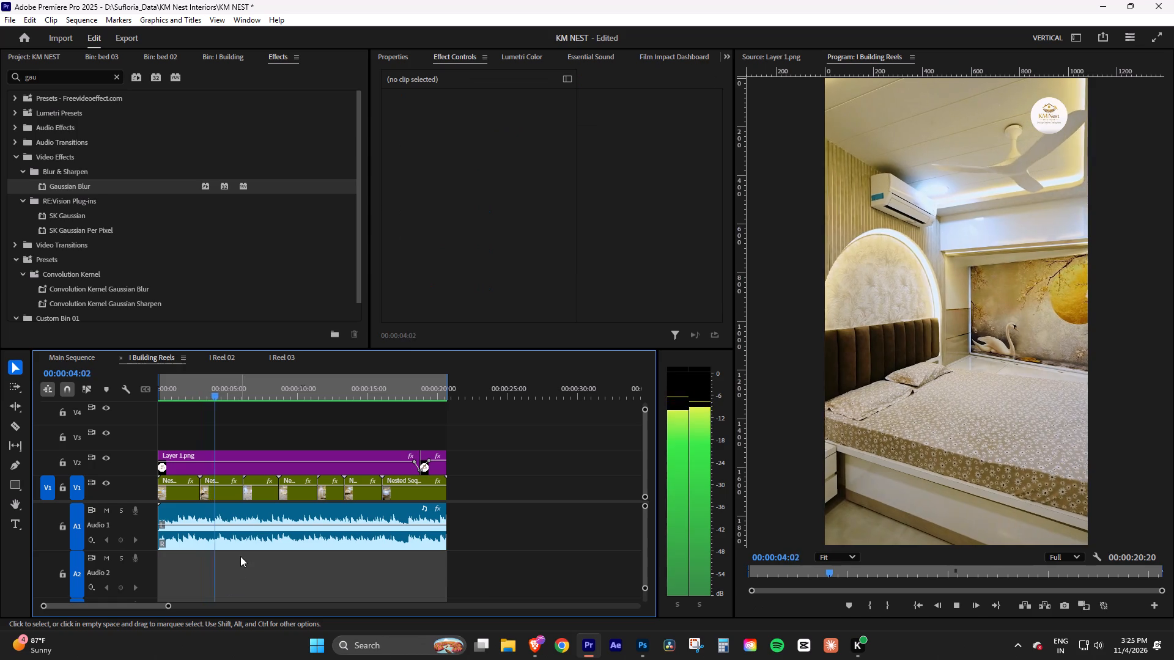
left_click_drag(224, 394, 103, 413)
key("space")
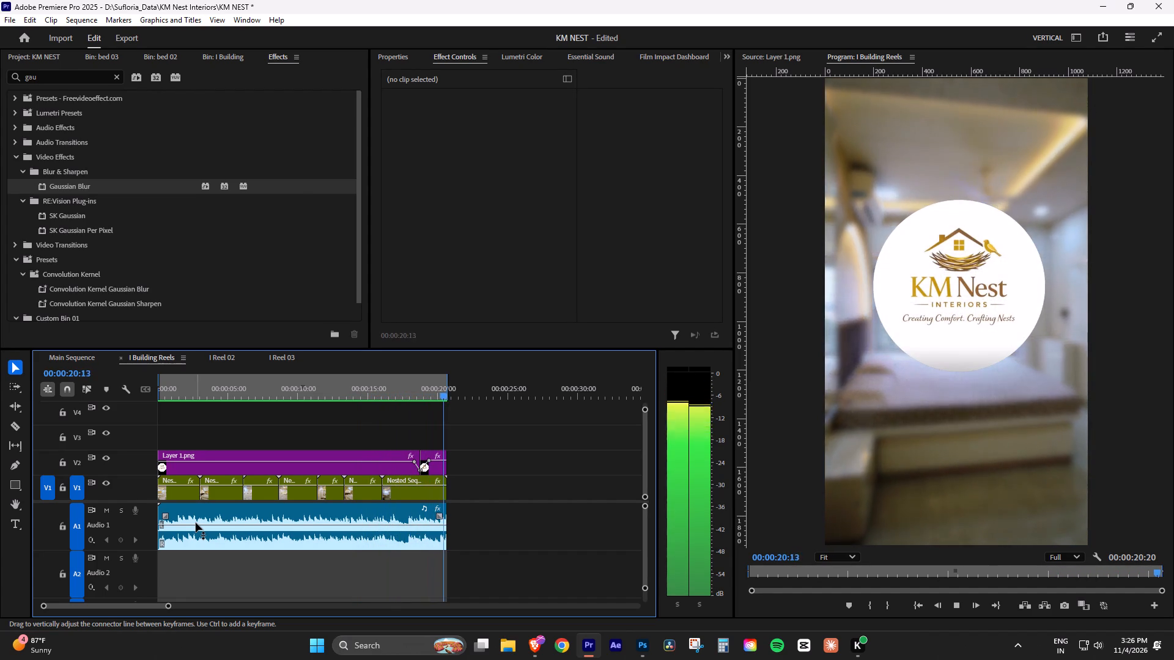
key("space")
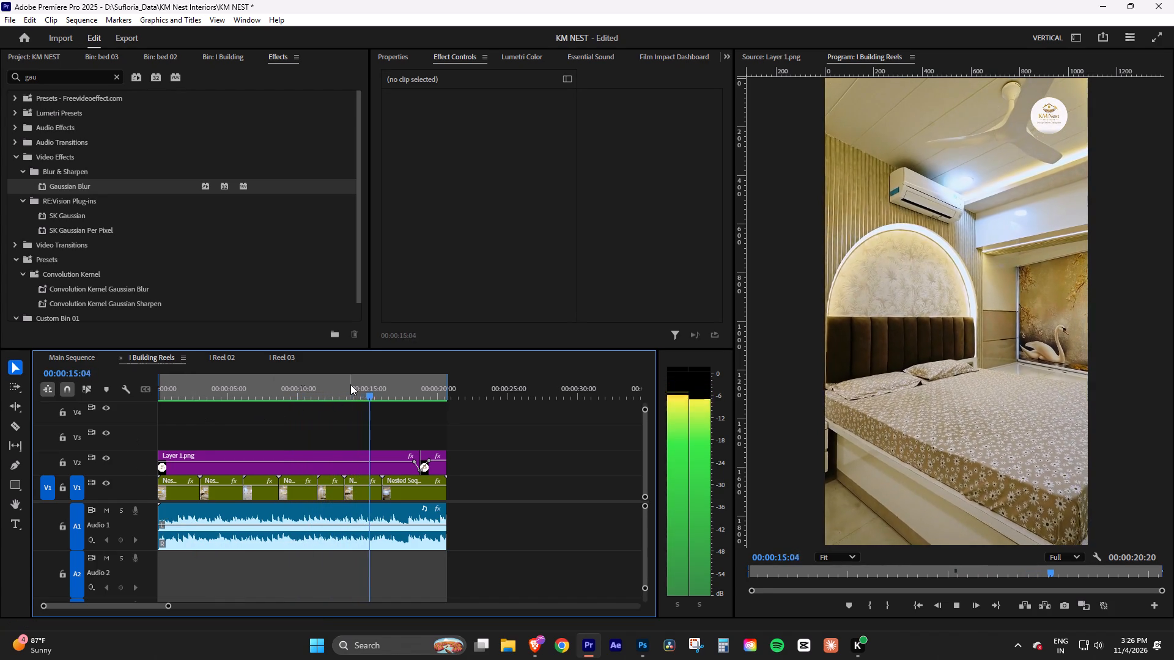
Play back the stretch around the cut between Nested Sequence 05 and Nested Sequence 06, listening to the music.
left_click(350, 384)
left_click(341, 384)
key("space")
scroll(333, 537, "up", 6)
scroll(333, 537, "up", 13, "alt")
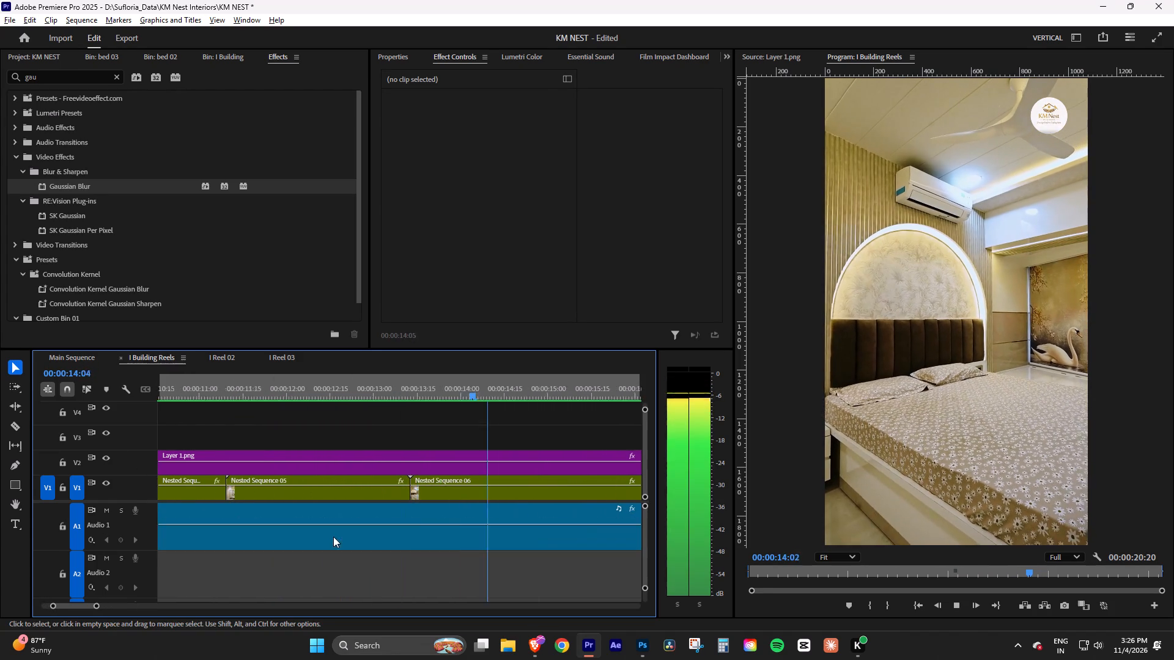
scroll(333, 537, "up", 9, "alt")
key("space")
left_click_drag(293, 386, 37, 413)
key("space")
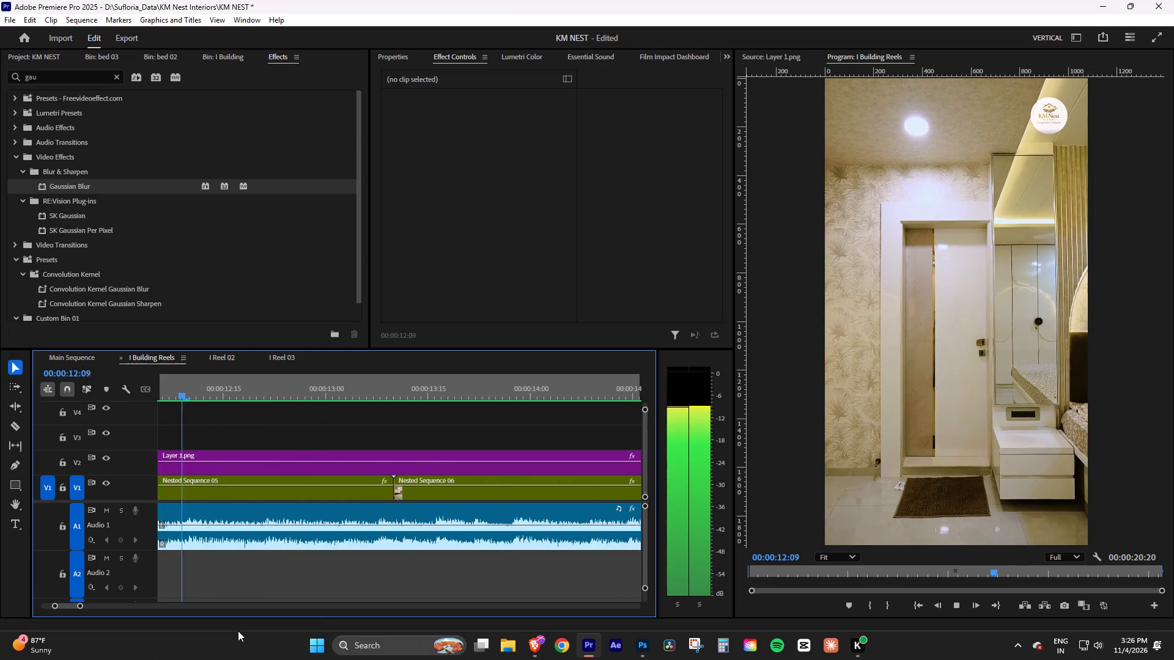
left_click_drag(80, 606, 96, 606)
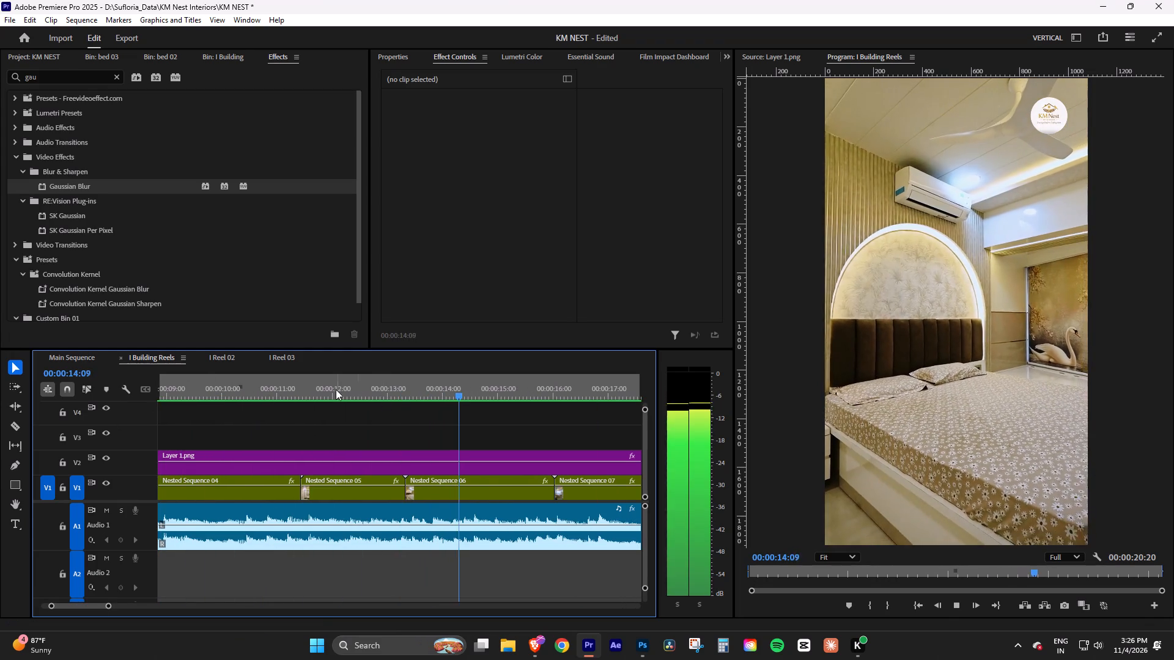
left_click(338, 389)
key("space")
scroll(415, 511, "up", 12)
key("space")
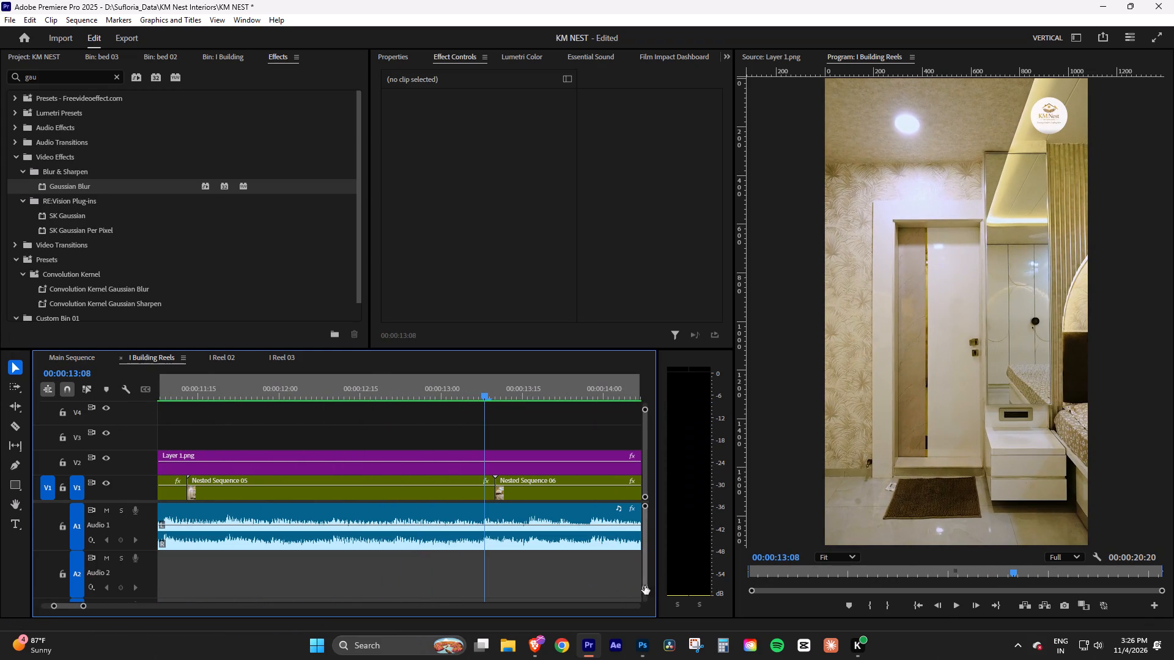
Enlarge the Audio 1 waveform and replay the cut into Nested Sequence 06 repeatedly to check it against the music beat.
left_click_drag(647, 587, 644, 581)
key("space")
key("space")
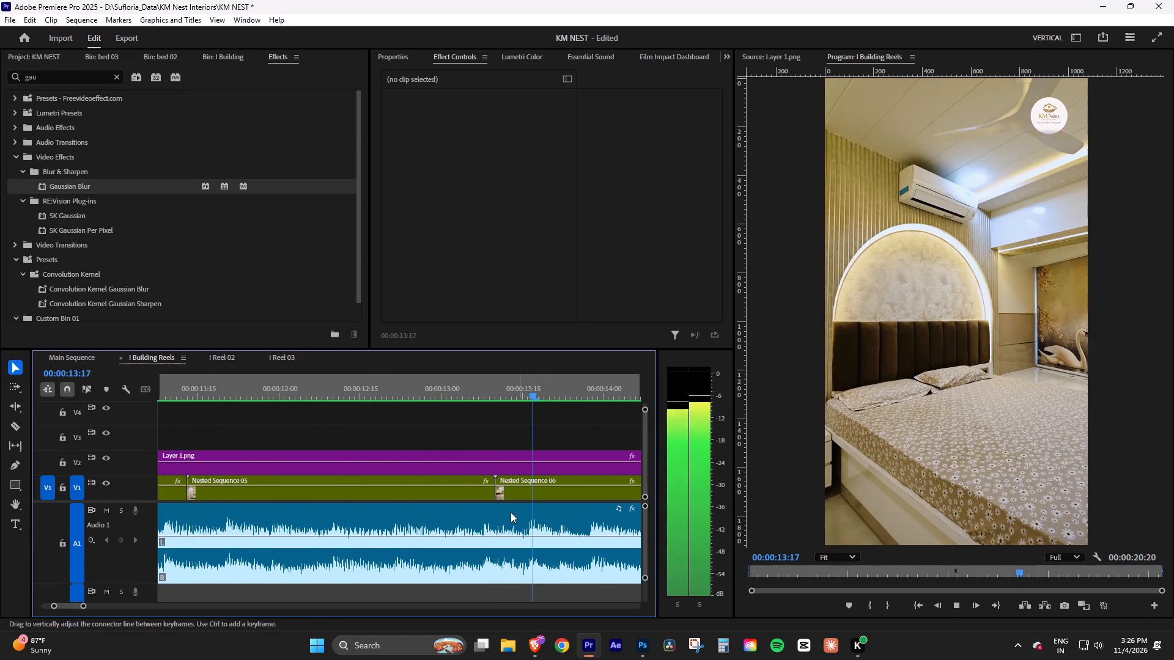
left_click(454, 389)
key("space")
key("space")
left_click_drag(488, 389, 426, 399)
key("space")
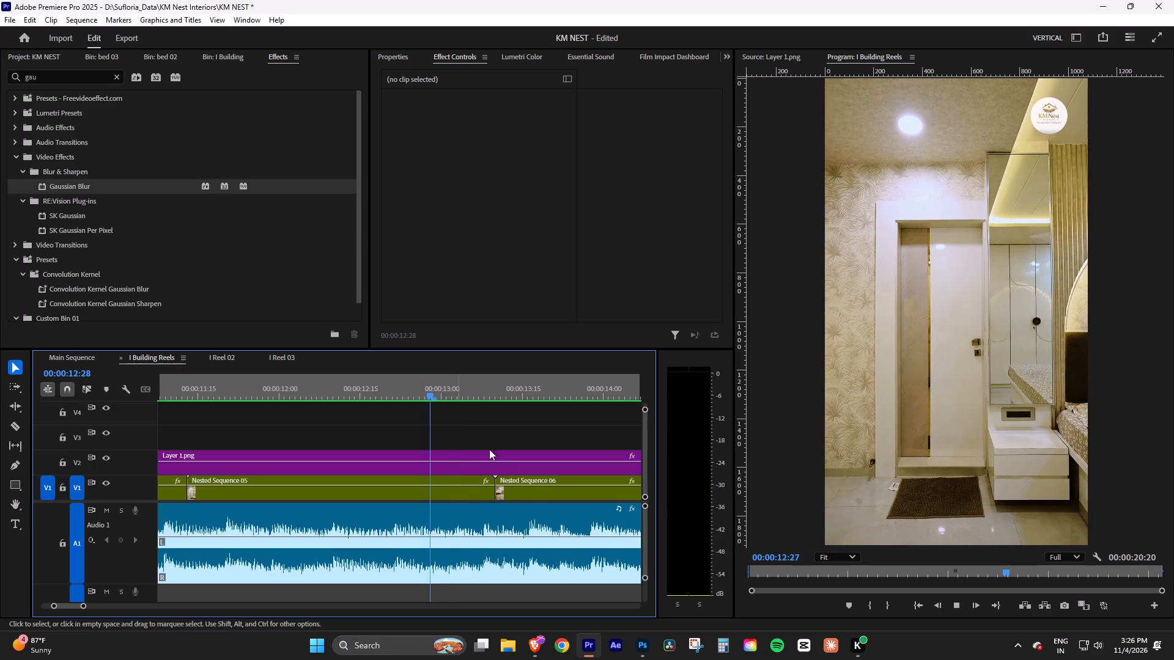
key("space")
left_click_drag(493, 400, 472, 400)
key("space")
key("space")
left_click_drag(497, 396, 452, 404)
key("space")
key("space")
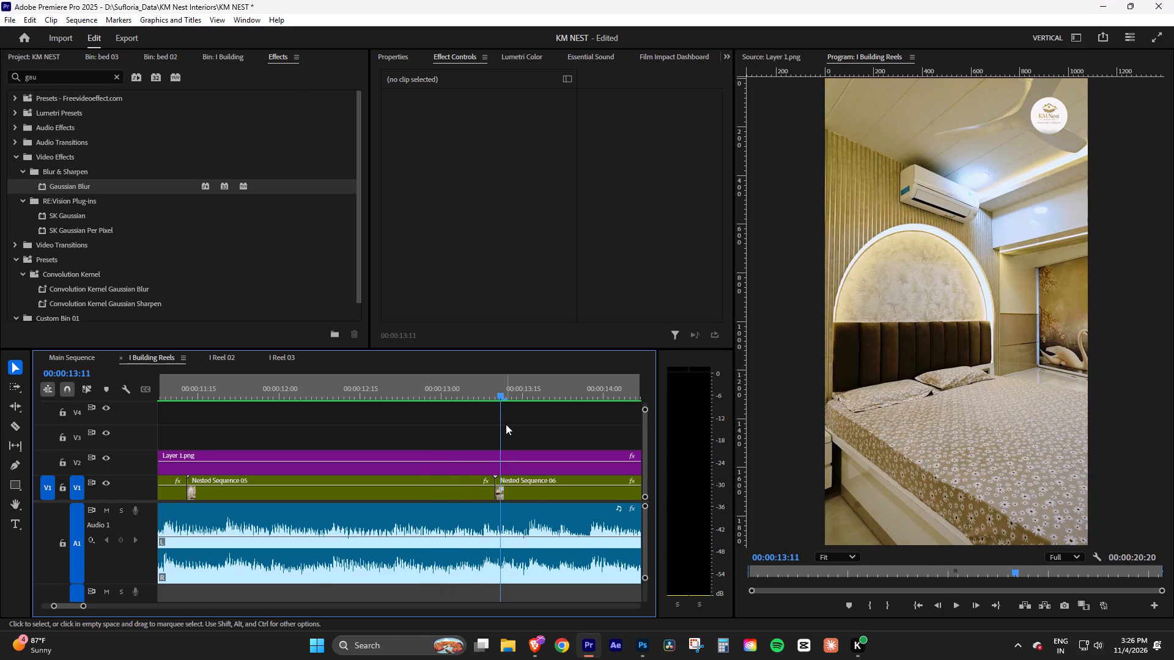
left_click_drag(496, 391, 421, 403)
key("space")
key("space")
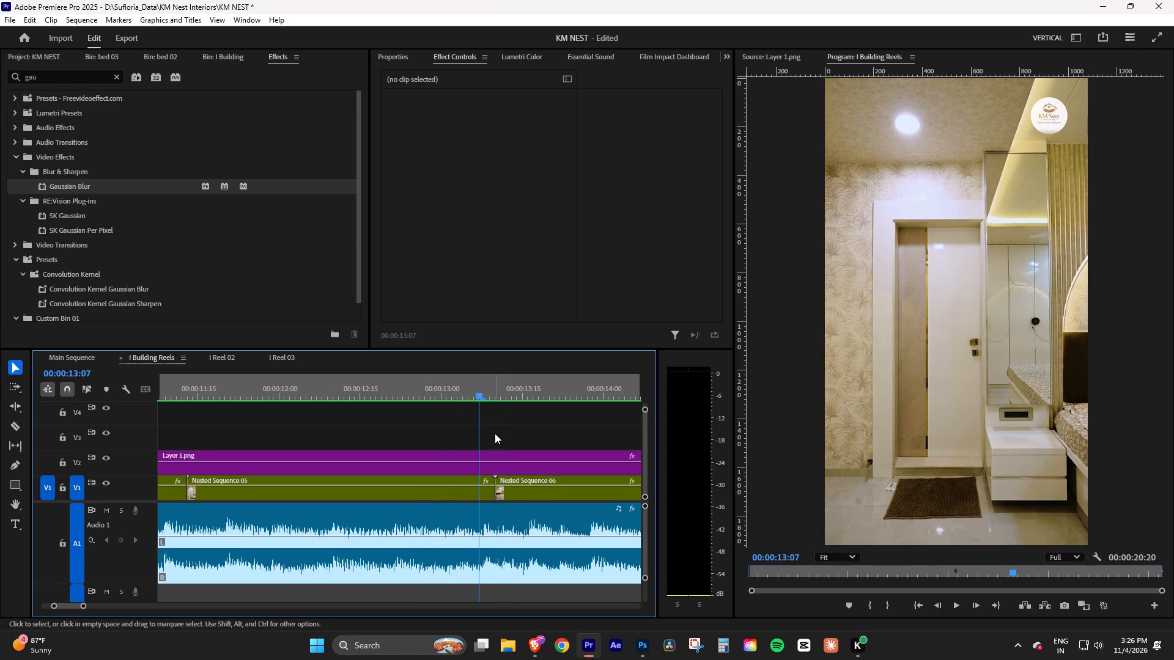
key("space")
key("space")
left_click_drag(499, 393, 353, 395)
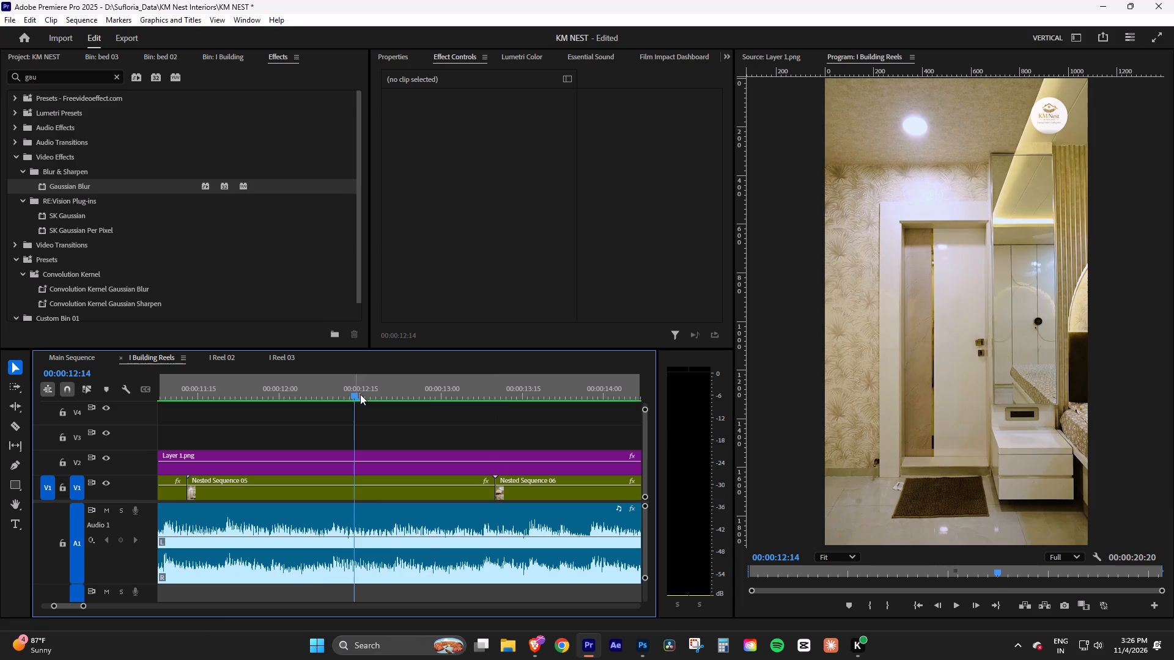
key("space")
key("space")
key("space")
key("space")
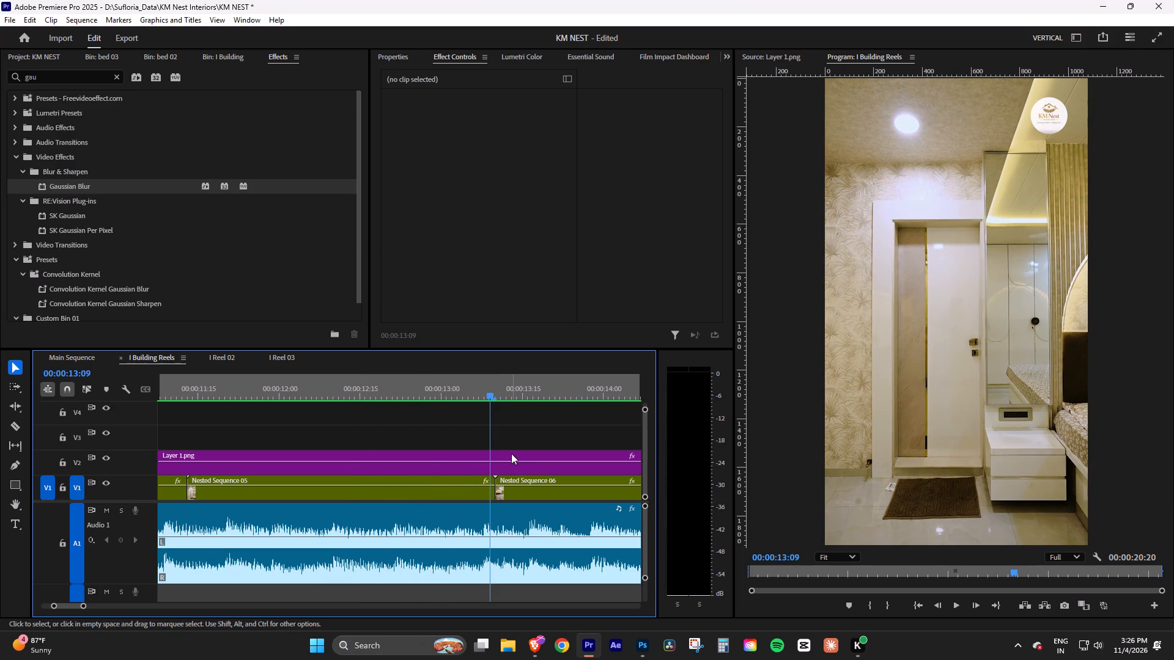
Split the music clip on A1 at 00:00:13:10, where Nested Sequence 06 begins.
left_click_drag(84, 605, 81, 605)
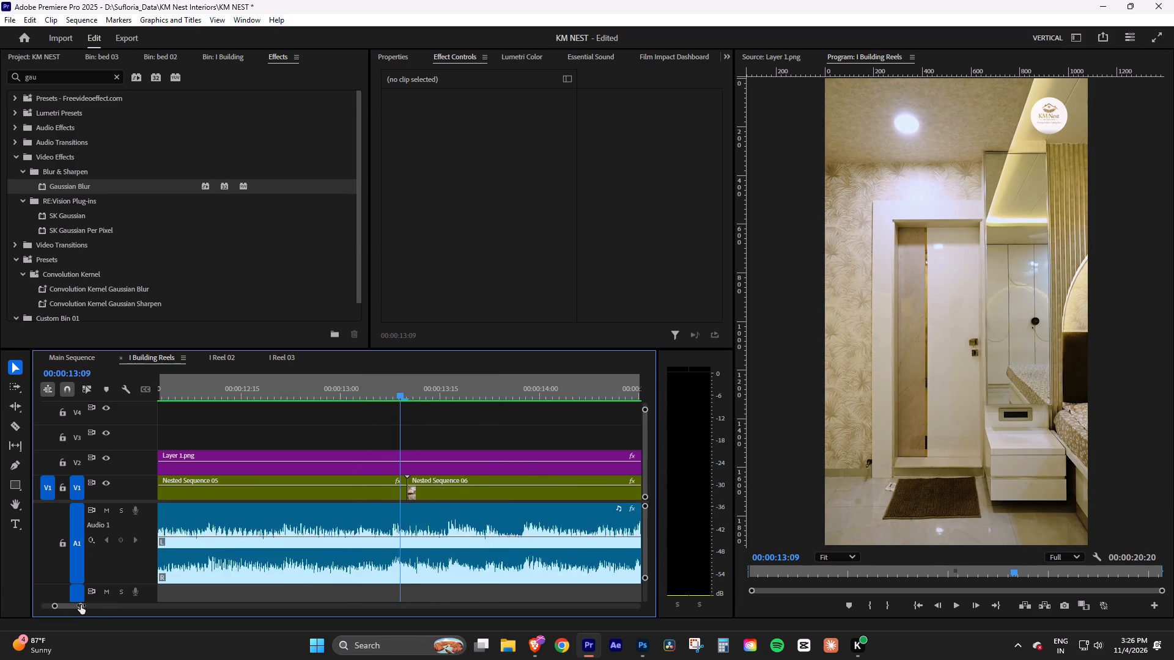
left_click_drag(81, 605, 67, 605)
left_click_drag(341, 387, 240, 415)
key("space")
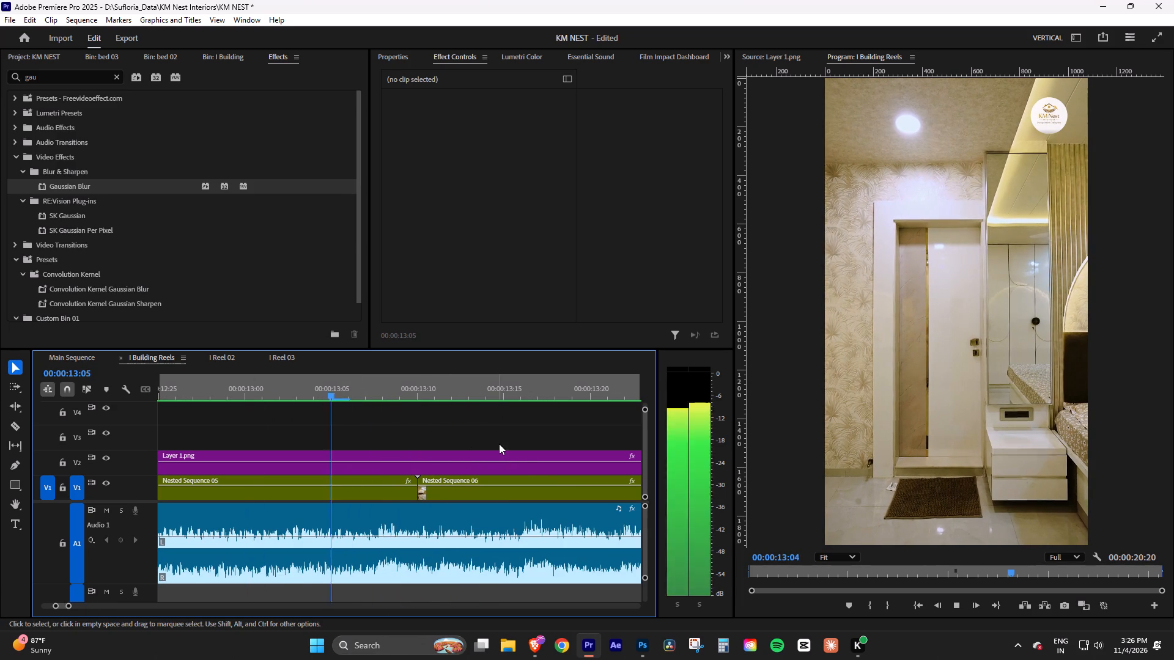
key("space")
key("space")
key("space")
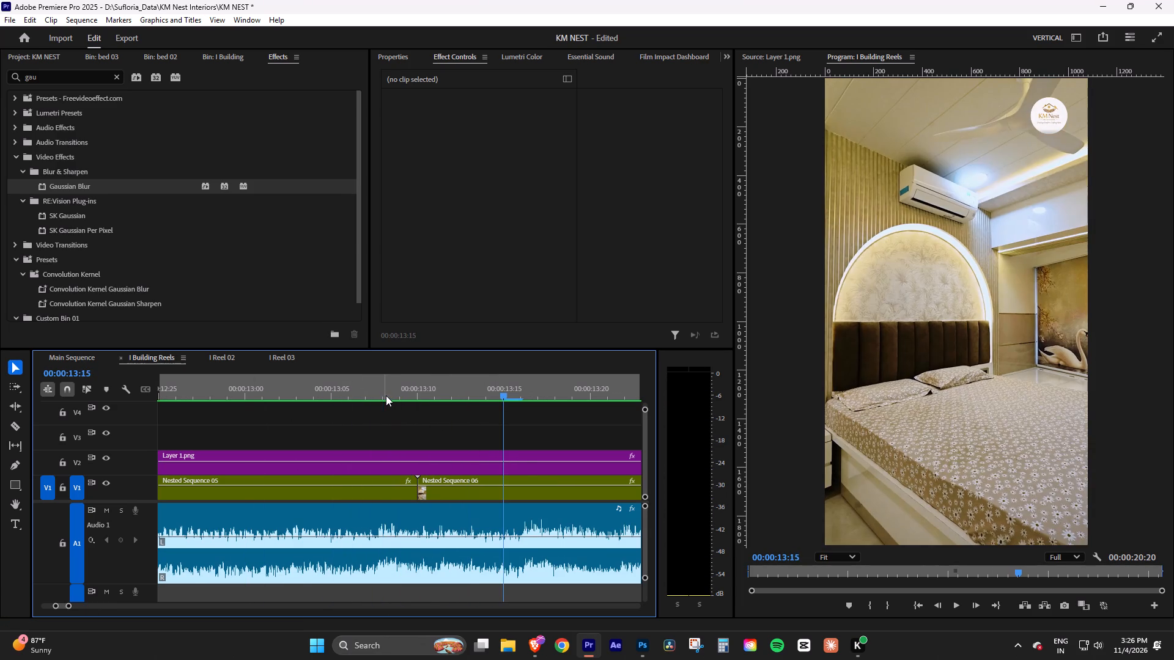
left_click_drag(391, 392, 423, 398)
left_click(473, 513)
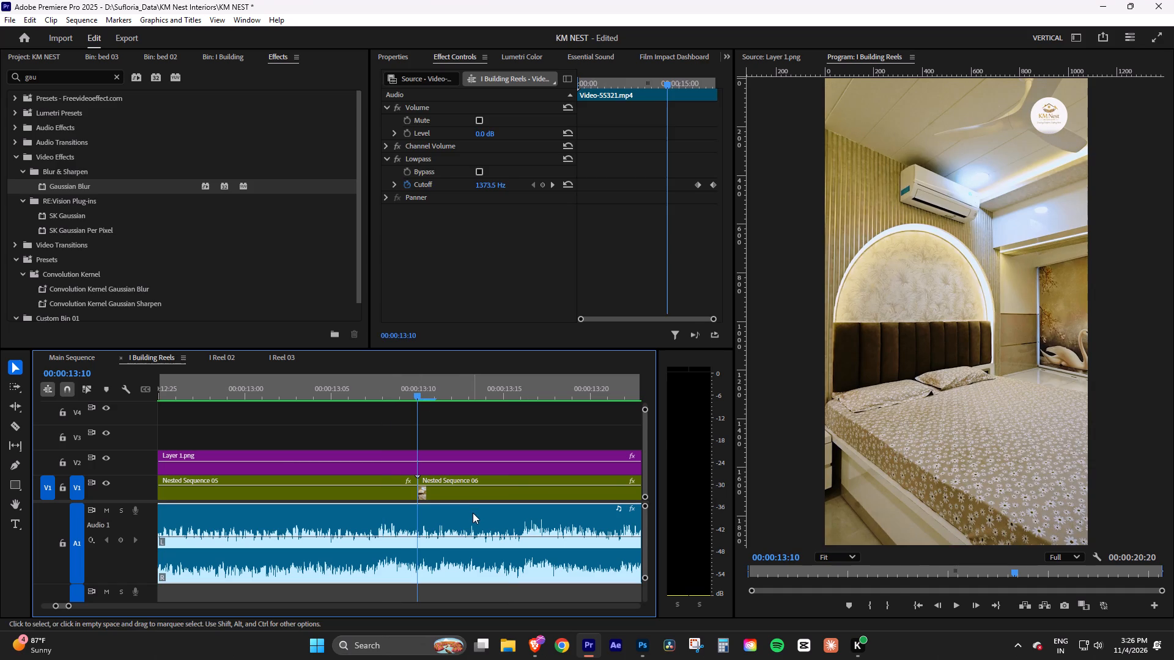
key("ctrl+k")
Split the second part of the music on A1 again at the beat at 00:00:13:16.
left_click_drag(380, 382, 260, 402)
key("space")
key("space")
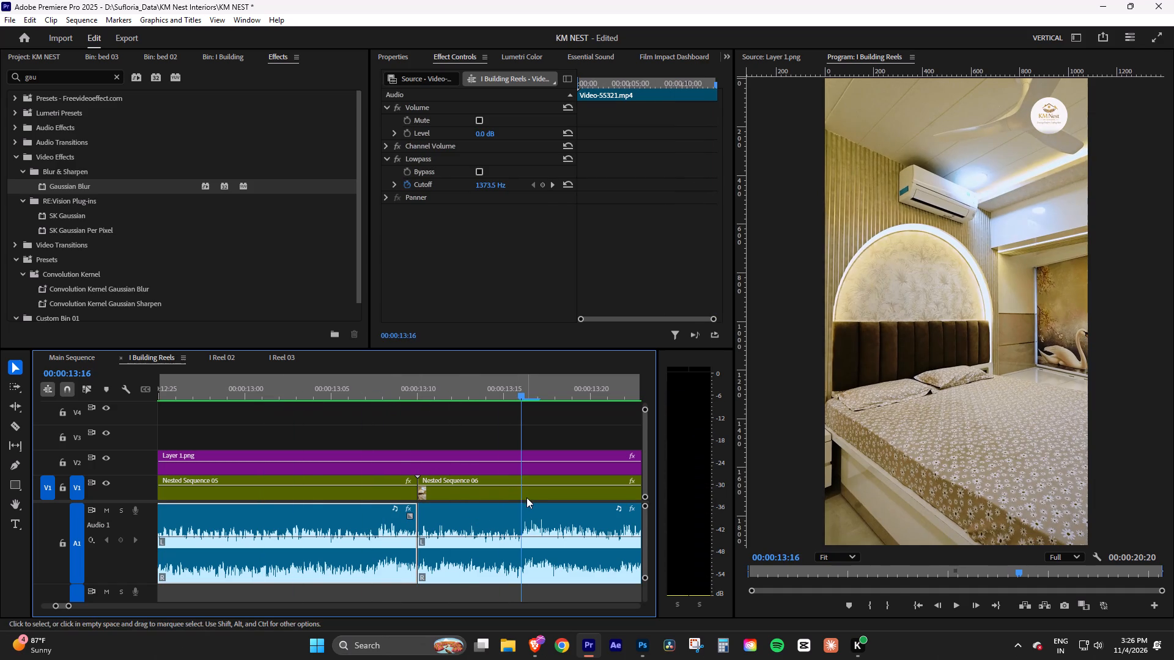
left_click(530, 540)
key("ctrl+k")
Delete the short music piece between the two splits and move the remaining music back to start at 00:00:13:10.
left_click(482, 524)
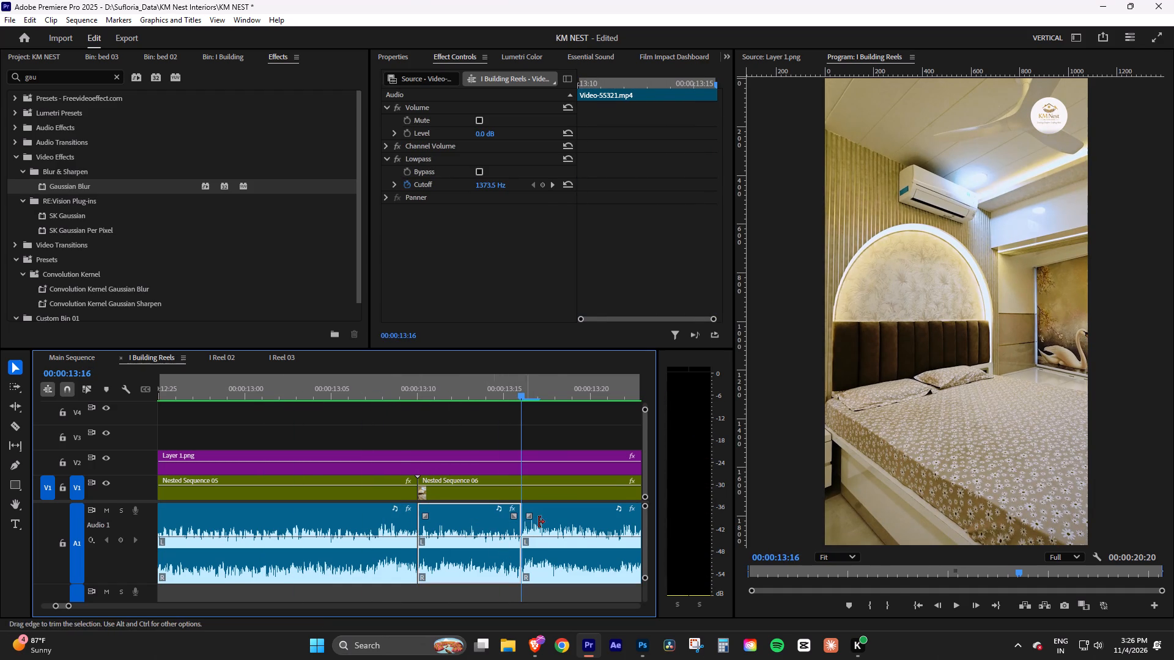
key("Delete")
left_click_drag(558, 518, 457, 515)
Play through the new music join and extend the second music clip on A1 to the end of the reel.
left_click_drag(384, 388, 141, 397)
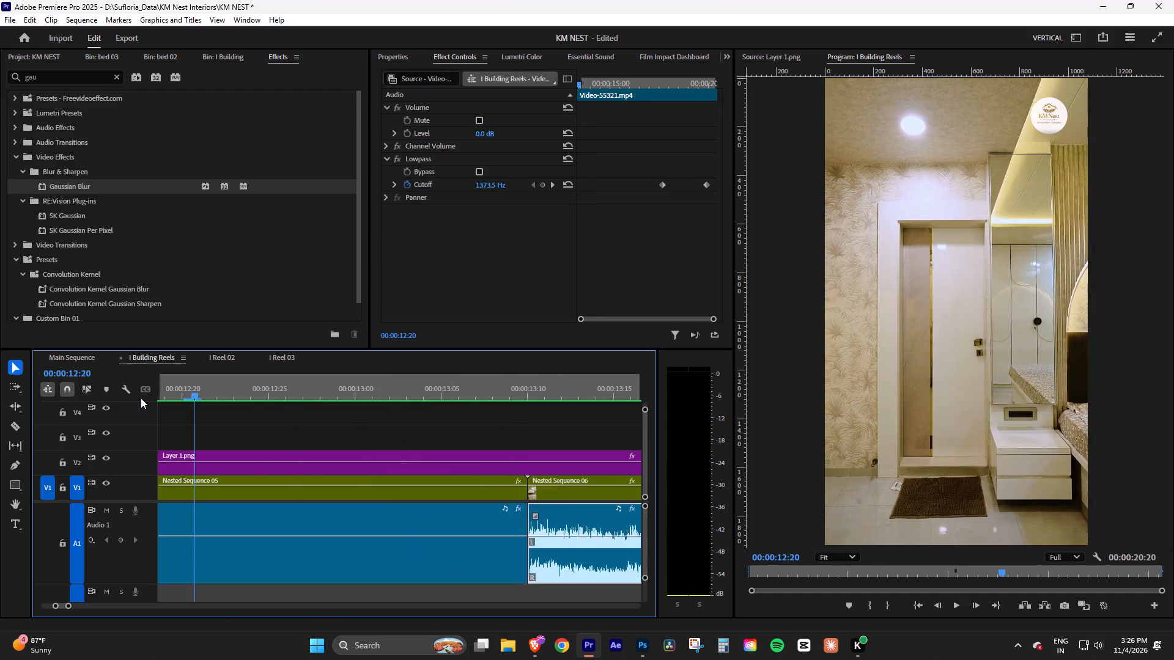
key("space")
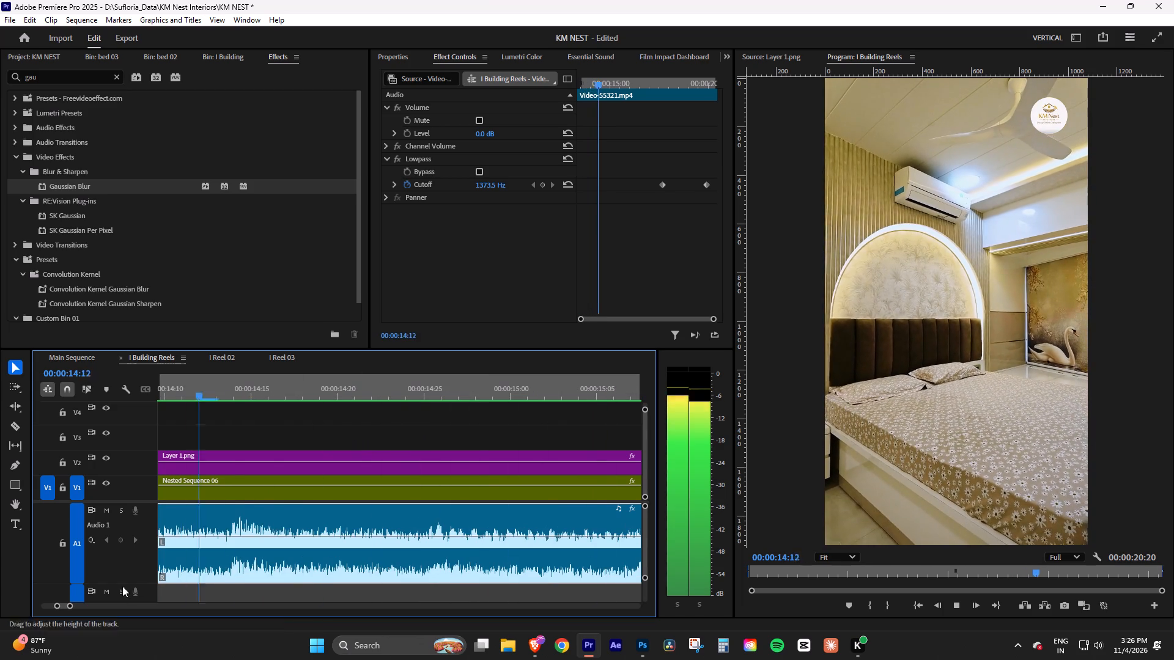
left_click_drag(73, 606, 164, 607)
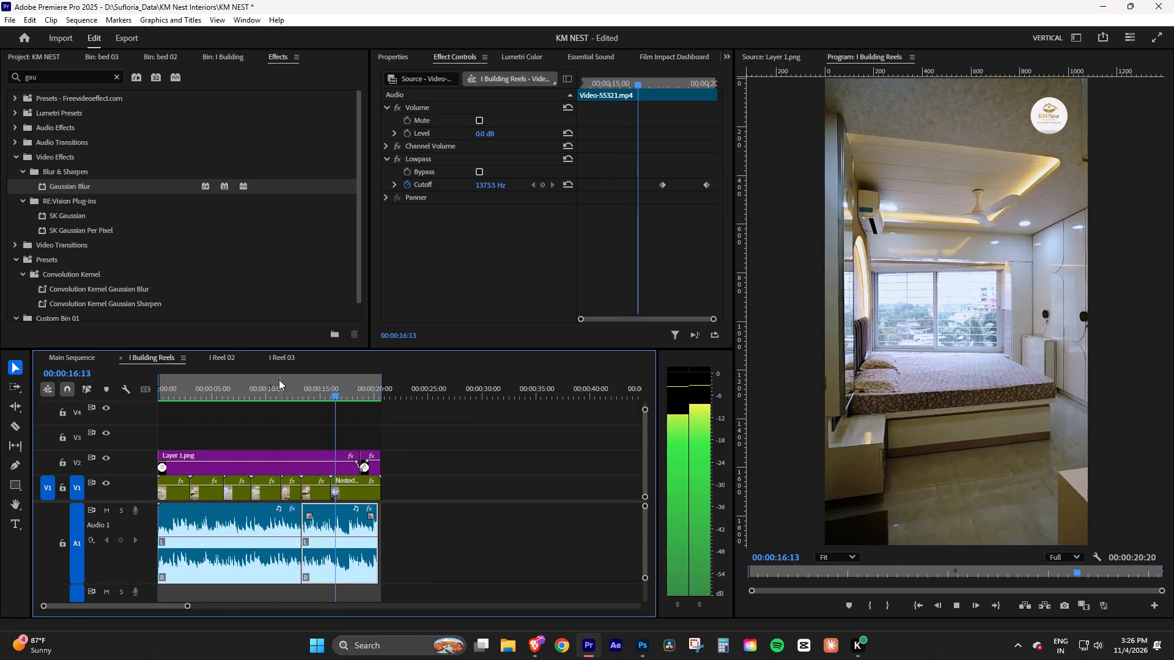
left_click(278, 380)
key("space")
scroll(311, 549, "up", 12, "alt")
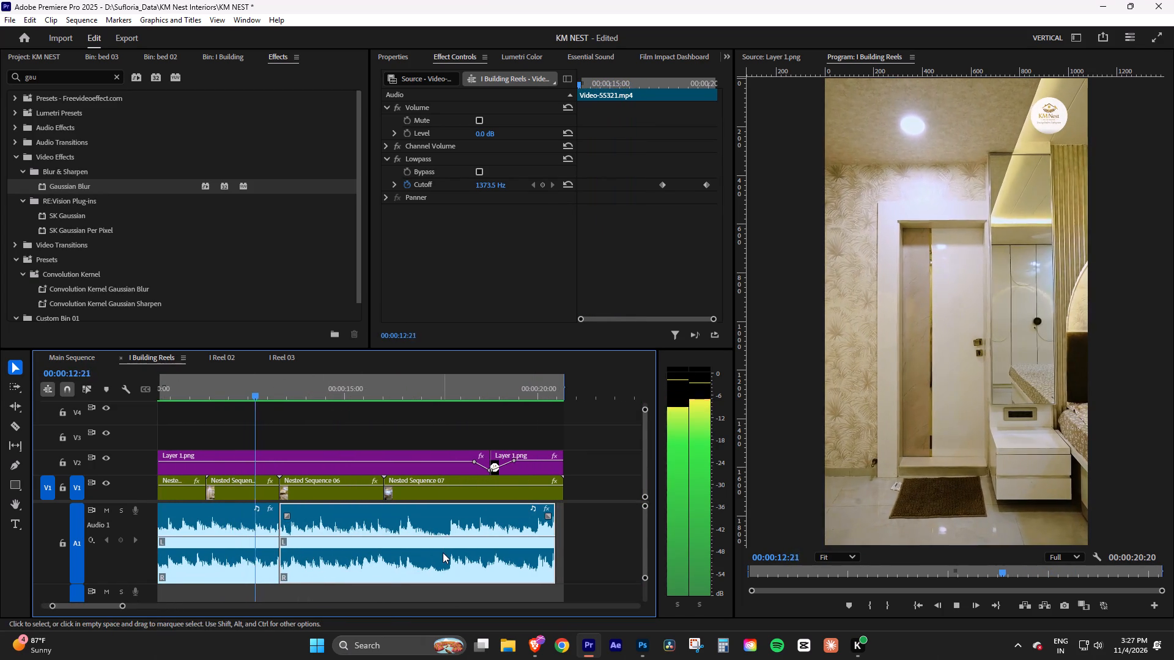
left_click_drag(552, 567, 561, 563)
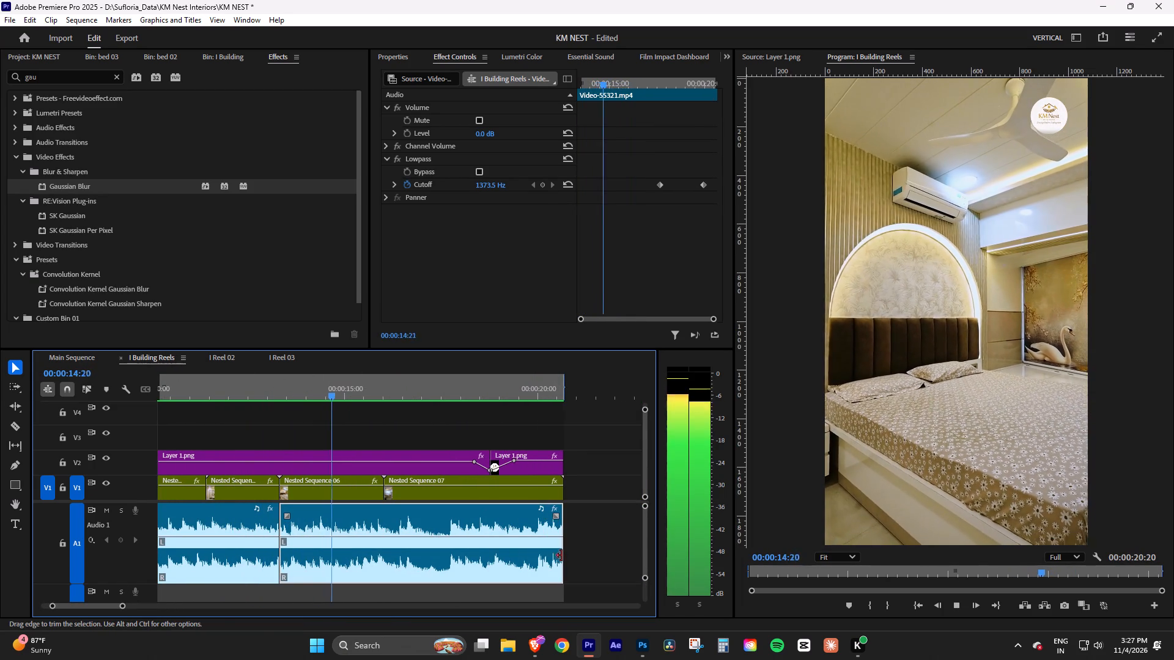
Replay the music join at the start of Nested Sequence 06 several times to check its timing with the cut.
left_click(255, 387)
key("space")
left_click(319, 424)
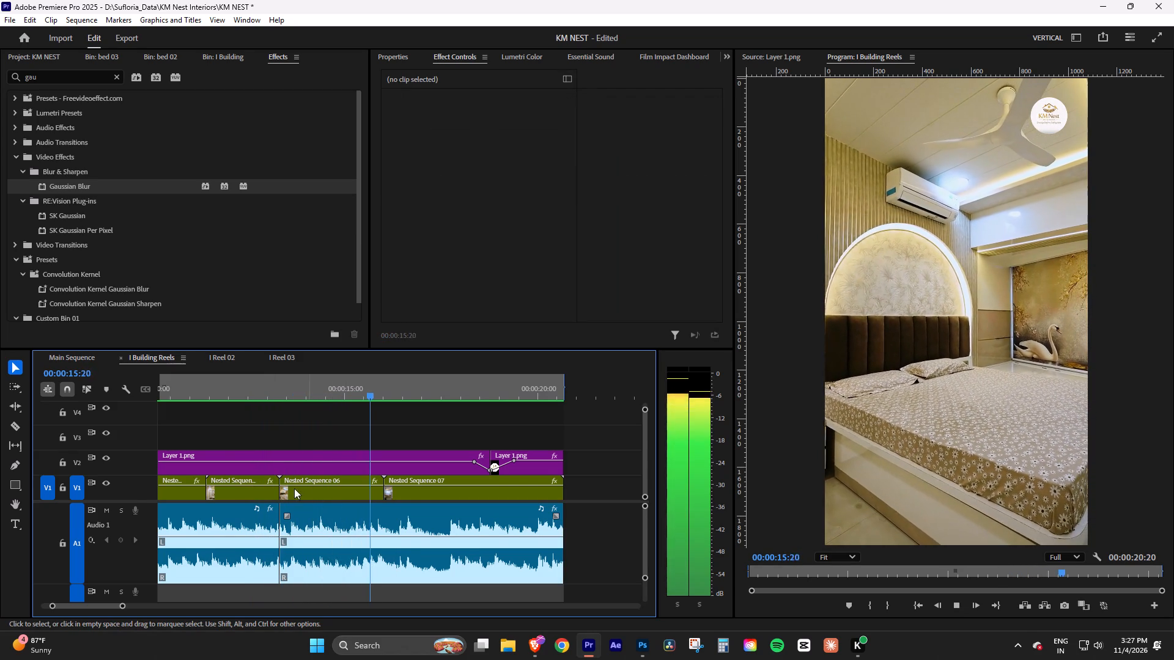
left_click_drag(246, 378, 240, 378)
key("space")
key("space")
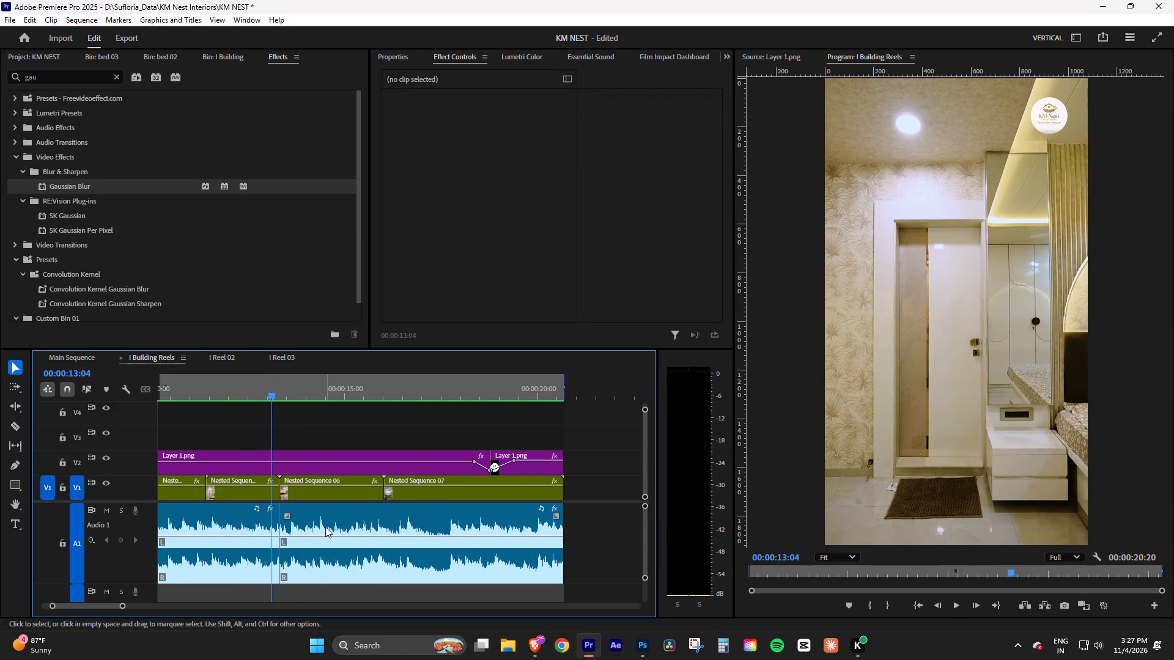
key("space")
key("space")
left_click(269, 387)
key("space")
key("space")
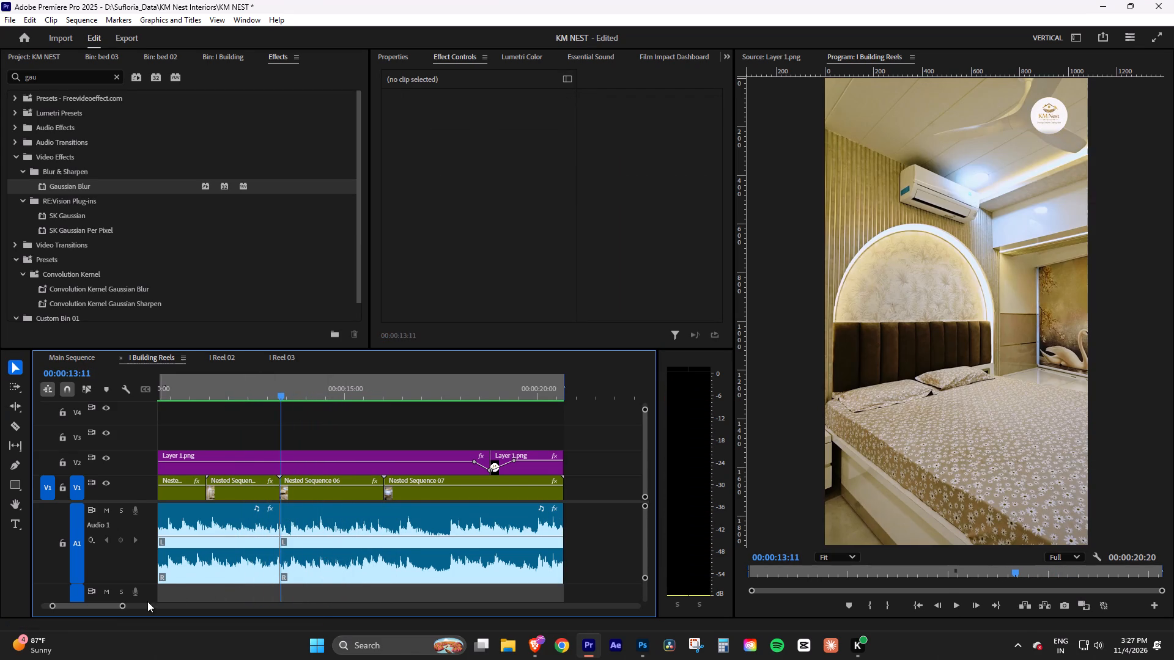
Move the second music clip on A1 two frames earlier, overlapping the first clip, so it starts at 00:00:13:08.
left_click_drag(123, 607, 79, 606)
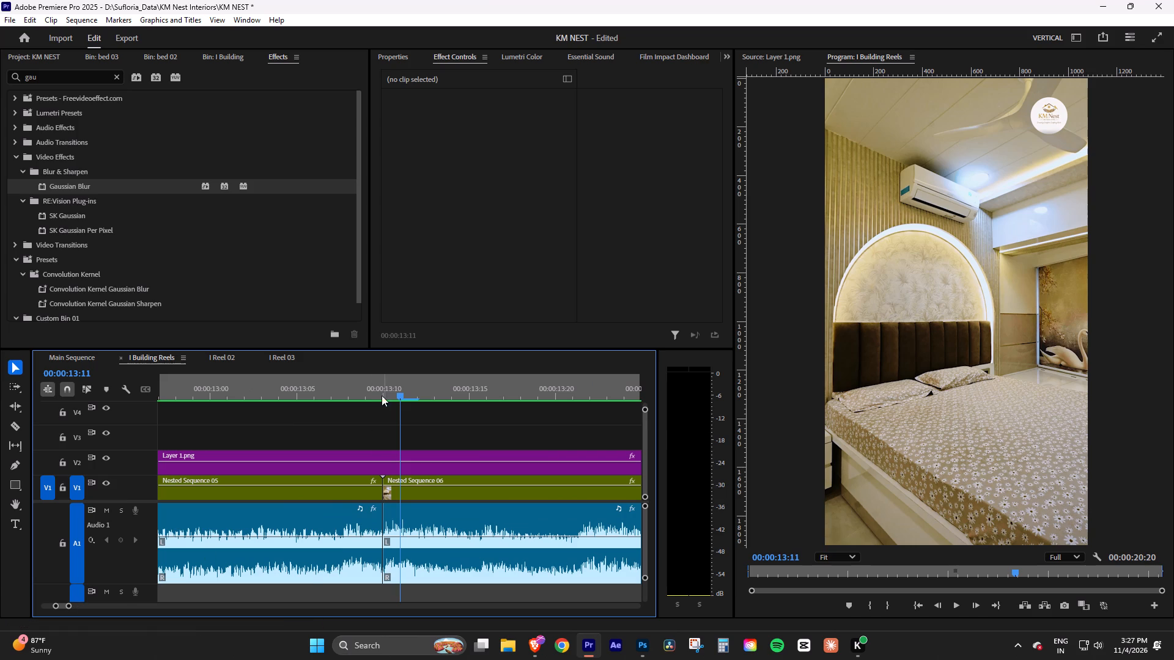
left_click_drag(367, 387, 343, 391)
left_click_drag(410, 514, 389, 516)
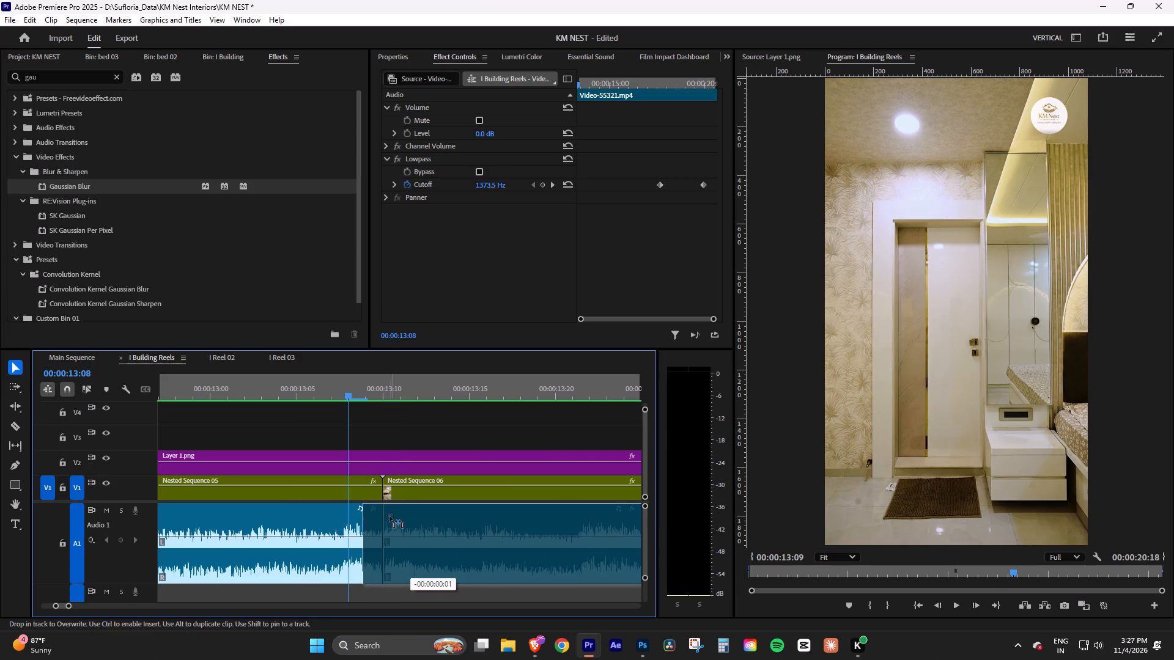
left_click_drag(389, 516, 376, 518)
Play across the shifted music join and extend the second music clip's end to the reel's end.
left_click_drag(316, 389, 226, 395)
key("space")
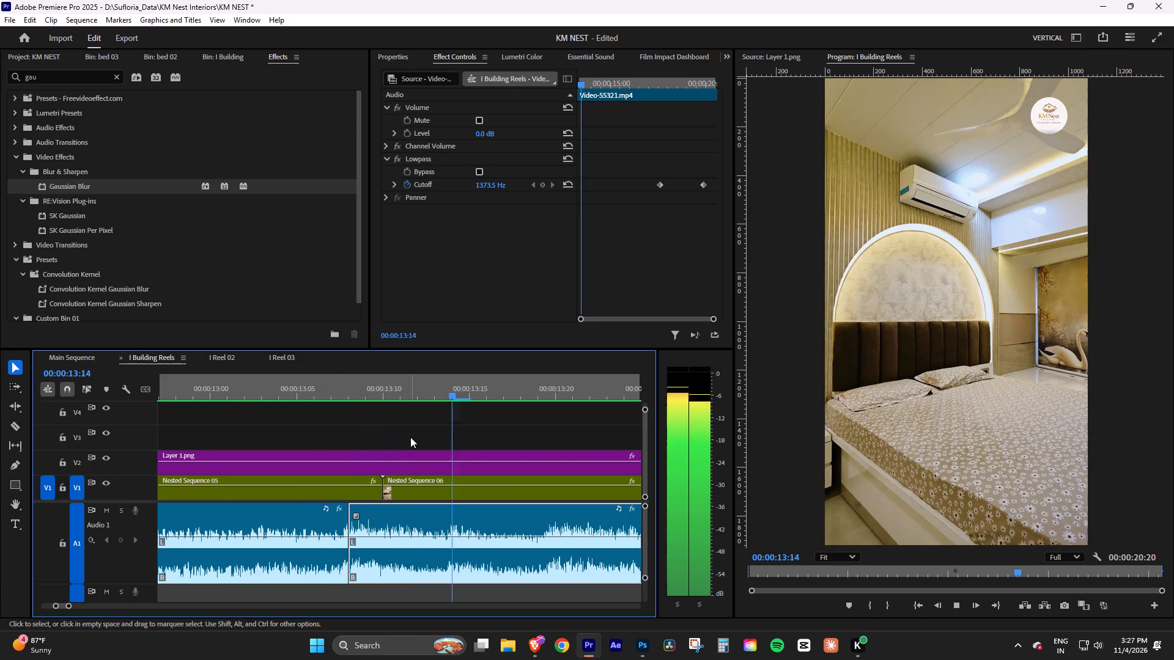
left_click_drag(71, 607, 143, 604)
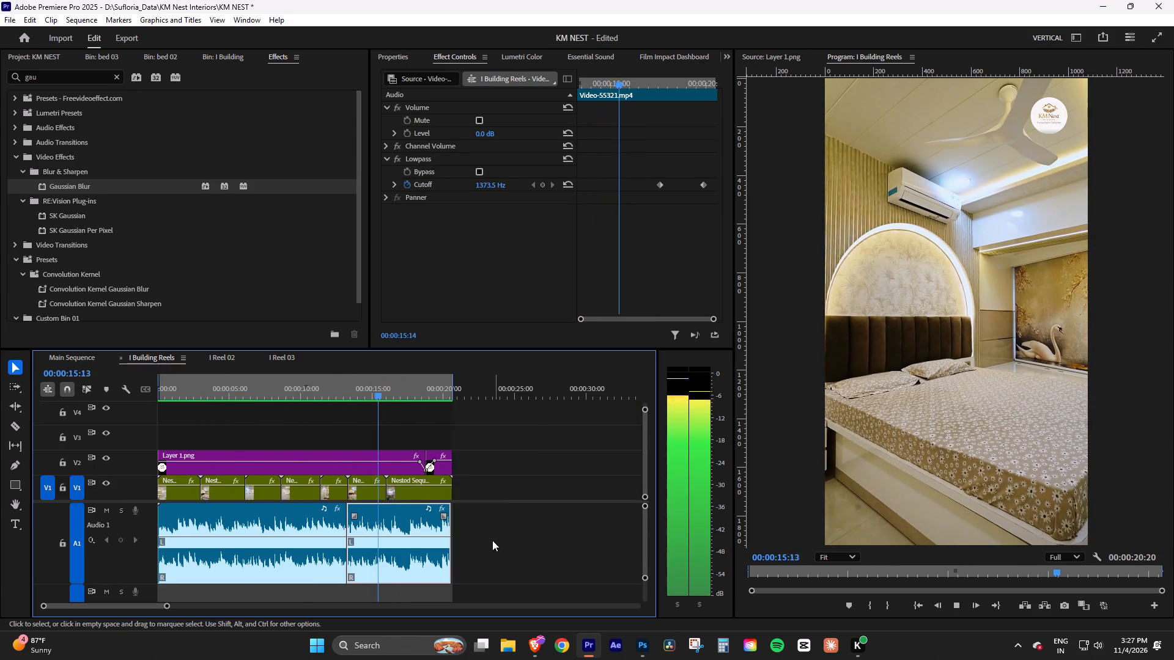
left_click(452, 548)
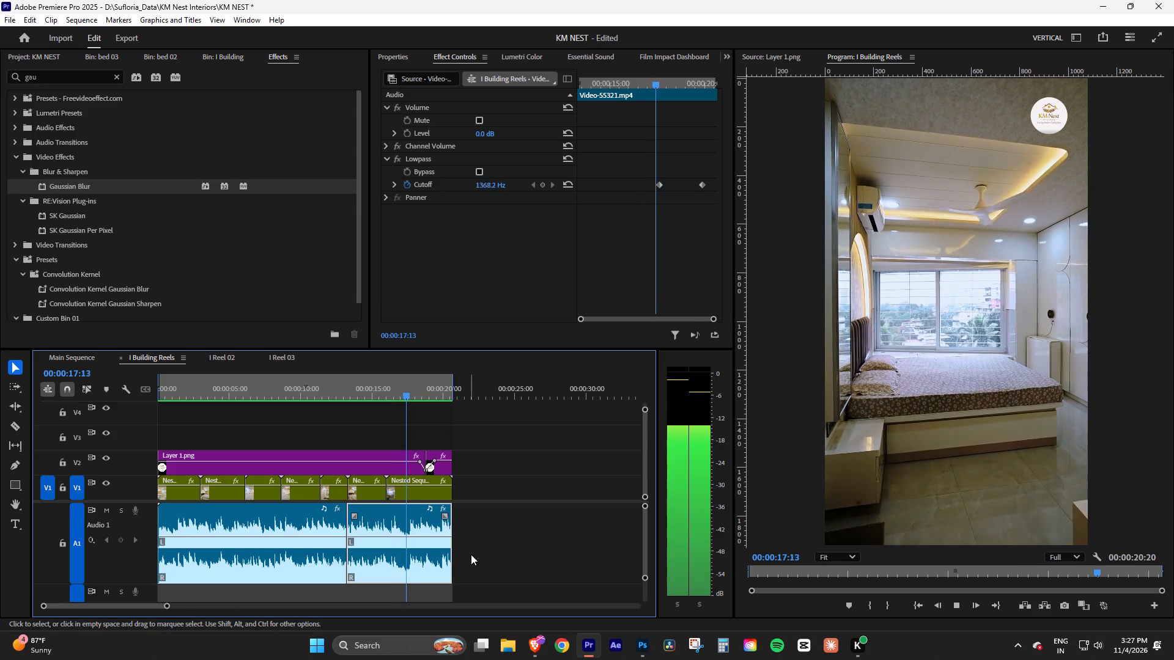
Stop playback near the closing logo, save the project and clear the clip selection.
left_click(497, 535)
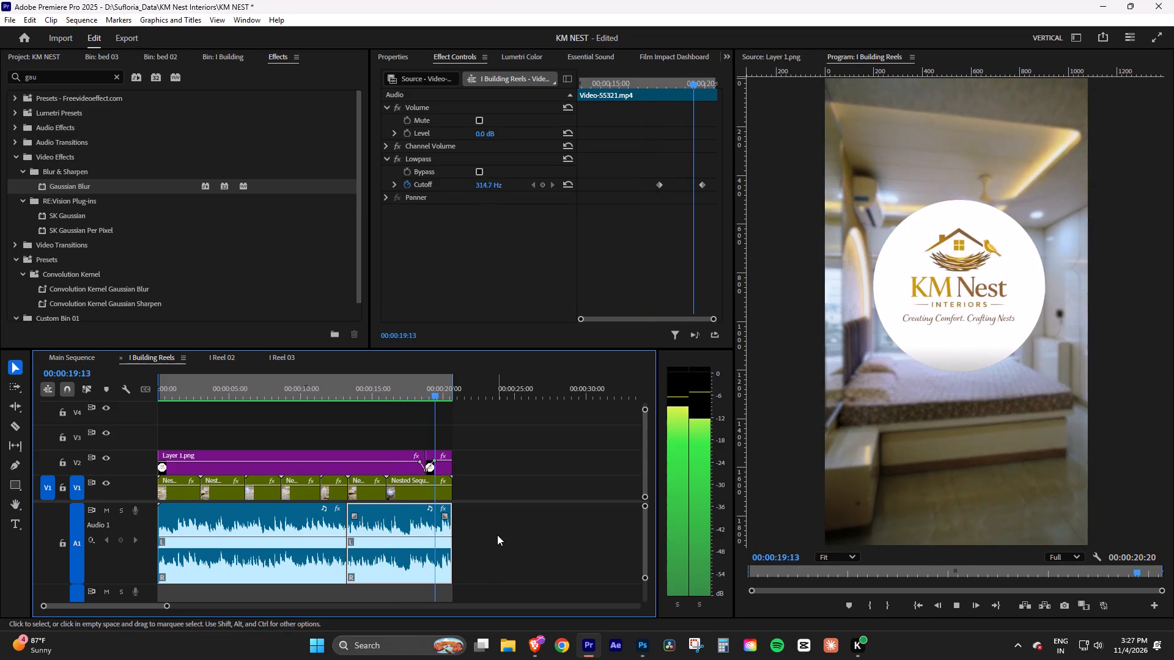
key("space")
key("ctrl+s")
left_click(515, 522)
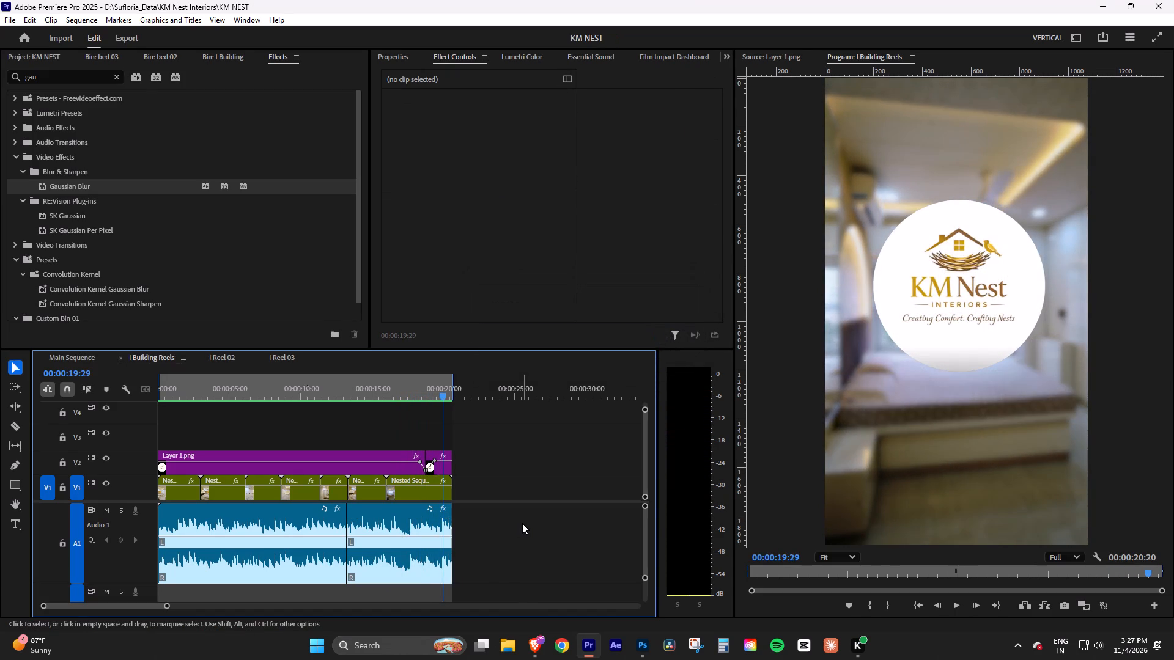
Play the opening of the I Building Reels sequence from its start, then return the playhead to 00:00:00:00.
key("space")
left_click_drag(430, 390, 84, 417)
key("space")
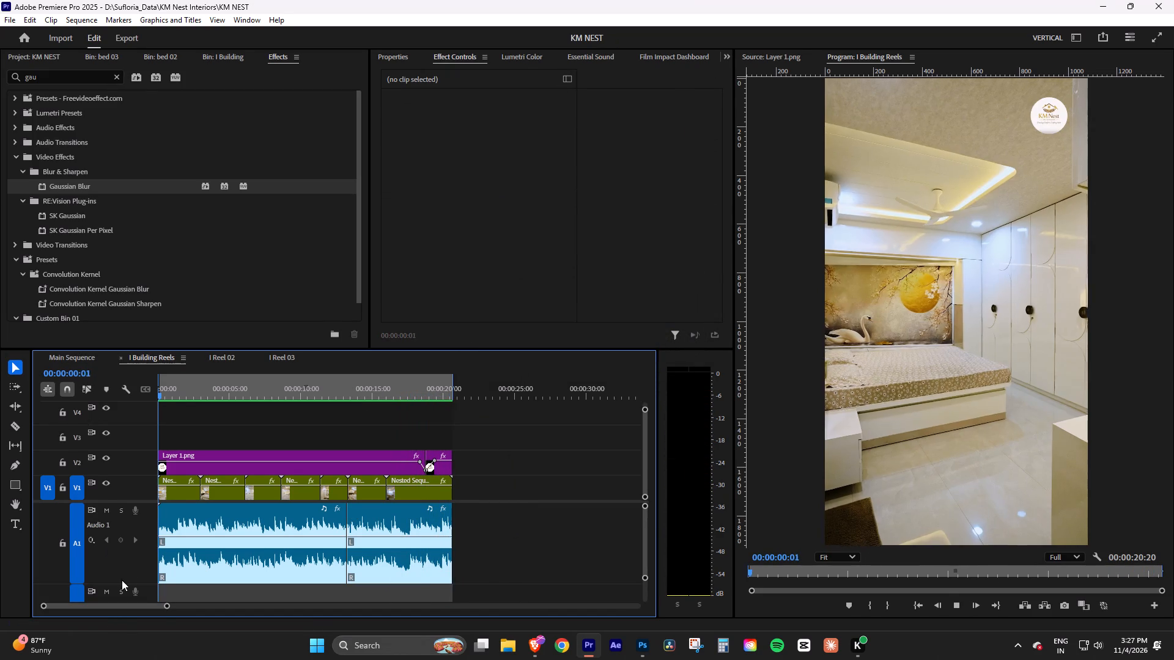
left_click_drag(169, 602, 185, 599)
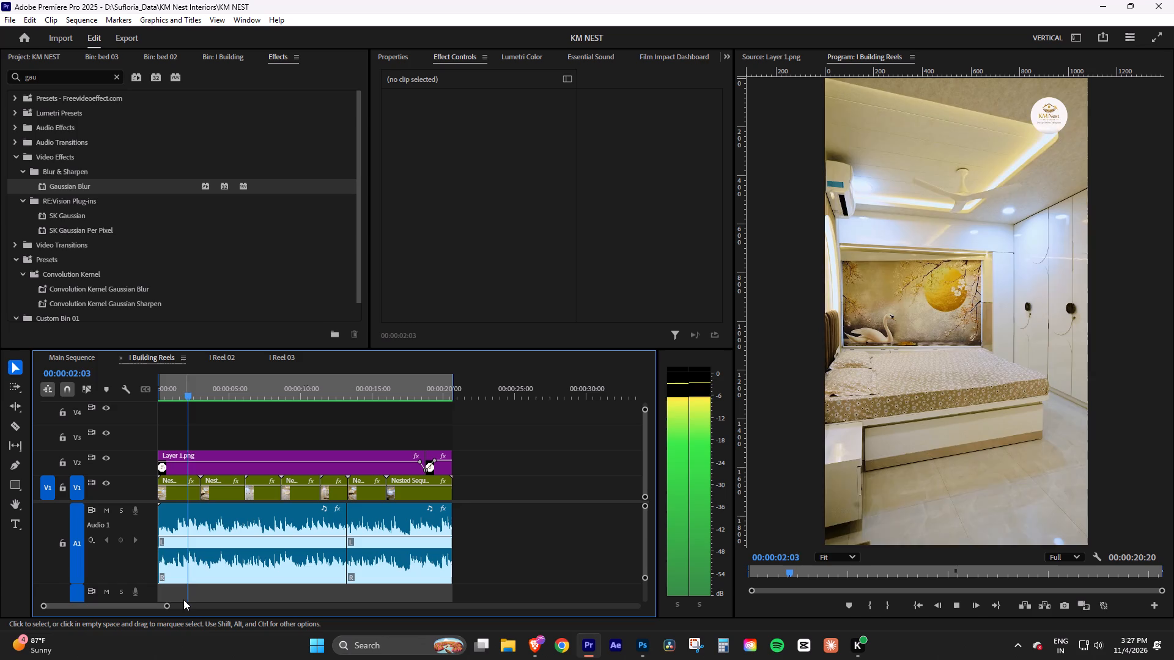
left_click_drag(166, 603, 173, 604)
key("space")
left_click_drag(234, 388, 138, 401)
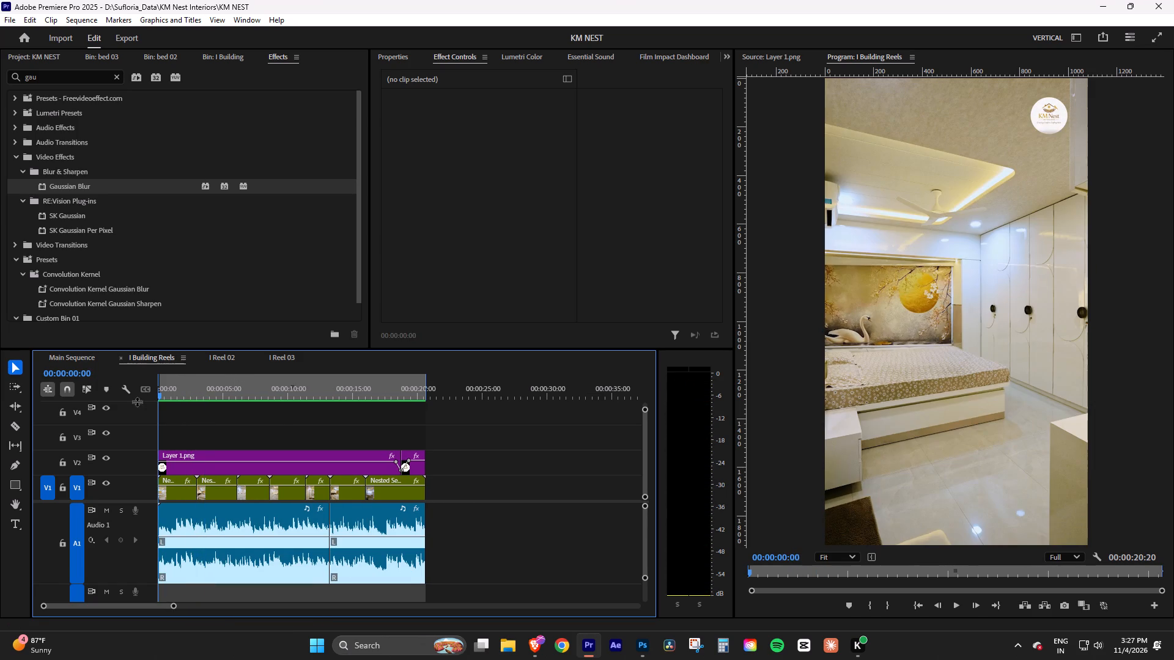
Save the KM NEST project.
key("ctrl+s")
Set up a media export of the I Building Reels sequence, saving to the KM Nest Interiors folder as Bedroom 01.
key("ctrl+m")
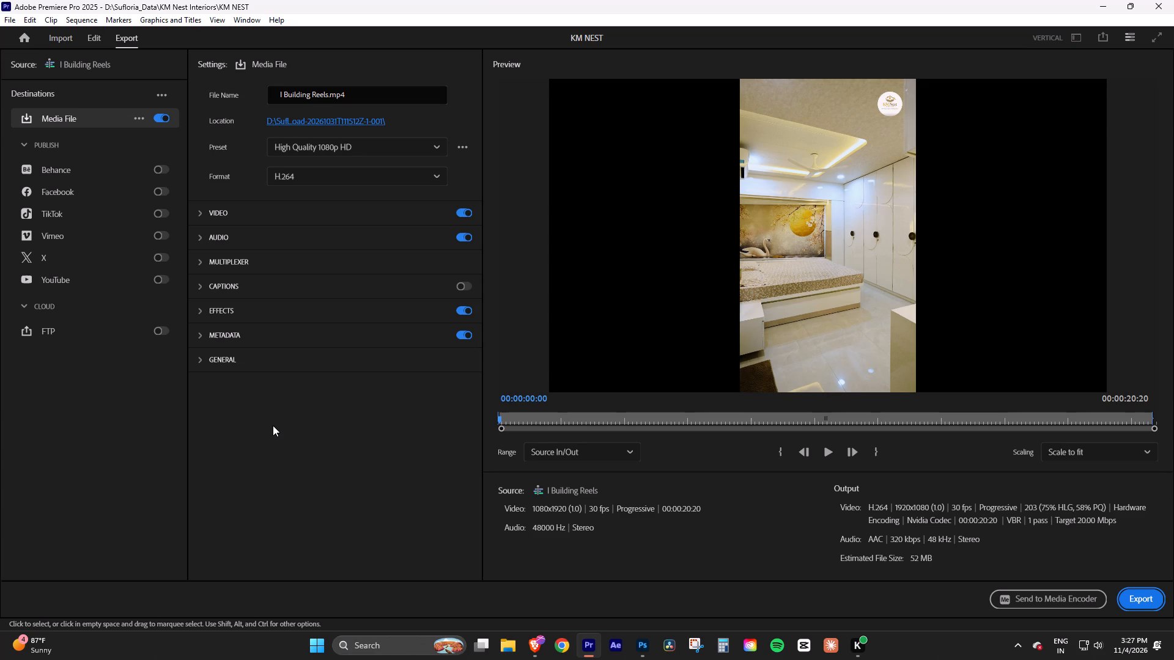
left_click(353, 116)
left_click(80, 397)
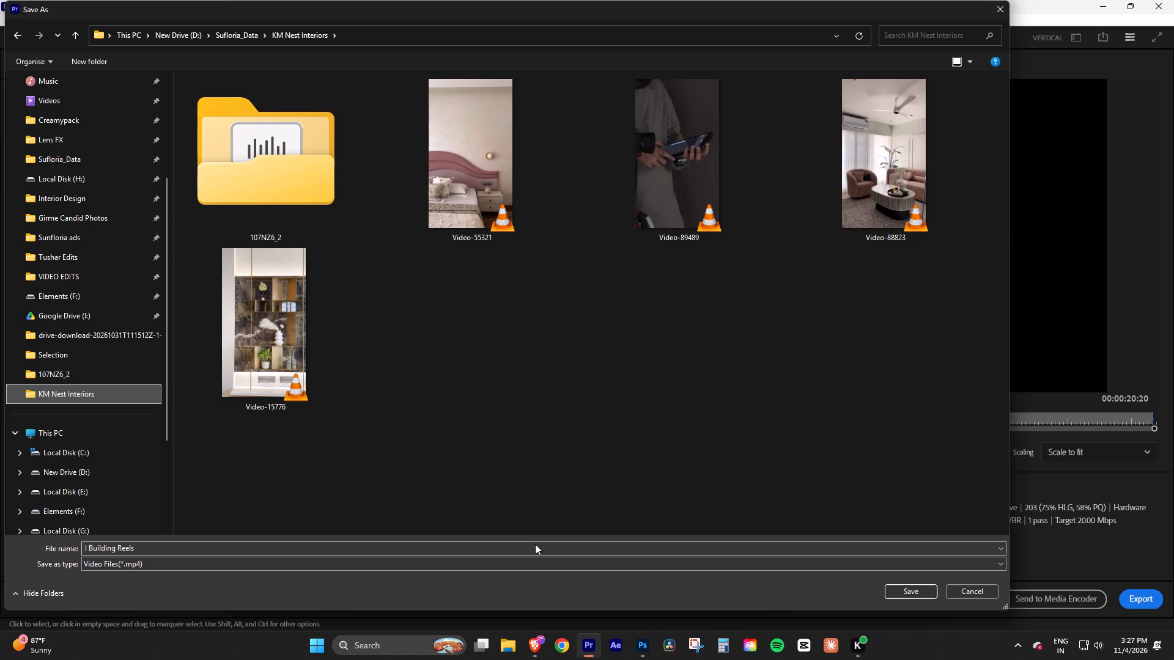
left_click(535, 544)
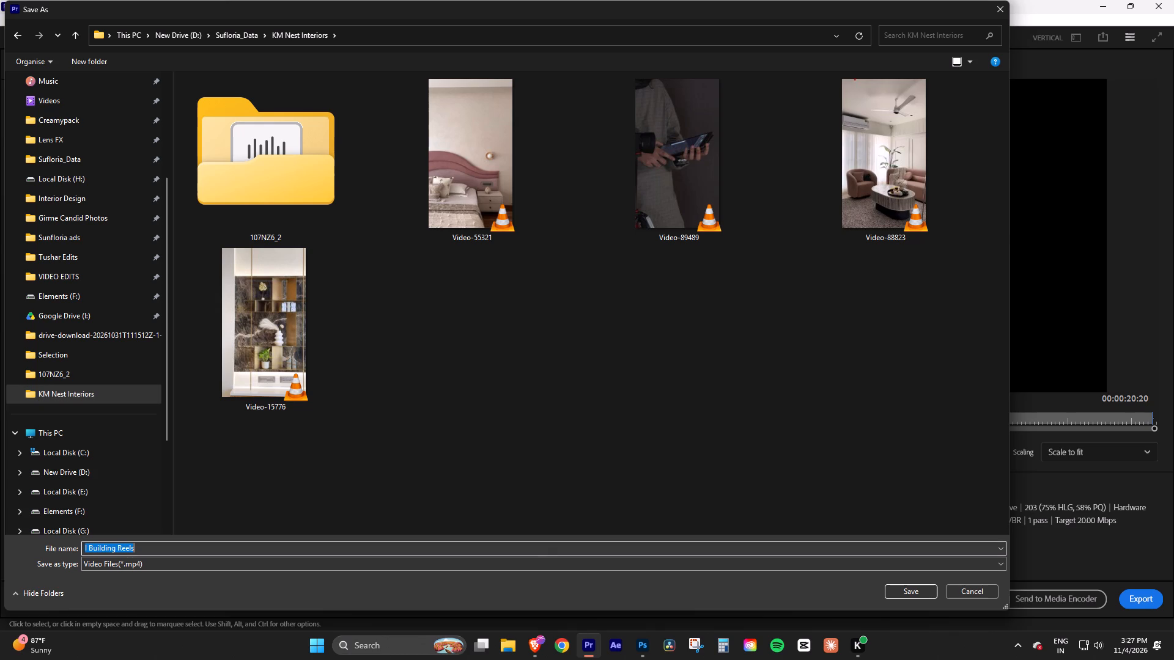
key("shift+b")
key("r")
key("BackSpace")
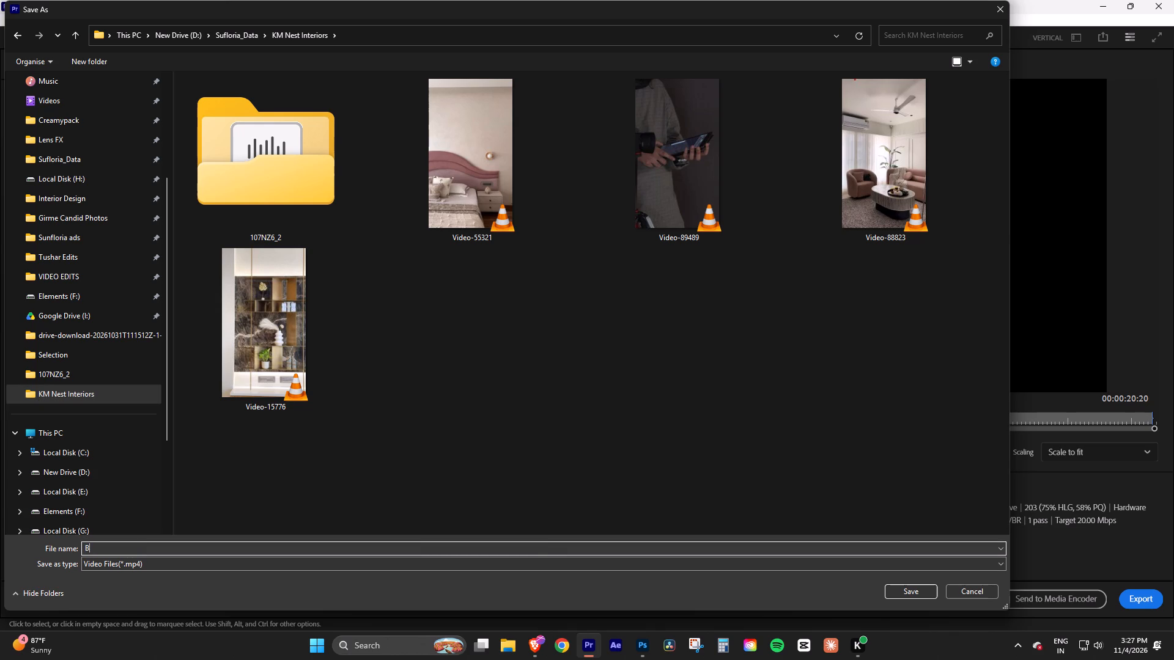
key("e")
key("d")
type("Room")
key("space")
key("BackSpace")
key("BackSpace")
key("BackSpace")
key("BackSpace")
key("BackSpace")
type("room 01")
left_click(893, 585)
Set the export preset to Match Source - Adaptive High Bitrate.
left_click(384, 142)
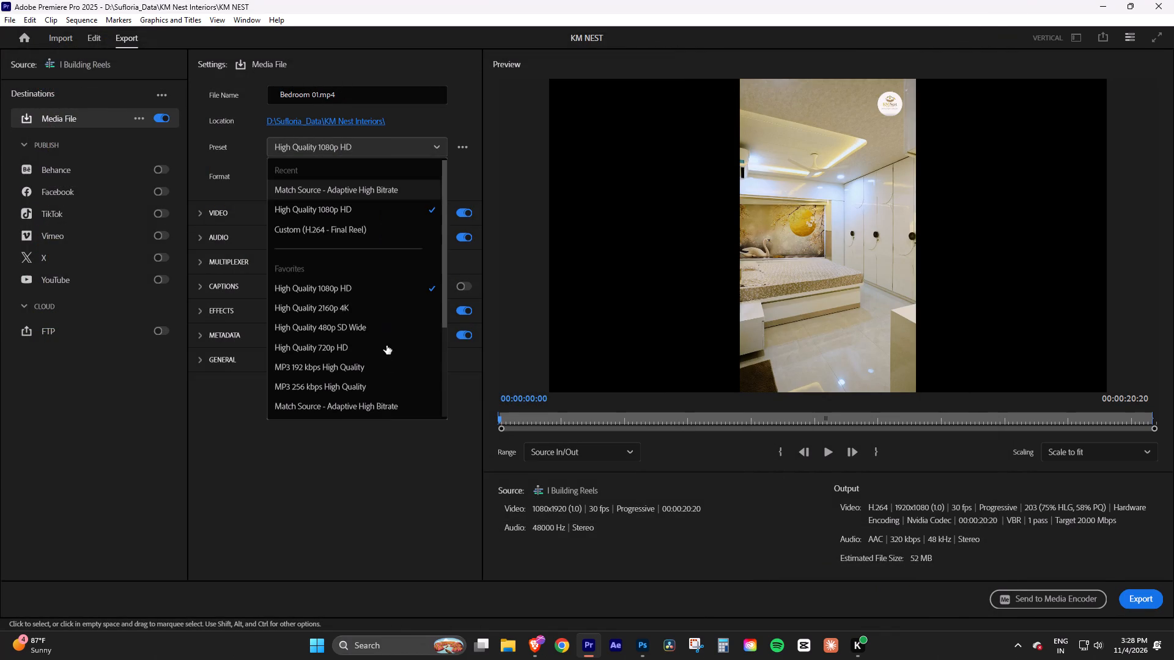
left_click(378, 397)
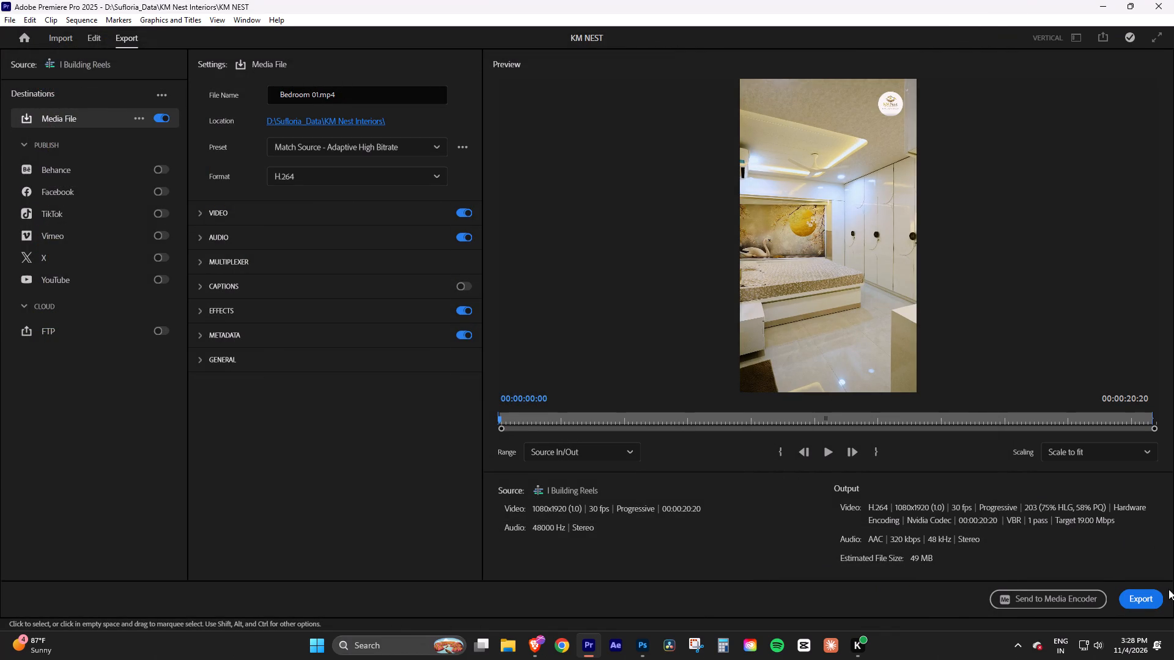
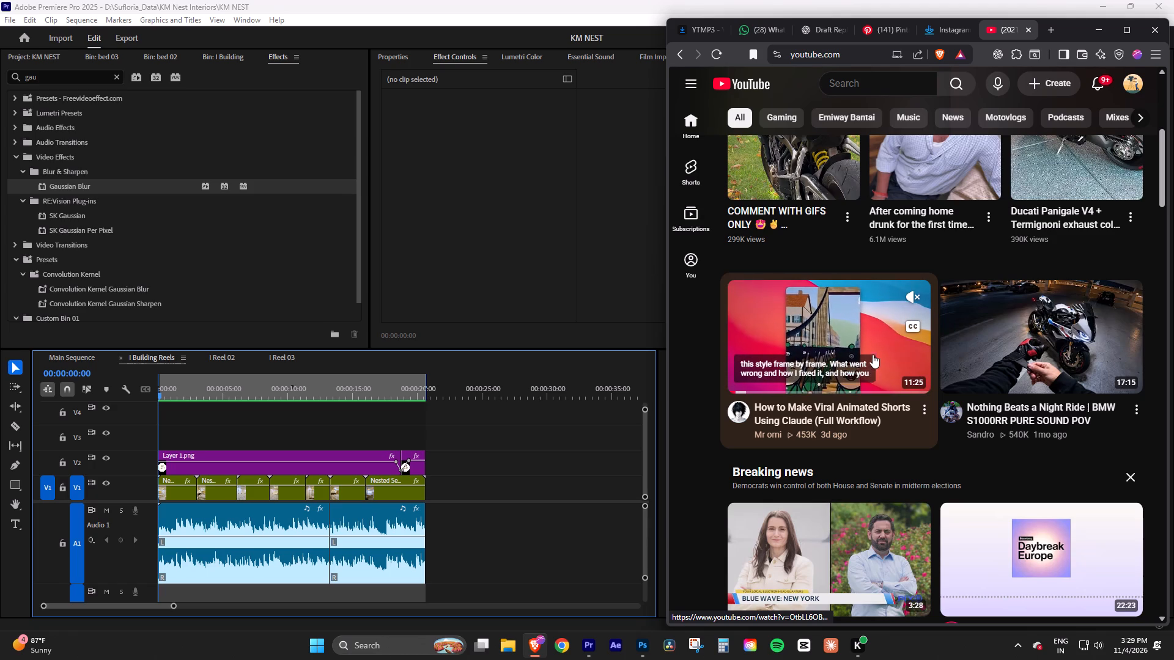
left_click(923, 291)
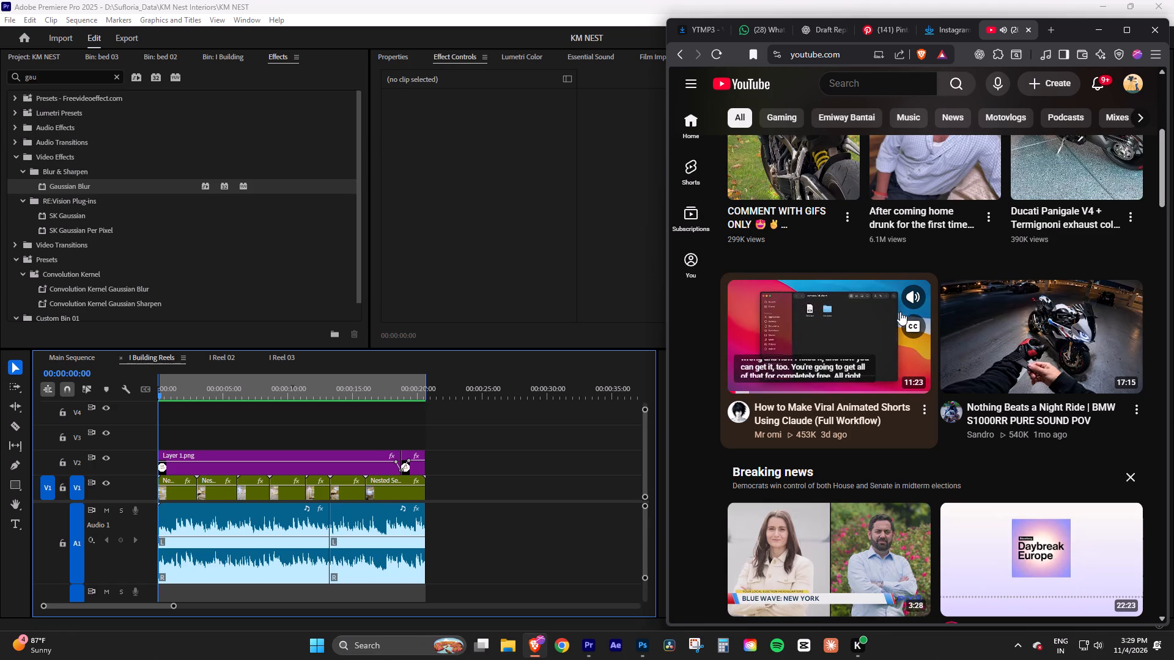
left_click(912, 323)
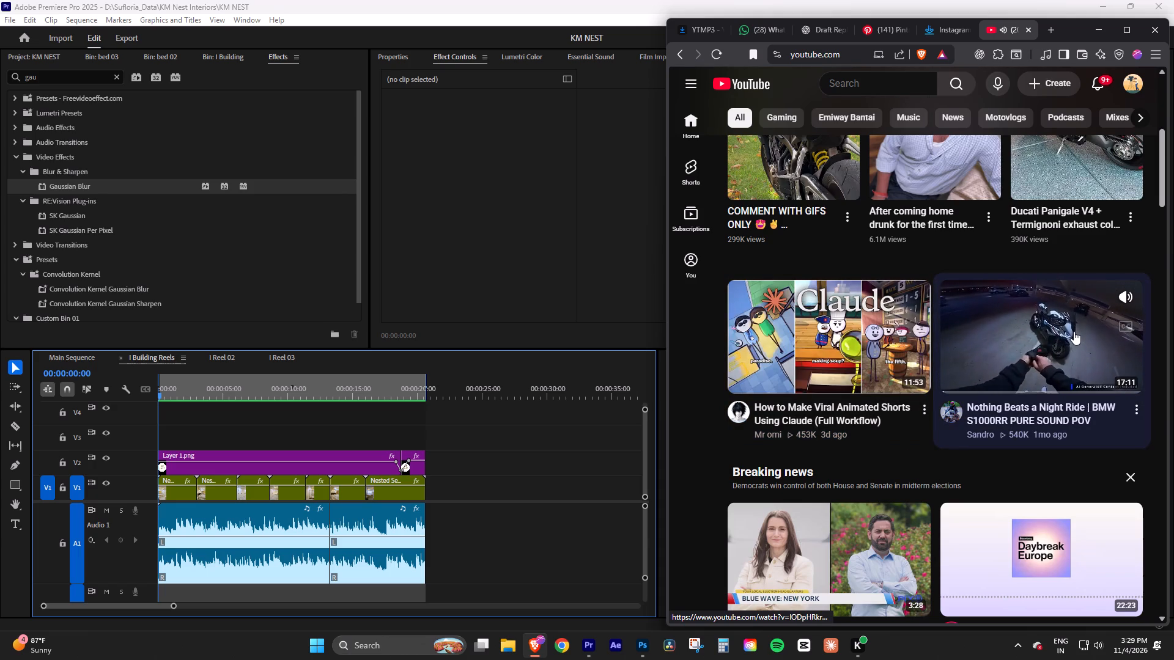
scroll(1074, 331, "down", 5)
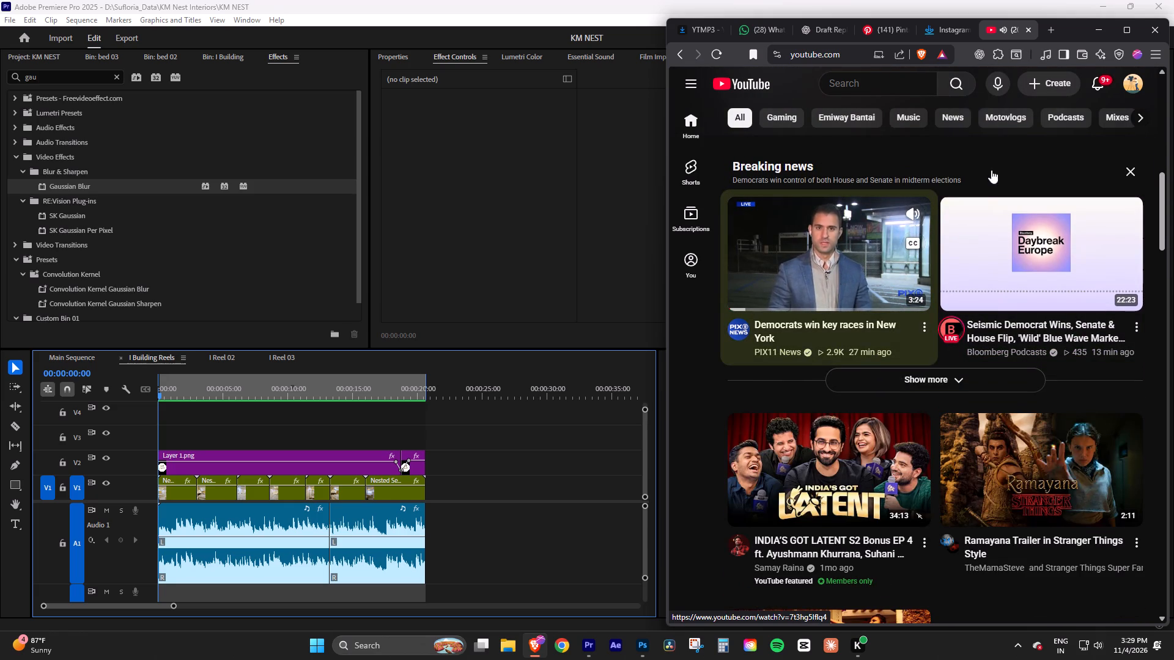
Switch back to Premiere Pro and save the KM NEST project.
left_click(1113, 23)
left_click(1100, 5)
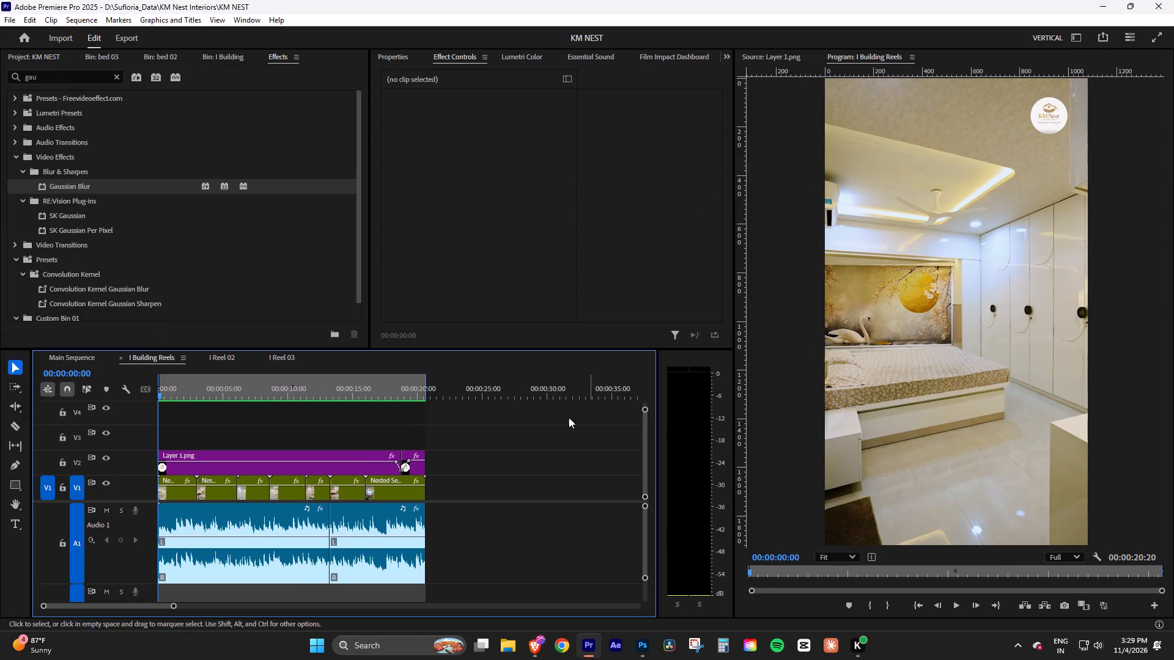
key("ctrl+s")
Open the I Reel 02 sequence with the playhead at 00:00:00:00 and set its playback resolution to 1/4.
left_click(232, 360)
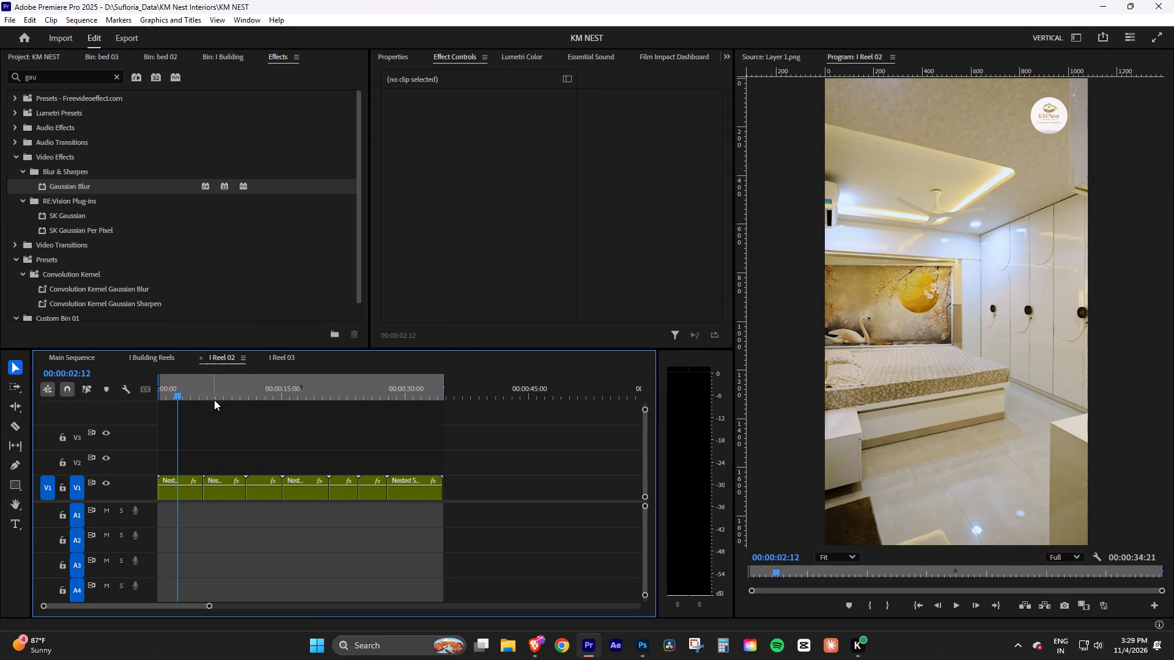
left_click_drag(212, 391, 96, 400)
left_click_drag(211, 606, 232, 604)
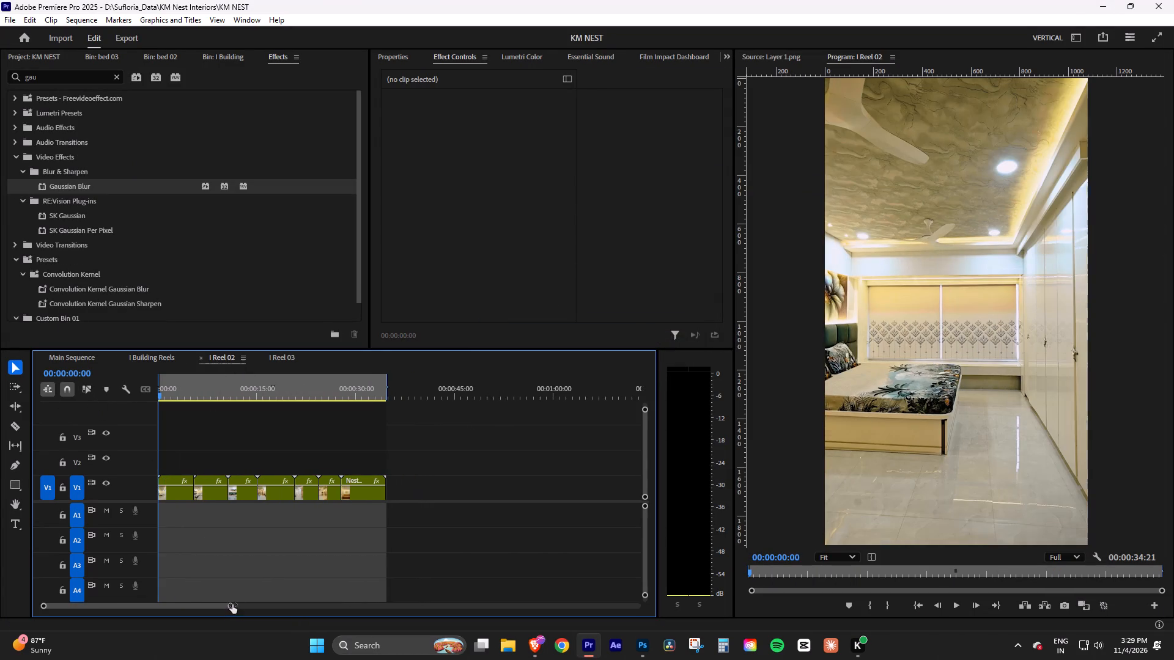
left_click_drag(232, 604, 232, 604)
left_click(267, 568)
left_click(1093, 552)
left_click(1077, 553)
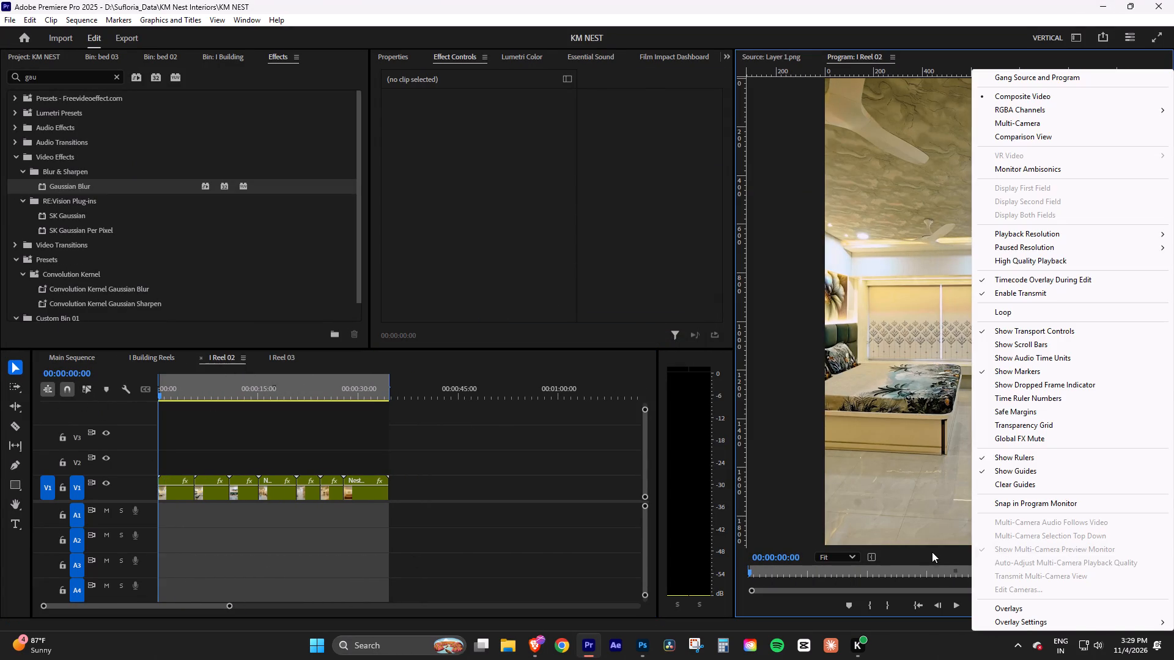
left_click(932, 551)
left_click(1059, 552)
left_click(1060, 507)
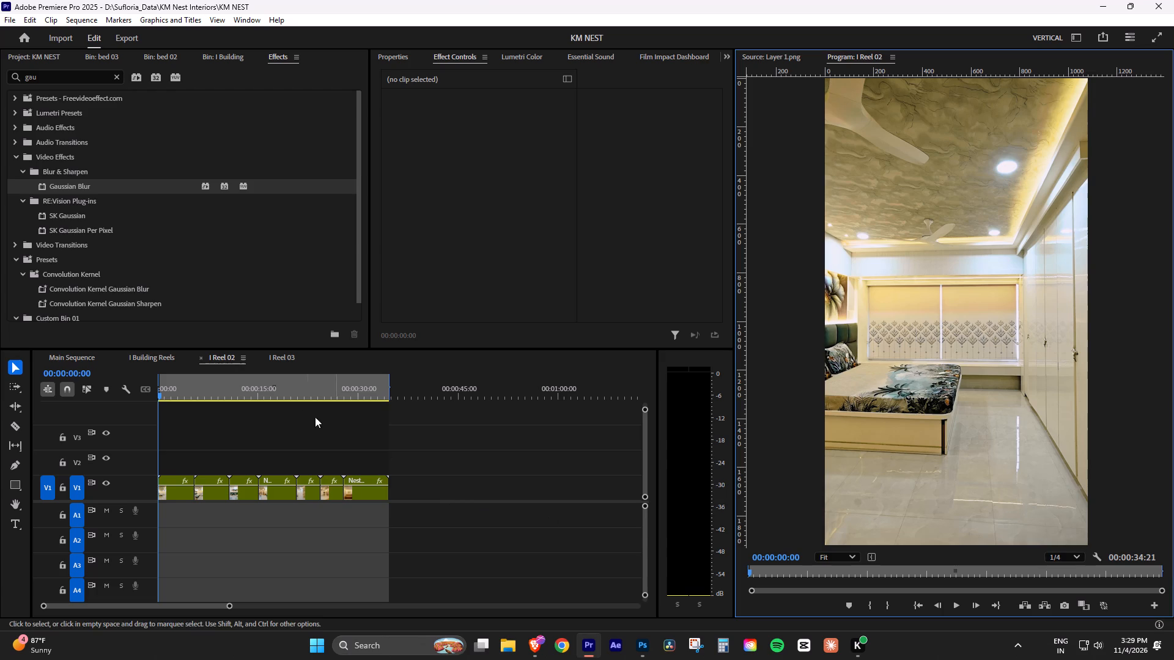
Play the opening of the I Reel 02 sequence from its start.
left_click_drag(226, 392, 101, 403)
left_click_drag(247, 398, 98, 417)
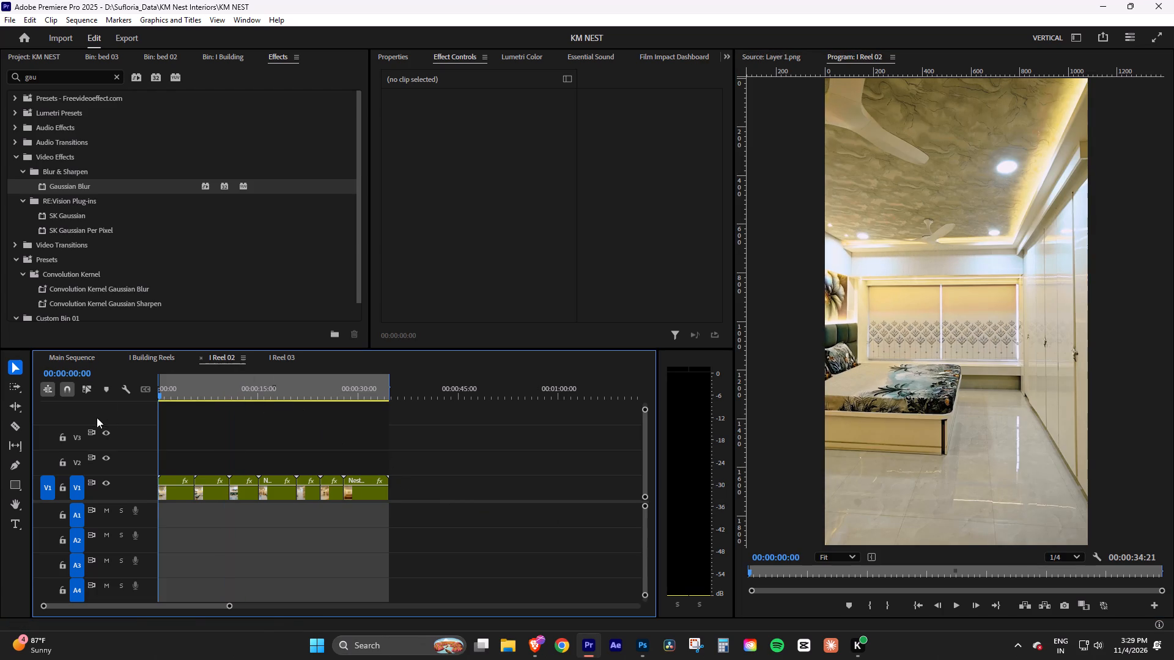
key("space")
left_click(229, 605)
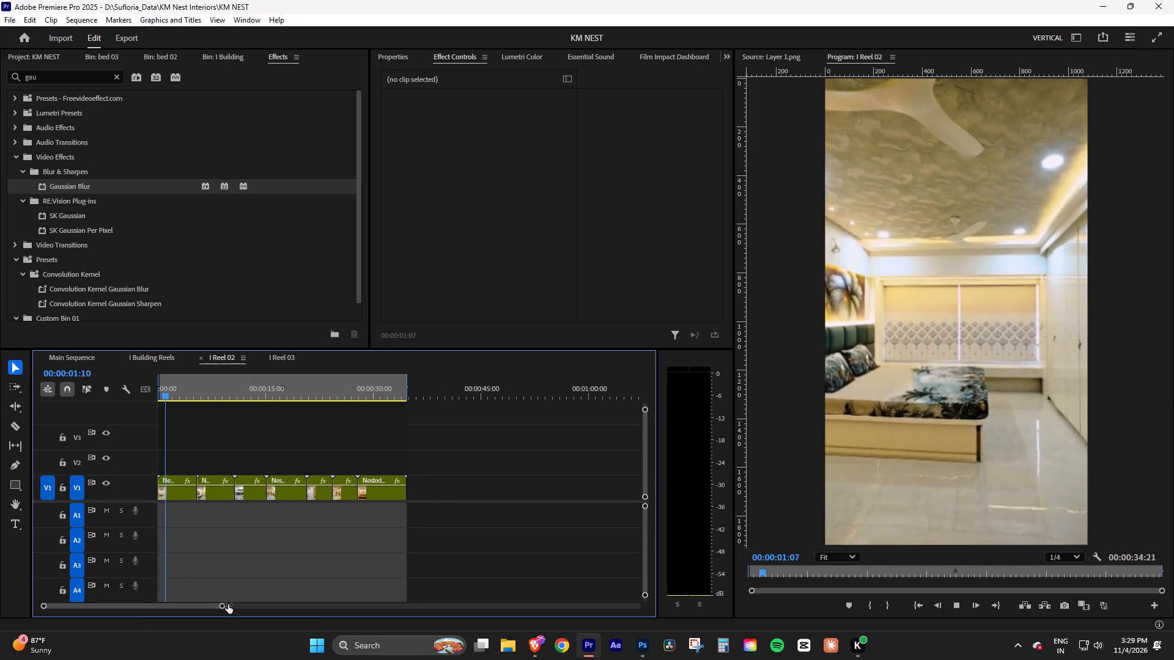
key("space")
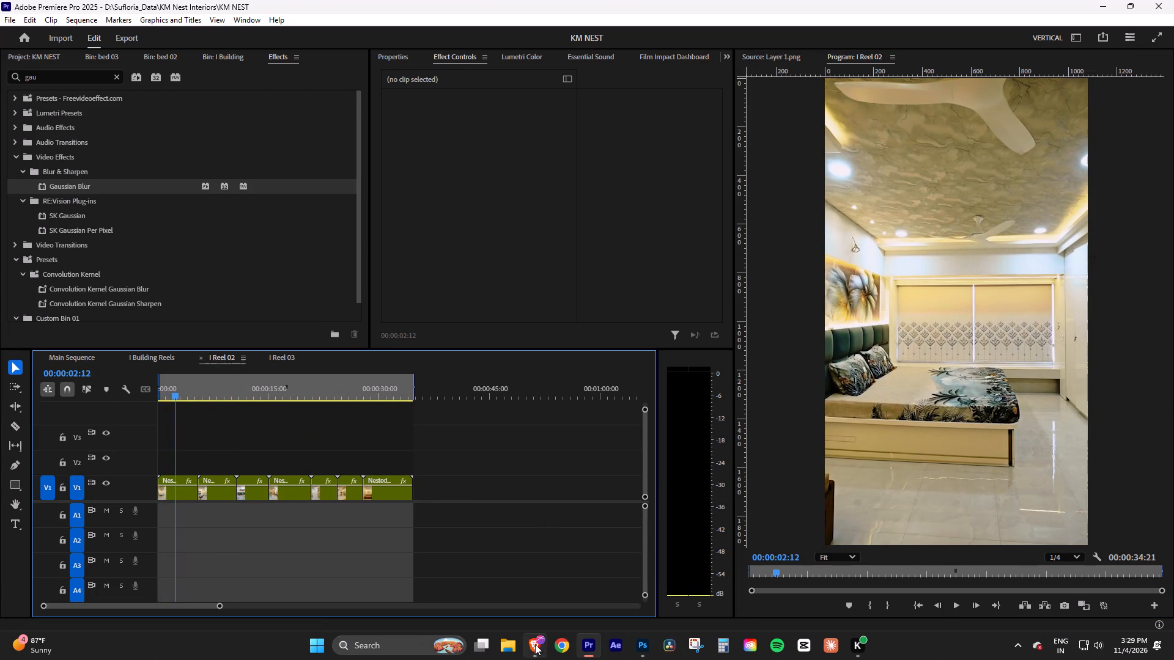
Switch to Photoshop and quit it without saving the changes to the KM Nest logo document.
left_click(641, 645)
left_click(1173, 0)
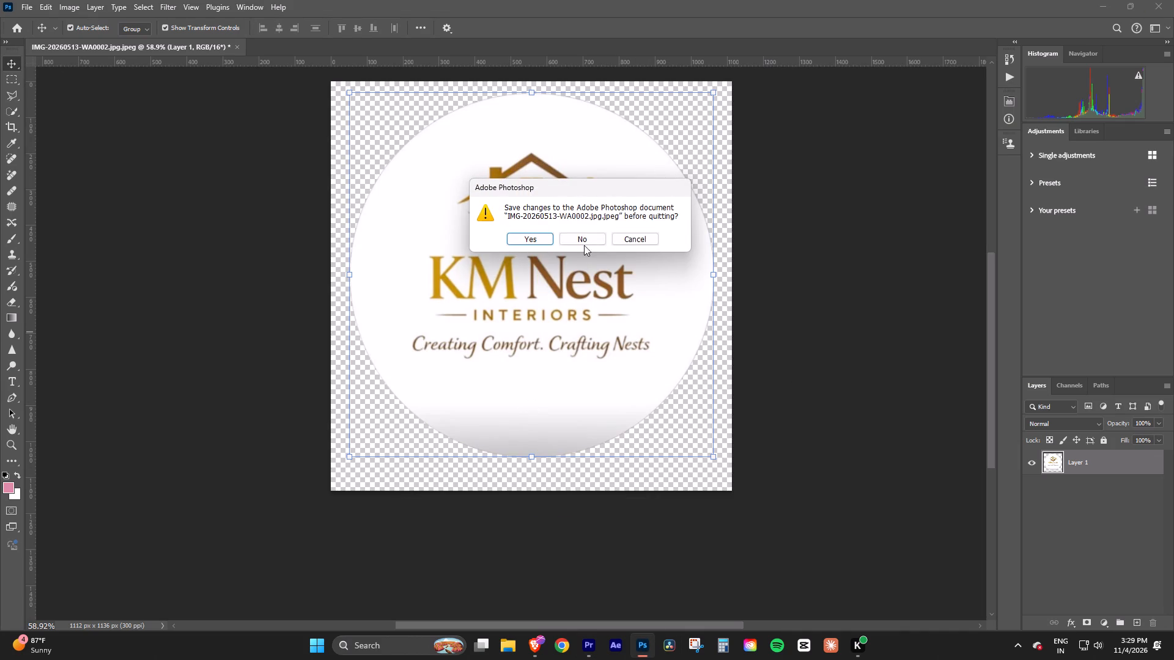
left_click(585, 238)
Switch to Pinterest in the browser, search for "interior design" and filter the results to Videos.
left_click(539, 651)
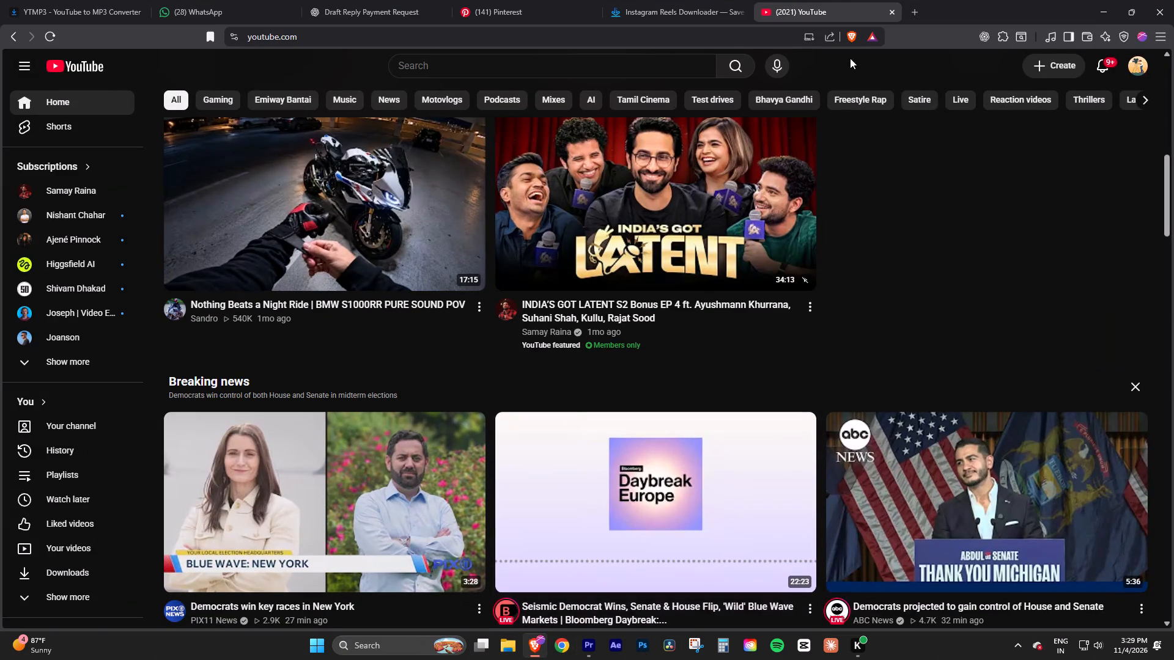
left_click(545, 0)
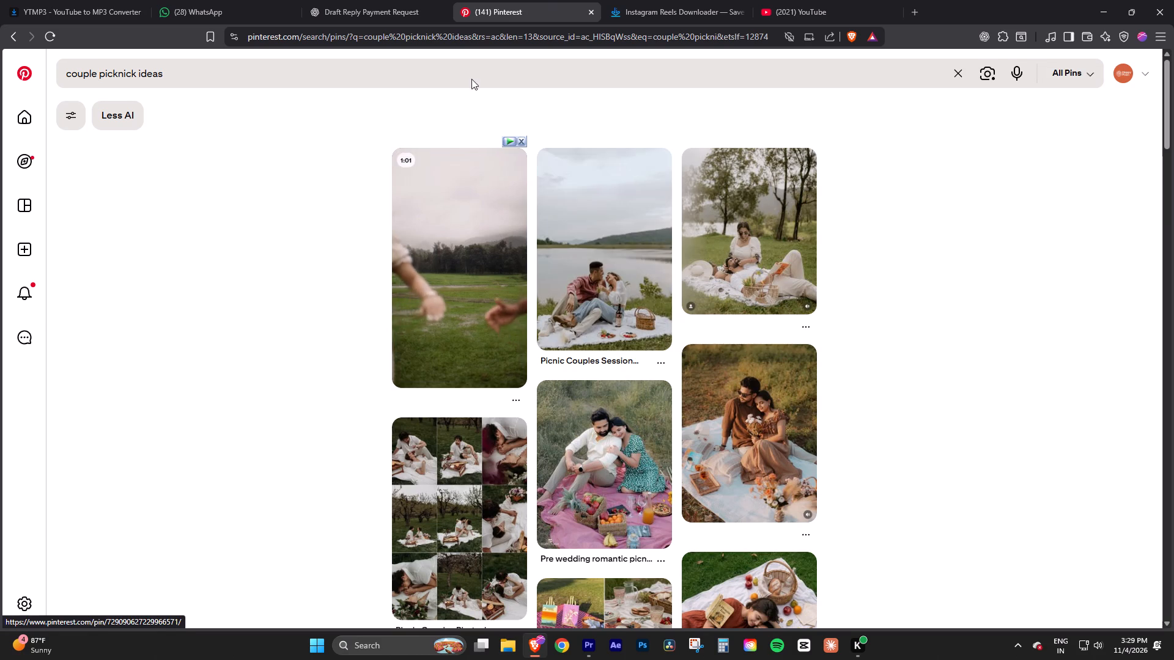
left_click(471, 77)
key("ctrl+a")
key("BackSpace")
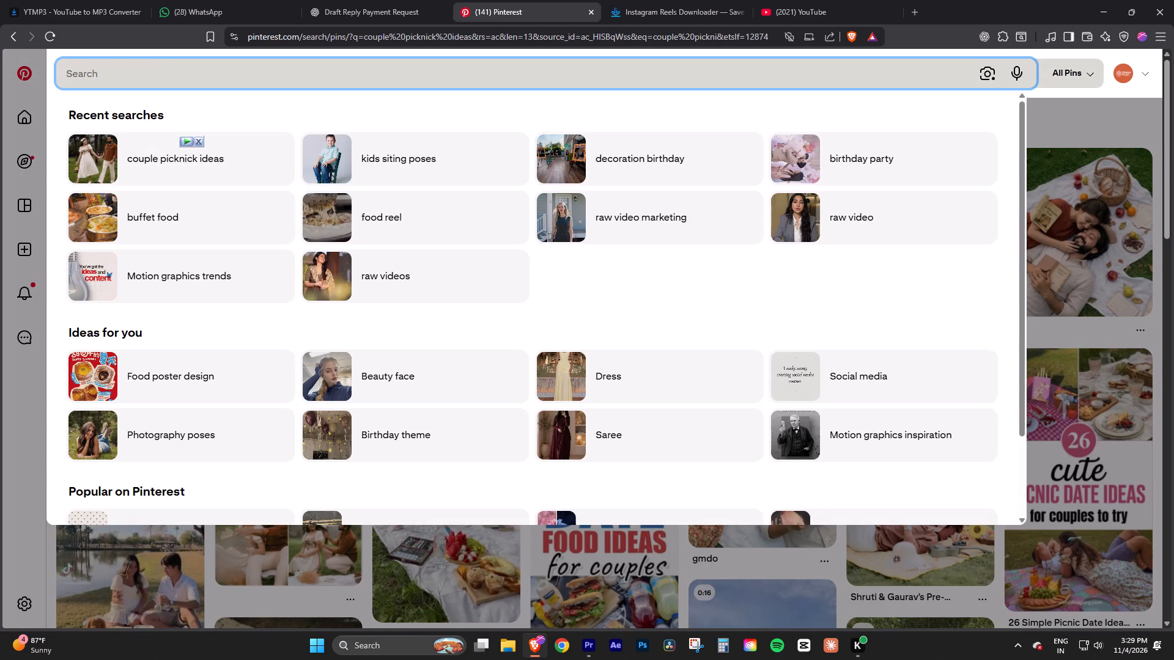
type("interi")
key("Down")
key("Return")
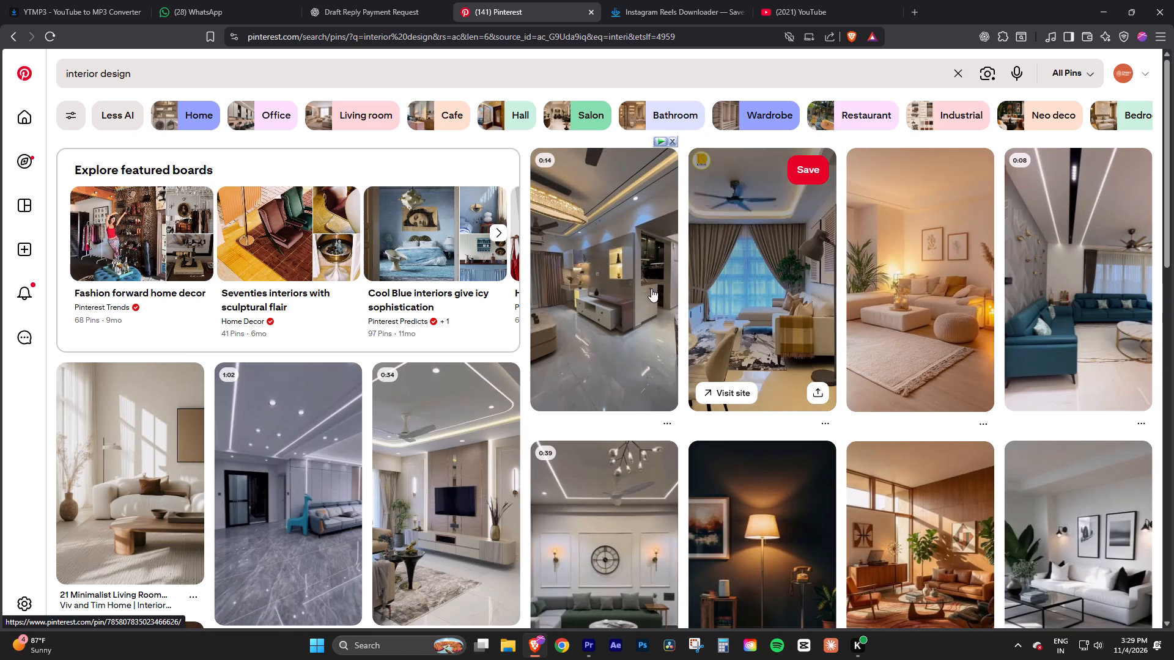
left_click(73, 118)
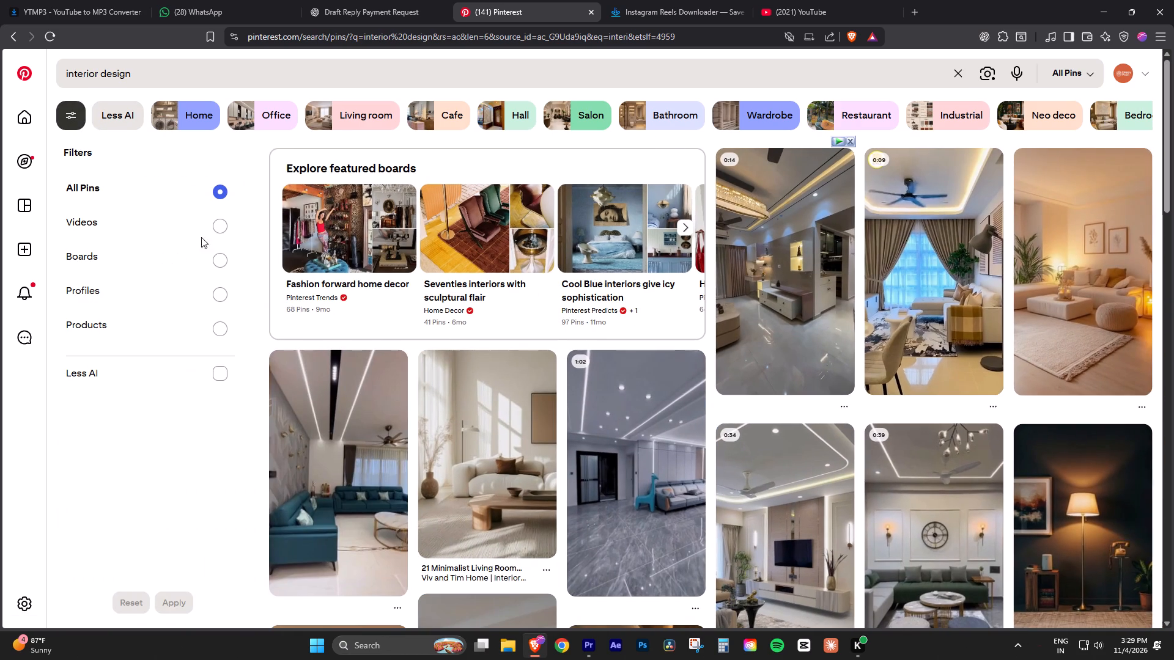
left_click(215, 223)
left_click(179, 605)
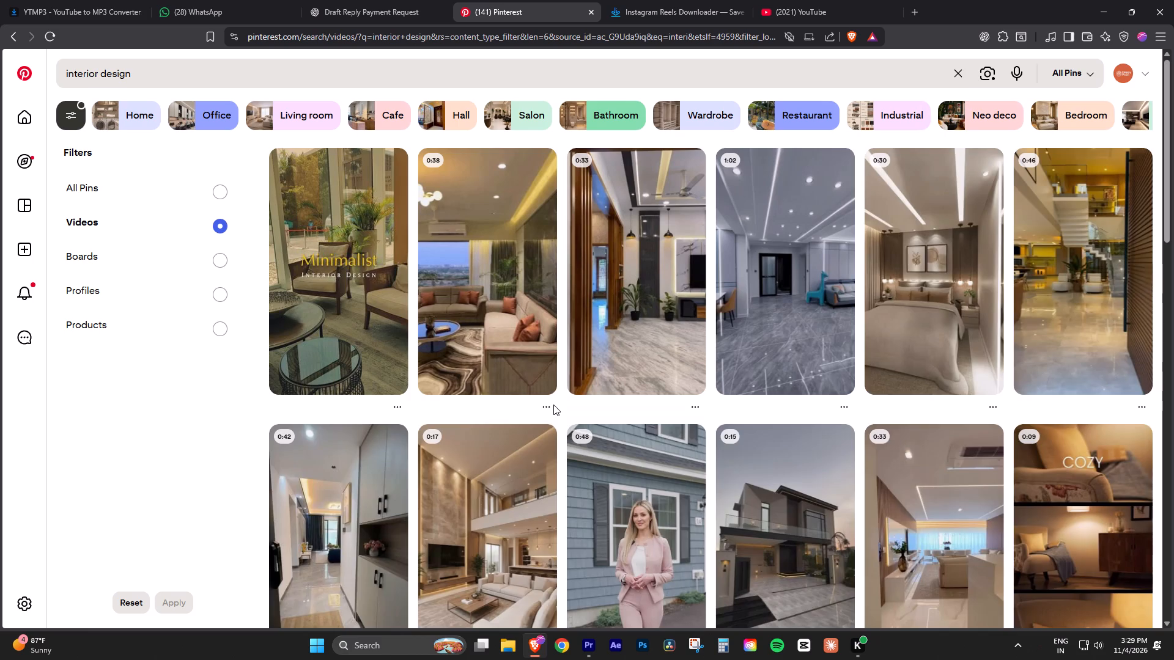
Preview several interior design video pins one after another, checking their footage and music as references for the reel.
left_click(482, 334)
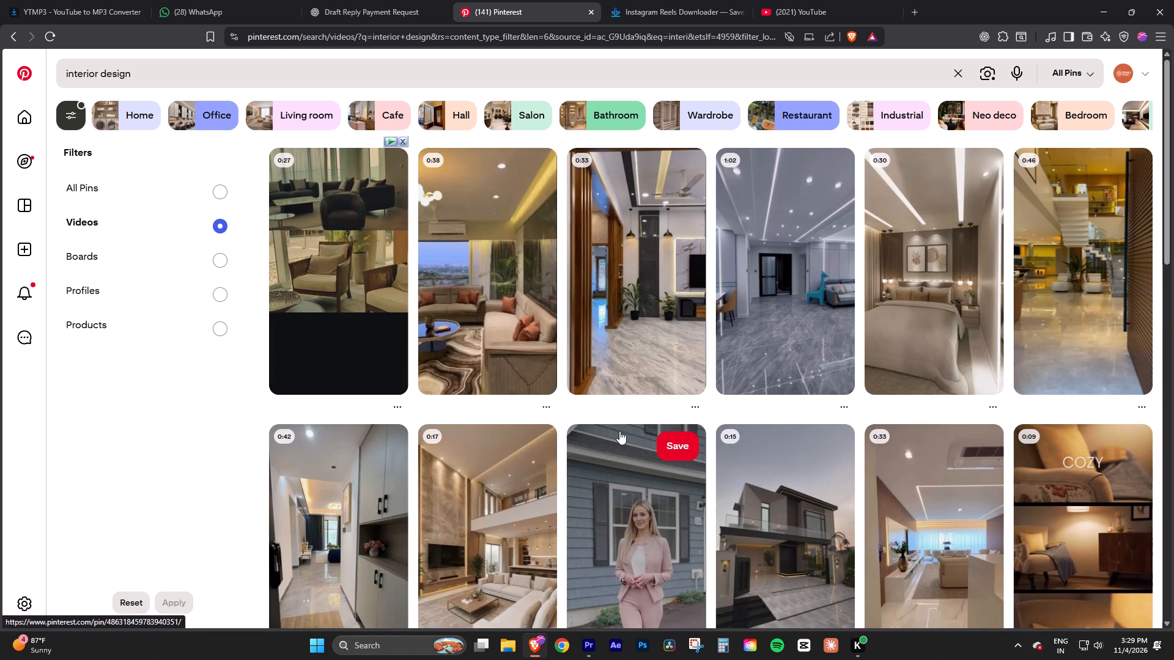
left_click(490, 259)
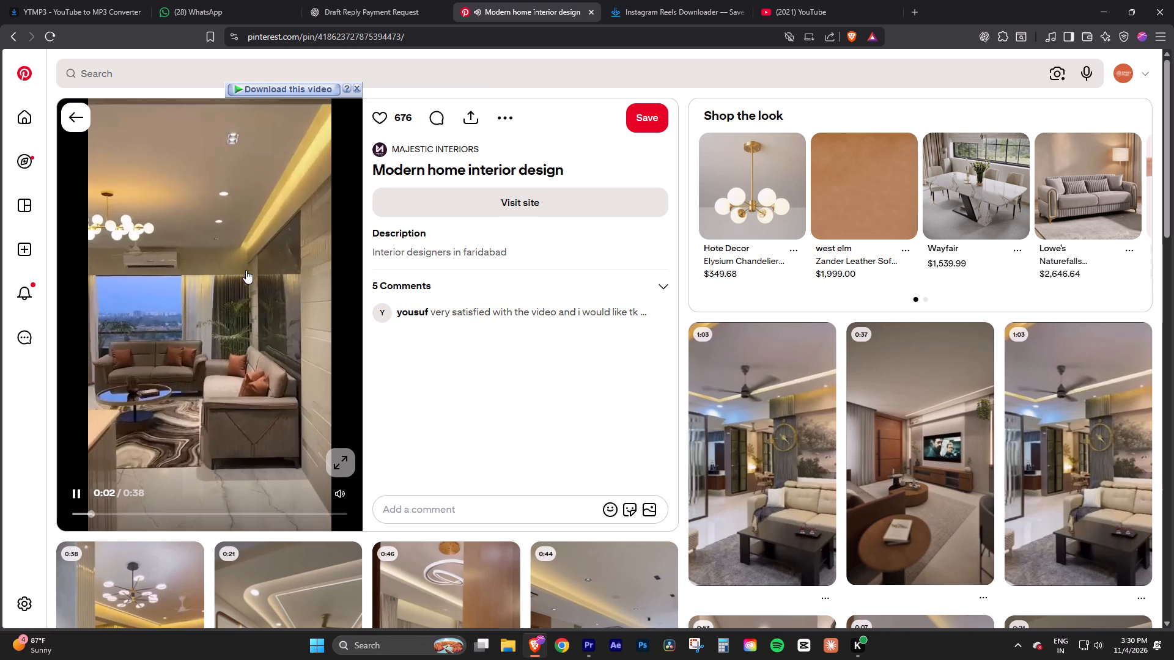
left_click(75, 117)
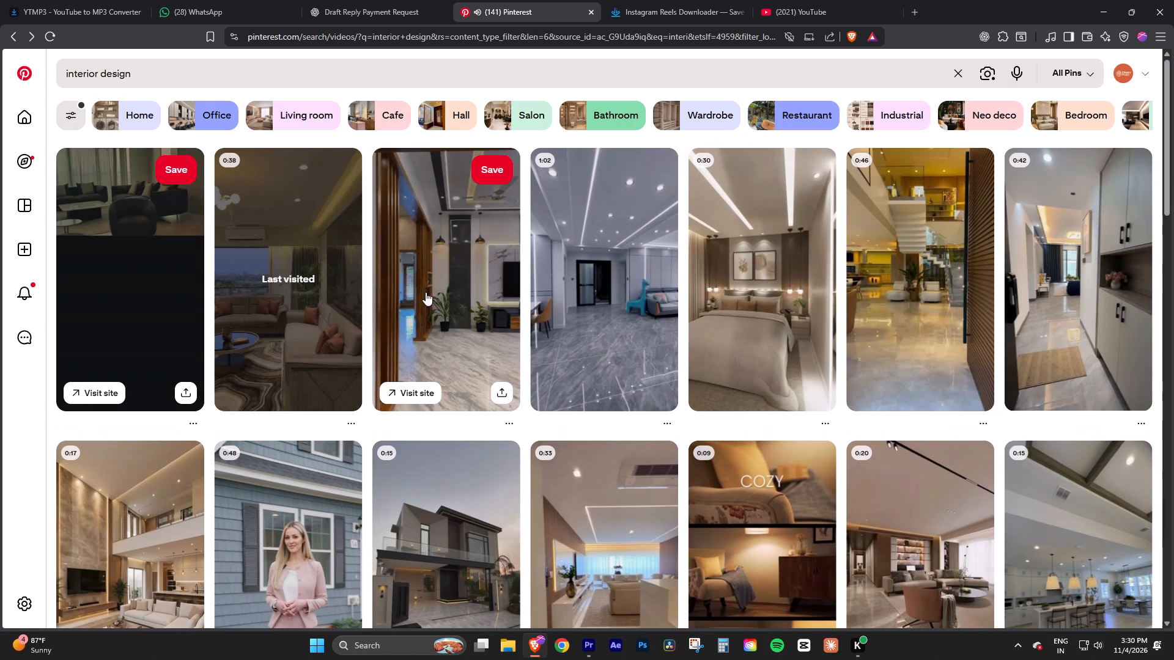
left_click(426, 292)
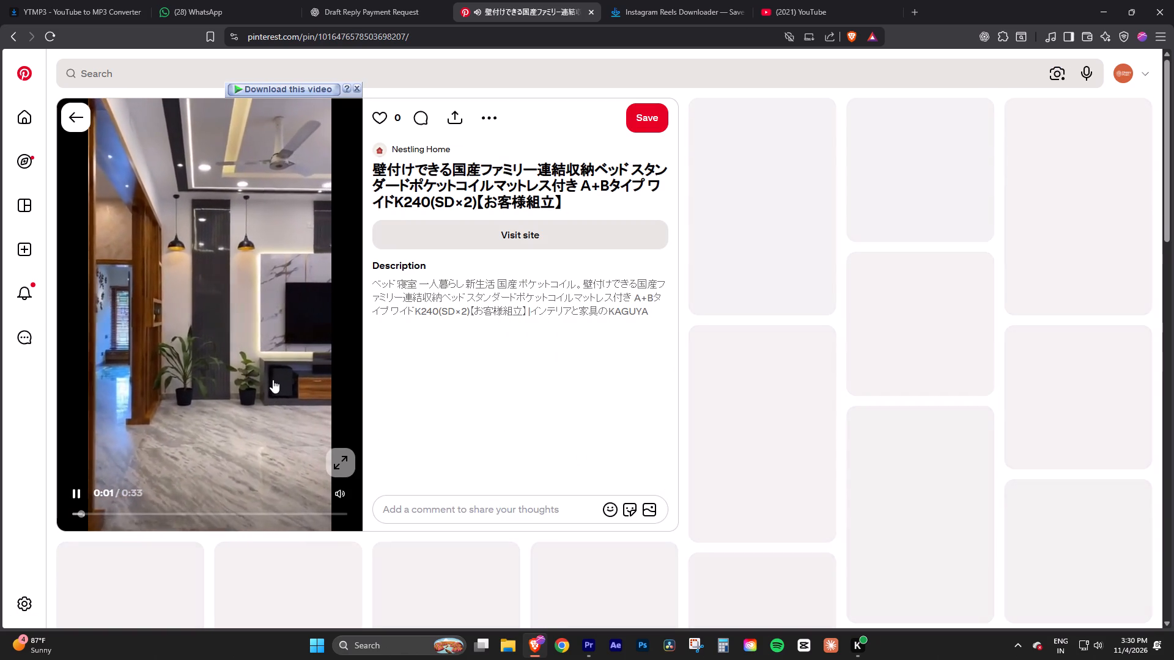
left_click(75, 115)
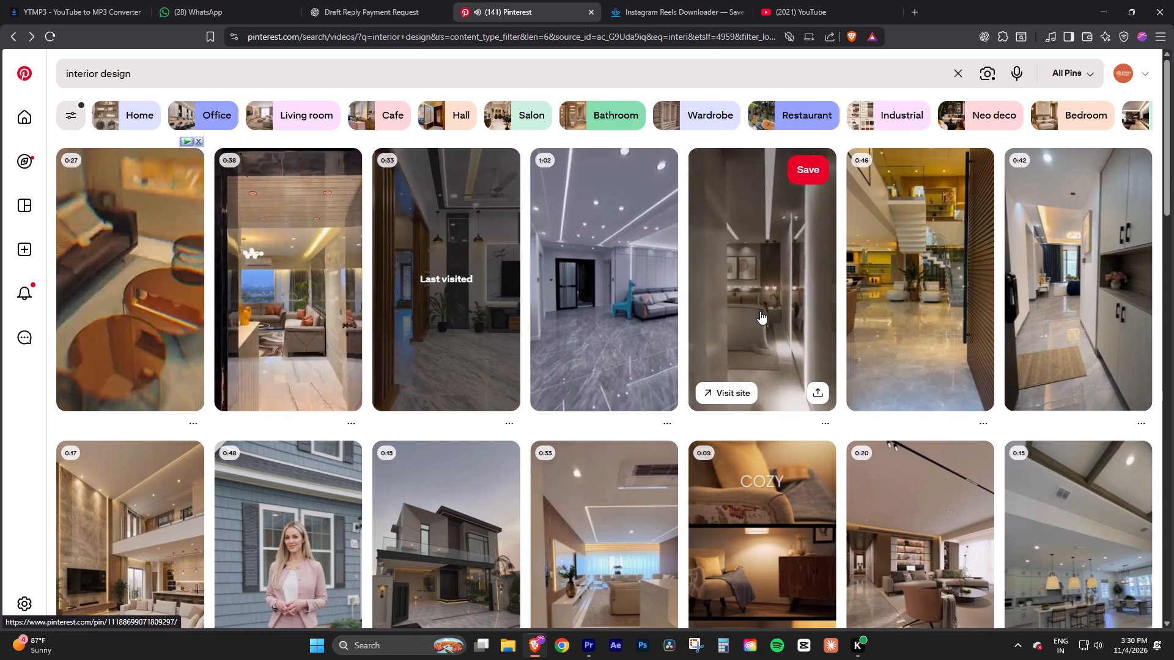
left_click(760, 311)
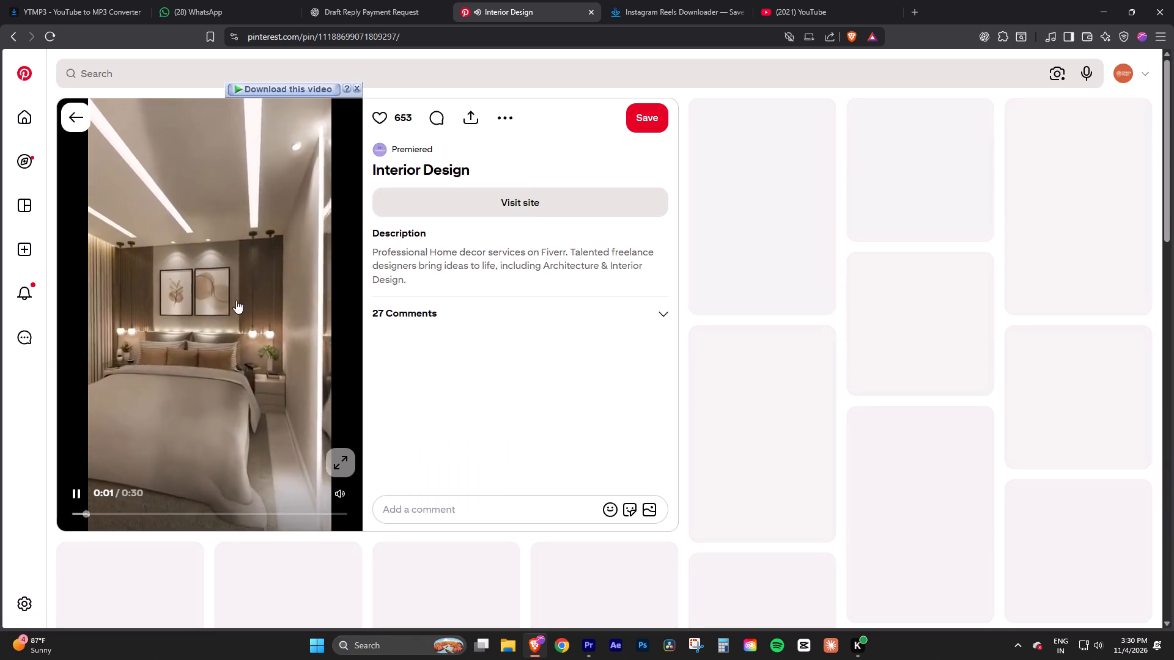
left_click(79, 125)
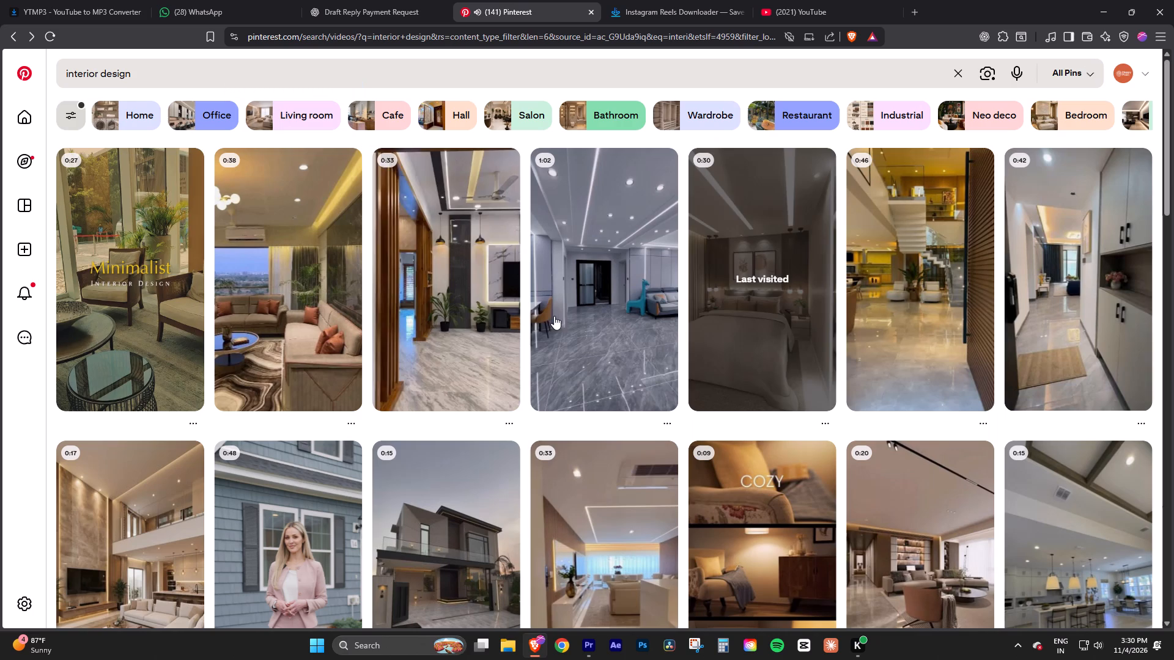
left_click(899, 337)
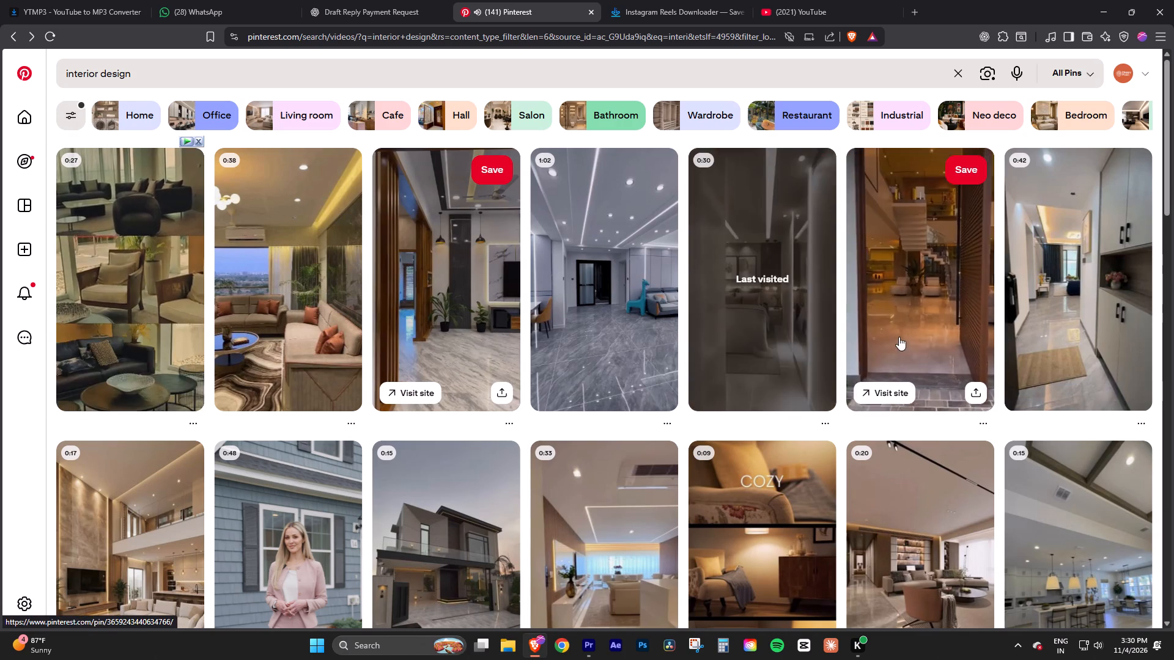
left_click(75, 117)
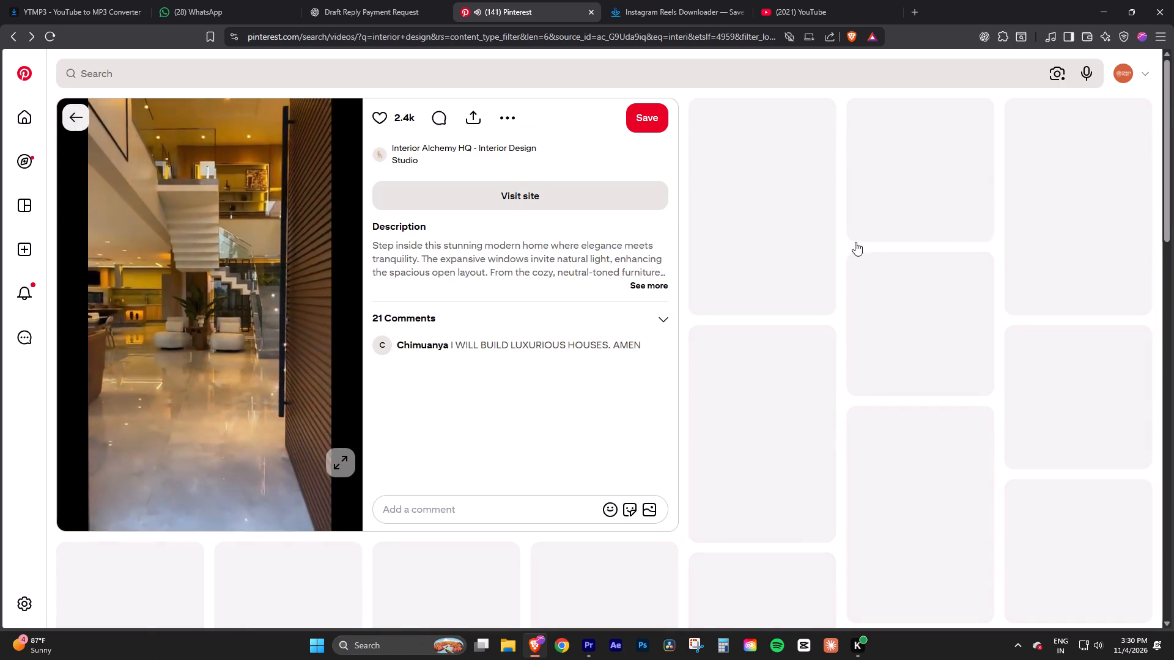
left_click(1078, 242)
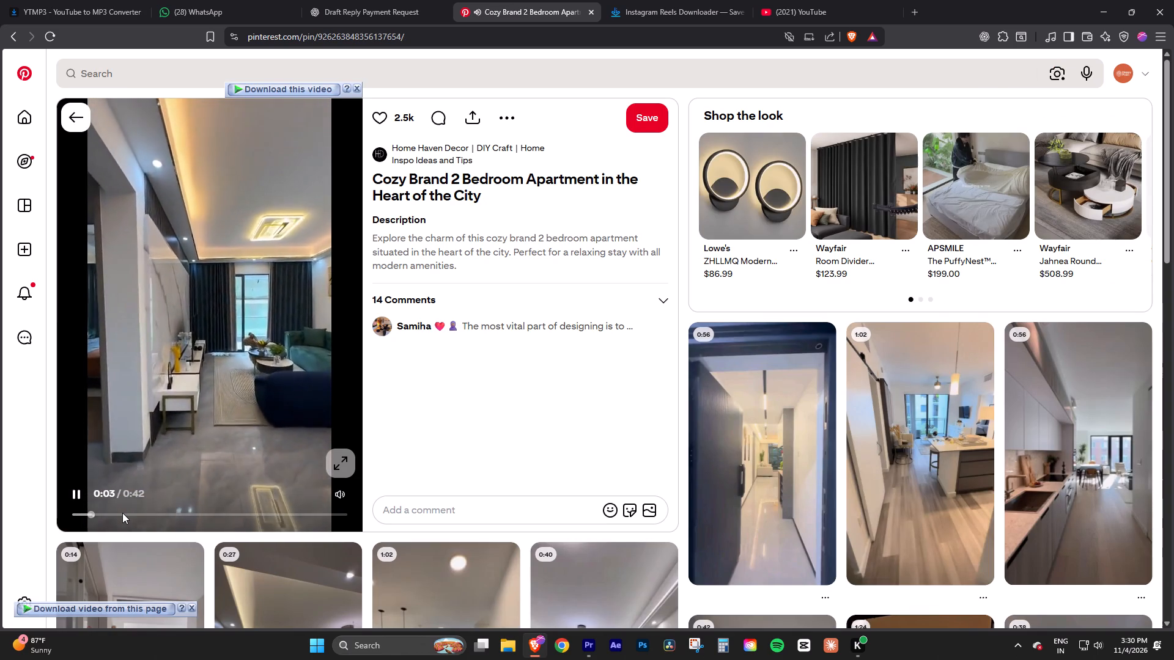
left_click(122, 513)
left_click(176, 514)
left_click(75, 116)
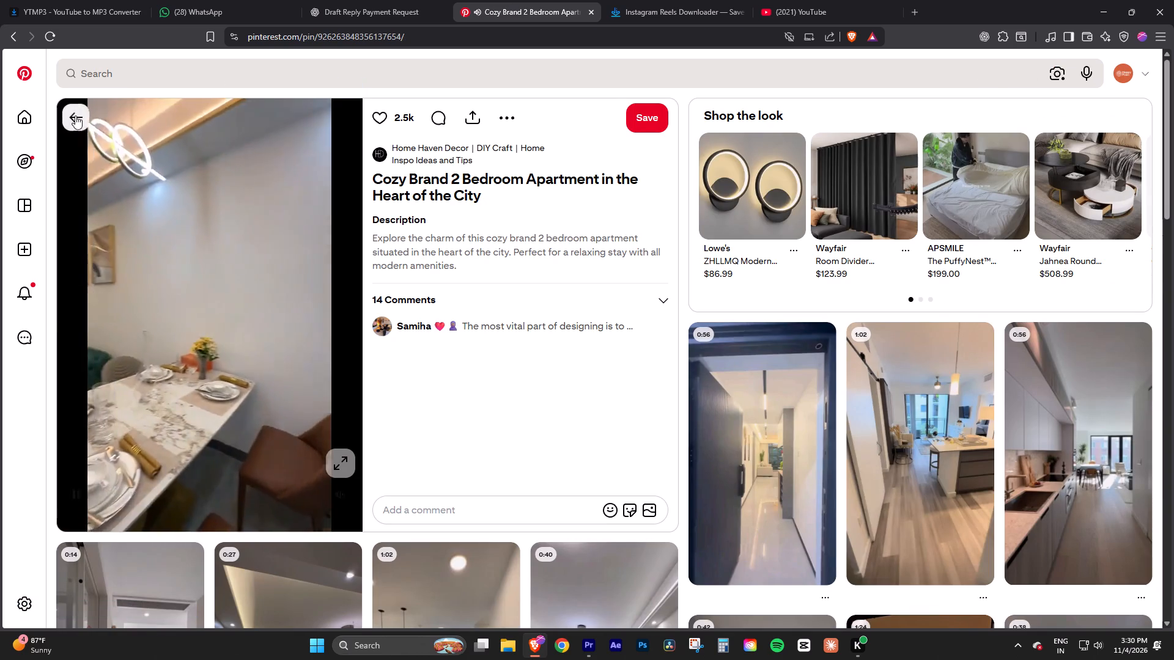
scroll(618, 265, "down", 2)
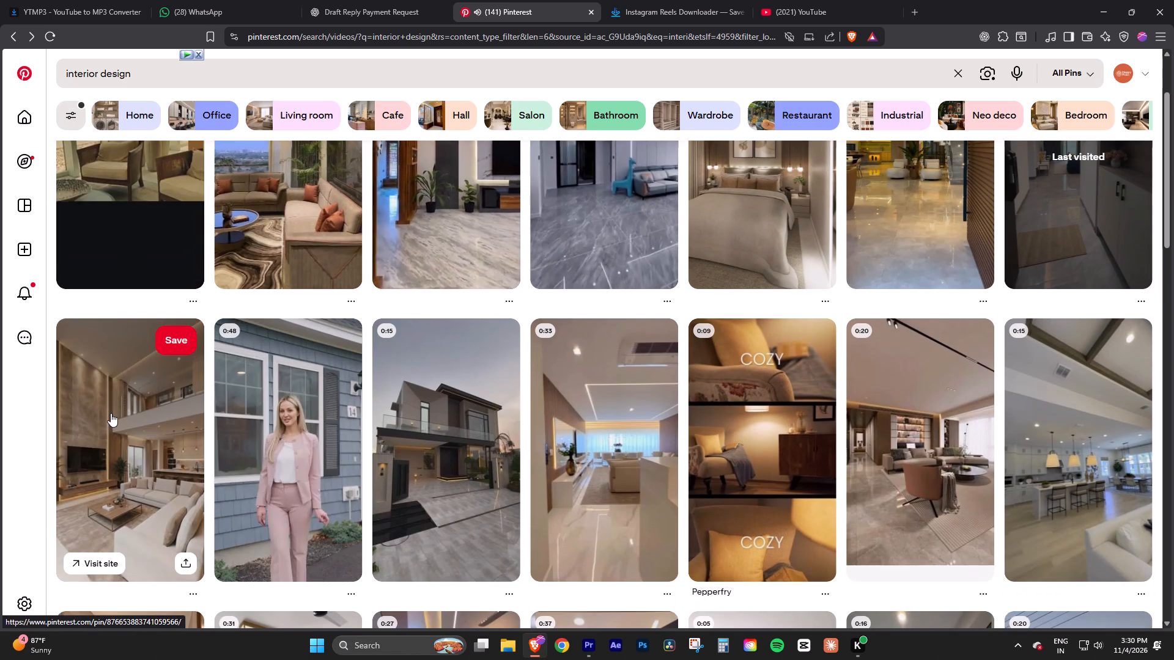
scroll(129, 413, "down", 1)
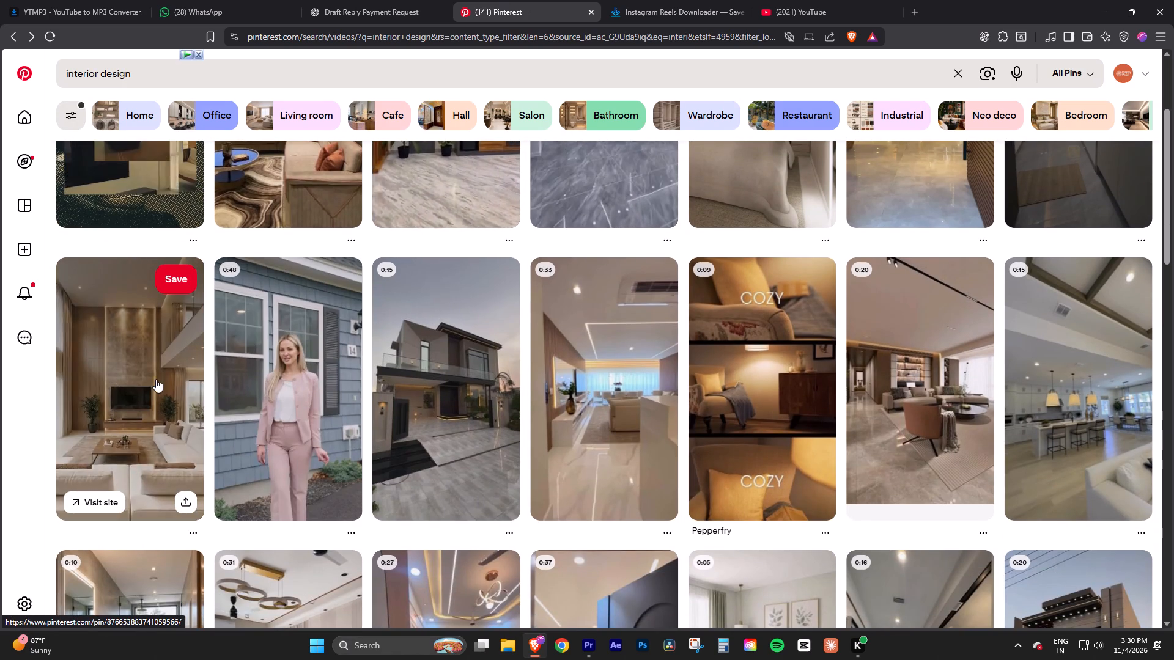
left_click(155, 375)
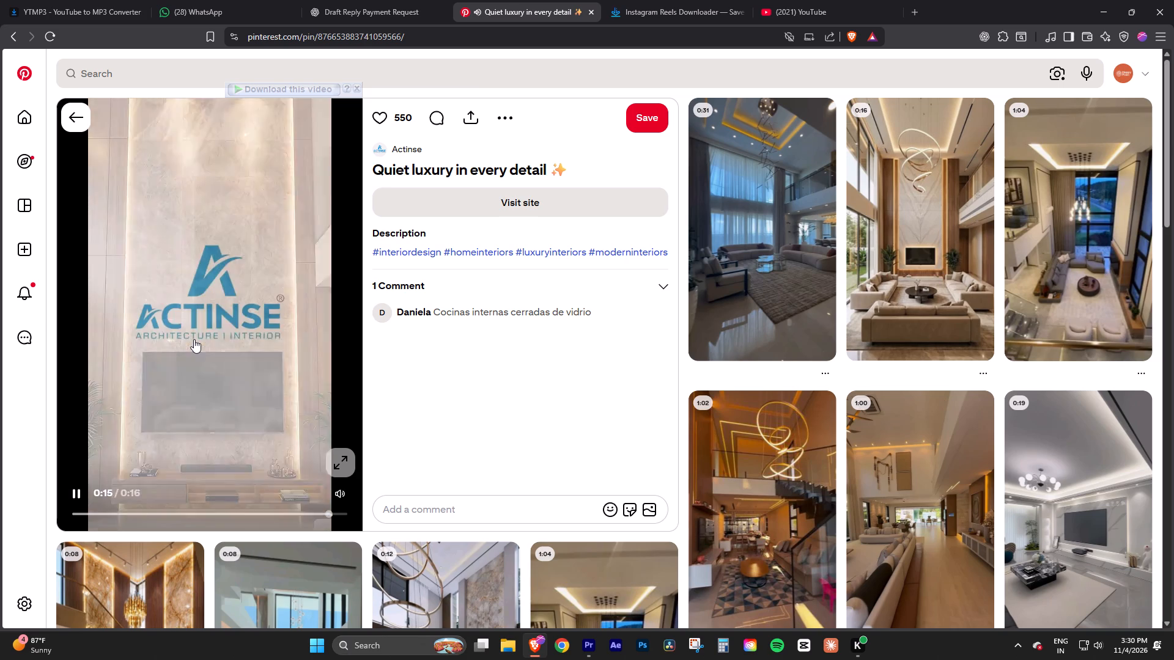
left_click(76, 123)
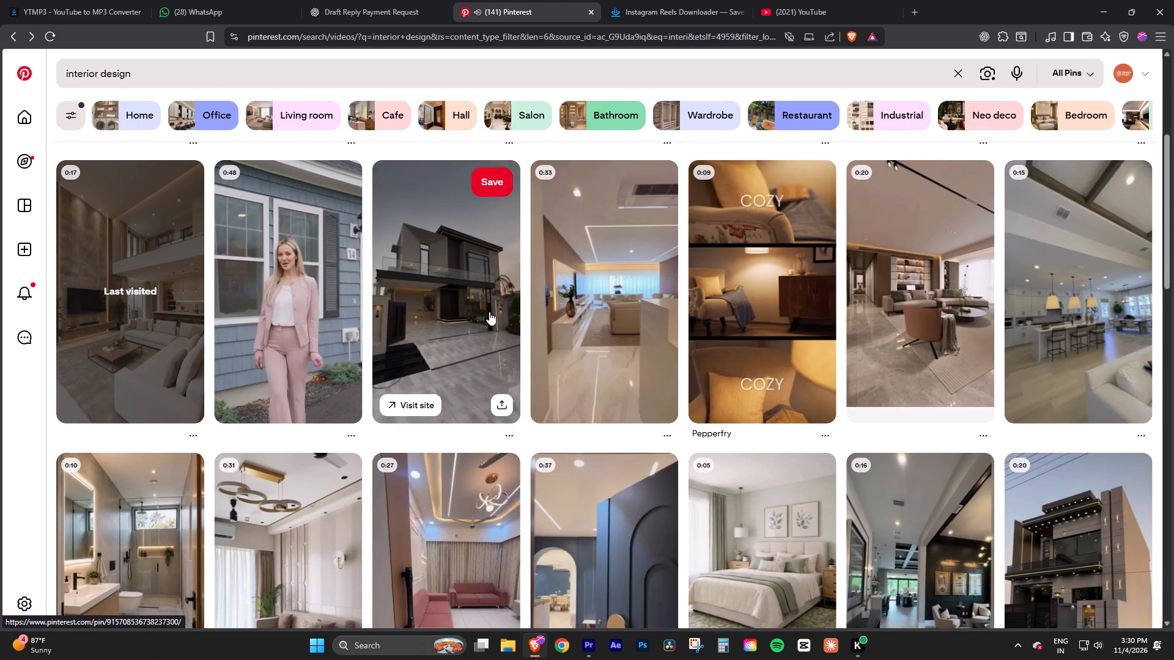
Open the 0:33 interior design video pin with the white sofa and marble floor and copy its link.
left_click(605, 312)
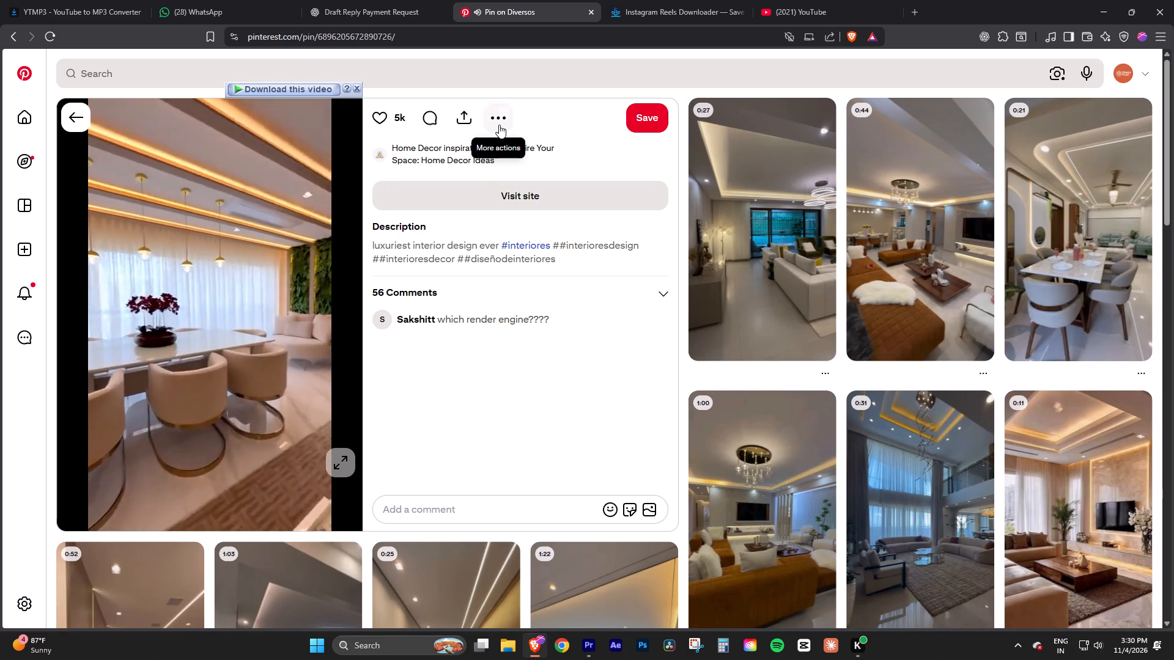
left_click(499, 124)
left_click(465, 119)
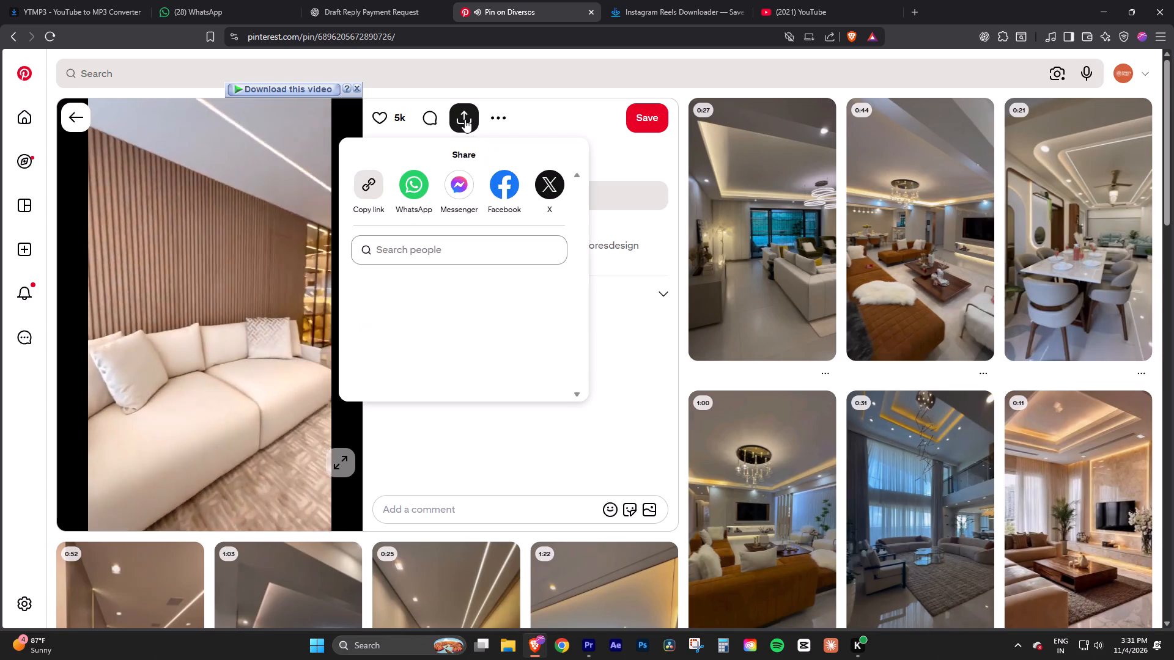
left_click(367, 188)
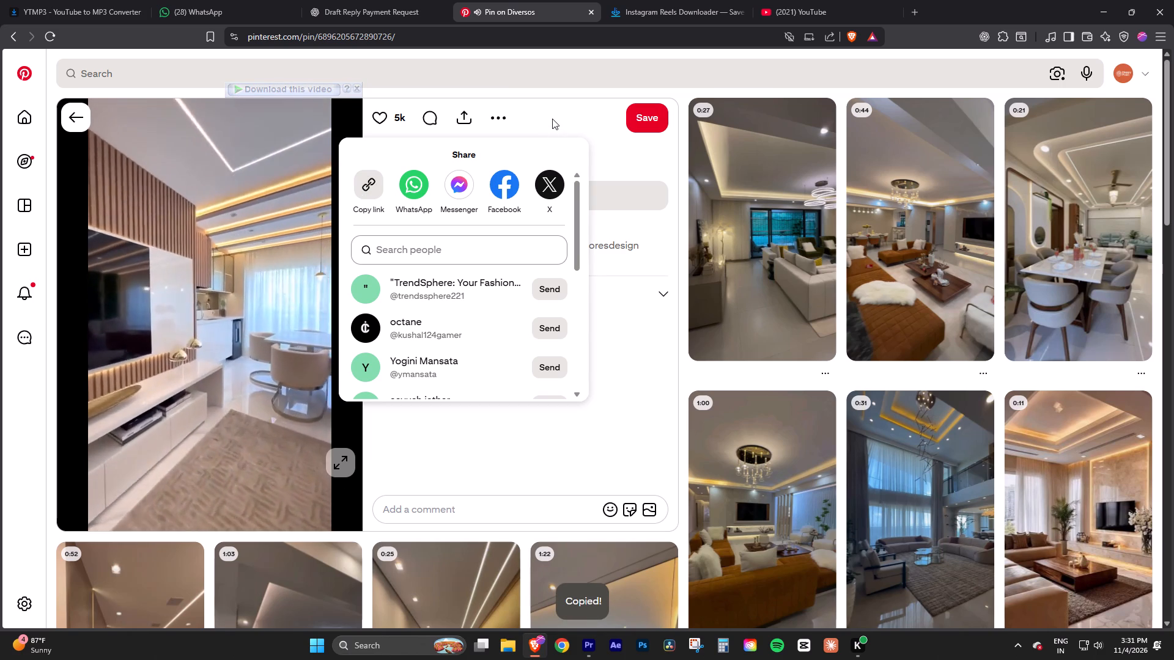
Search for "download pinterest video" in a new browser tab and open the KlickPin Pinterest Video Downloader site.
left_click(914, 4)
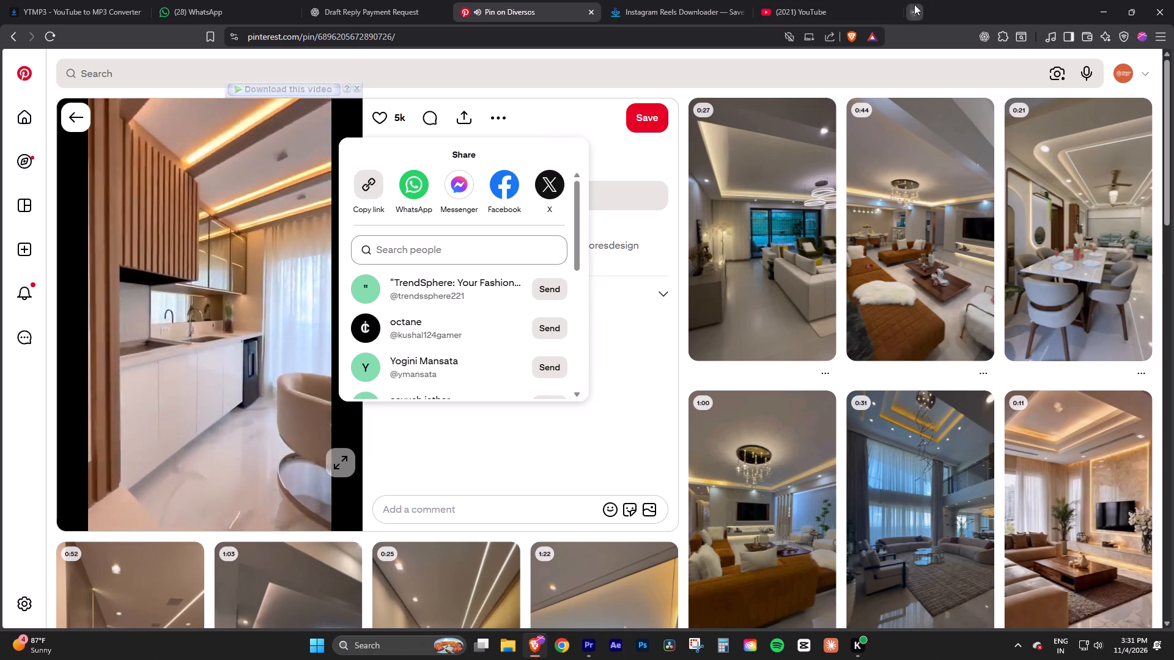
type("down")
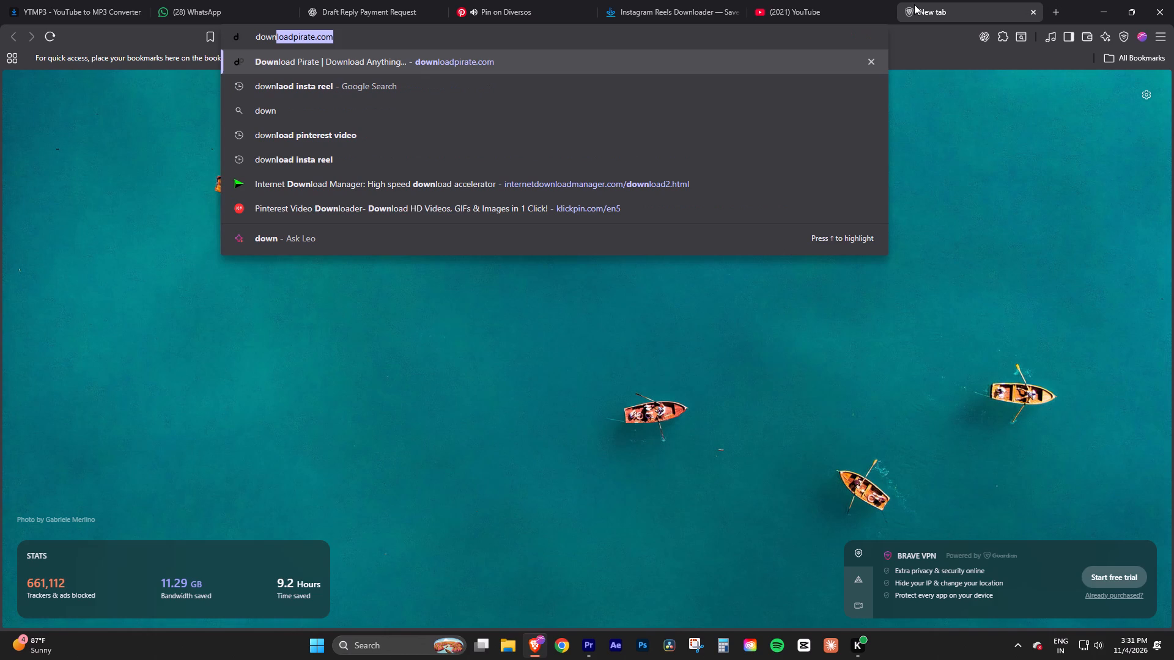
key("Down")
key("Down")
key("Down")
key("Return")
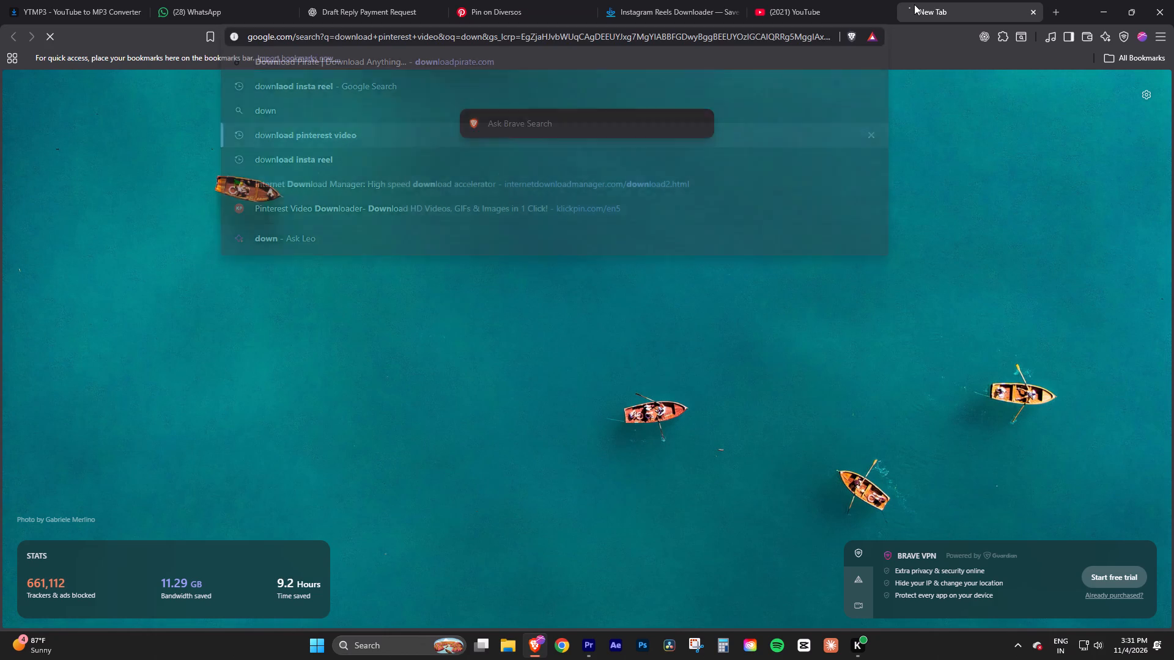
left_click(494, 183)
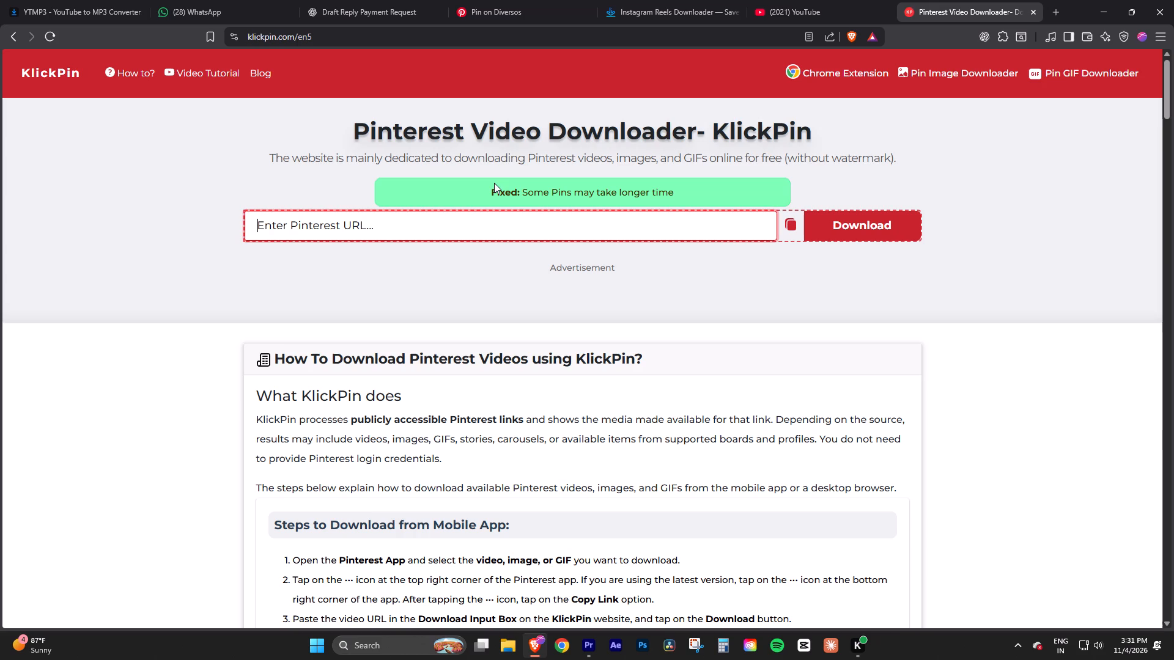
Download the video from the copied pin link with KlickPin and save it as MP4 in the KM Nest Interiors folder.
left_click(498, 229)
key("ctrl+v")
key("Return")
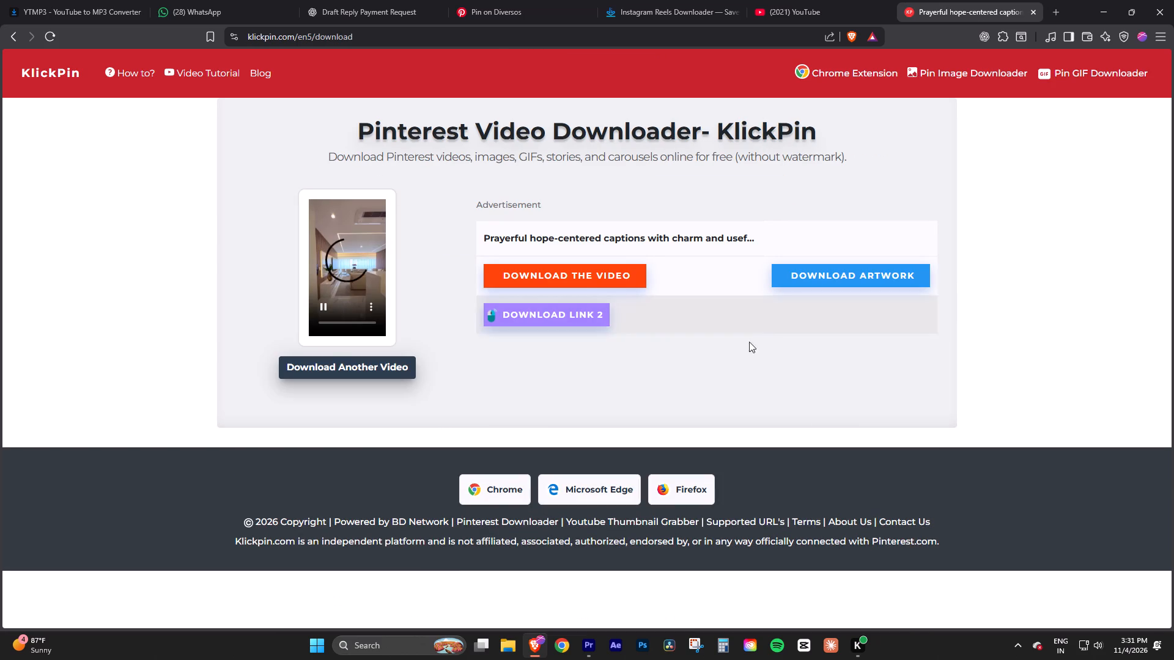
left_click(583, 284)
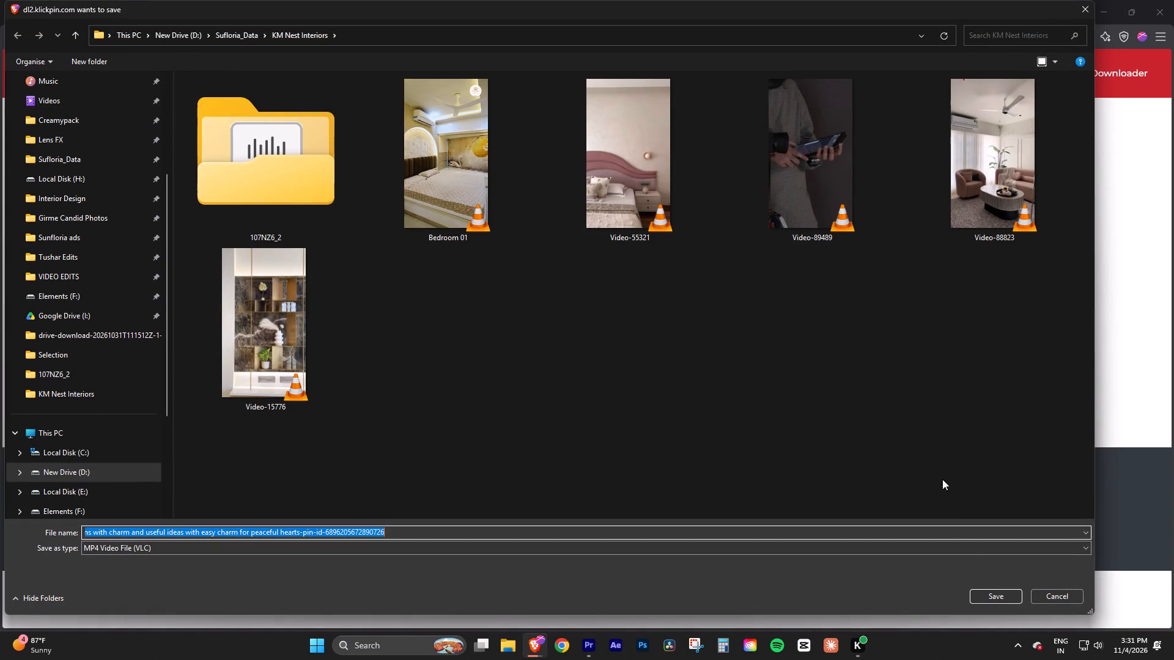
left_click(998, 596)
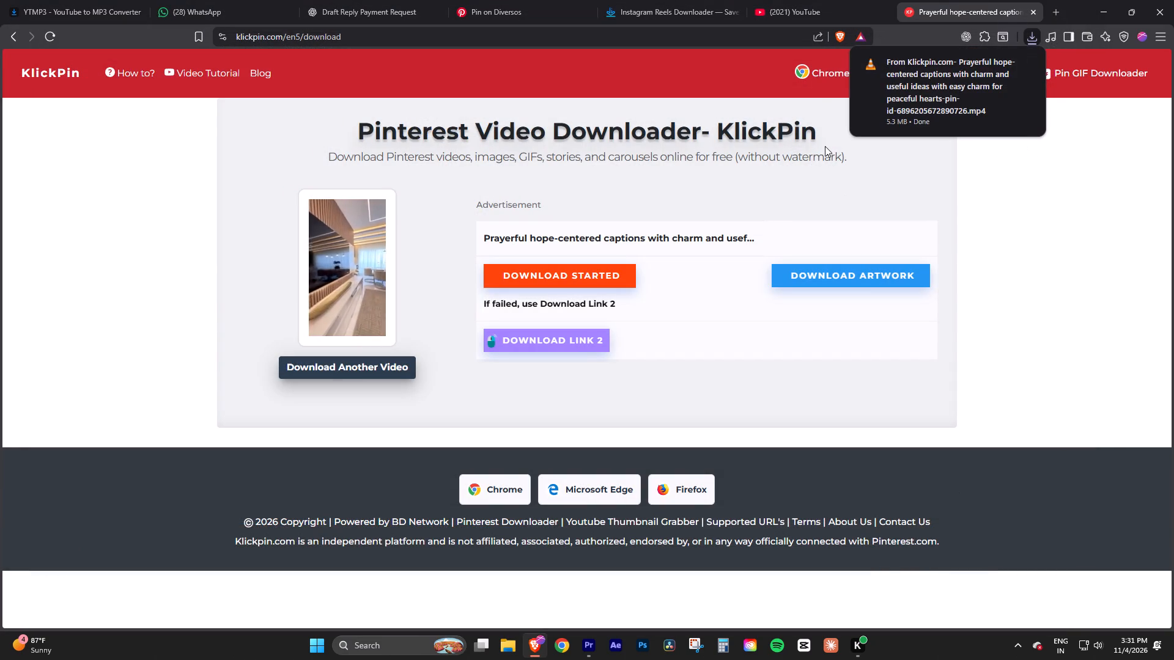
Go back to the Pinterest pin and preview the related 0:27 Kilimani apartment video with sound.
left_click(685, 1)
left_click(485, 0)
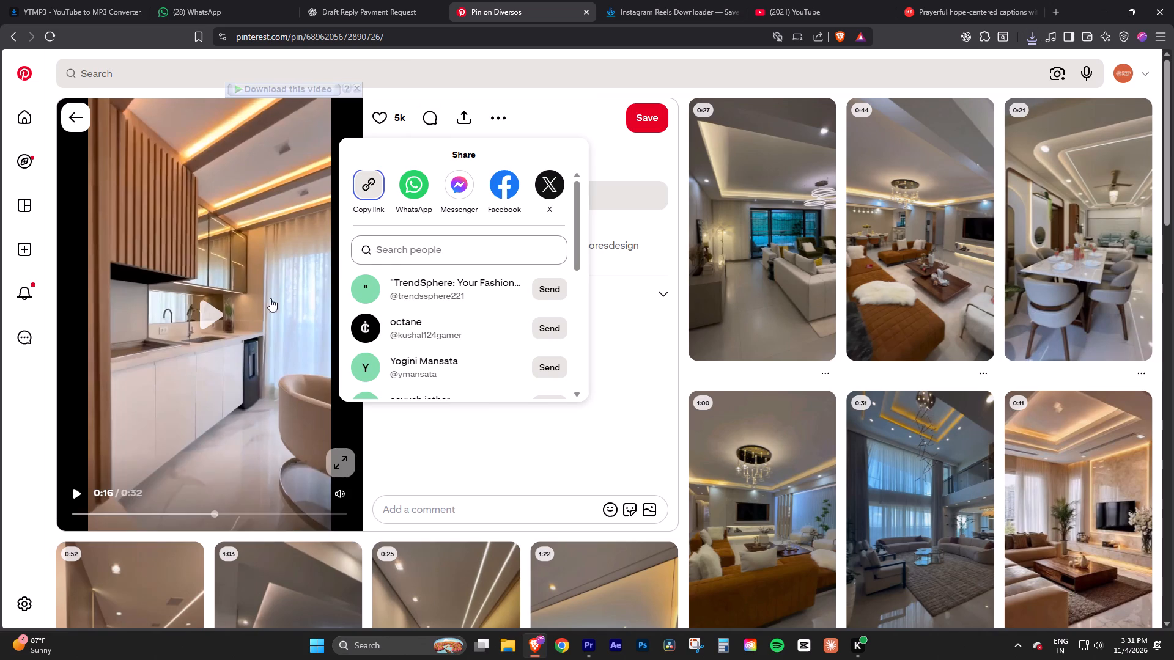
left_click(255, 306)
left_click(762, 287)
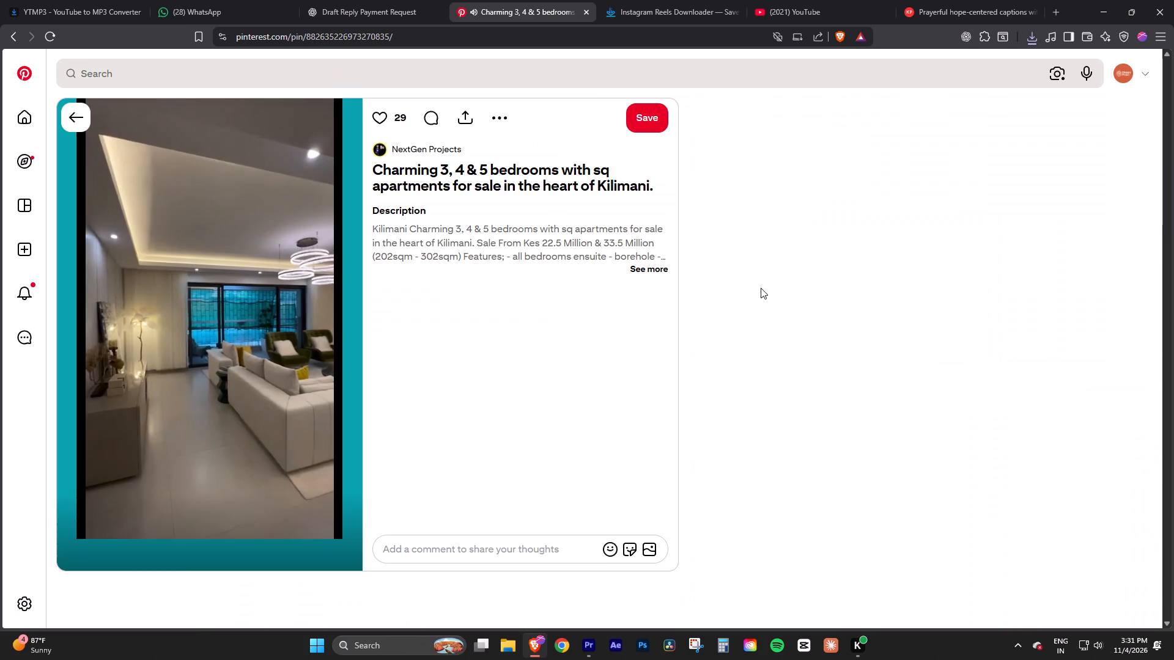
left_click(345, 530)
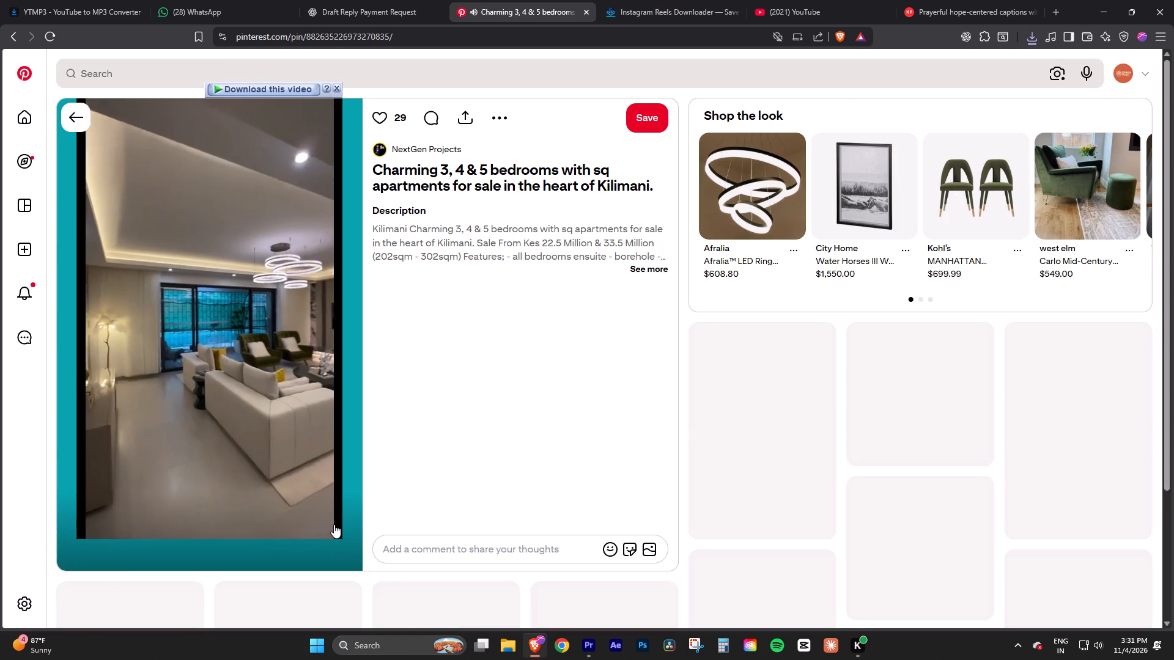
left_click(297, 414)
left_click(255, 395)
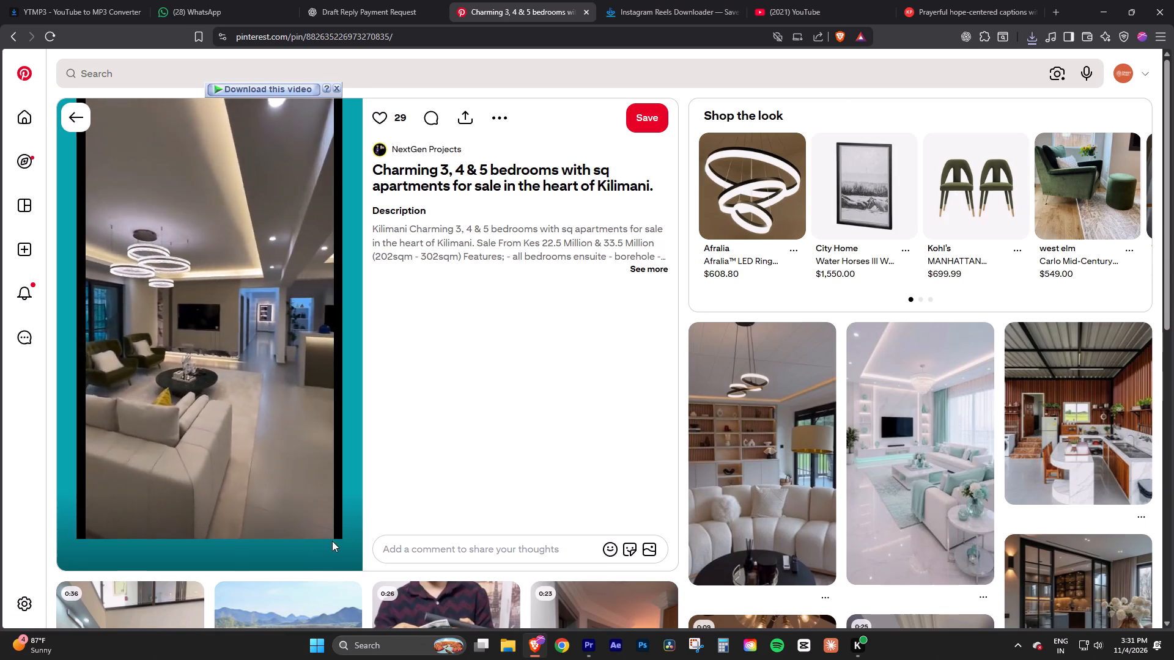
left_click(344, 537)
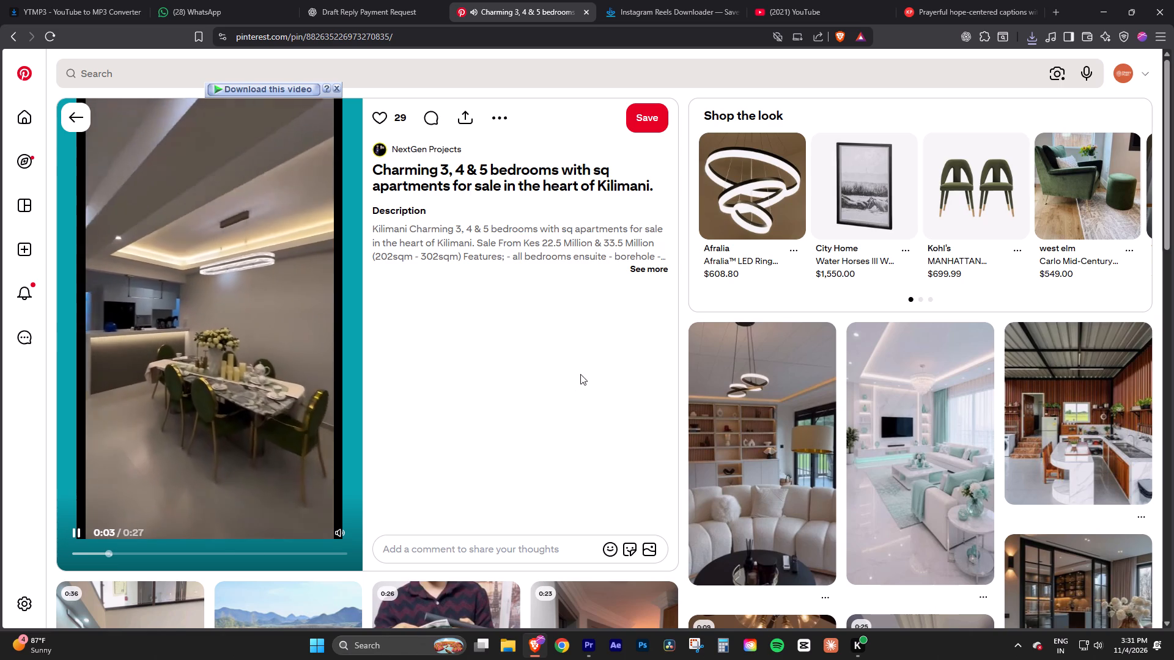
scroll(581, 374, "down", 2)
left_click(614, 365)
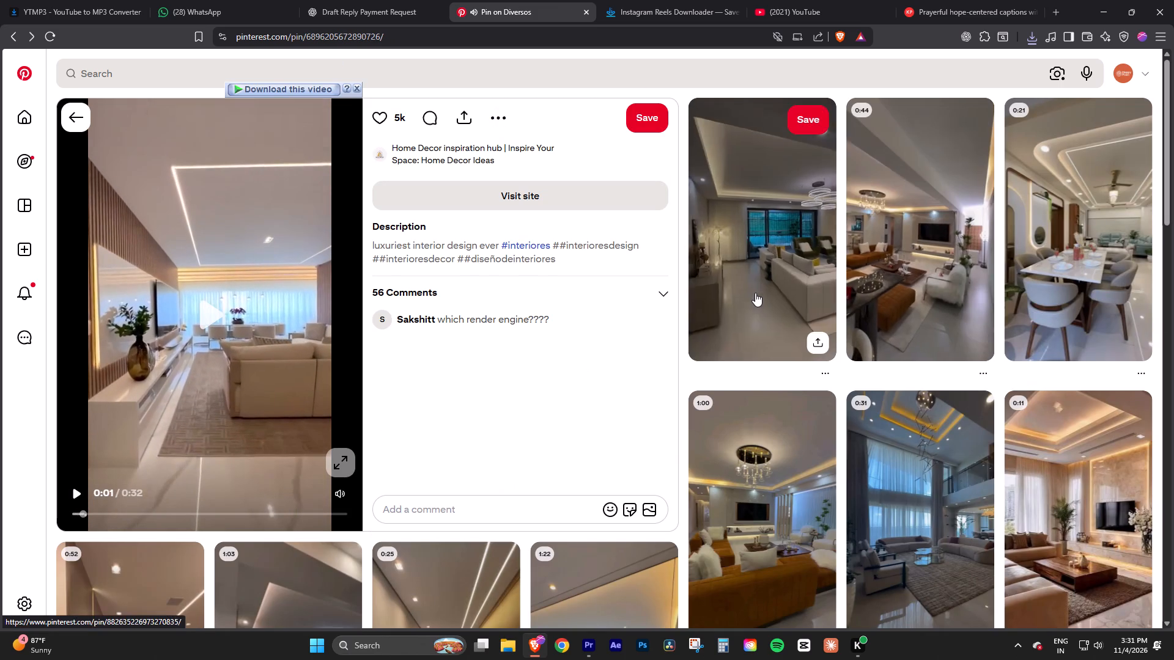
Preview the 0:44 "Luxury Home Tour: Elegant and Modern Living" pin with sound in a separate tab, then close that tab.
right_click(907, 269)
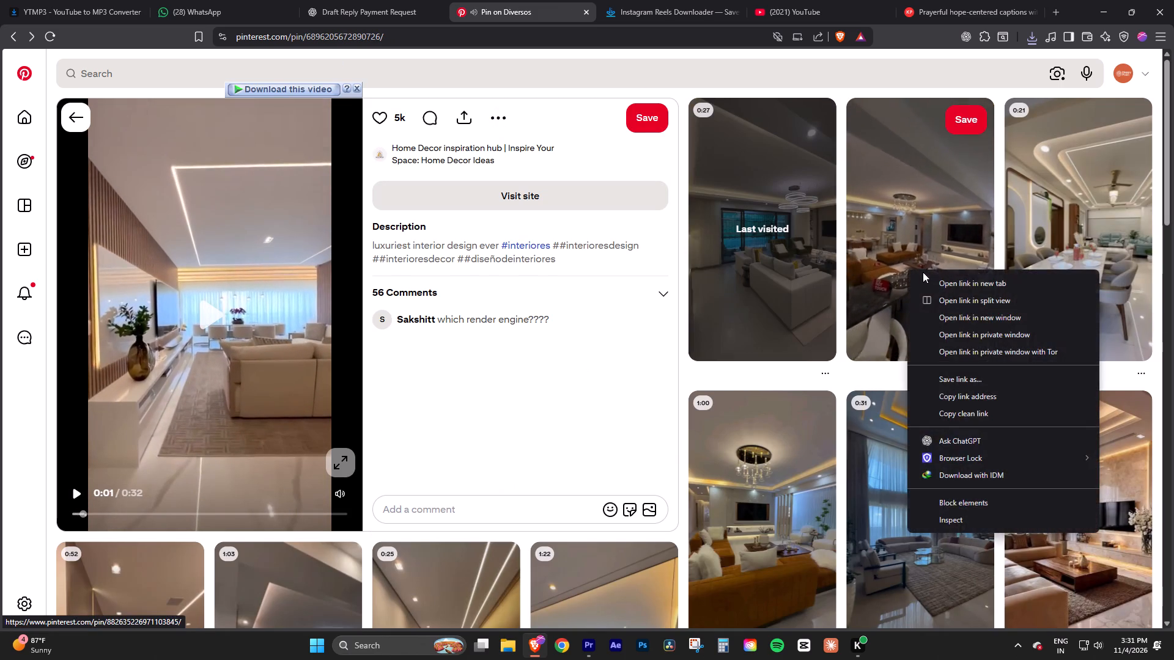
left_click(927, 280)
left_click(582, 0)
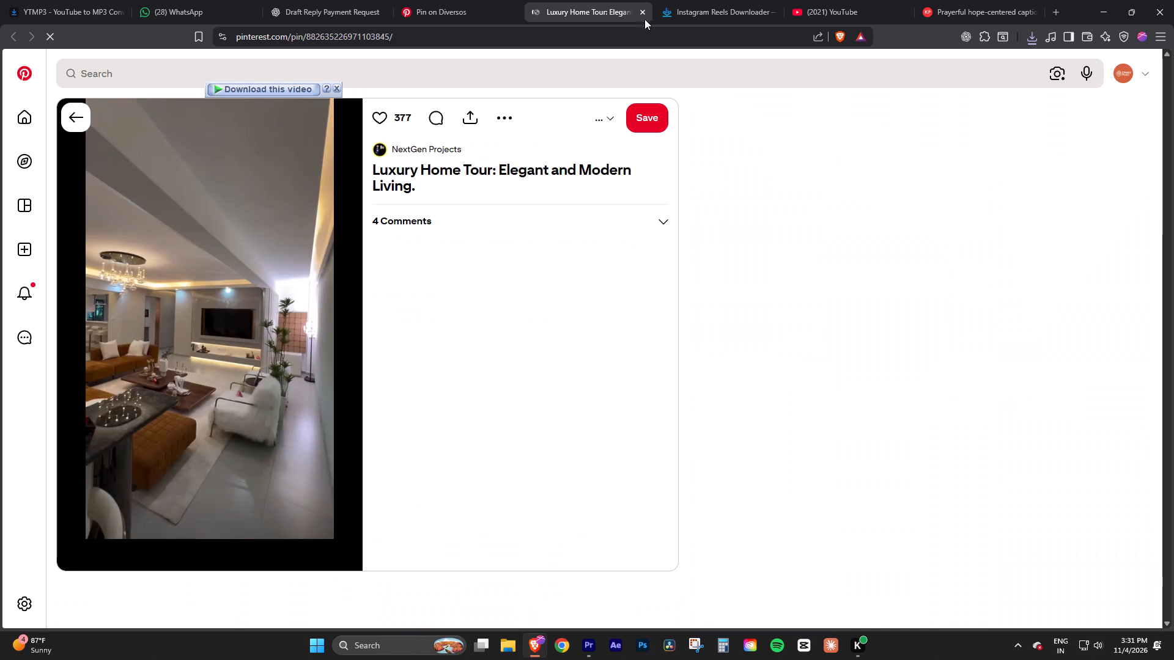
left_click(339, 533)
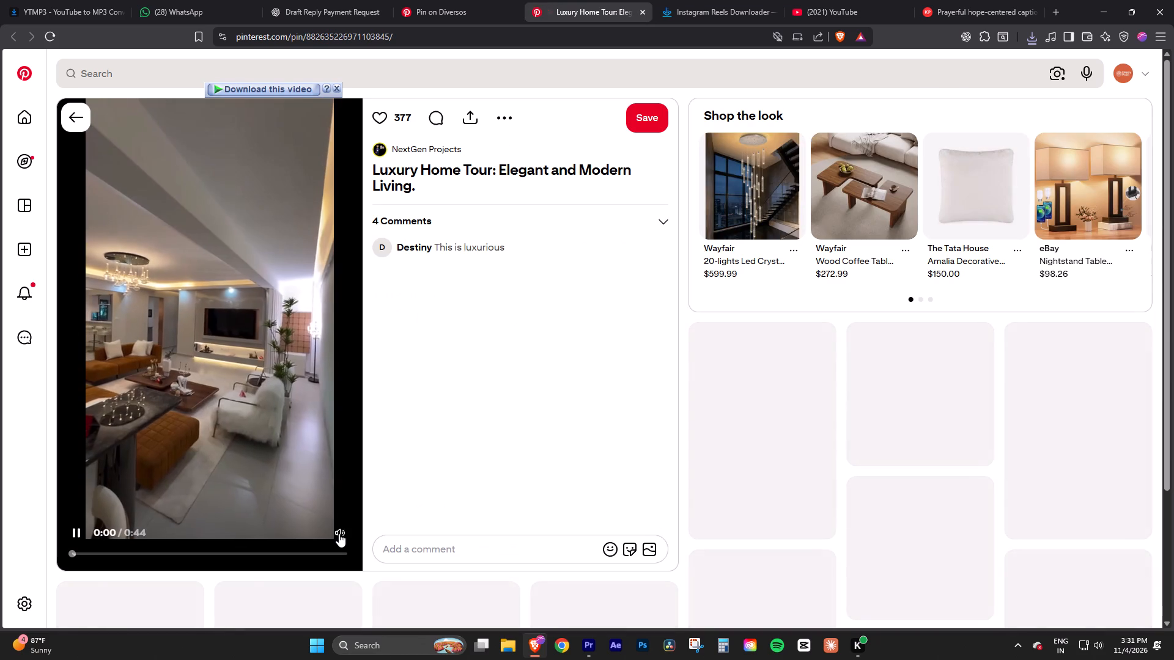
left_click(643, 15)
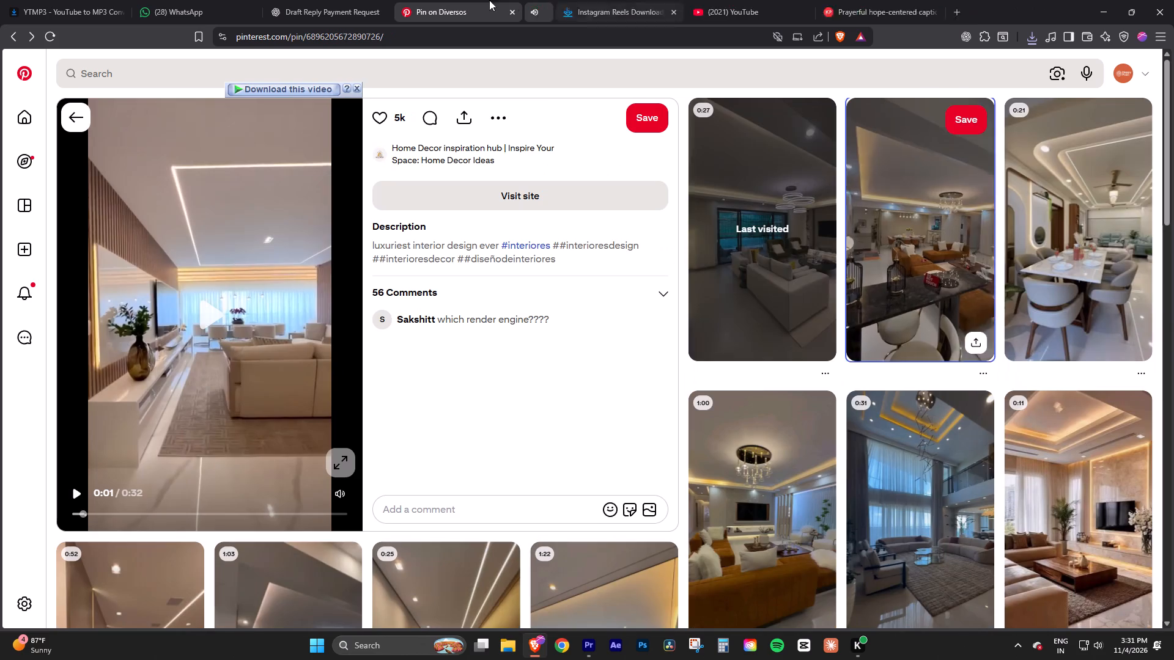
Preview the APCASA living room video pin with sound in a separate tab, then close that tab.
scroll(1079, 280, "down", 2)
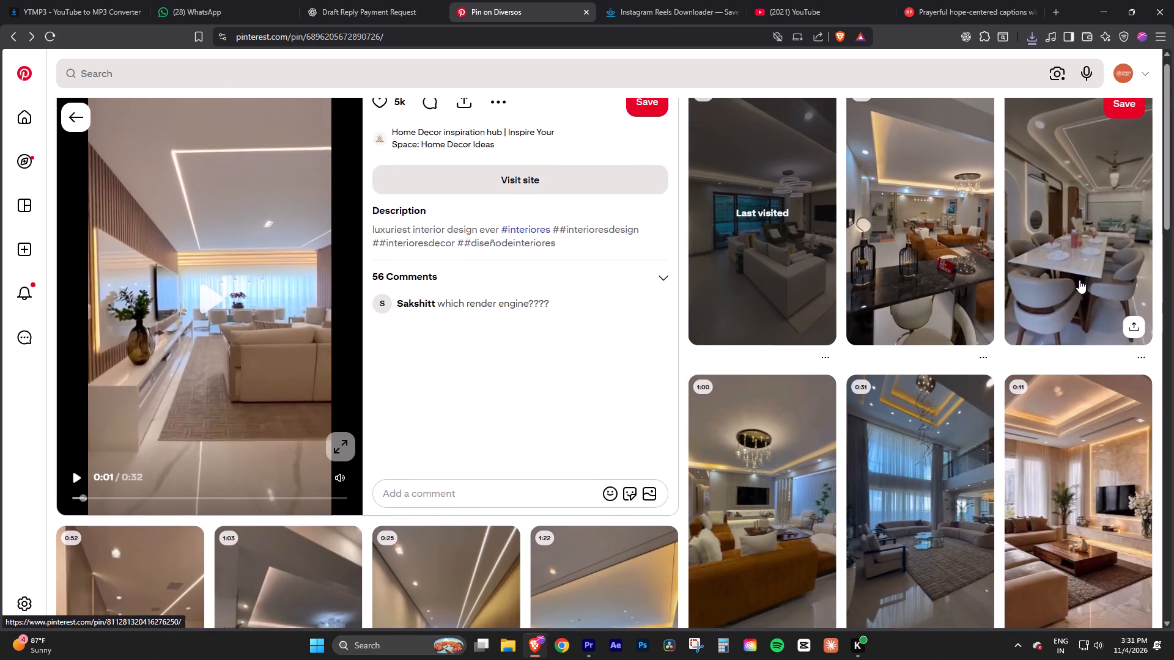
scroll(1079, 280, "down", 1)
right_click(1054, 359)
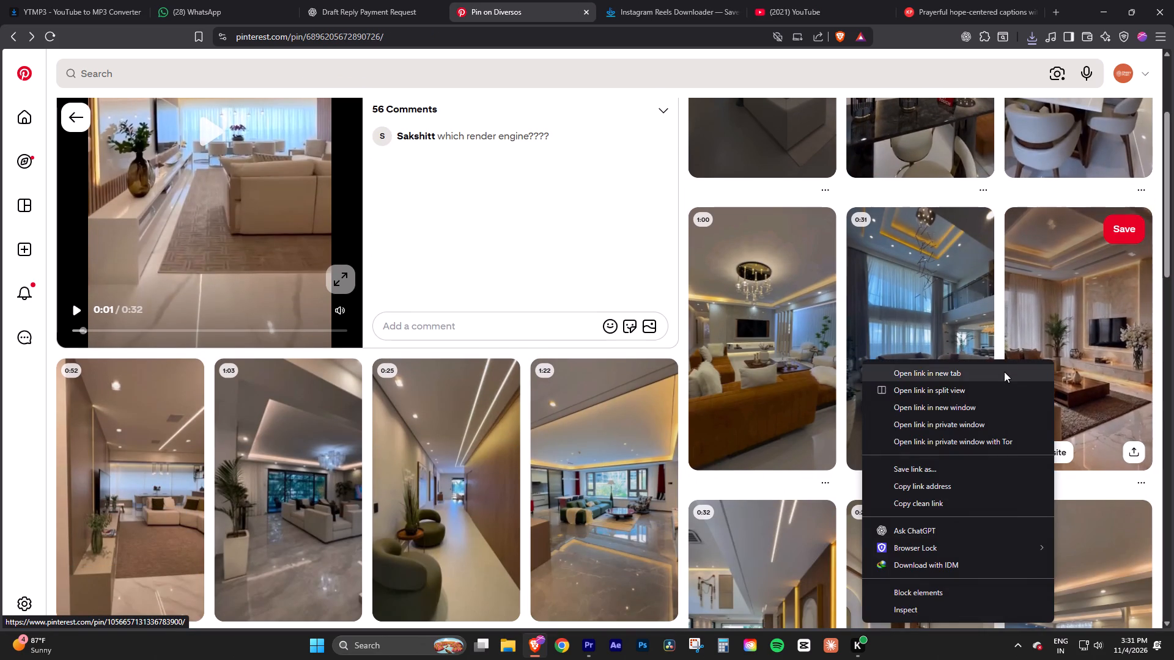
left_click(1004, 372)
left_click(559, 0)
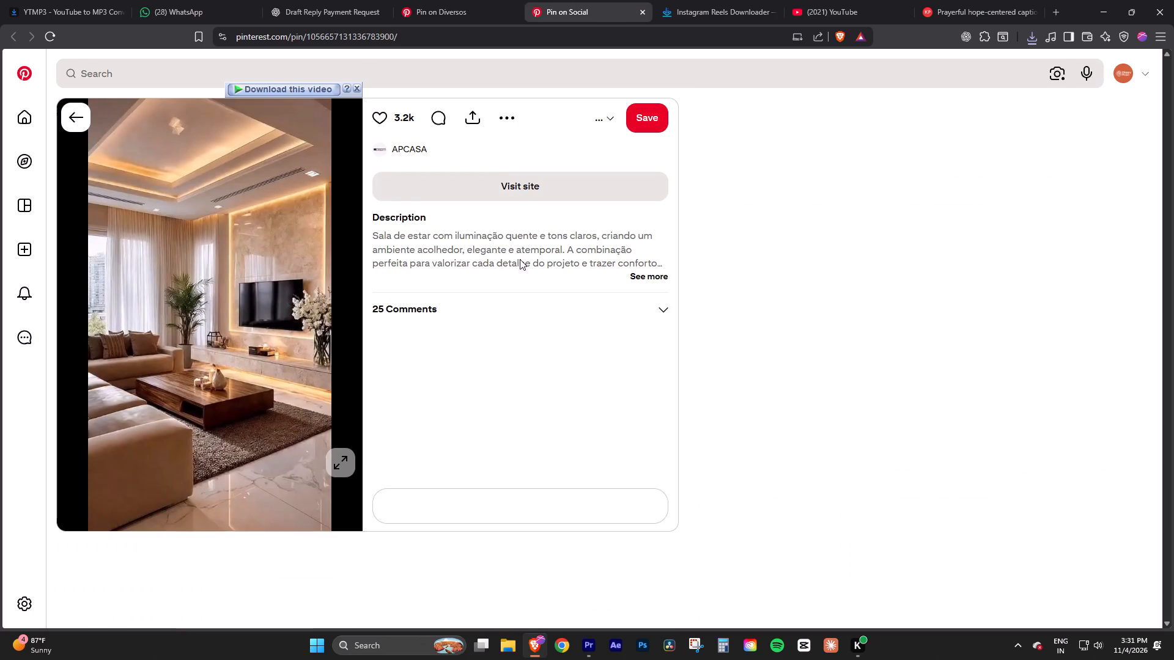
left_click(342, 496)
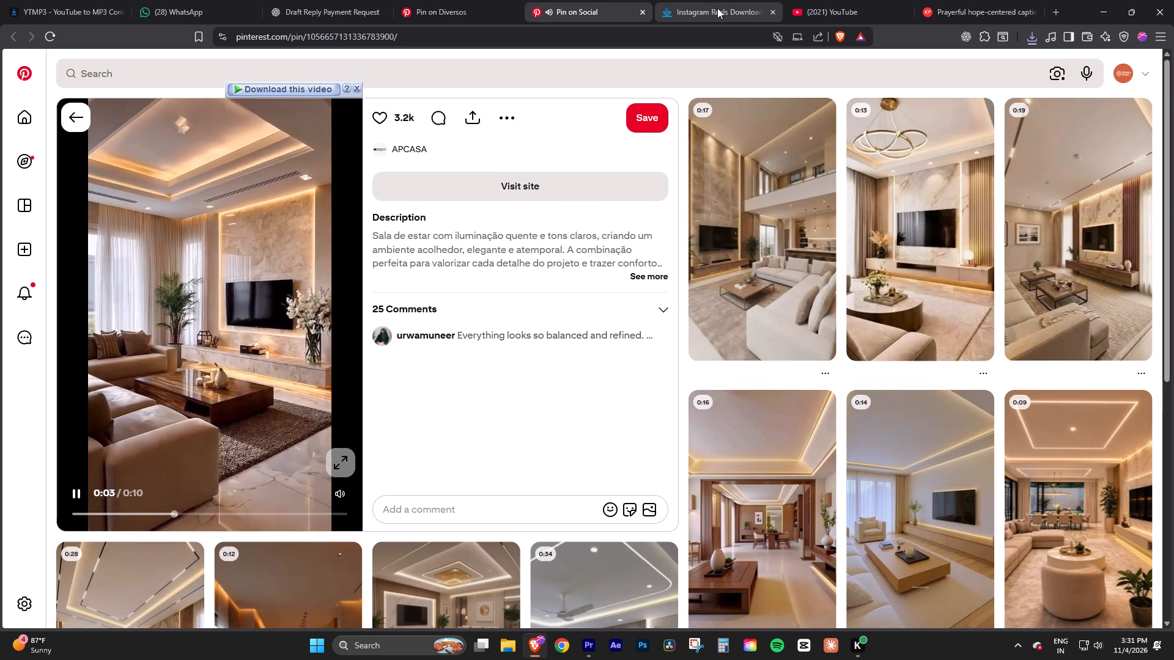
left_click(646, 12)
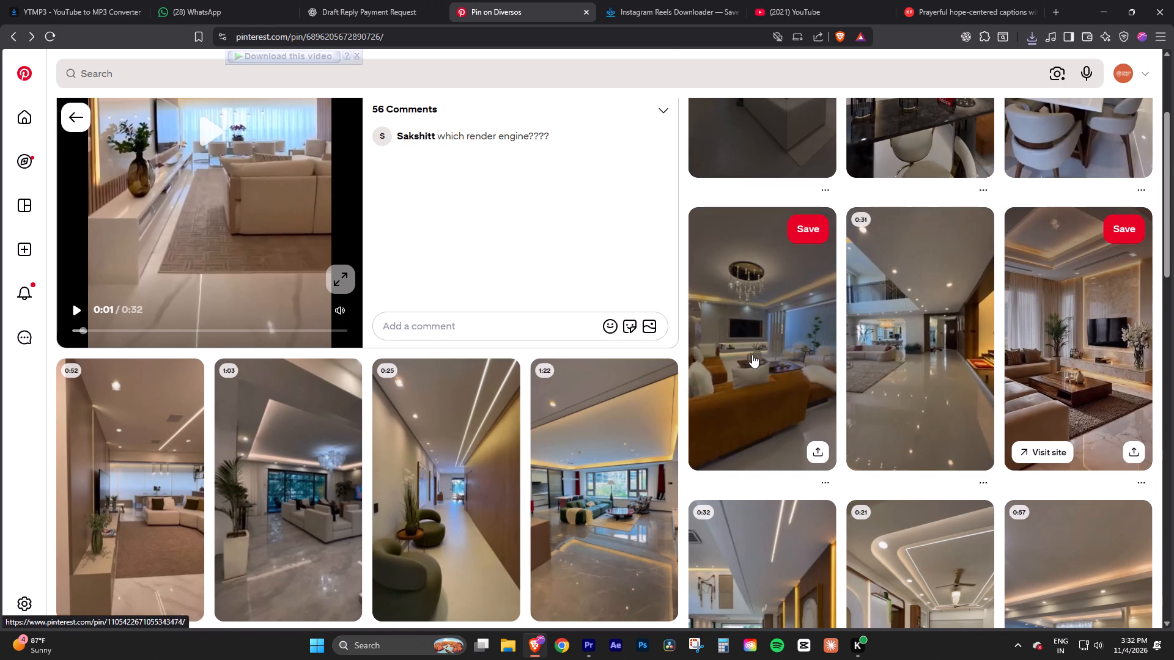
Open the 1:22 "Green Leather Sofa Styling" video pin in a separate tab to check its footage and music.
scroll(752, 354, "down", 3)
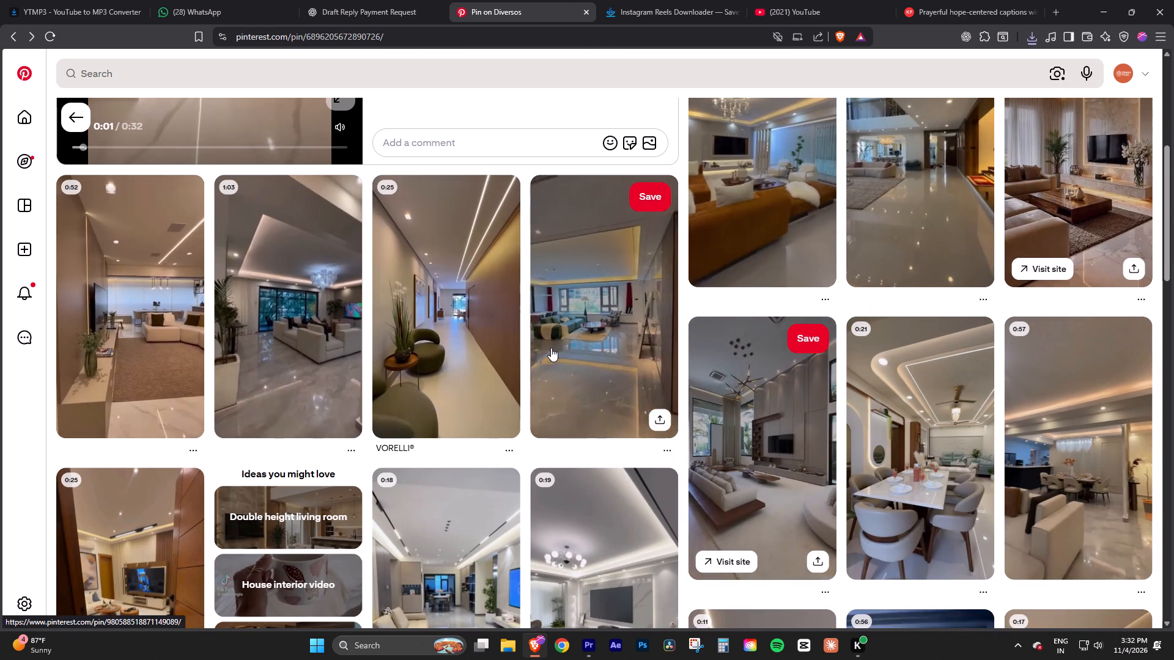
right_click(610, 339)
left_click(619, 348)
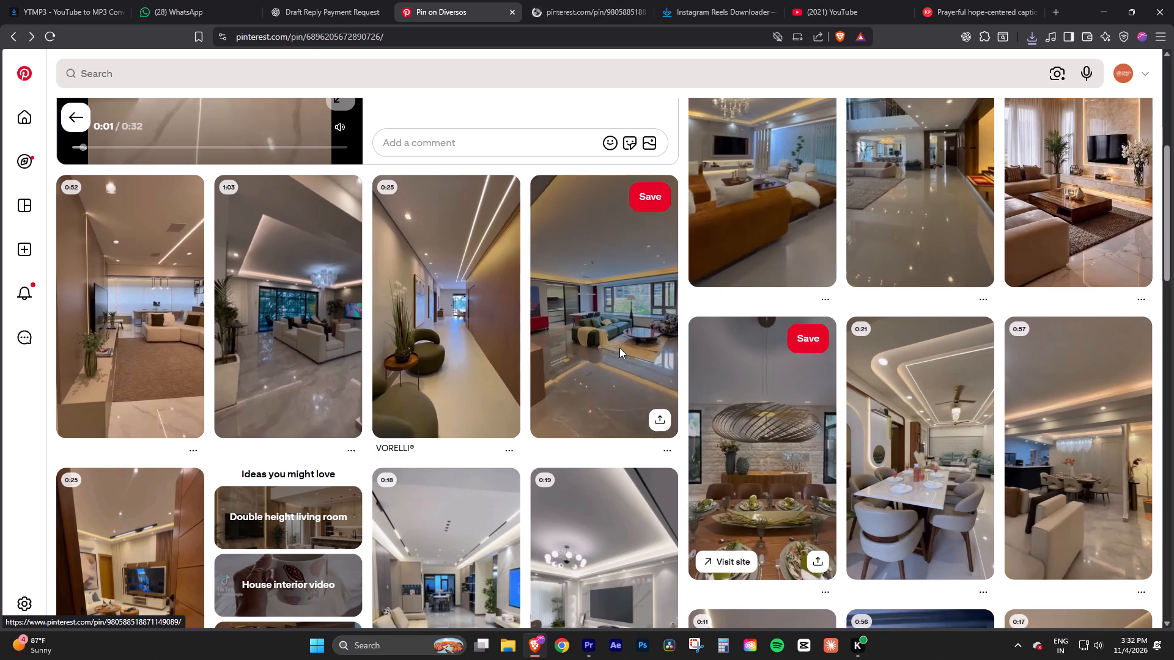
left_click(605, 3)
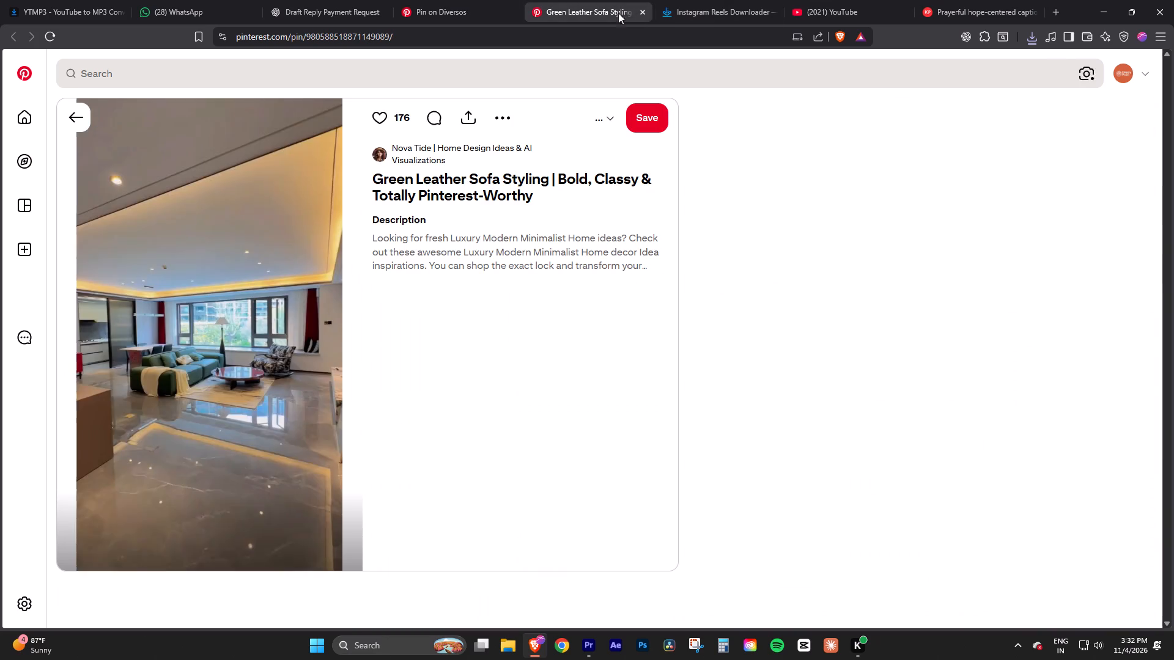
Preview the "Green Leather Sofa Styling" pin with sound, then close its tab.
left_click(338, 533)
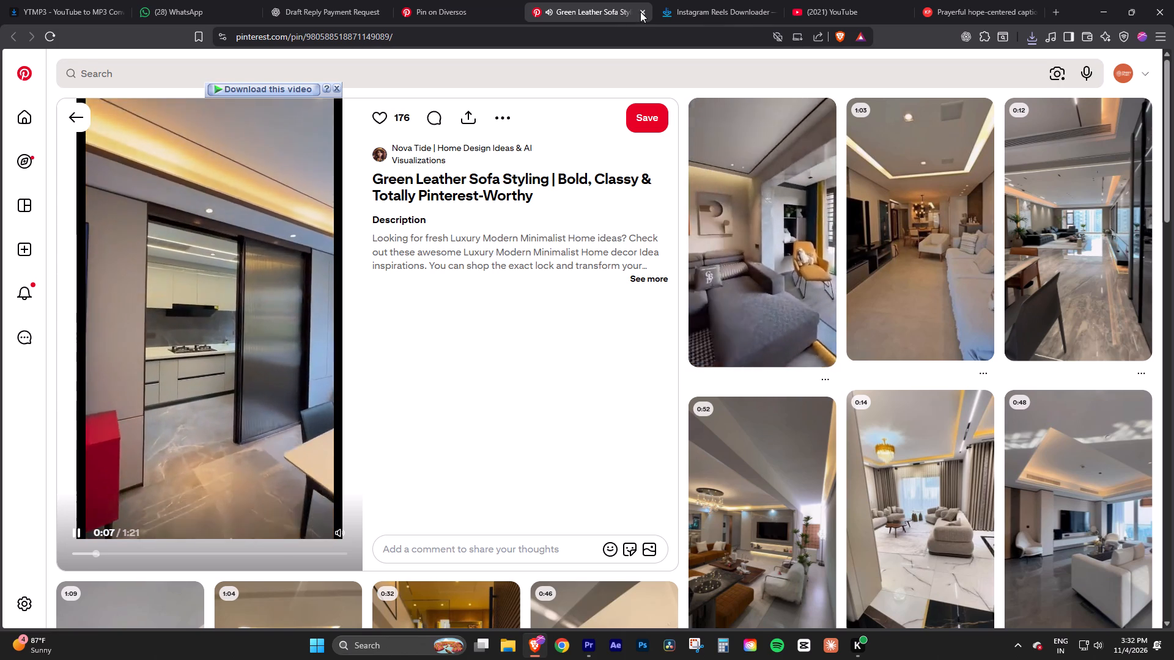
left_click(642, 10)
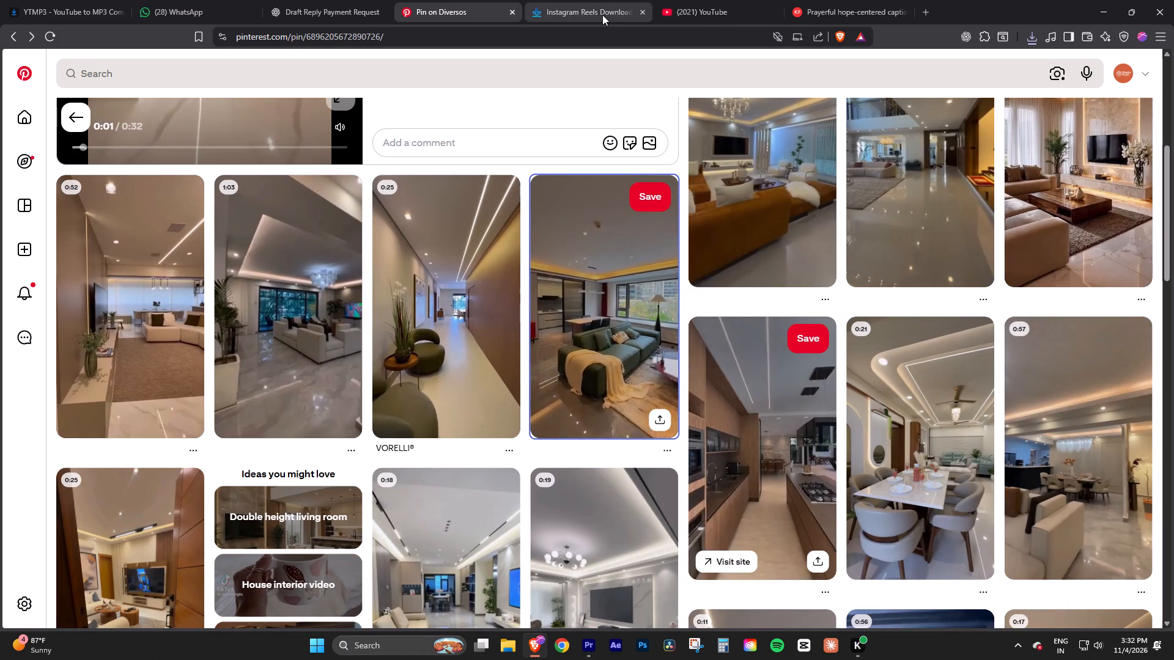
Open the Instagram home feed in a new tab.
left_click(931, 10)
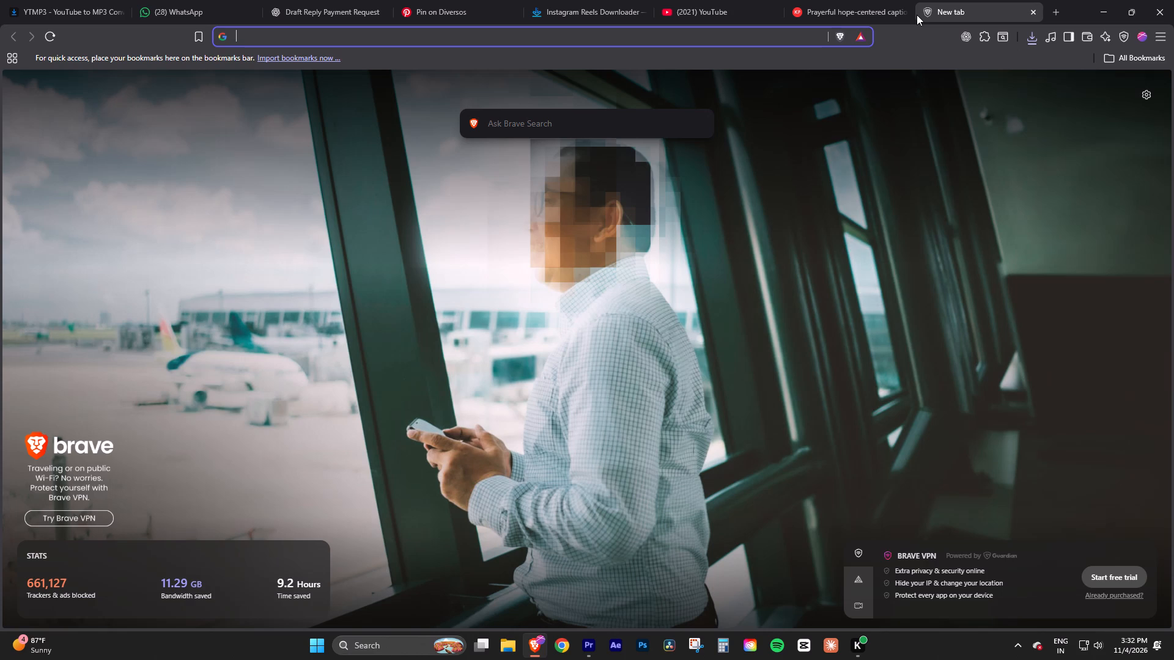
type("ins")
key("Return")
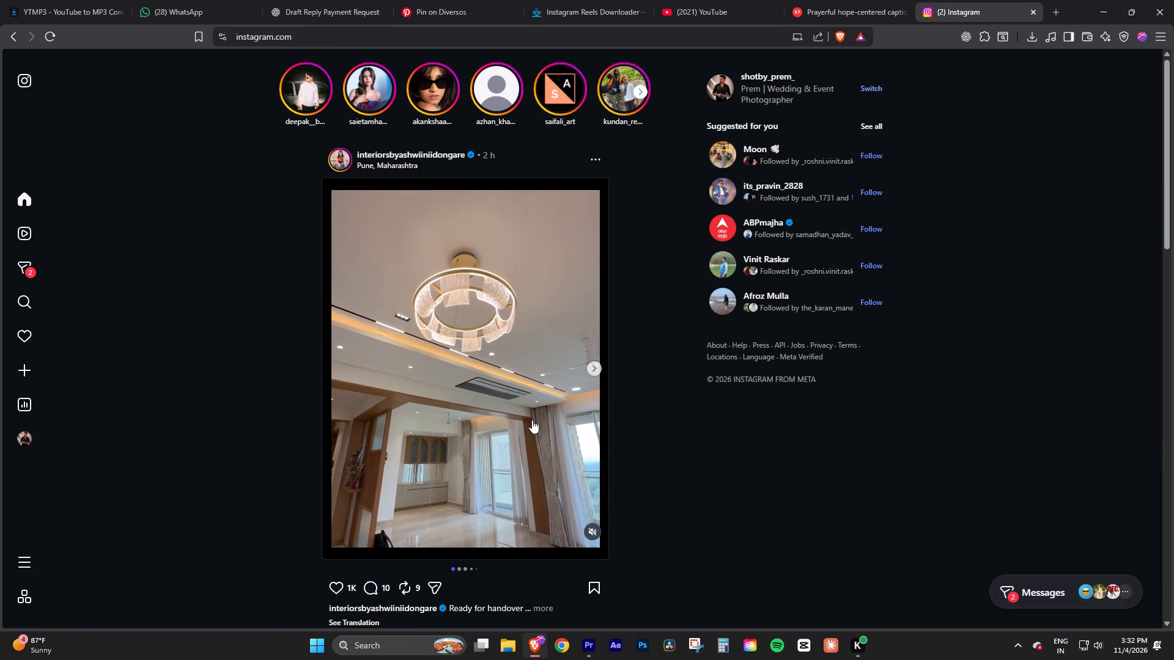
Browse the feed's "Ready for handover" interior carousel post with sound through to its last slide, checking its footage and music.
left_click(596, 533)
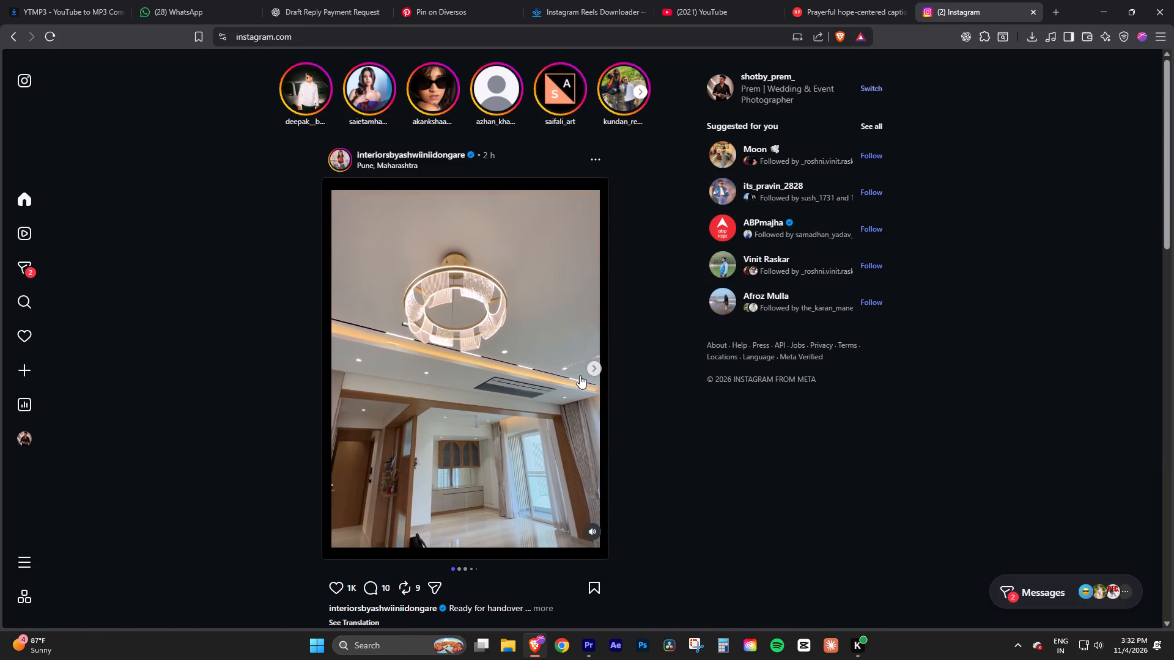
left_click(591, 368)
left_click(591, 368)
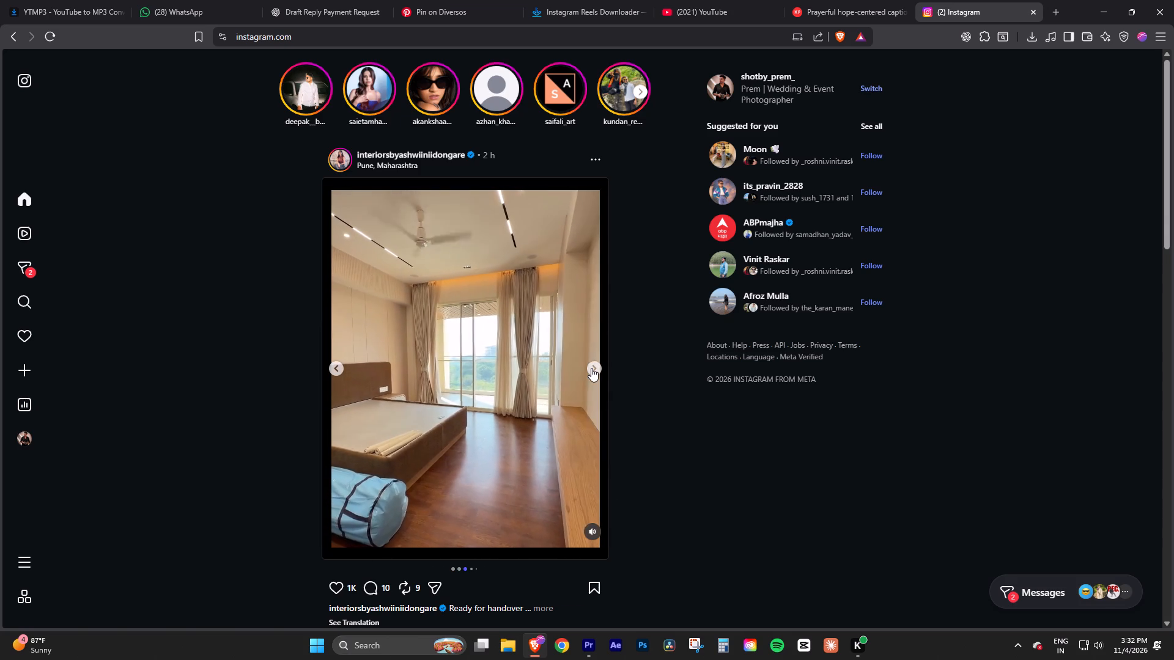
left_click(591, 368)
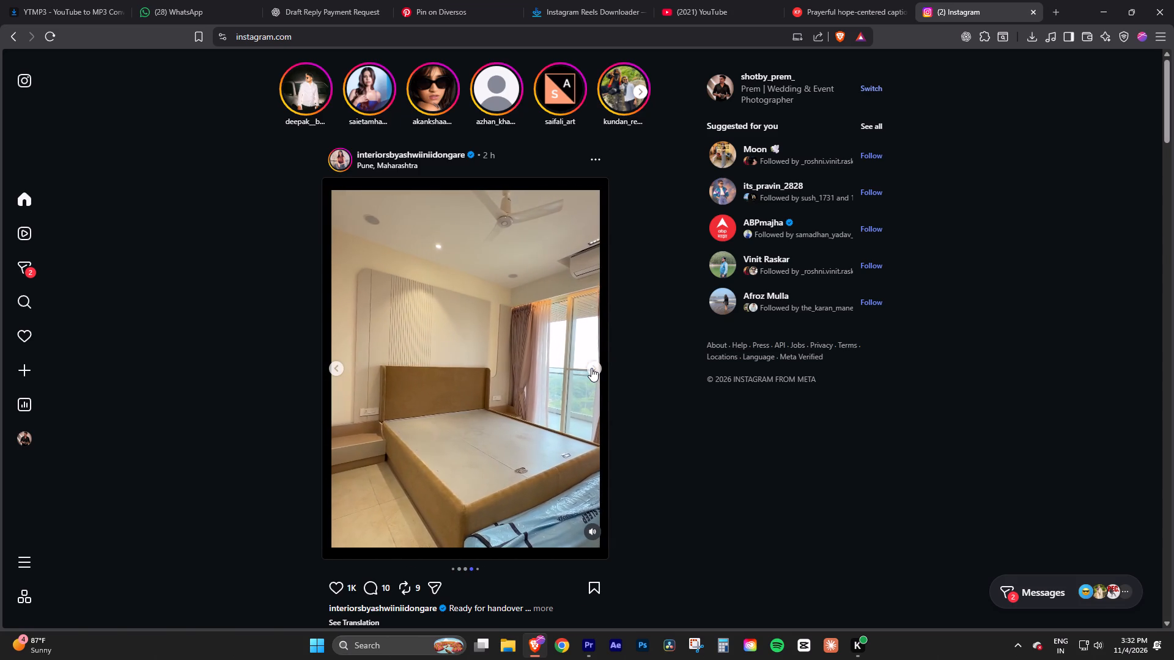
left_click(591, 368)
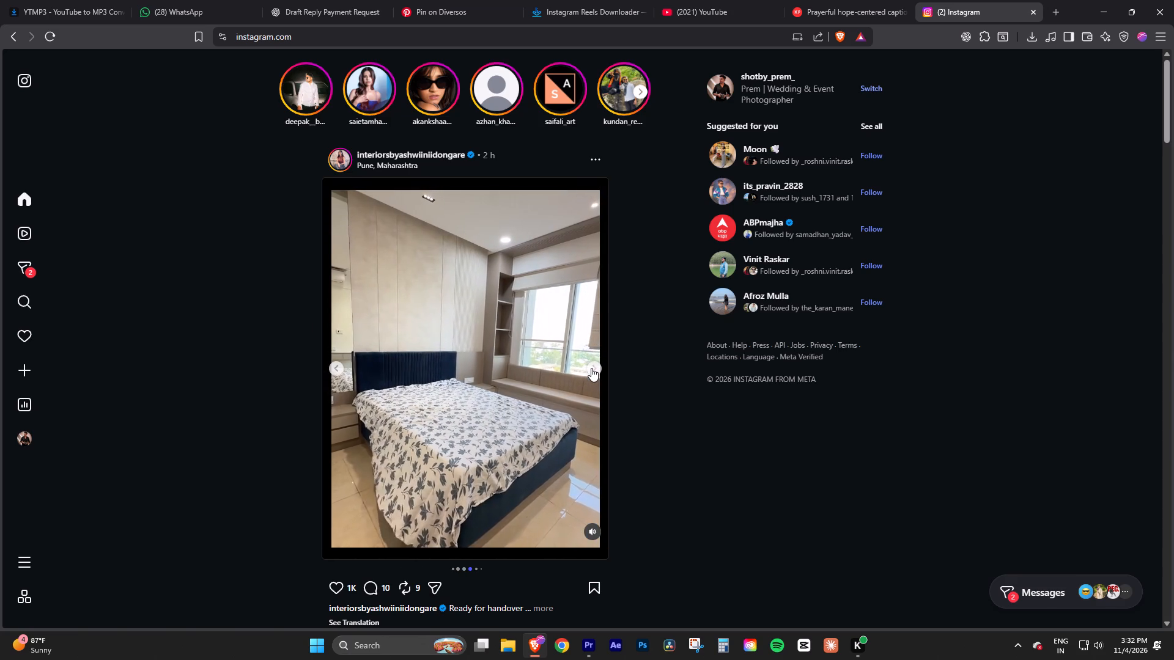
left_click(591, 368)
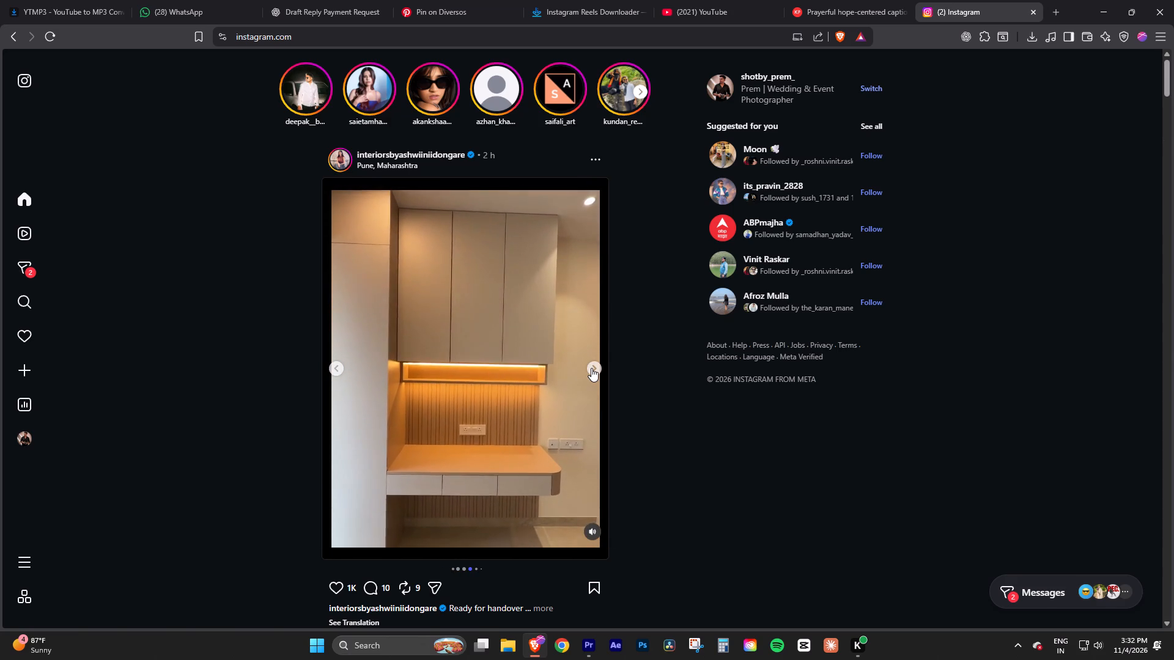
left_click(591, 368)
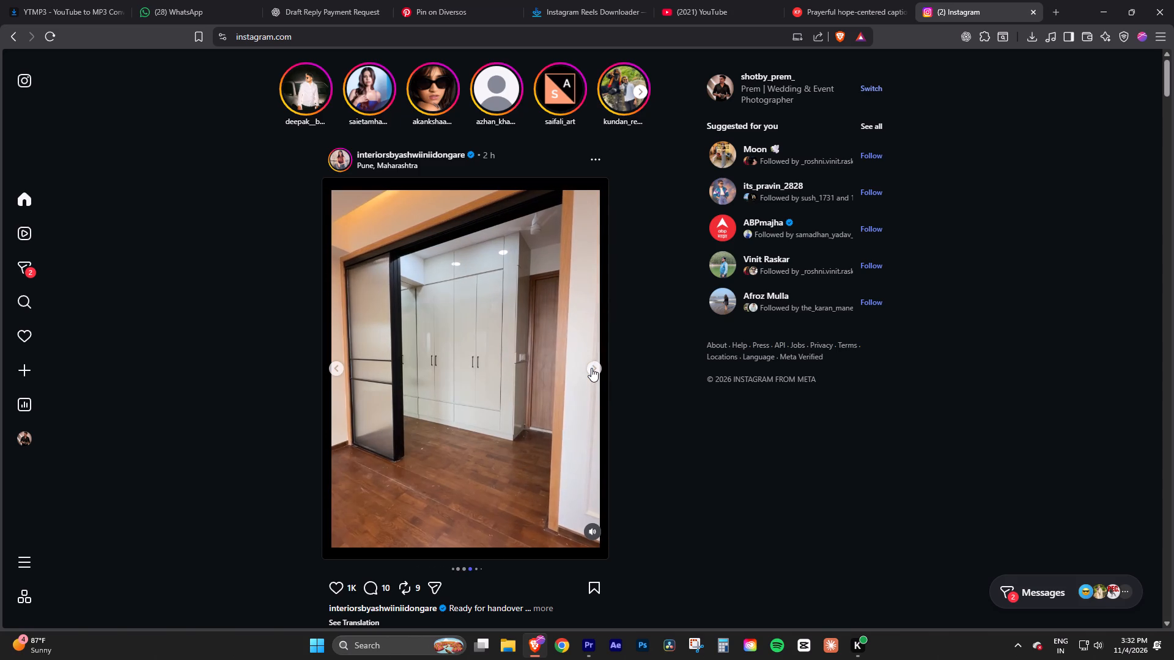
left_click(591, 368)
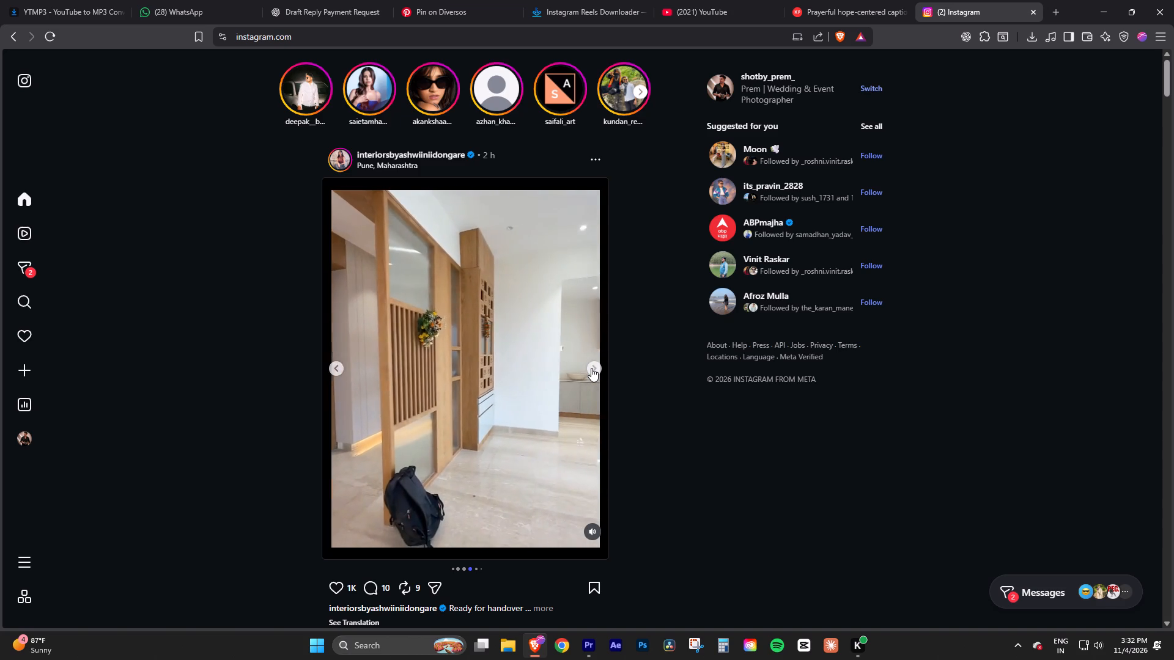
left_click(591, 368)
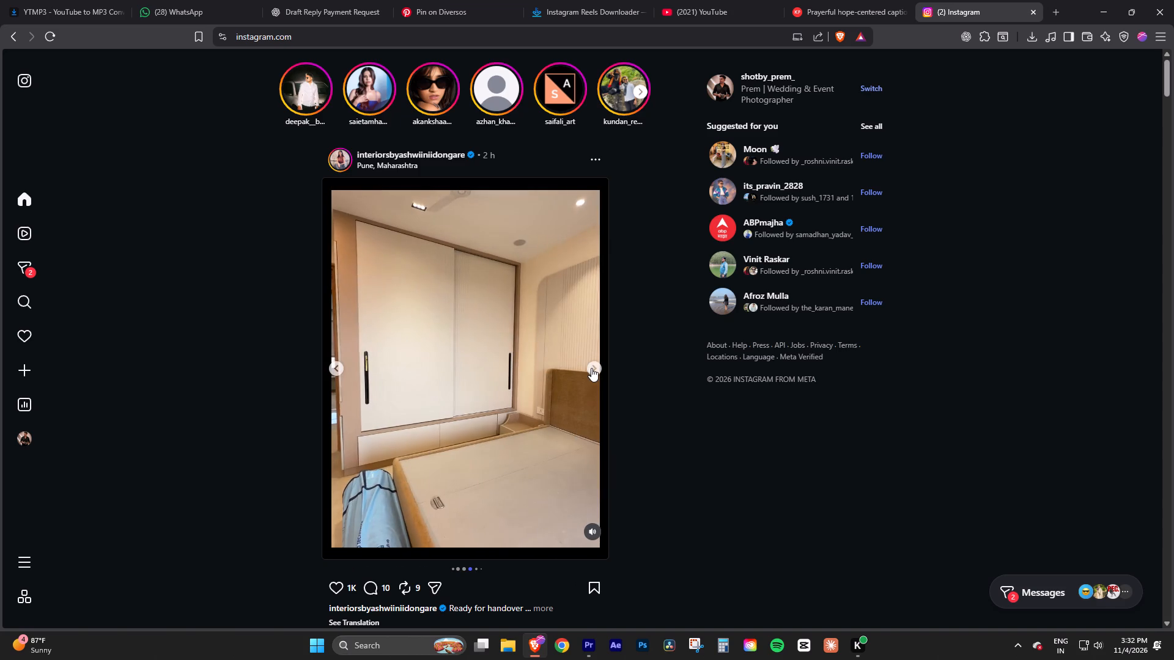
left_click(591, 368)
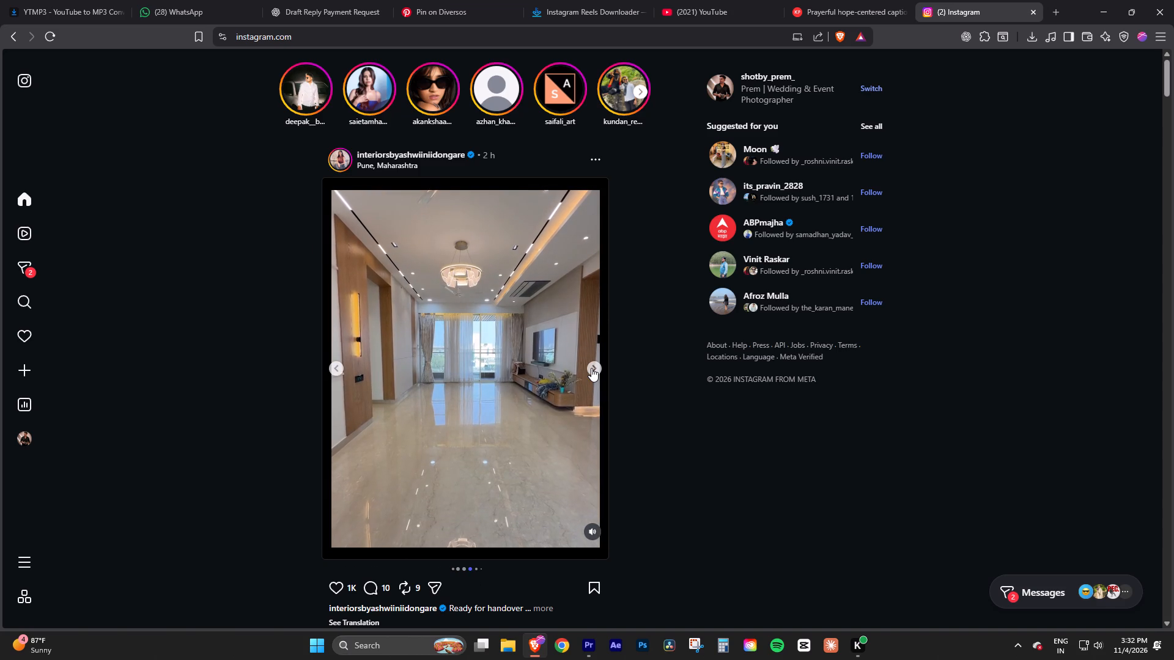
left_click(591, 368)
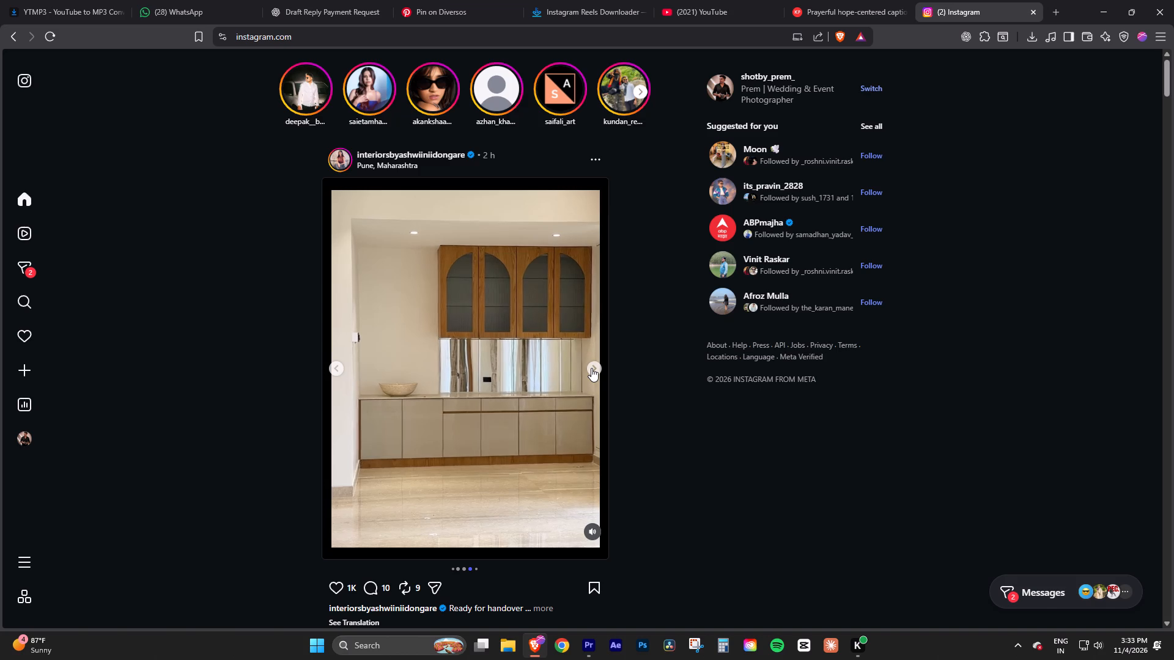
left_click(329, 367)
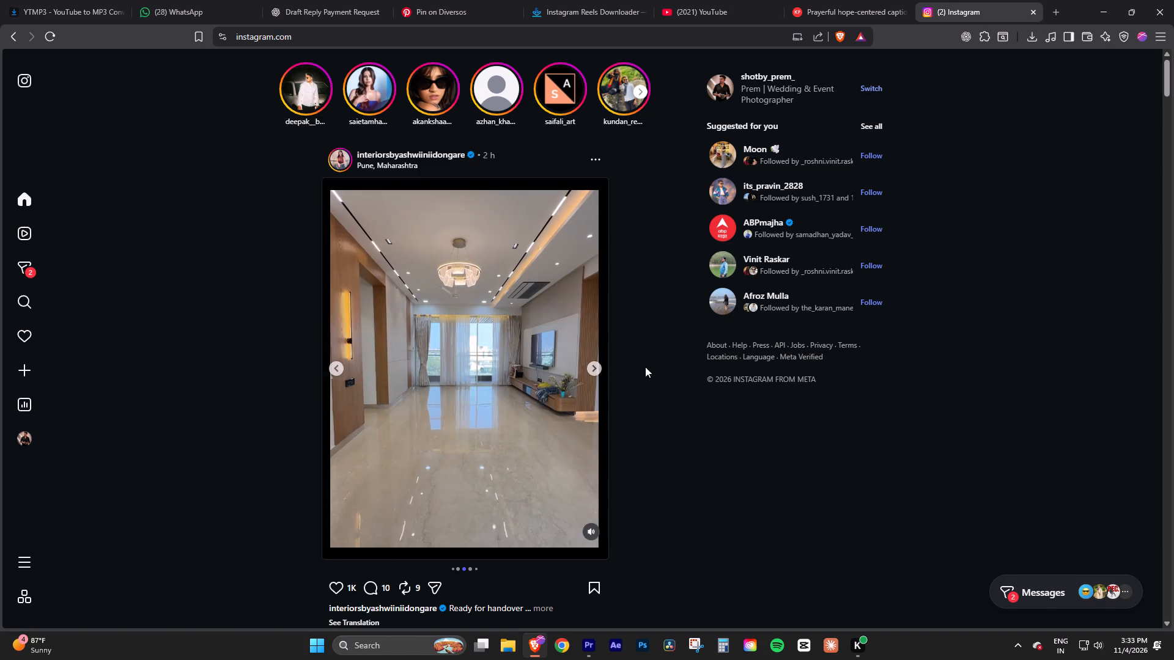
left_click(593, 369)
left_click(593, 369)
left_click(593, 369)
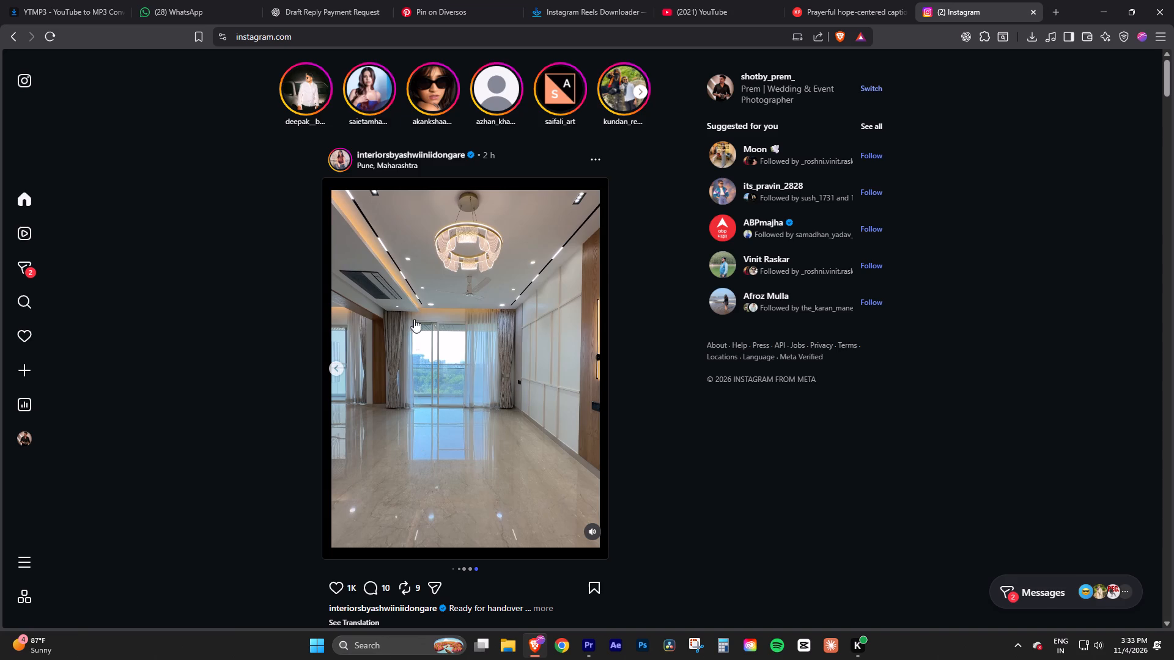
Open the profile of the interior design studio that posted the carousel and show its reels.
left_click(435, 155)
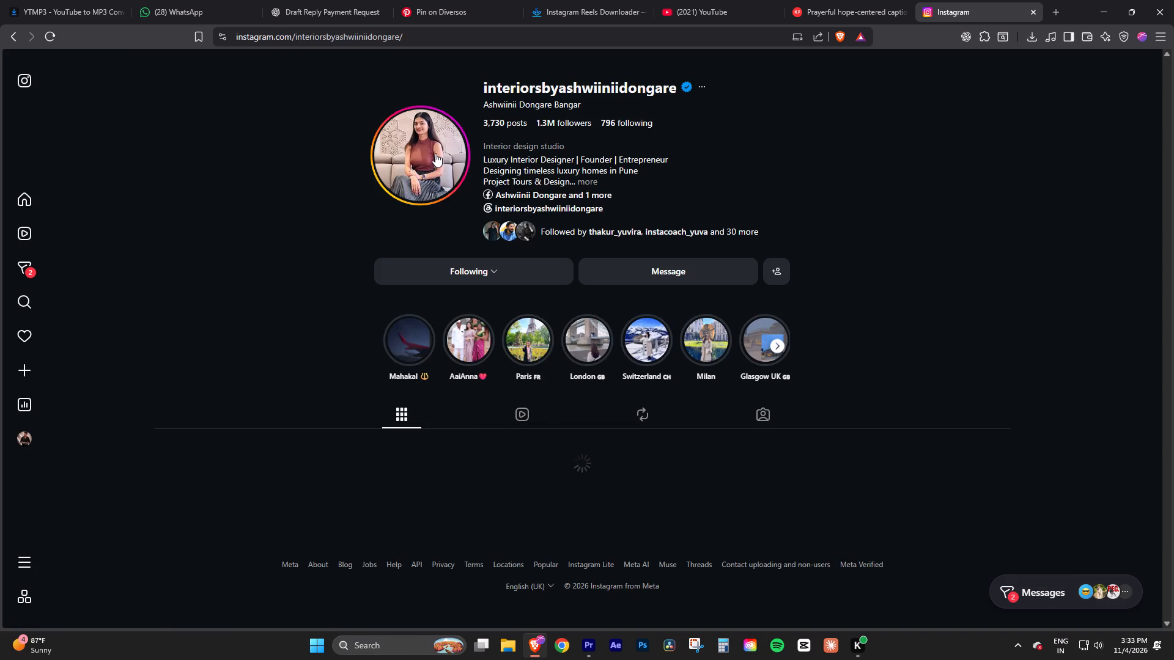
scroll(435, 153, "down", 3)
scroll(434, 155, "up", 3)
scroll(434, 155, "down", 2)
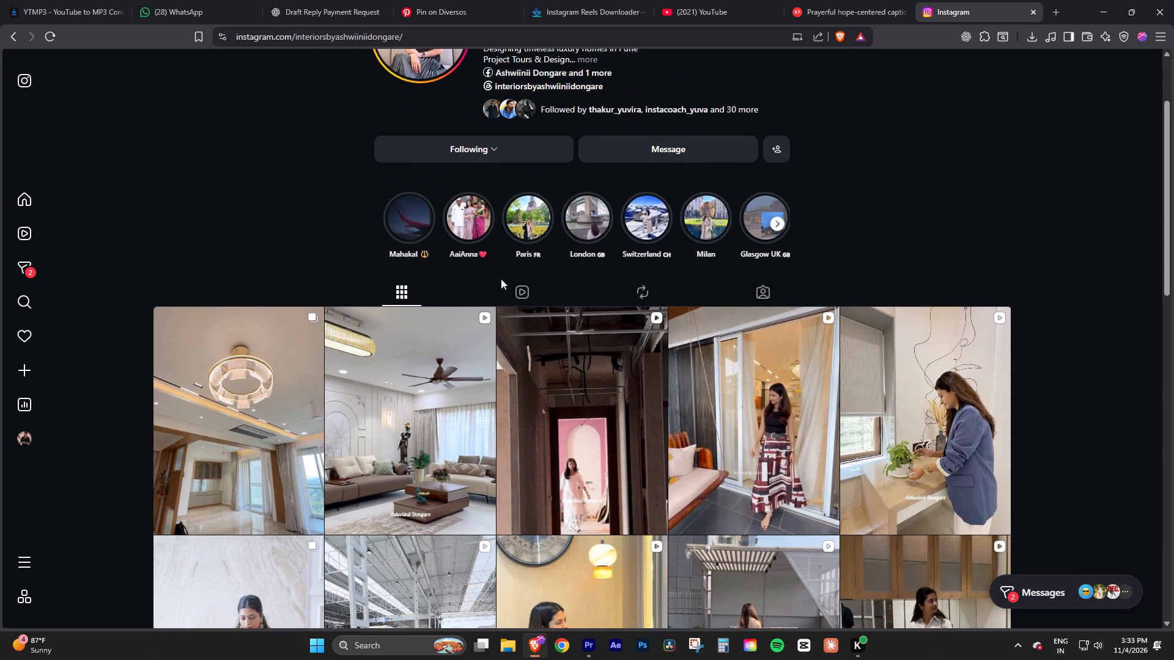
left_click(522, 295)
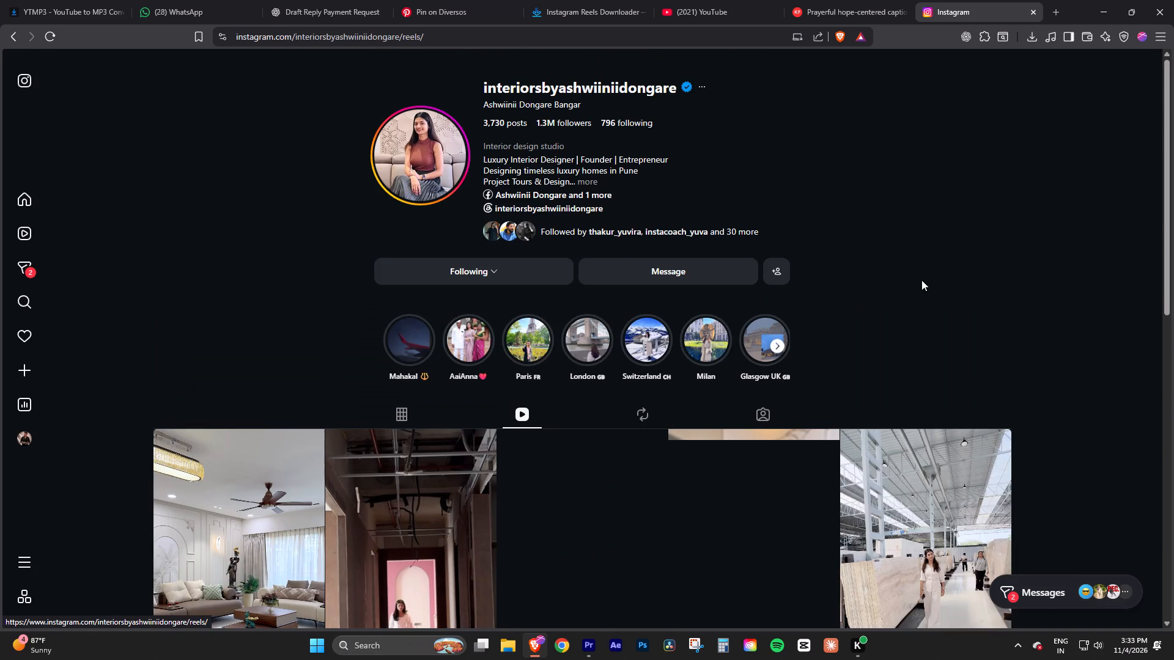
Open the third reel in the first row of the studio's reels to preview it.
scroll(996, 264, "down", 5)
left_click(544, 309)
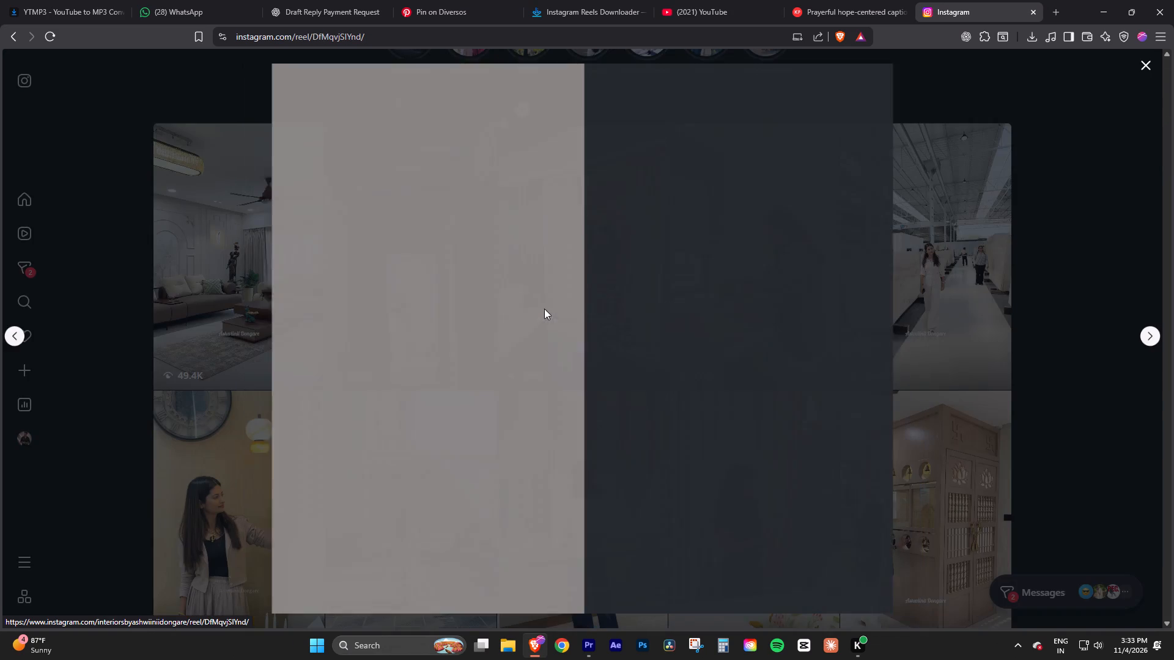
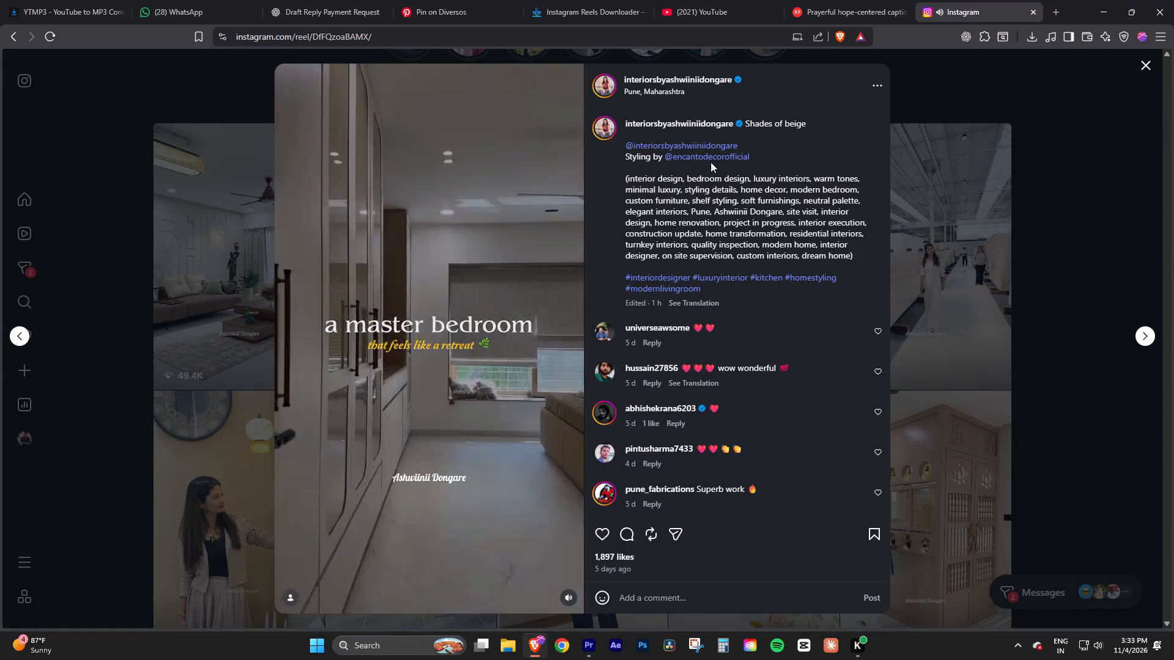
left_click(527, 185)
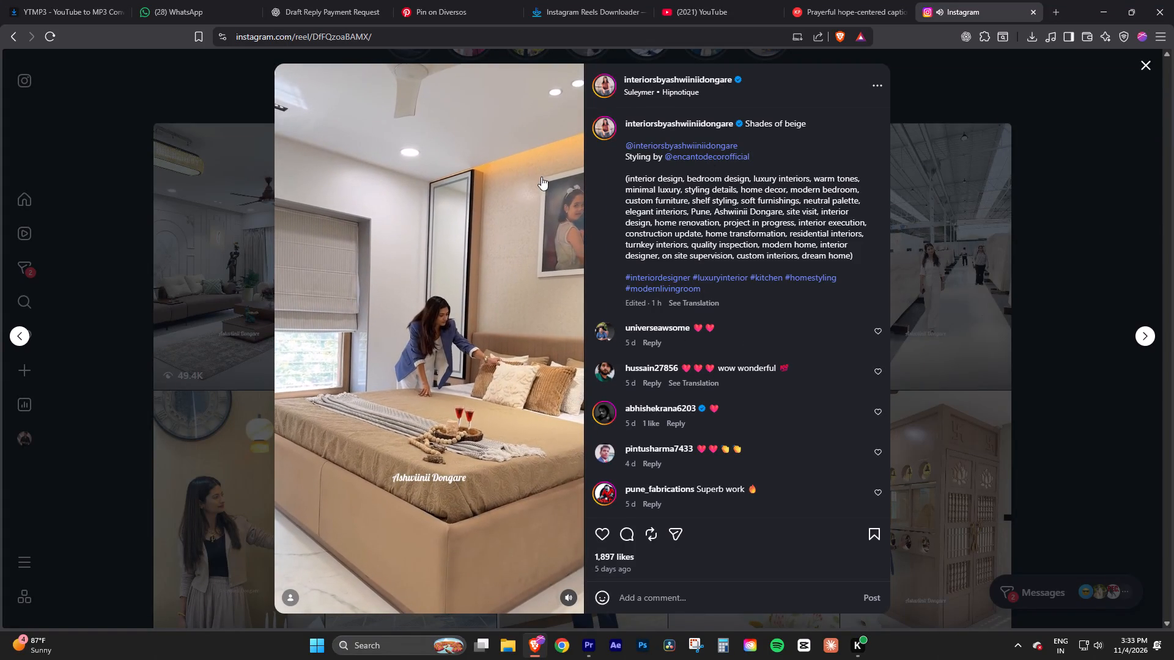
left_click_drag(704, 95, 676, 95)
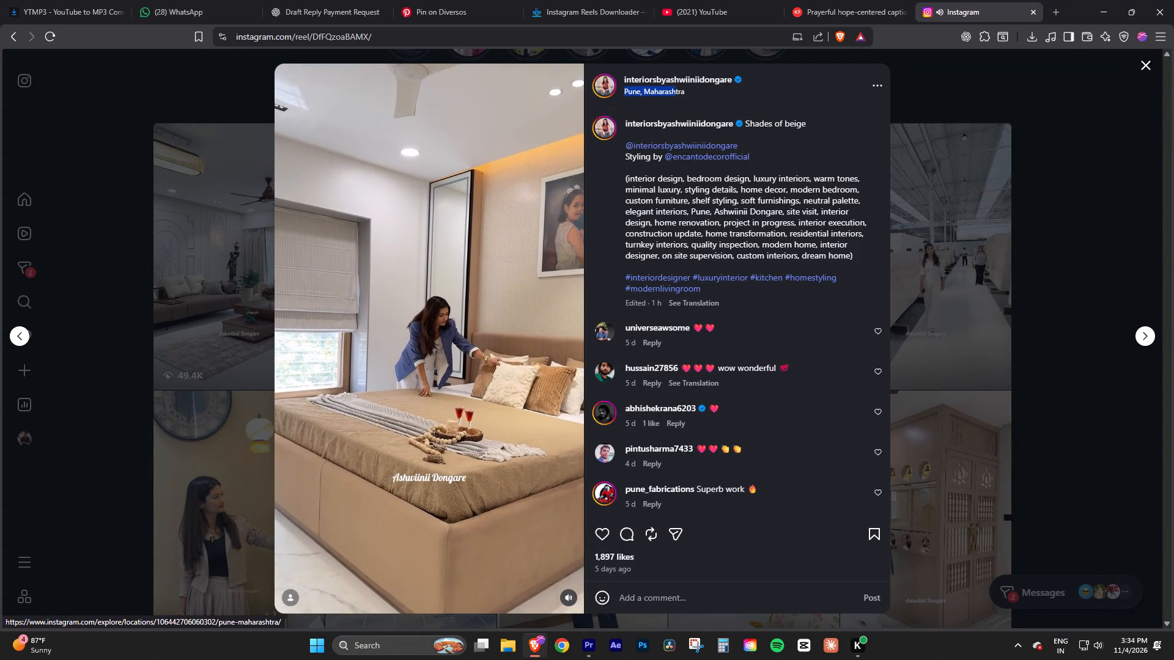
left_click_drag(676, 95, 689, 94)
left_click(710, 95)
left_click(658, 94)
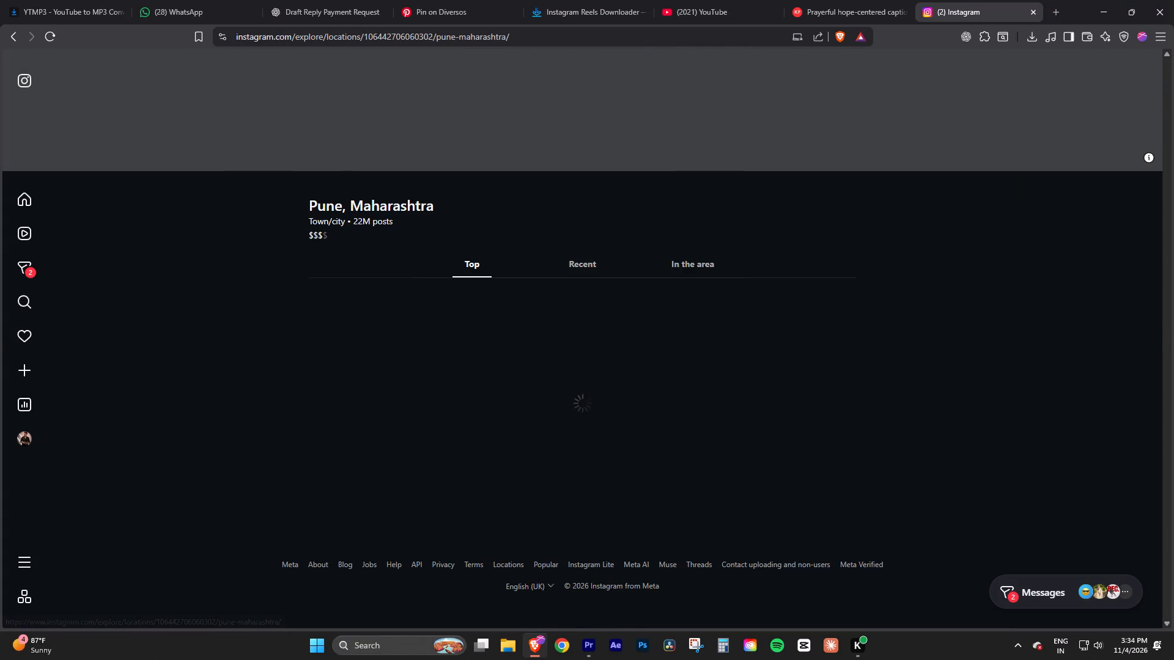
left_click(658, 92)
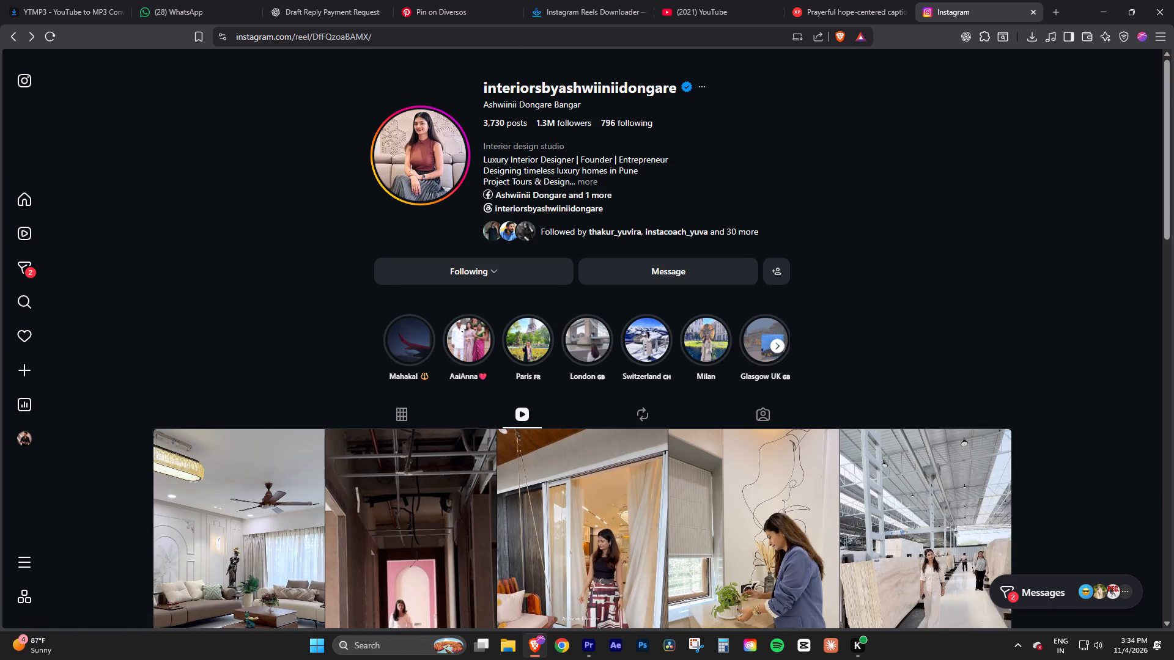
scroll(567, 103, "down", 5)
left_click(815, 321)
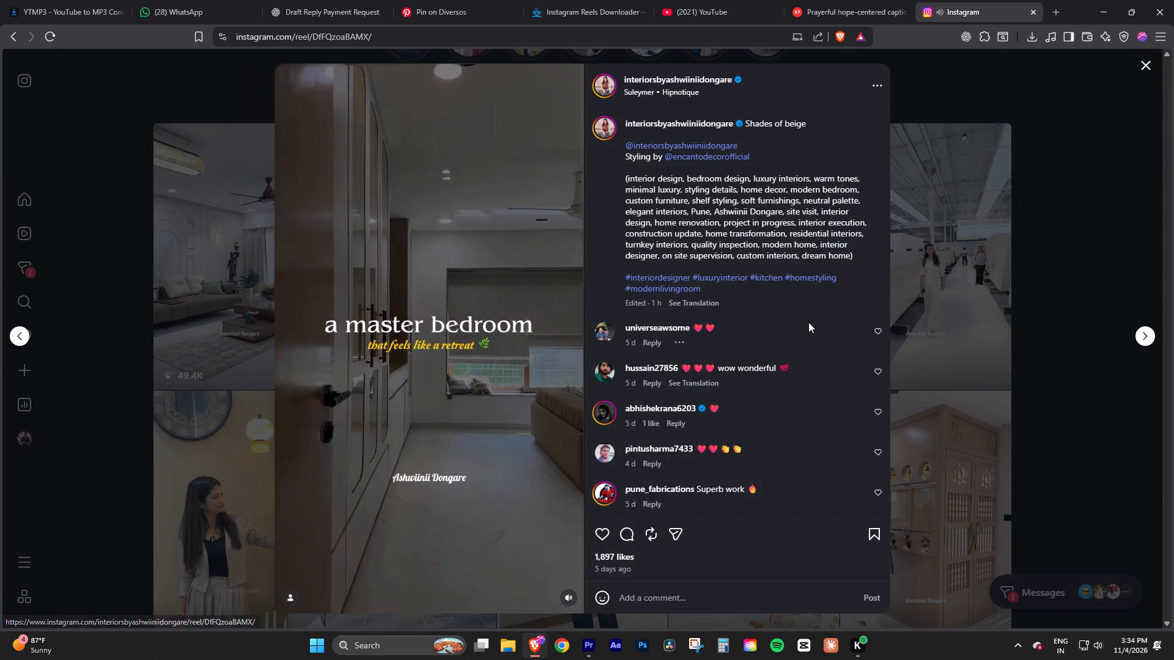
Open the audio page of the "Shades of beige" master bedroom reel and copy the track title and artist, Hipnotique Suleymer.
left_click(668, 95)
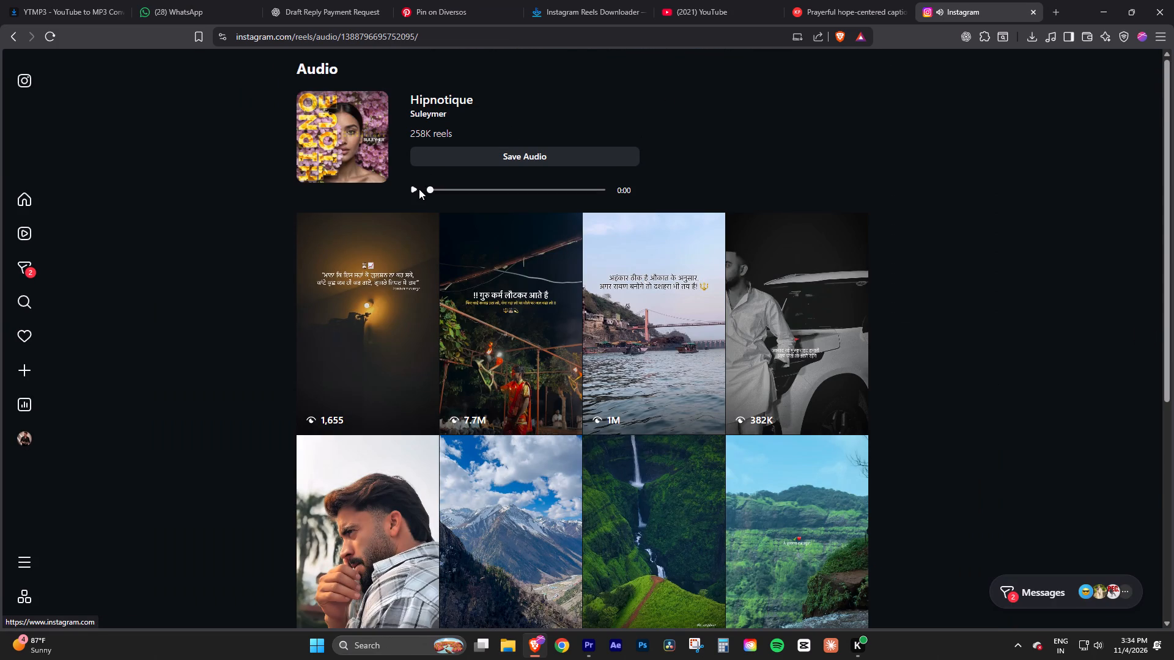
left_click(418, 189)
left_click_drag(455, 116, 412, 101)
key("ctrl+c")
key("ctrl+c")
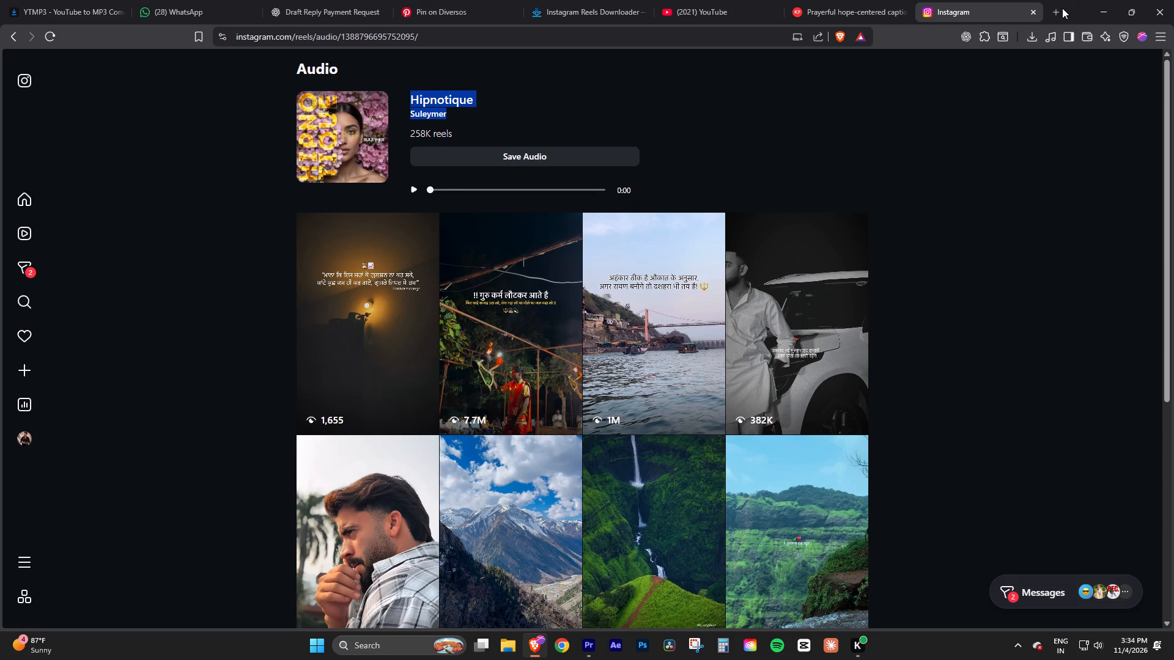
Search YouTube for "Hipnotique Suleymer" and open the video "Suleymer - Hipnotique ( Official Video )".
left_click(1057, 10)
left_click(633, 0)
left_click(562, 73)
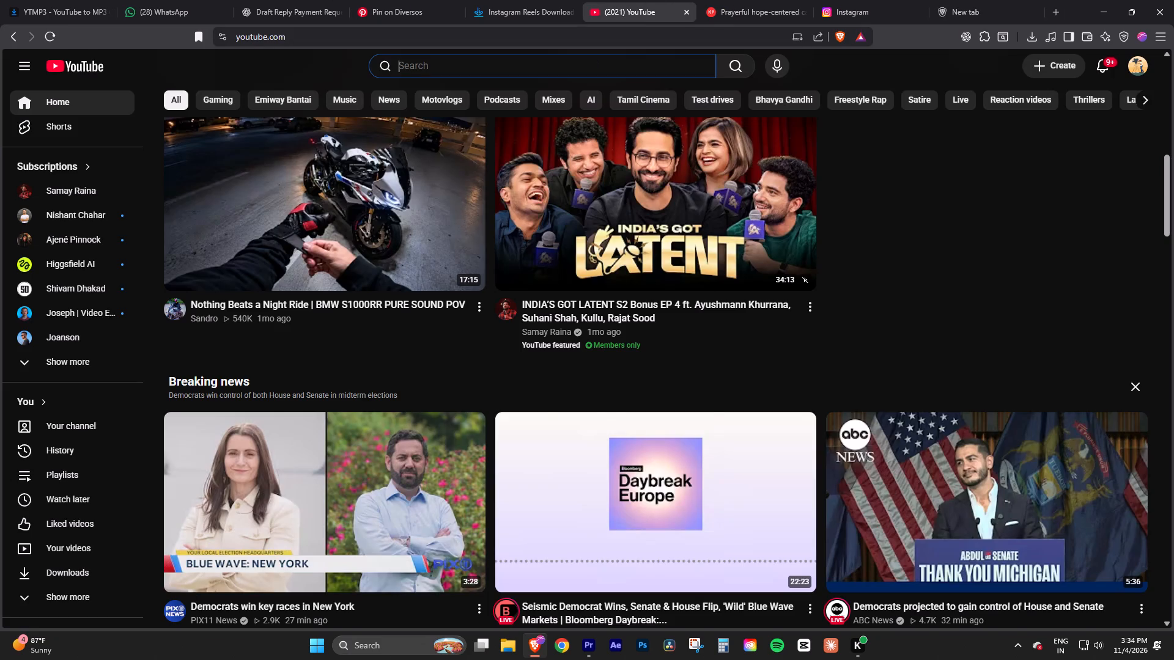
key("ctrl+v")
key("Return")
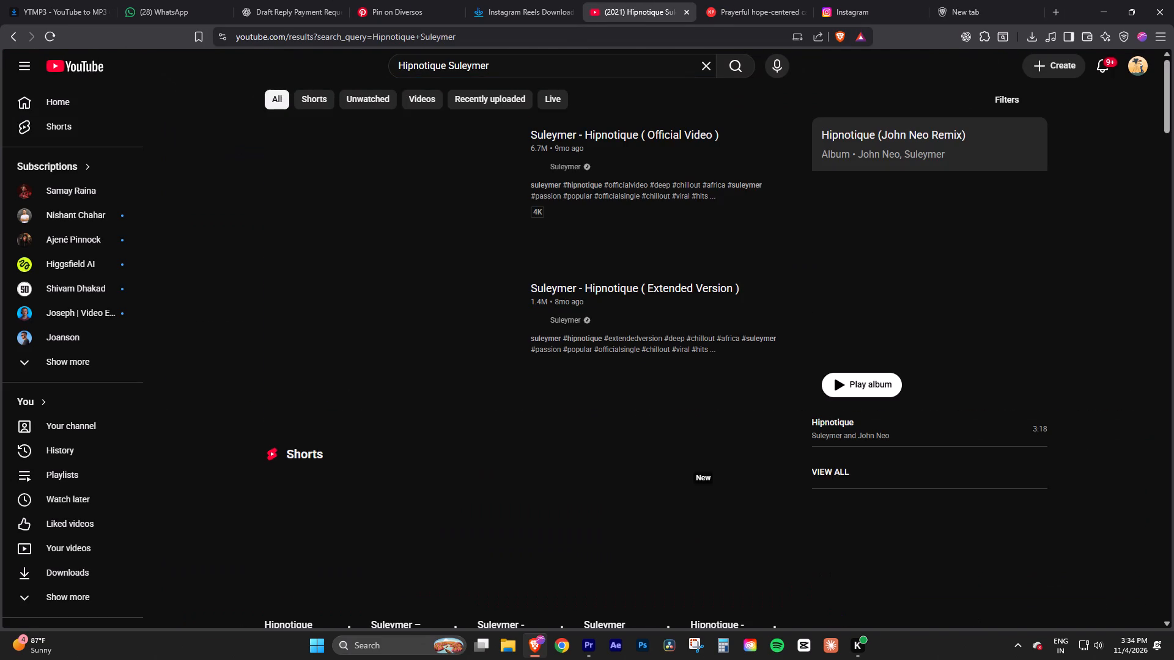
left_click(413, 222)
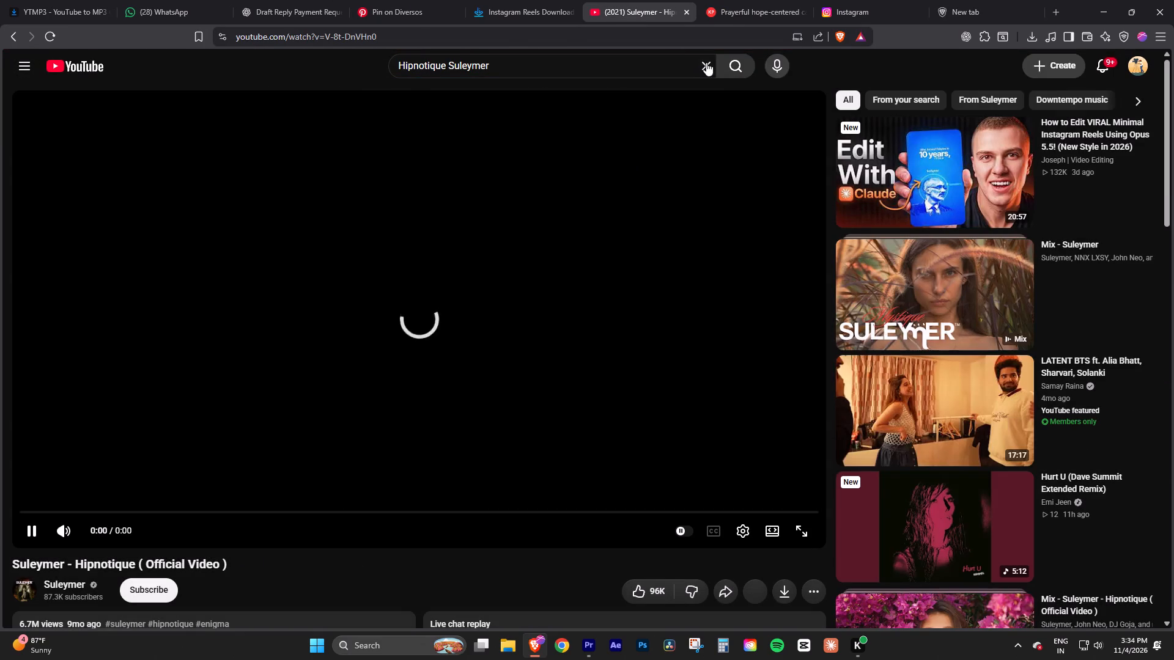
Clear the search text and copy the URL of the Hipnotique official video.
left_click(706, 62)
left_click(270, 75)
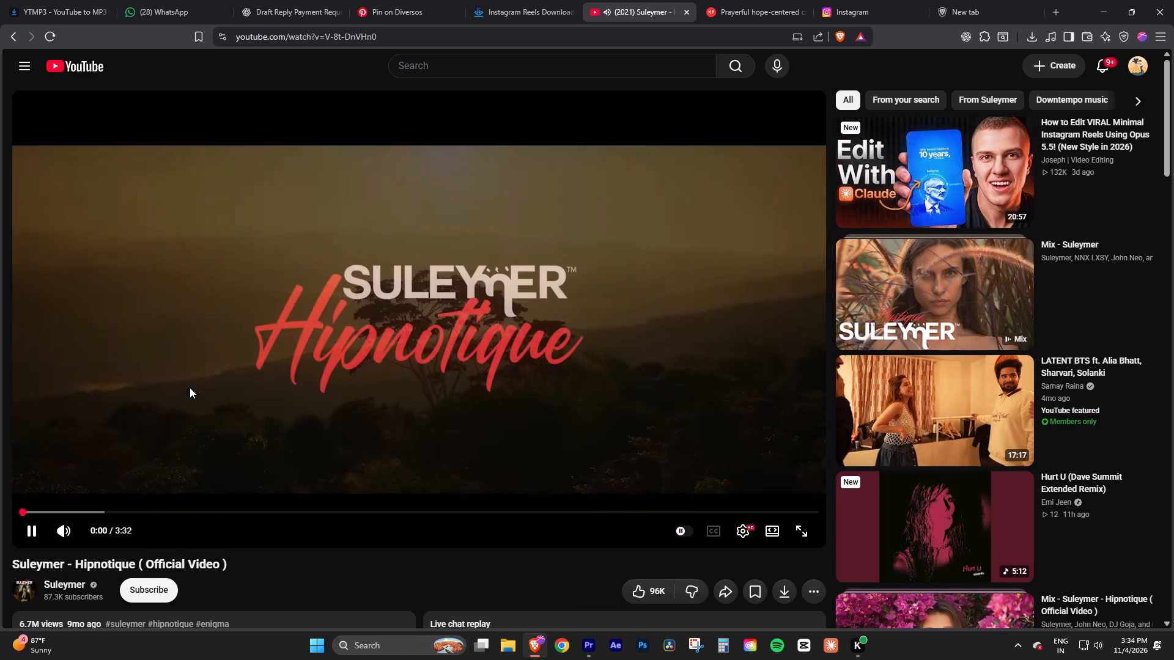
right_click(305, 319)
left_click(333, 394)
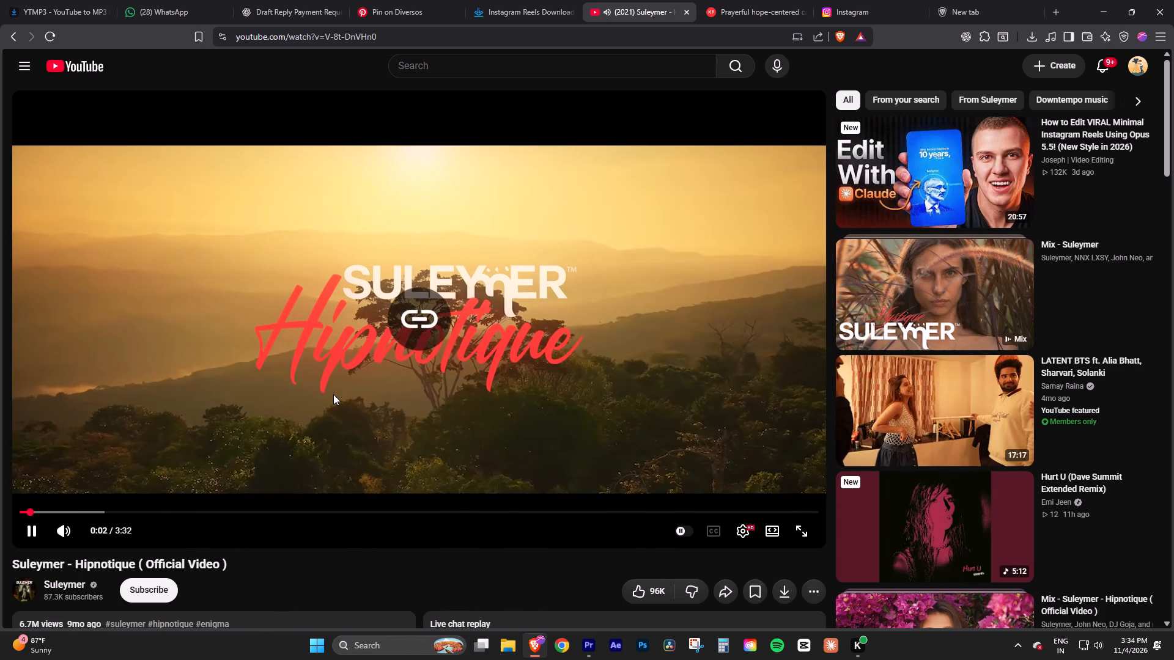
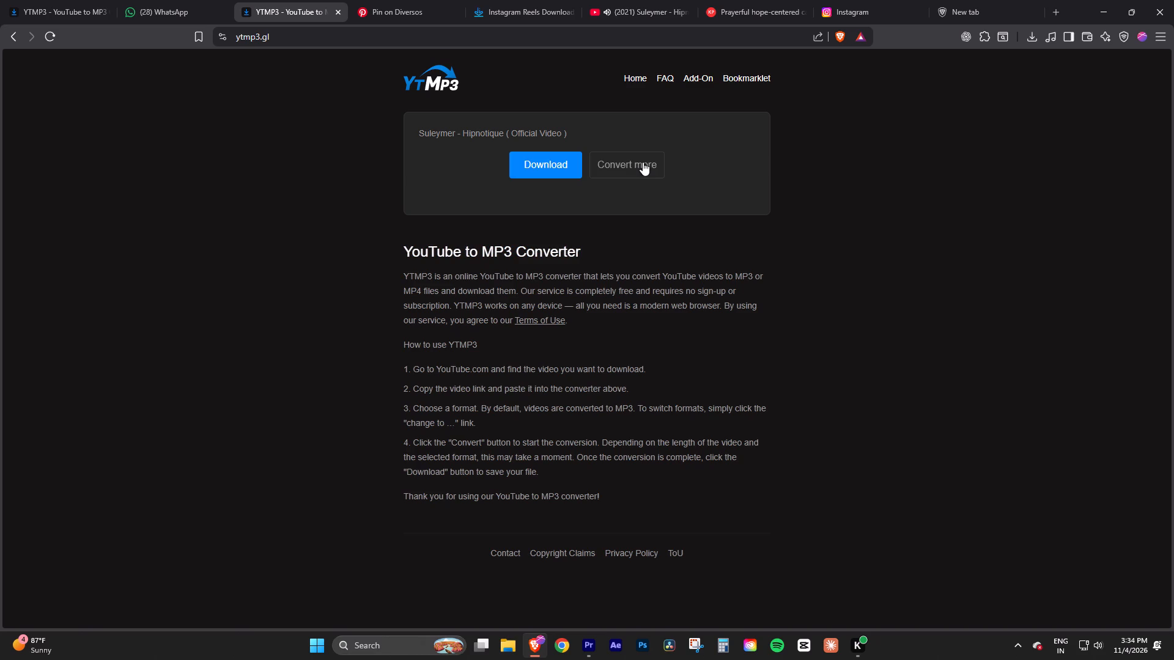
Download the converted "Suleymer - Hipnotique ( Official Video )" MP3 into the KM Nest Interiors folder.
left_click(562, 172)
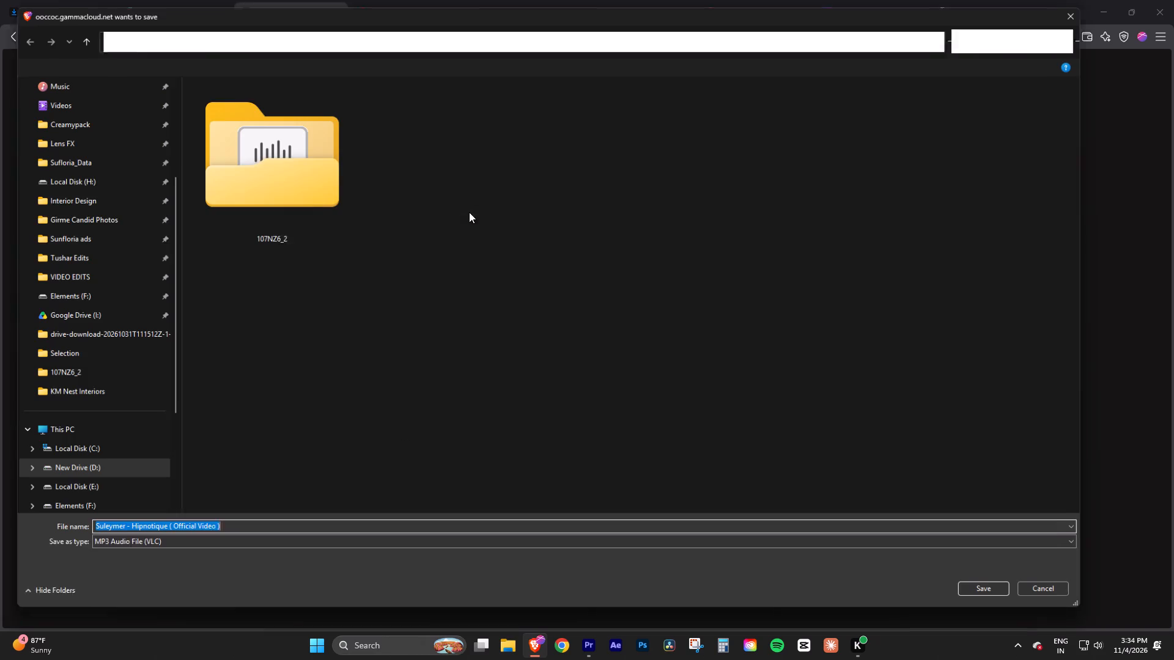
left_click(989, 595)
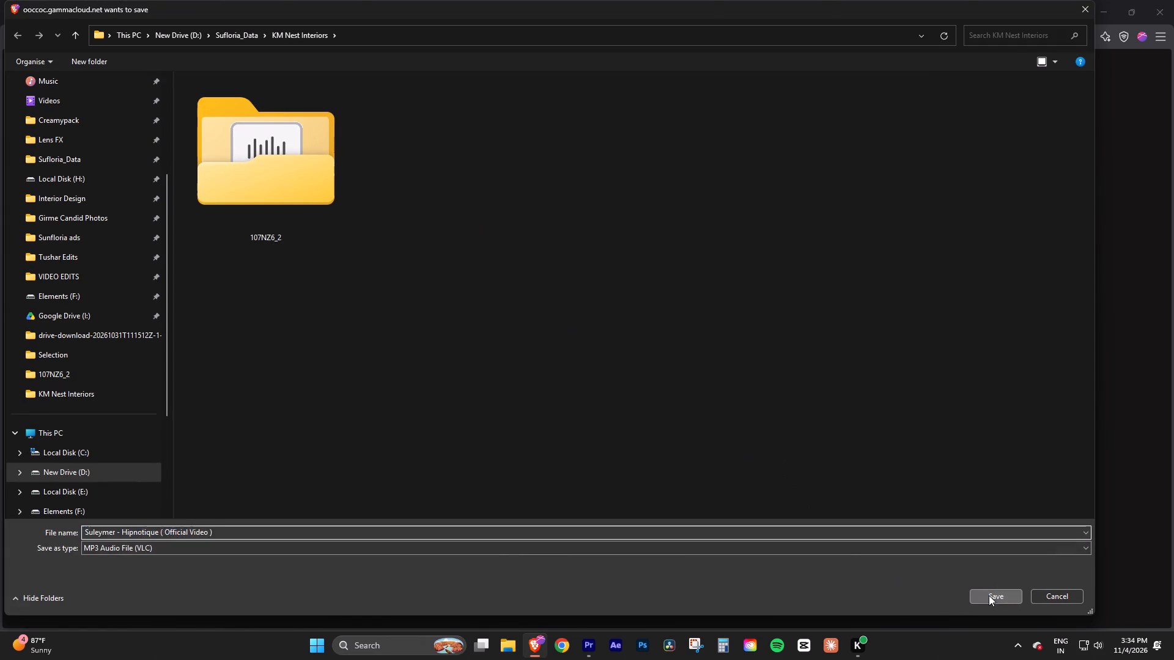
Leave the playing Hipnotique video on YouTube and return to the "Hipnotique Suleymer" search results.
left_click(626, 0)
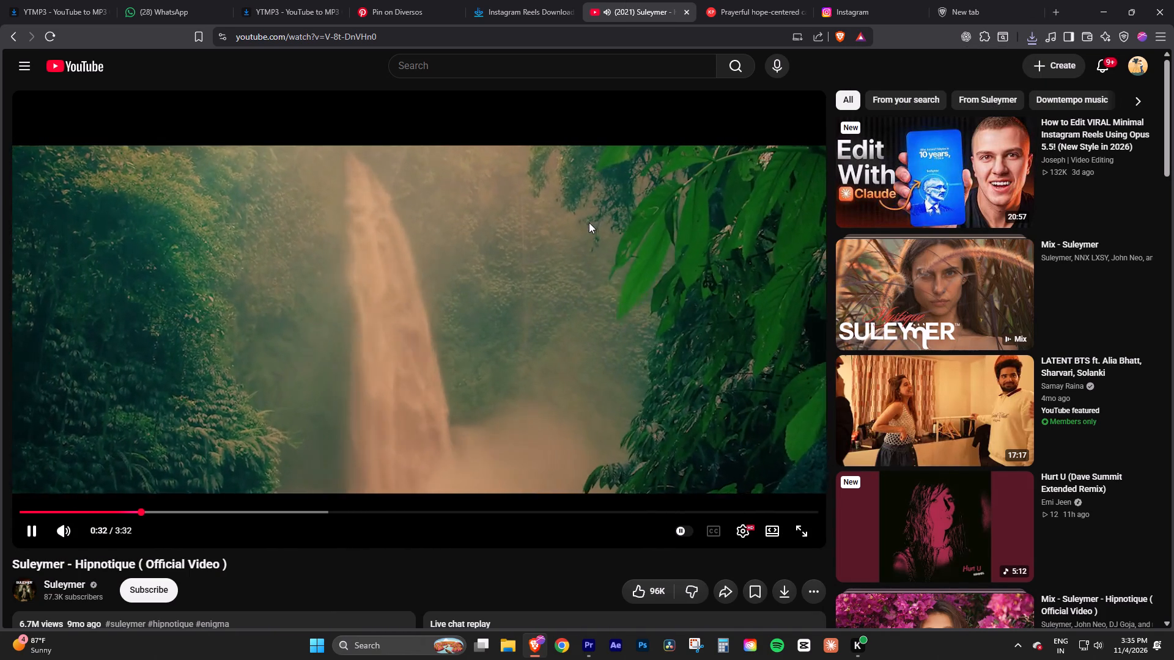
left_click(589, 222)
left_click(589, 222)
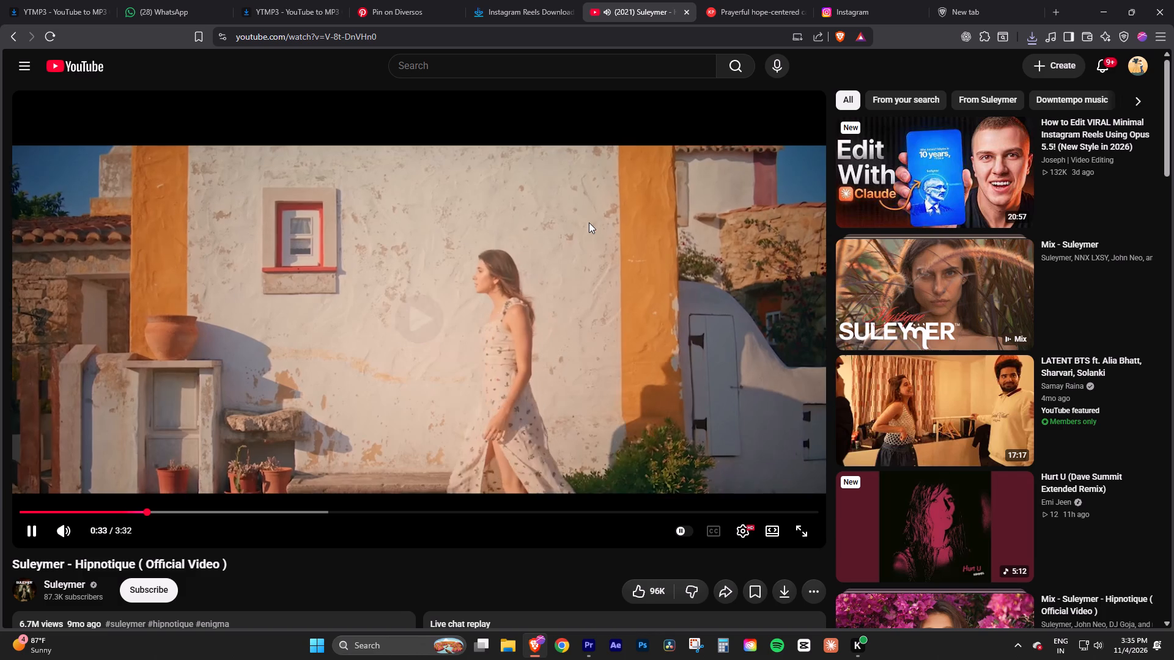
left_click(589, 222)
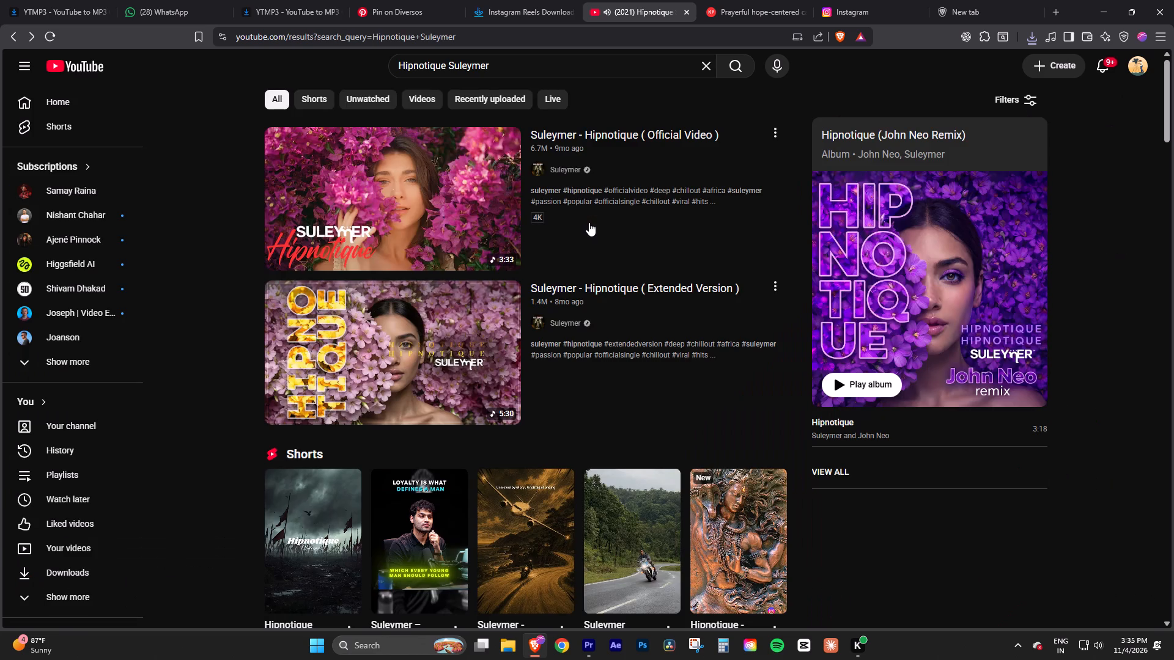
Go back to the interior designer's Instagram reels and preview them in order from "A day out" through "Dream walk-in closet".
left_click(892, 0)
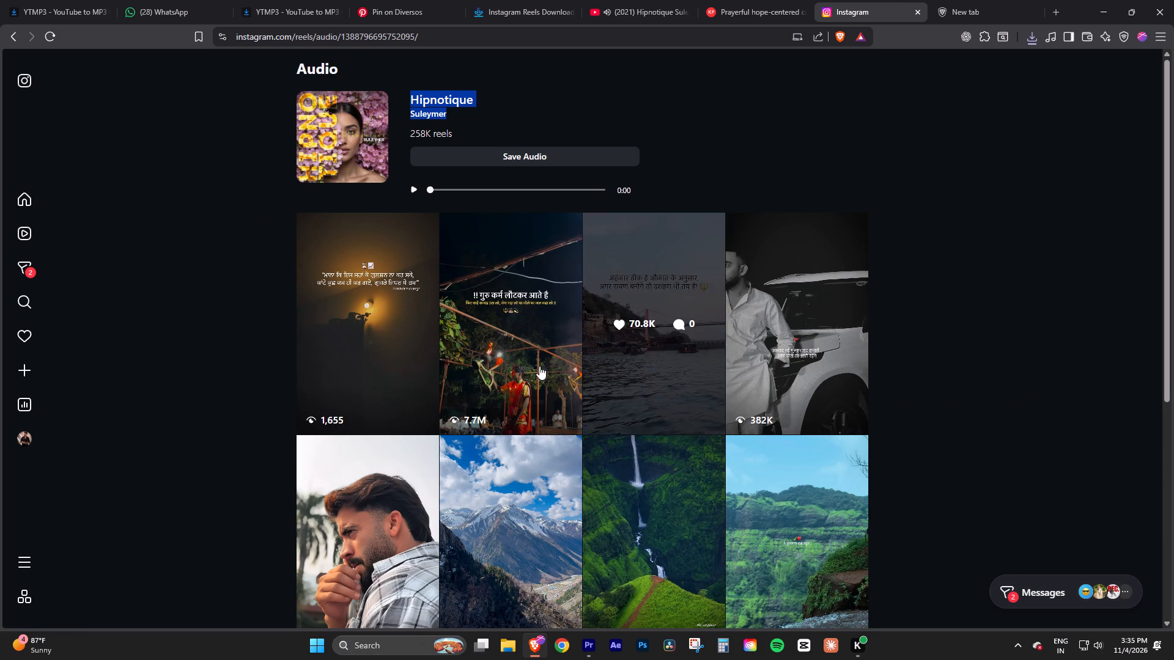
left_click(528, 363)
scroll(587, 429, "down", 3)
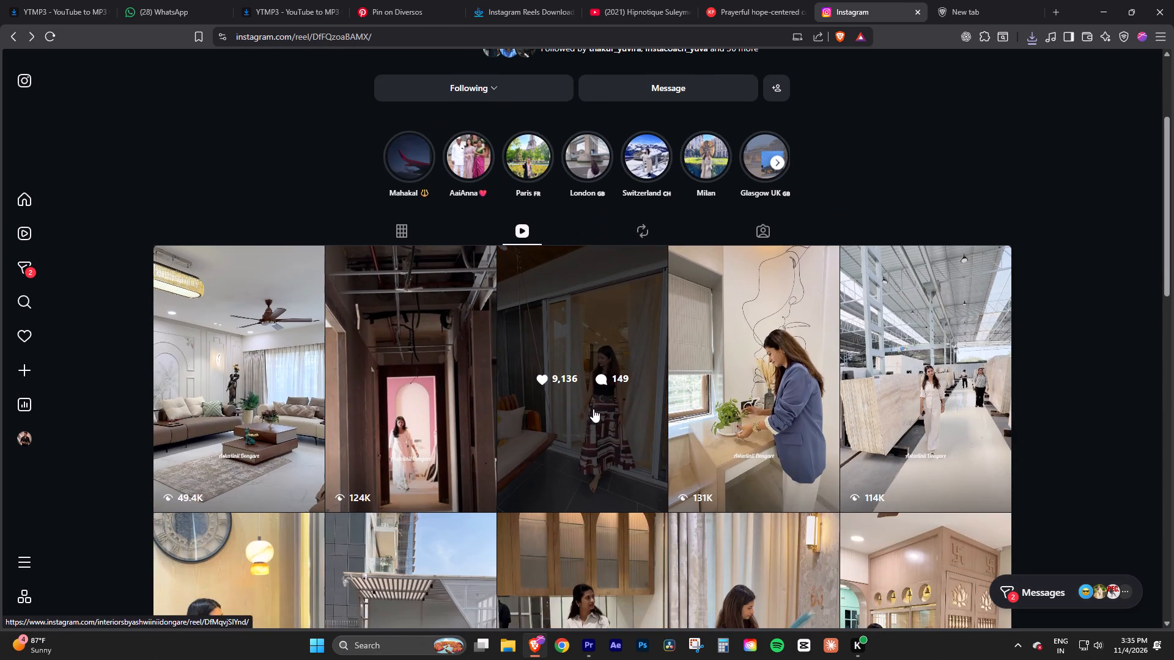
left_click(890, 408)
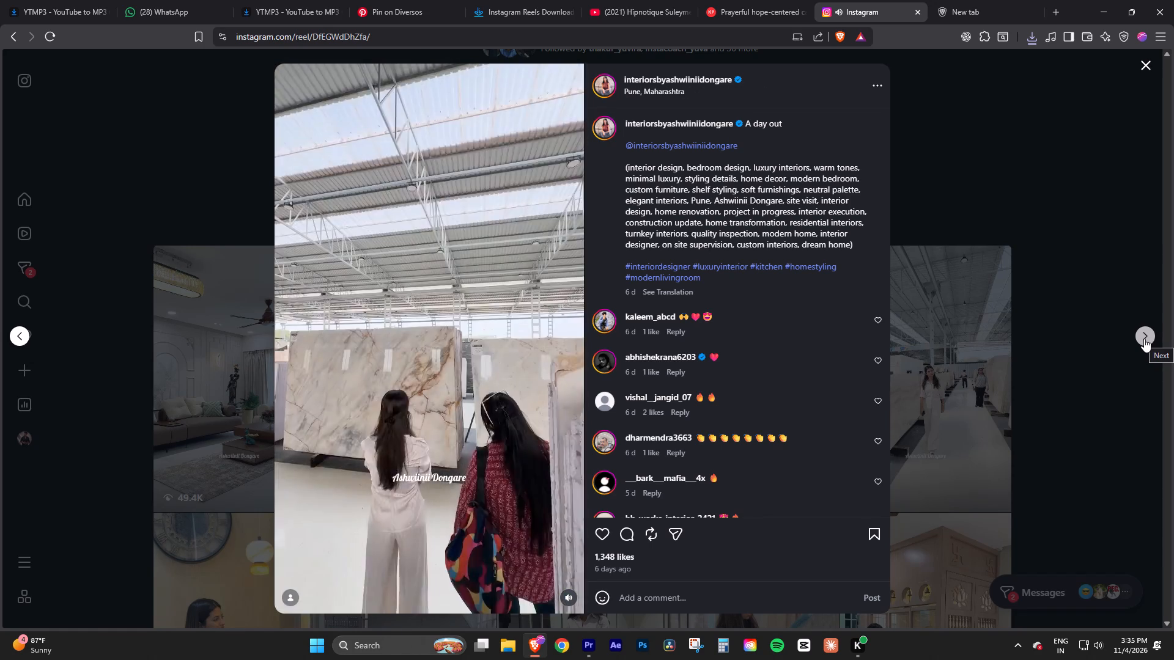
left_click(1144, 339)
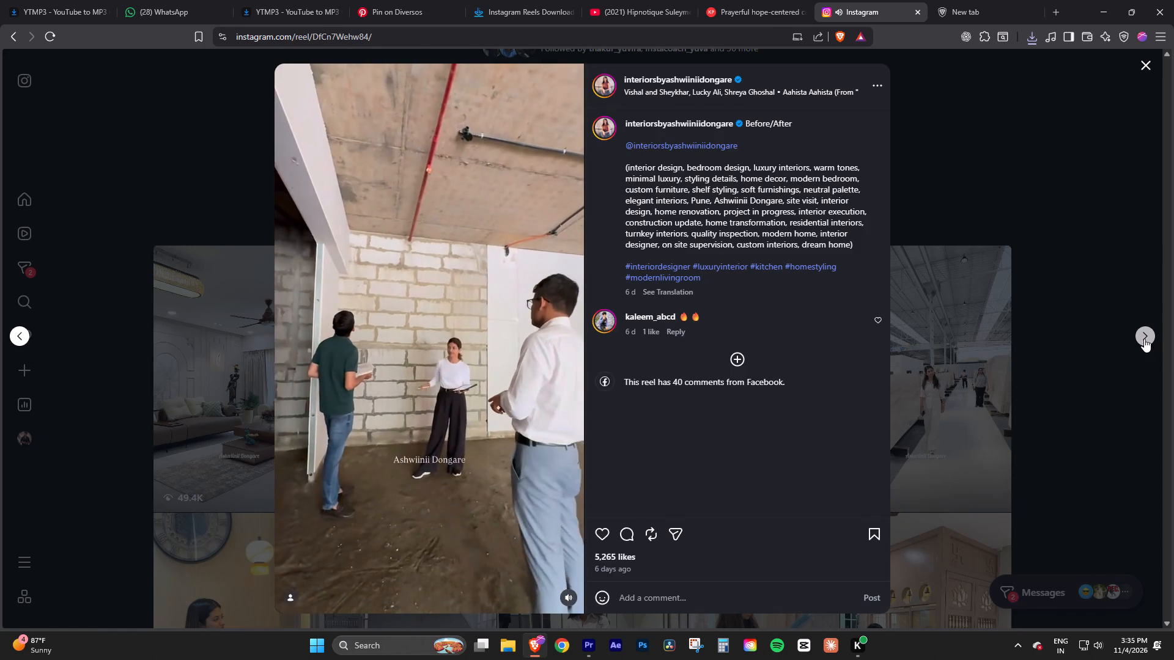
left_click(1144, 339)
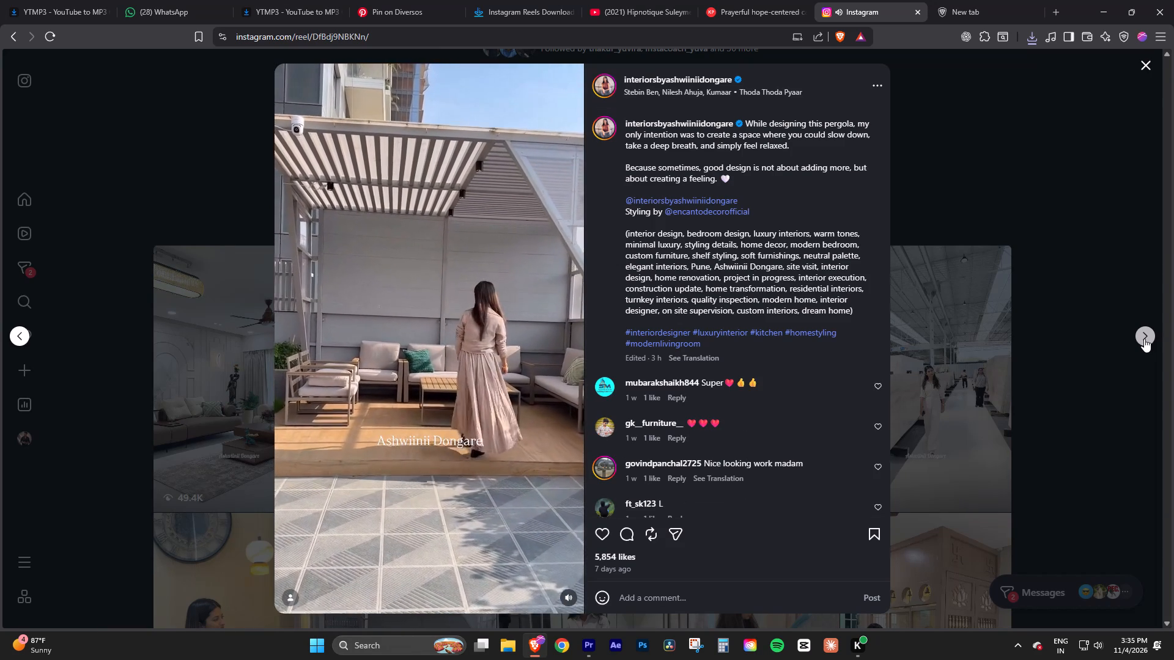
left_click(1144, 339)
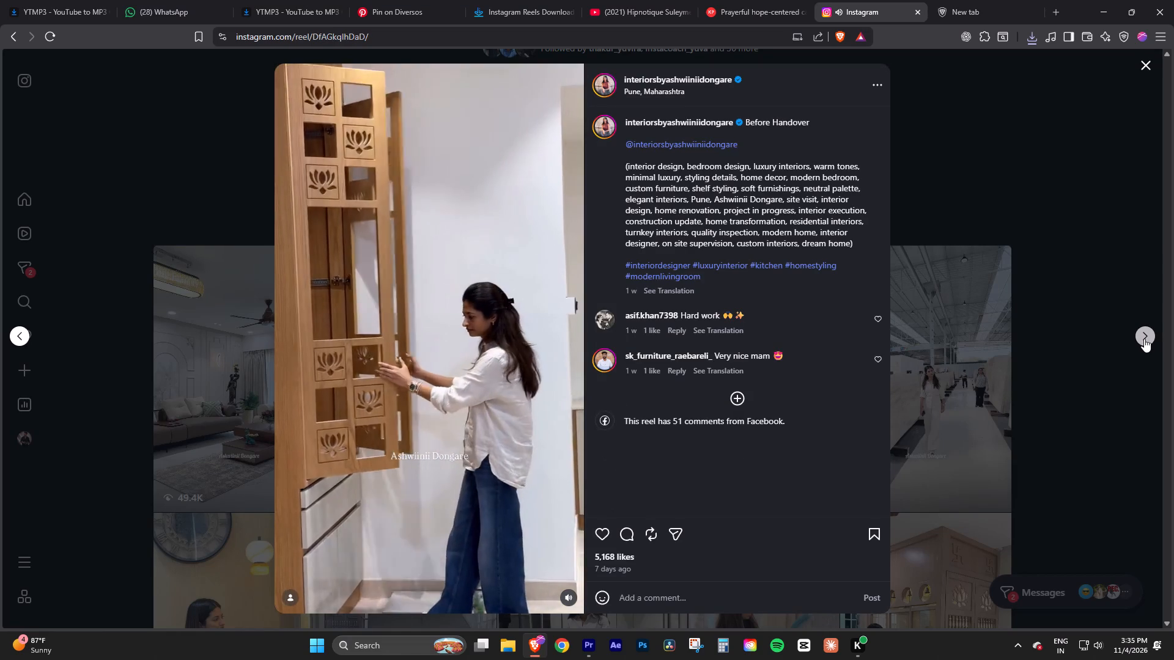
left_click(1144, 339)
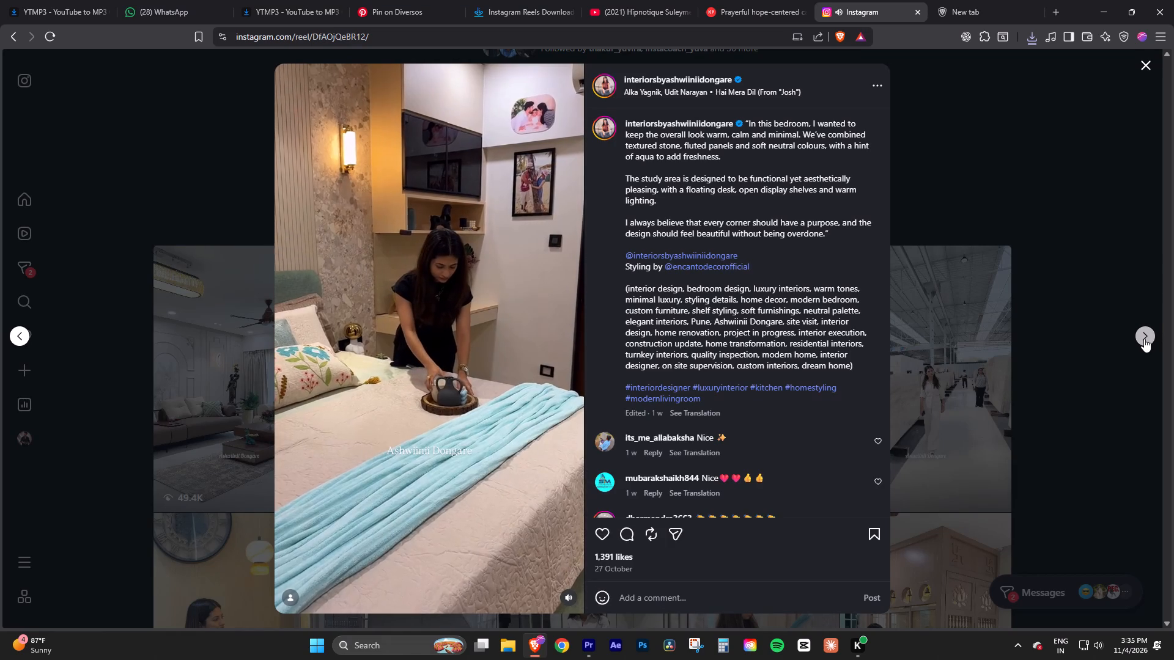
left_click(1144, 339)
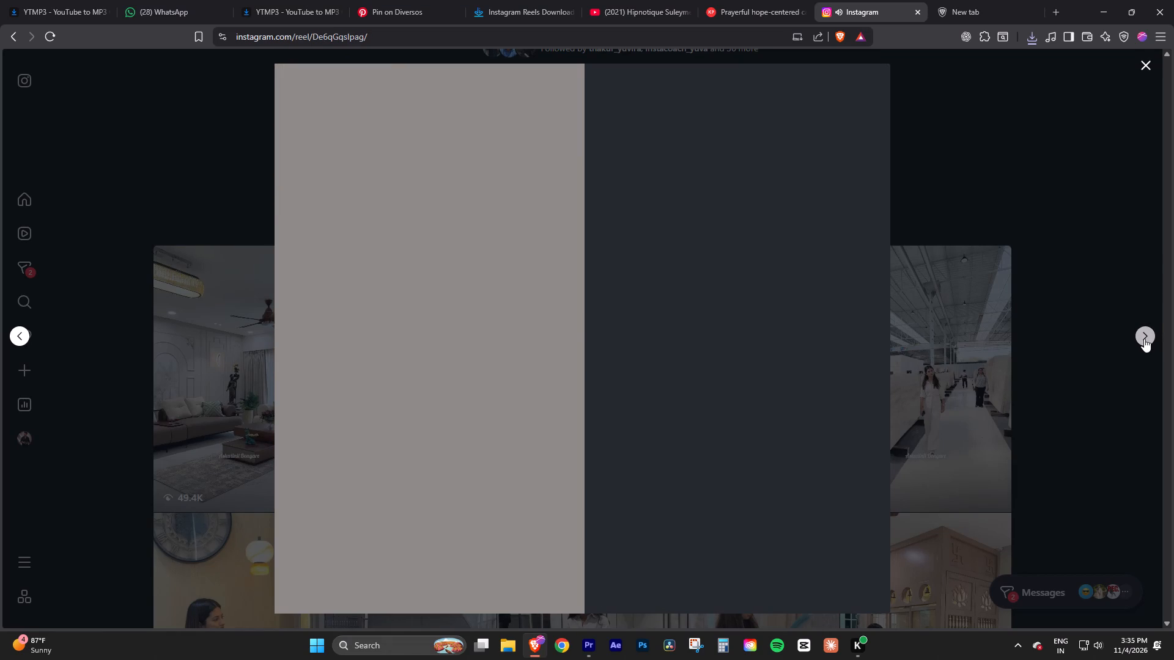
left_click(1144, 339)
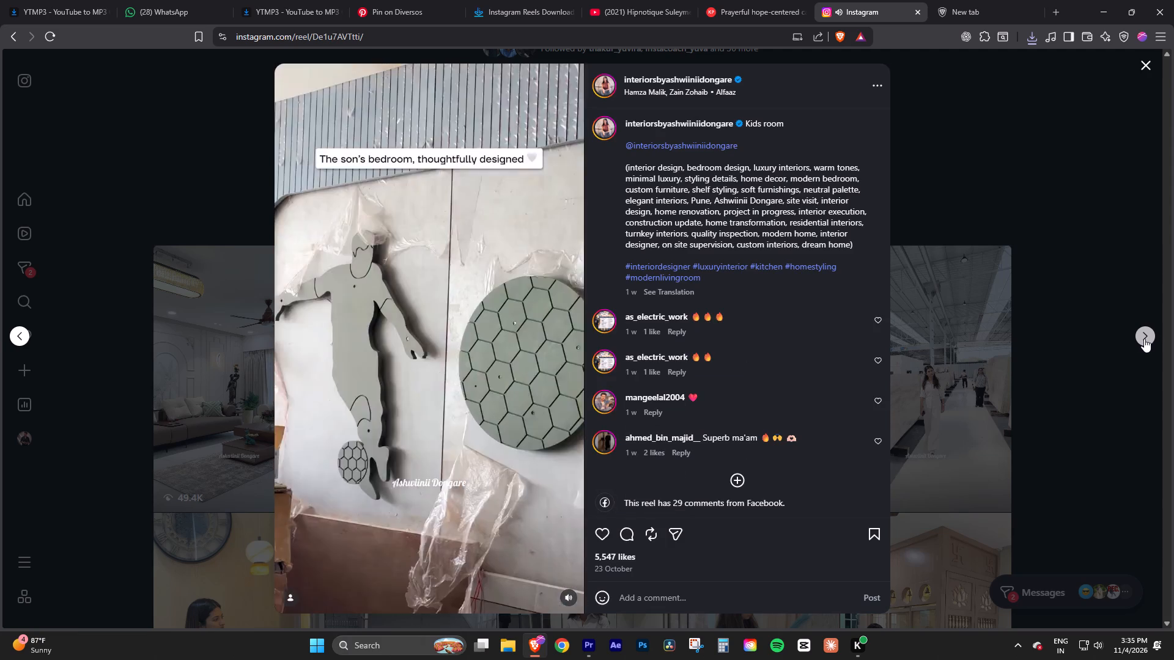
left_click(1144, 339)
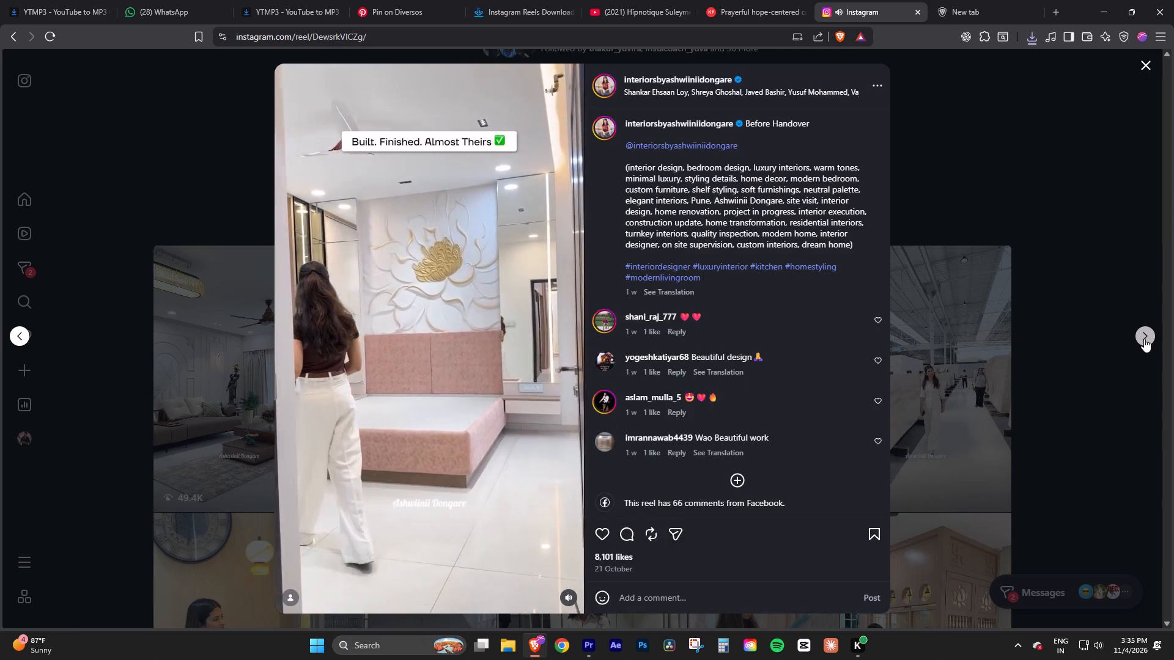
left_click(1144, 339)
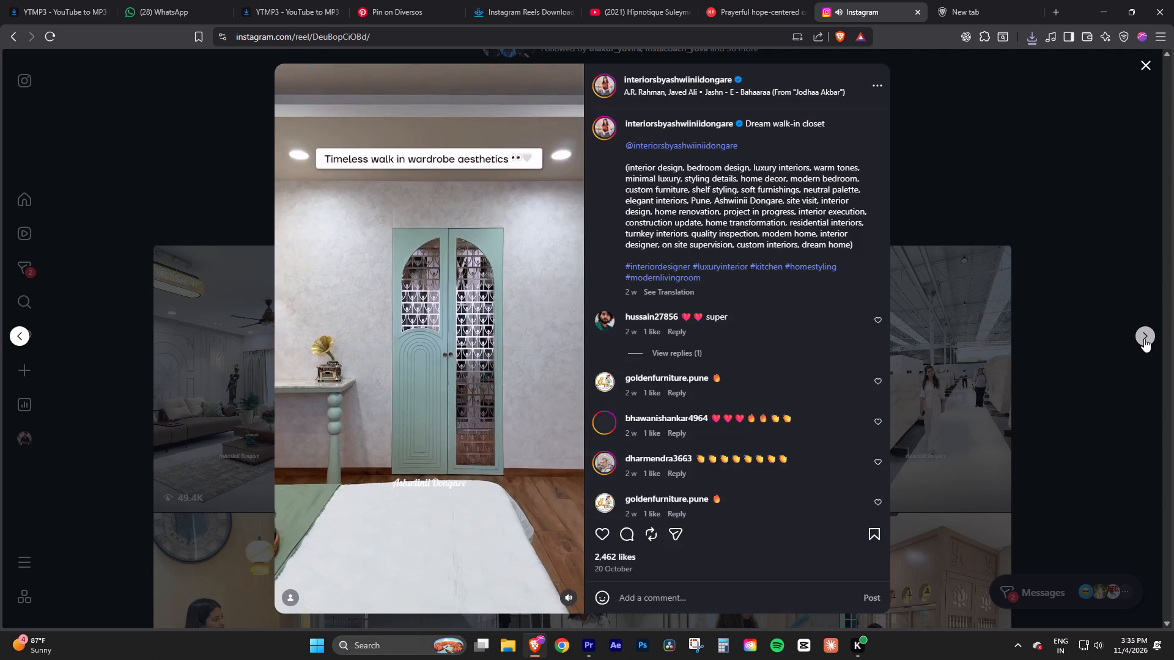
Continue previewing the designer's reels from "Dream kitchen" to the sage green kitchen reel, including that last reel's comments.
left_click(1144, 339)
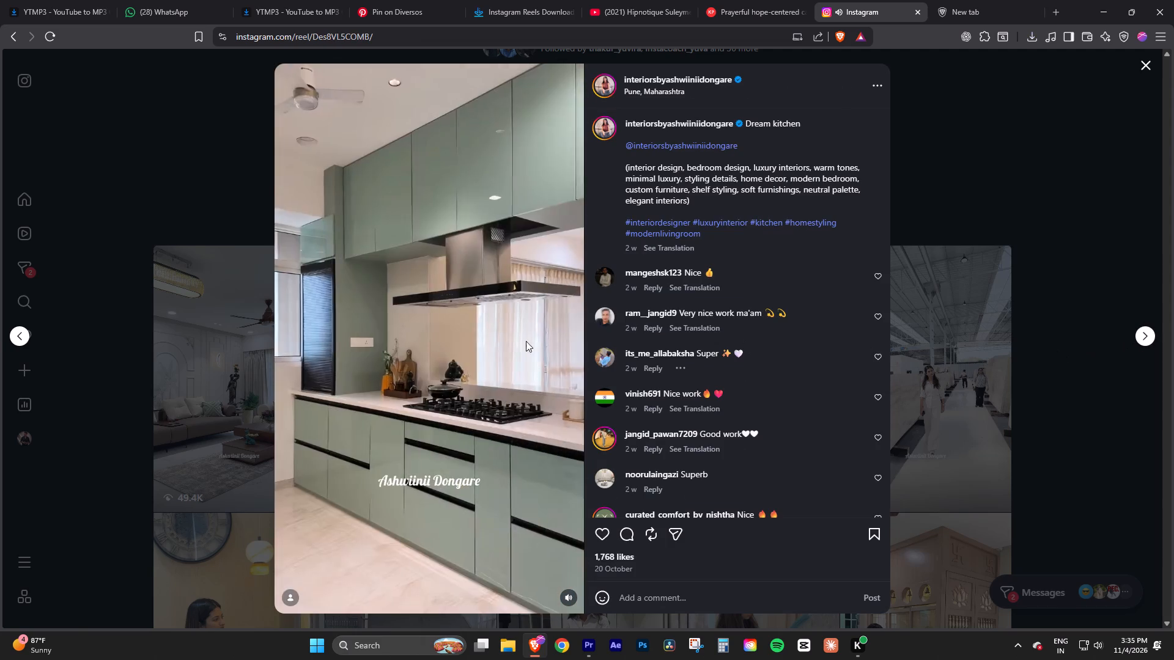
left_click(455, 342)
left_click(482, 335)
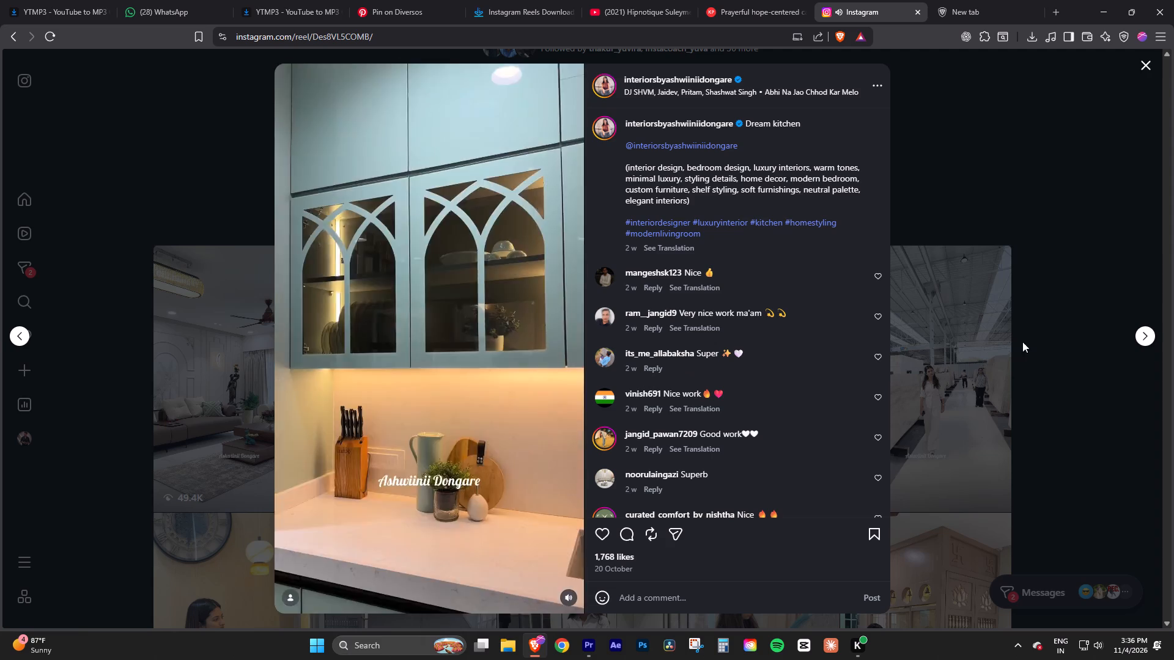
left_click(1145, 334)
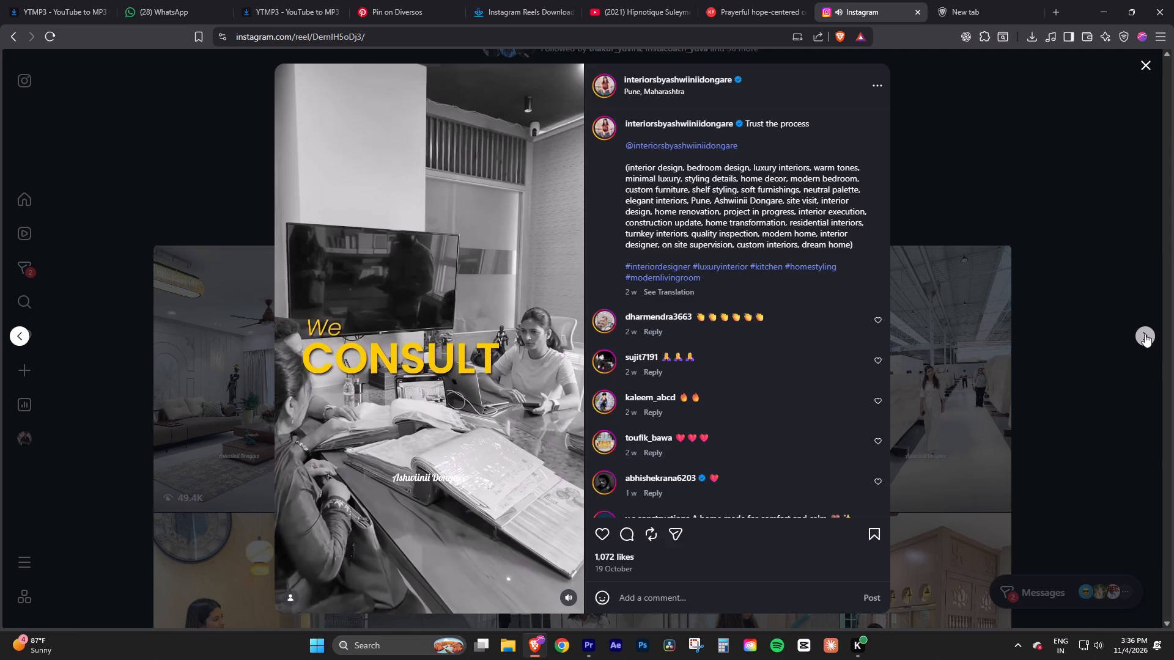
left_click(1145, 334)
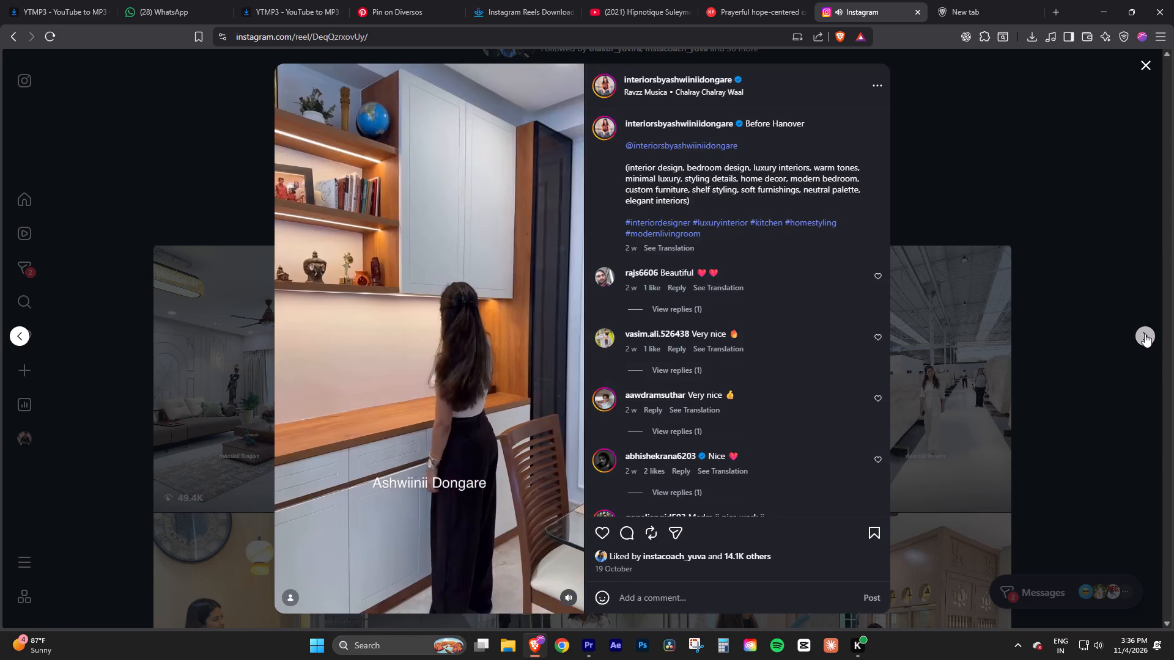
left_click(1145, 334)
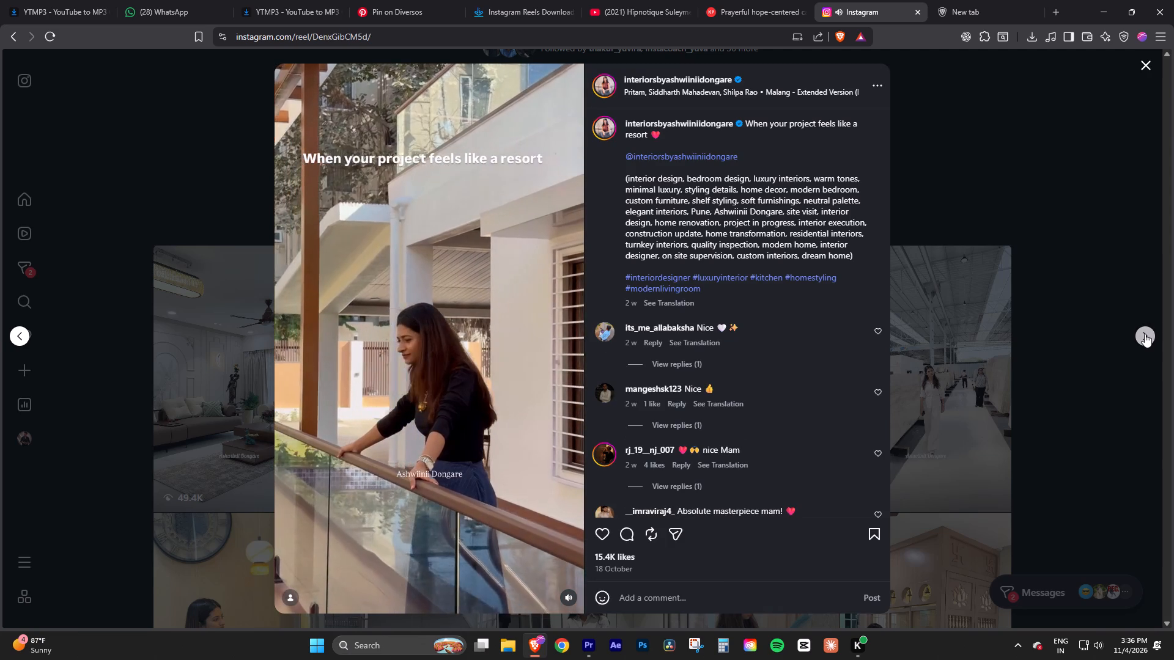
left_click(1145, 334)
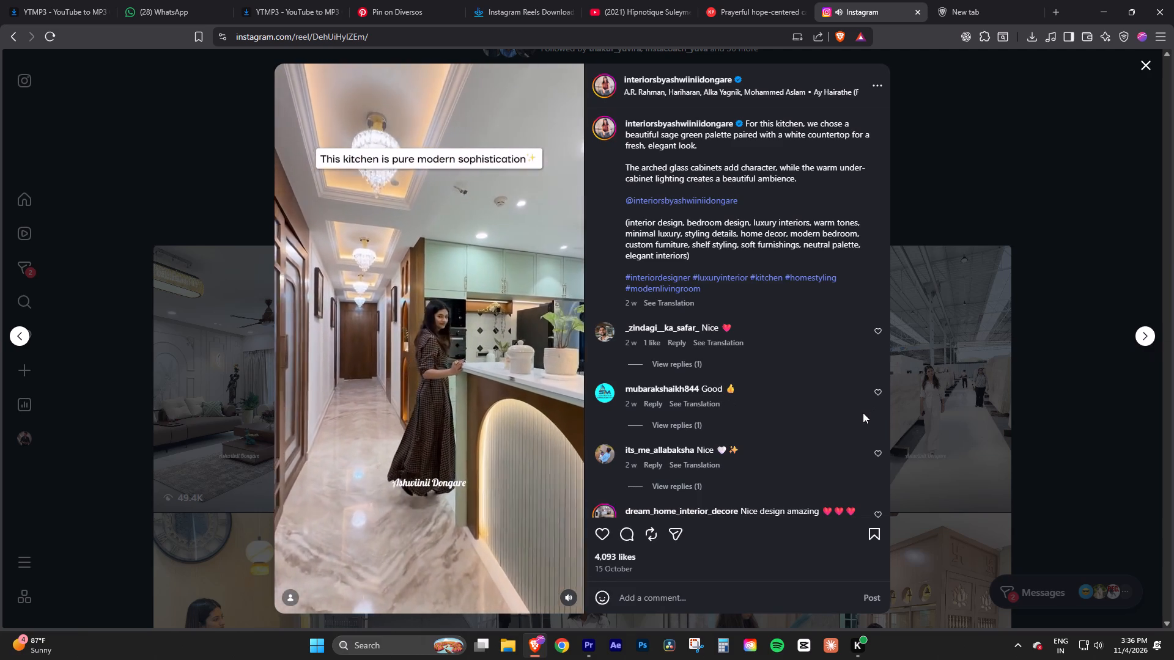
scroll(800, 406, "down", 9)
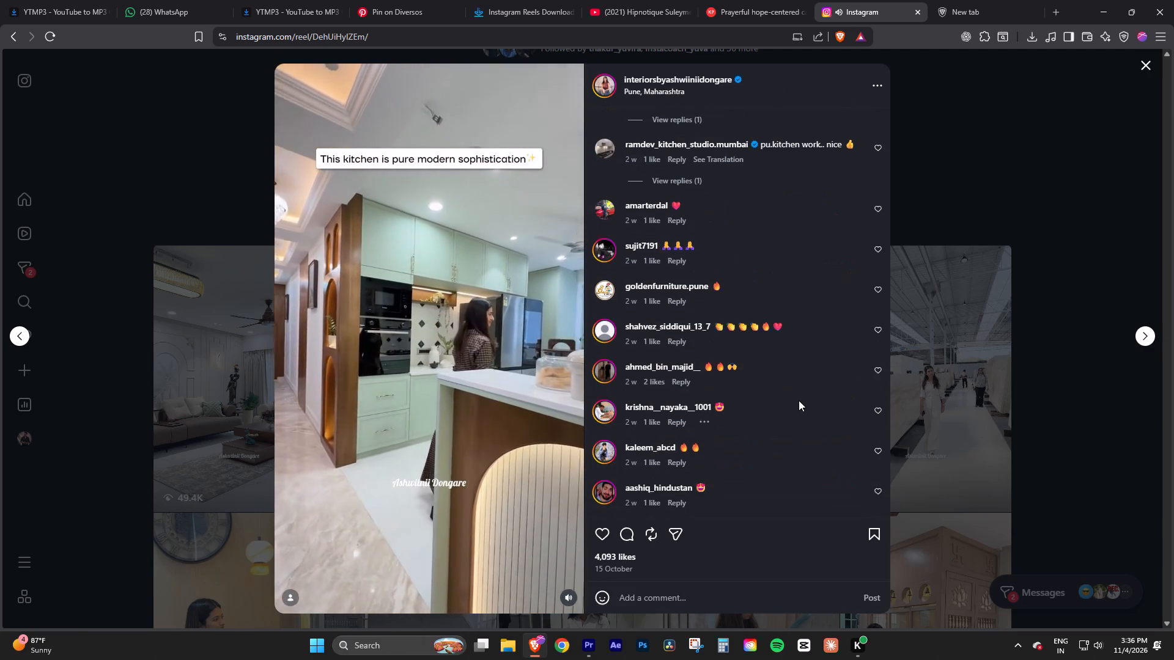
Preview the designer's "Site visit", "Before handover check" and "Balcony design" reels, then close the reel viewer.
left_click(1150, 332)
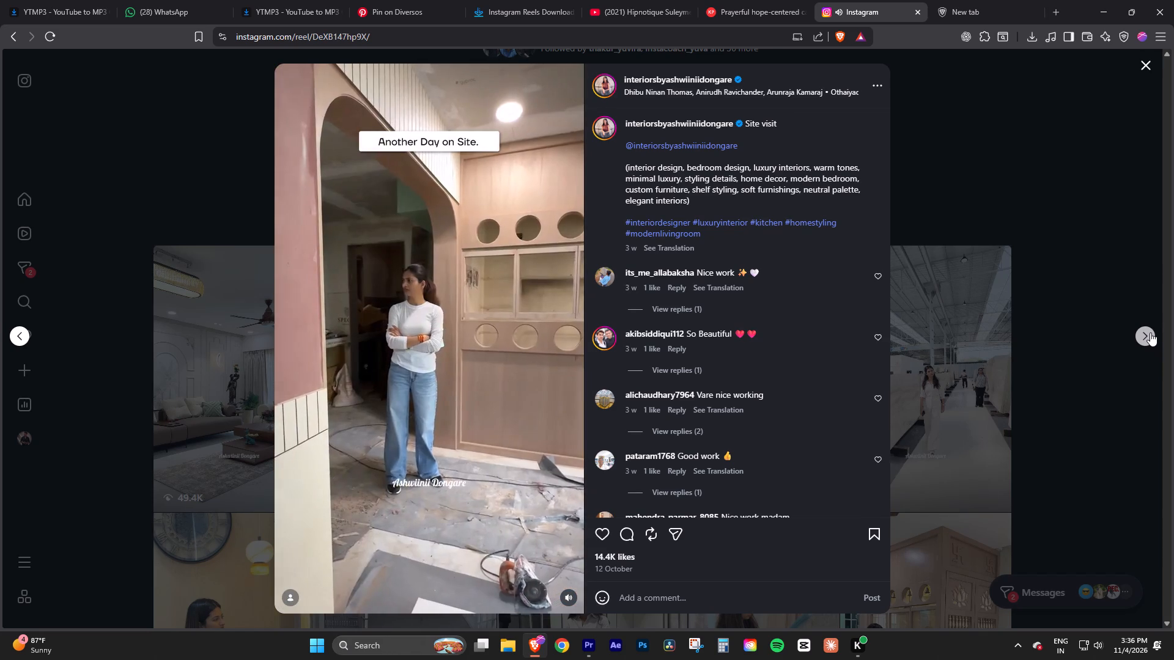
left_click(1150, 332)
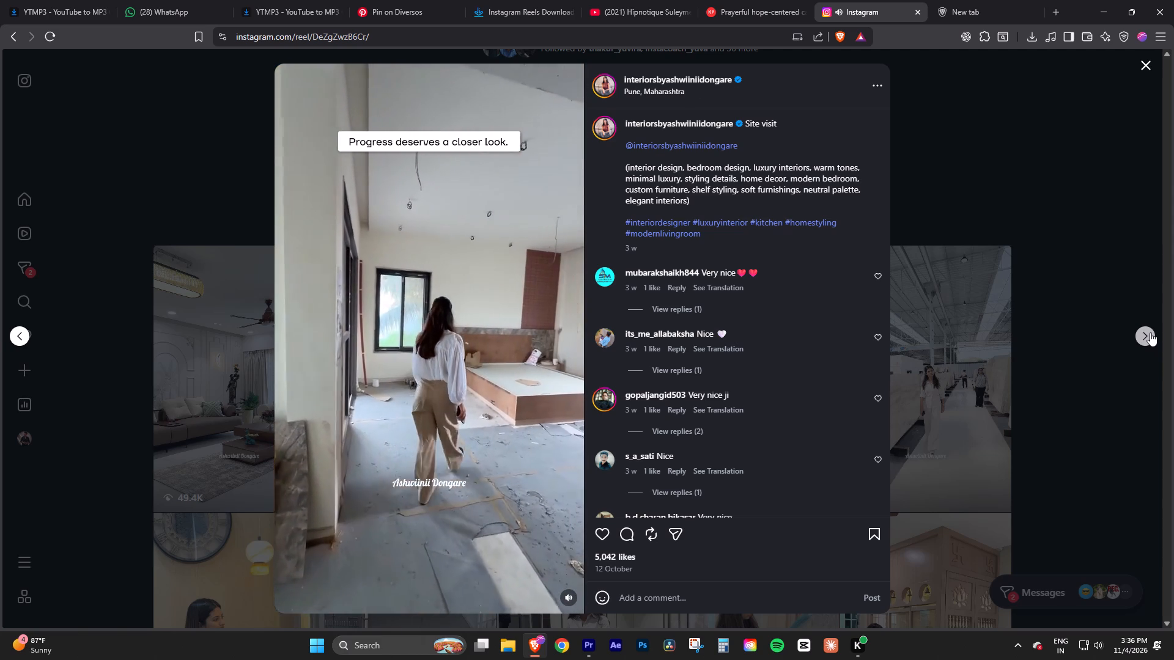
left_click(1150, 332)
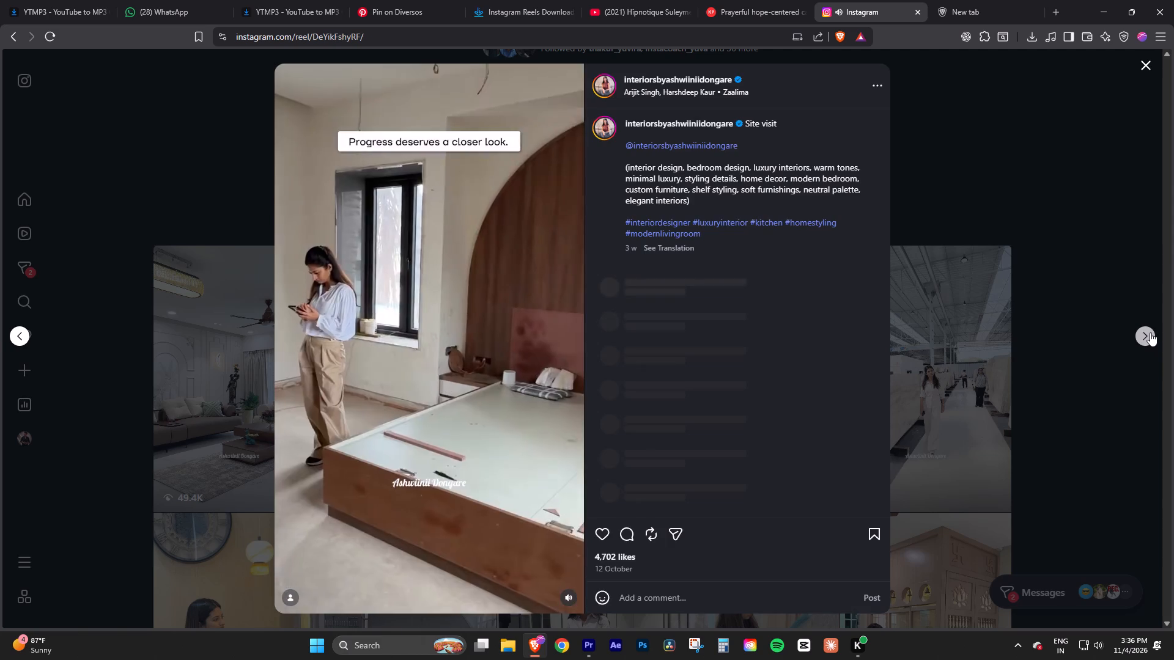
left_click(1150, 332)
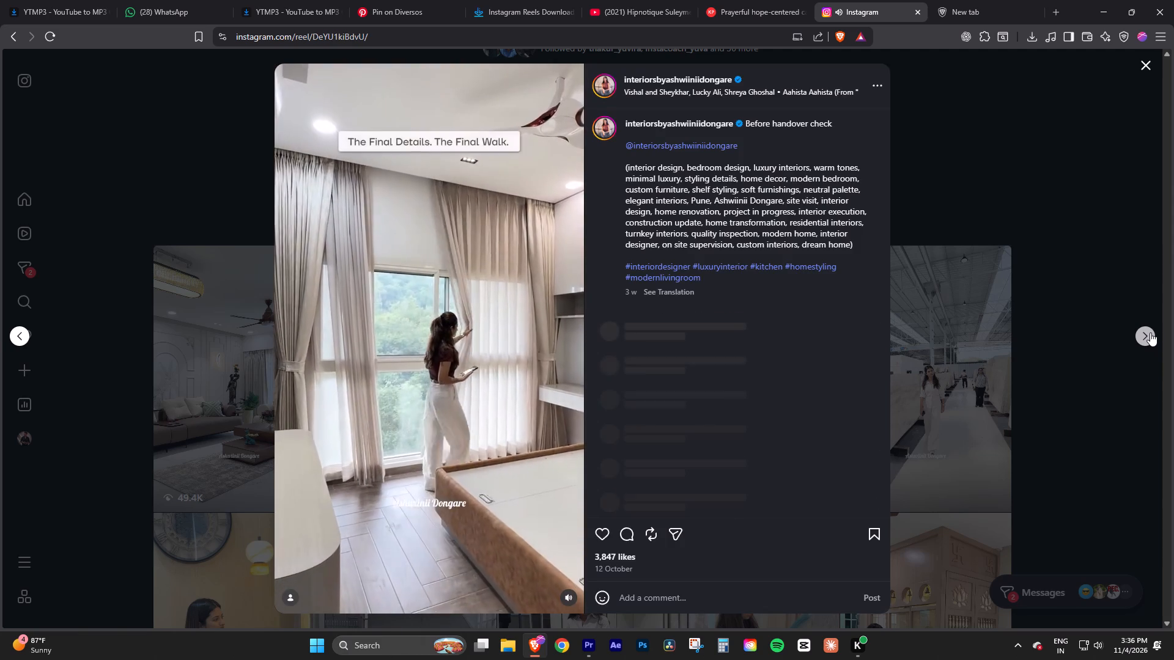
left_click(1150, 332)
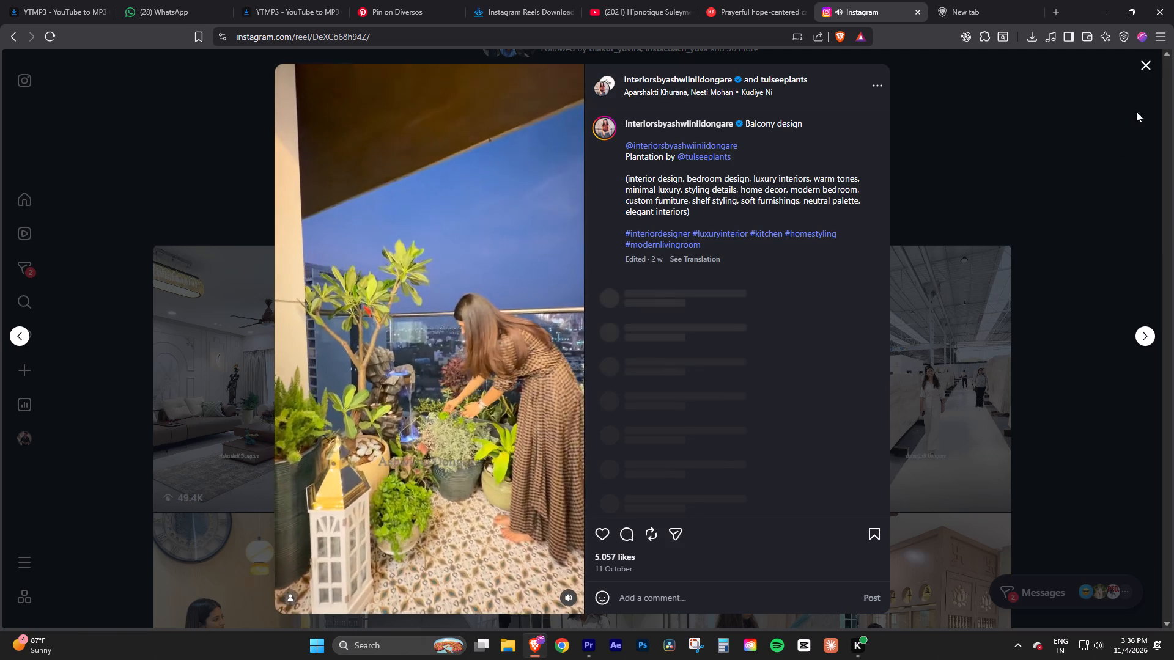
left_click(1154, 60)
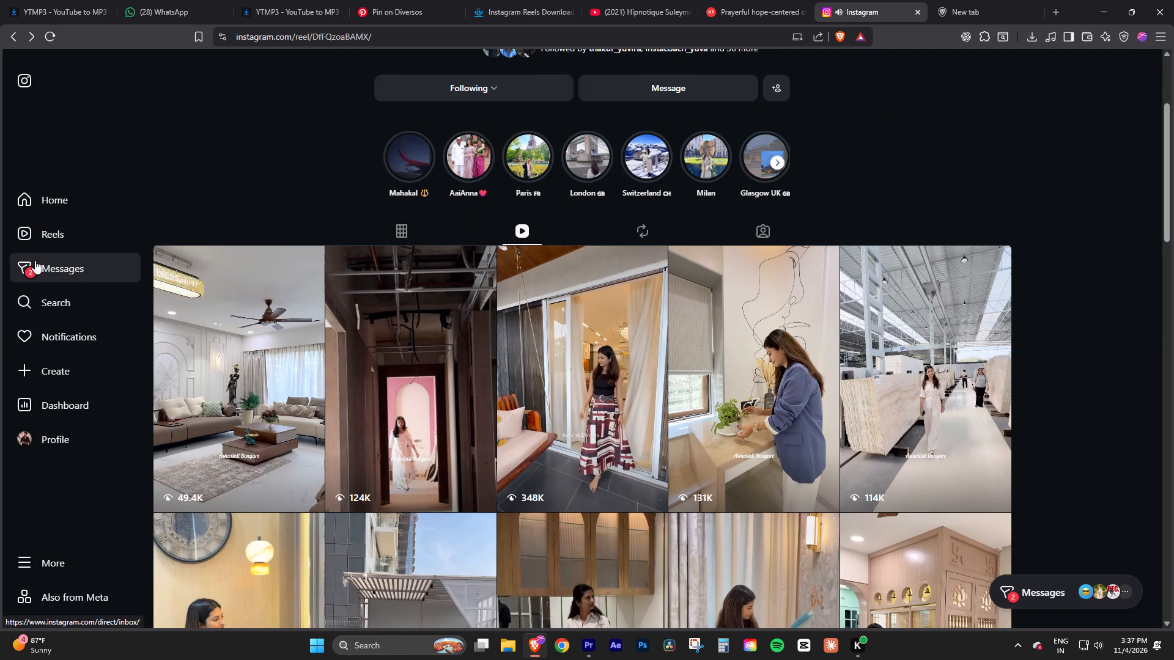
Open the Instagram message inbox.
left_click(35, 260)
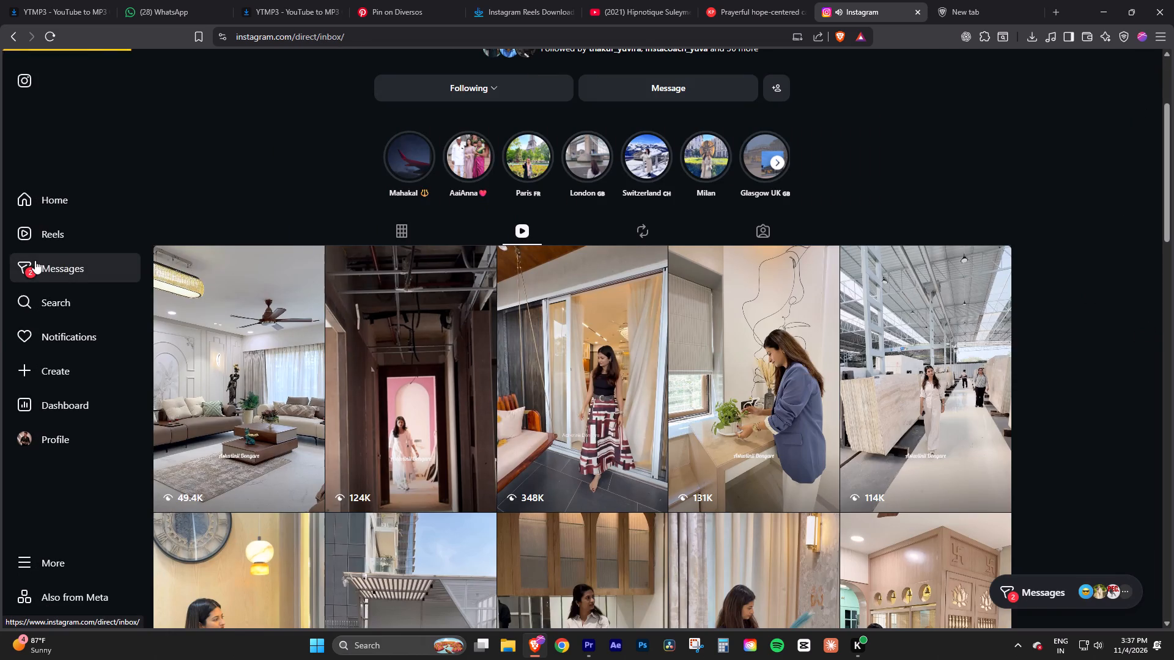
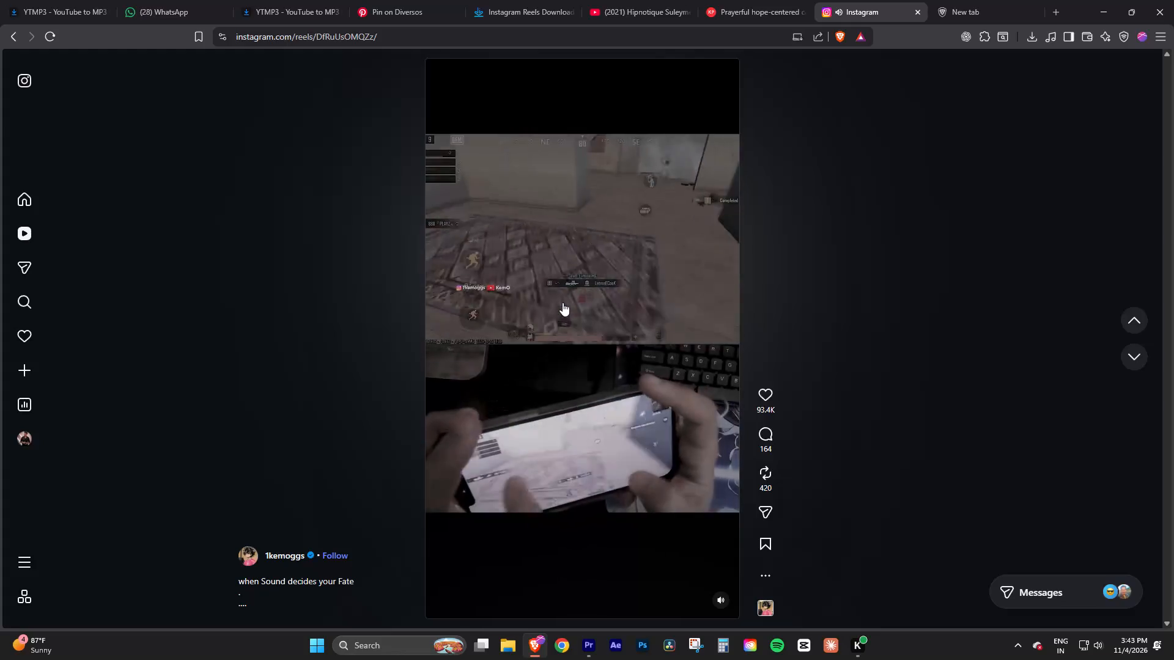
Browse successive reels in the Instagram reels feed.
scroll(563, 302, "down", 1)
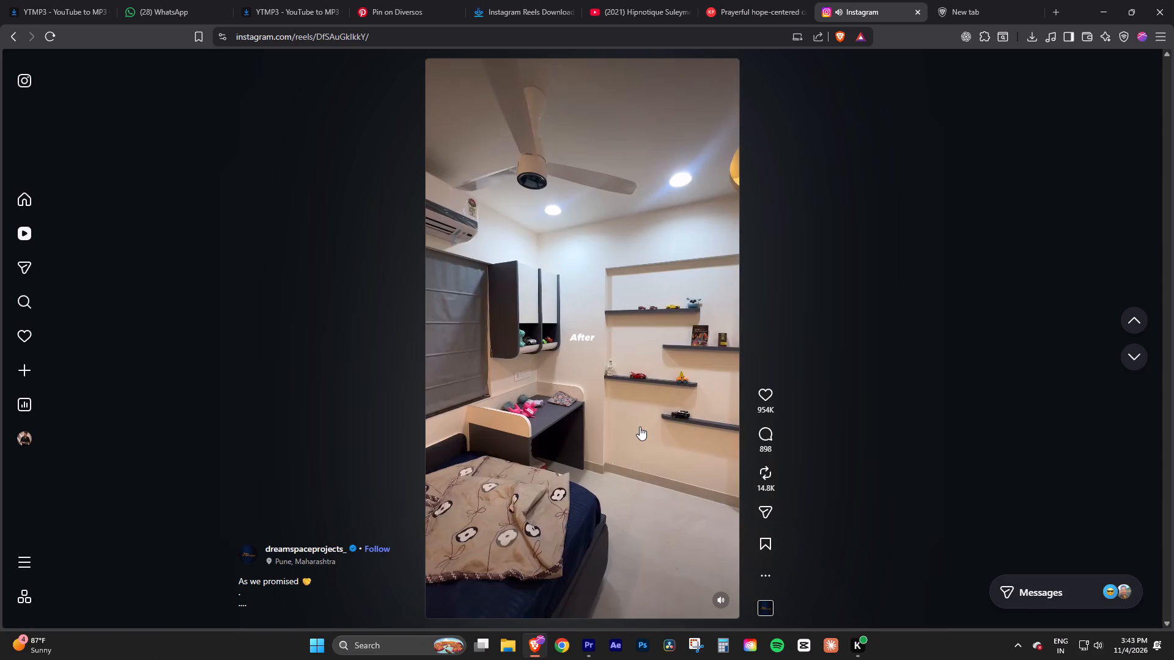
scroll(633, 430, "down", 1)
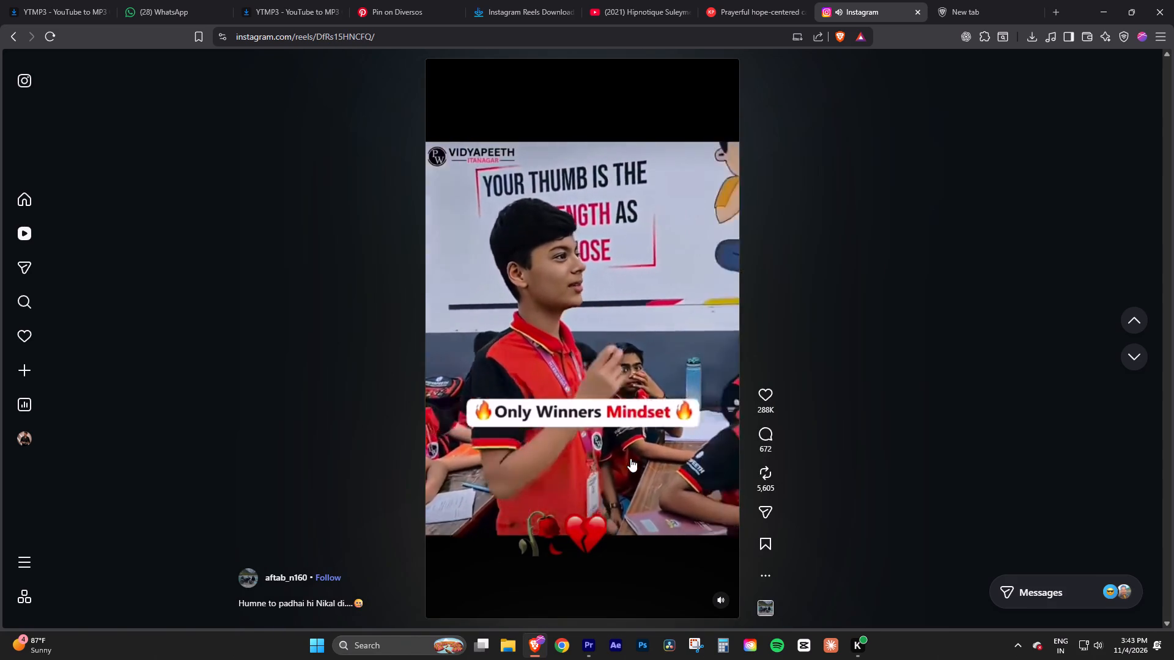
scroll(630, 458, "down", 1)
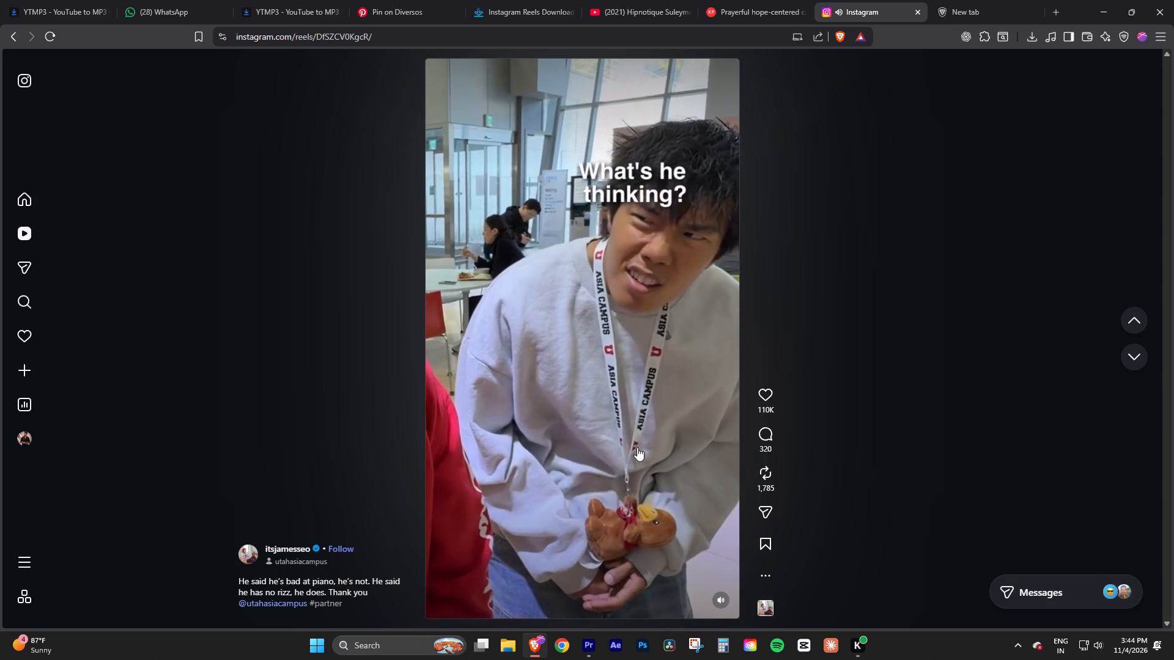
scroll(618, 457, "down", 1)
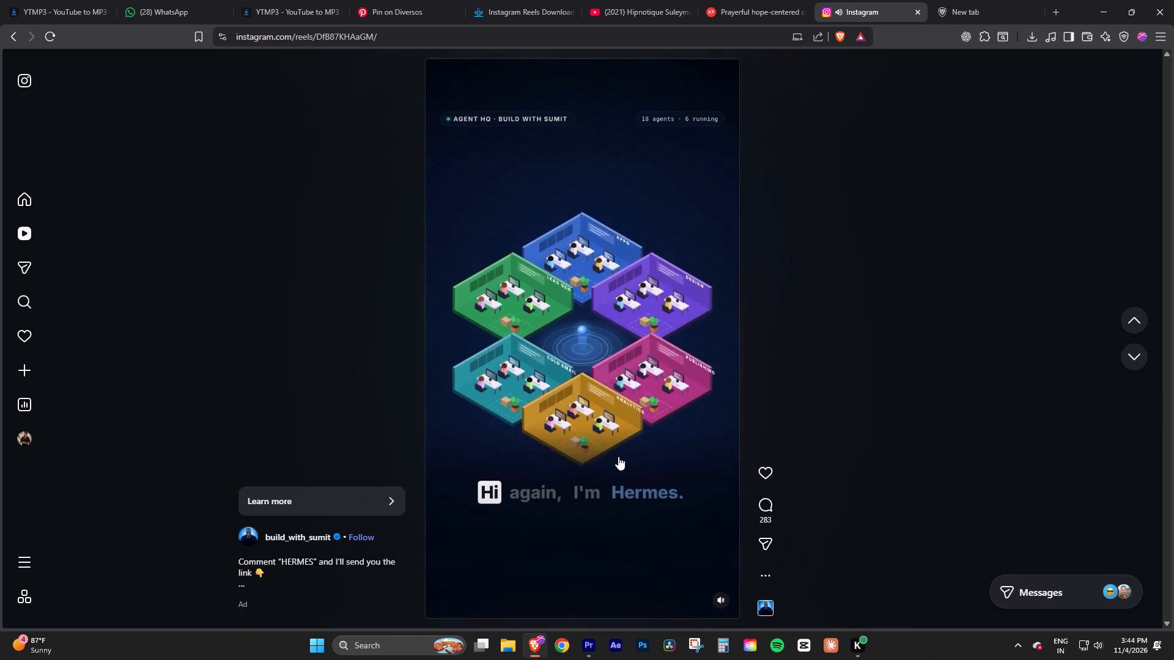
scroll(618, 457, "down", 1)
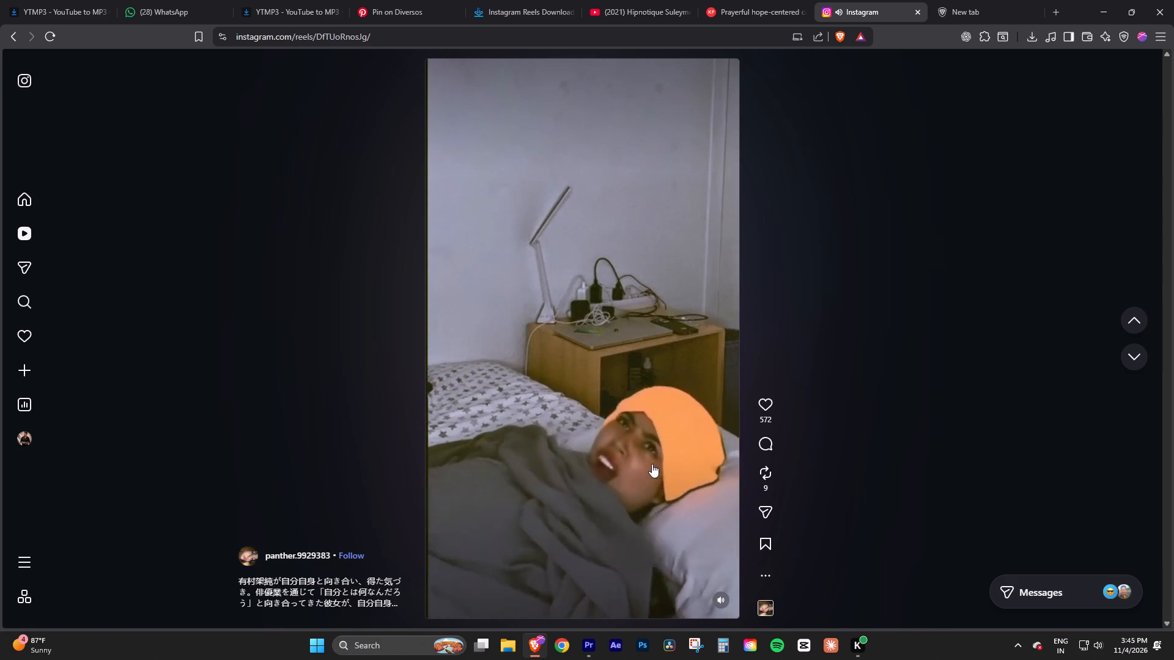
scroll(660, 469, "down", 1)
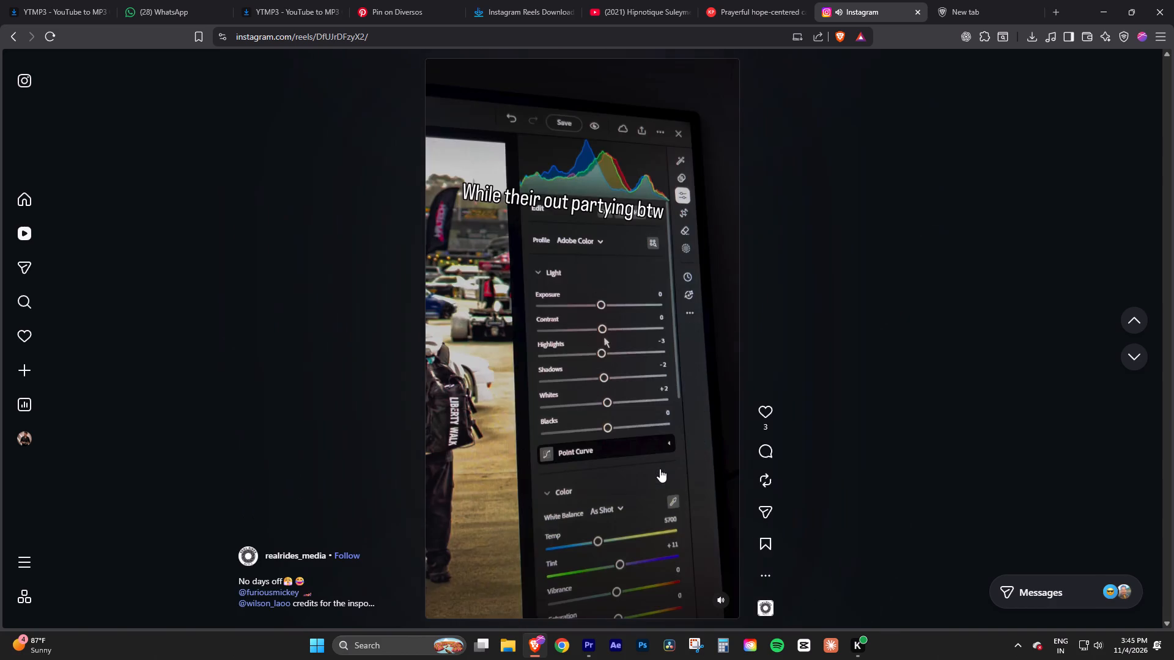
scroll(660, 469, "down", 1)
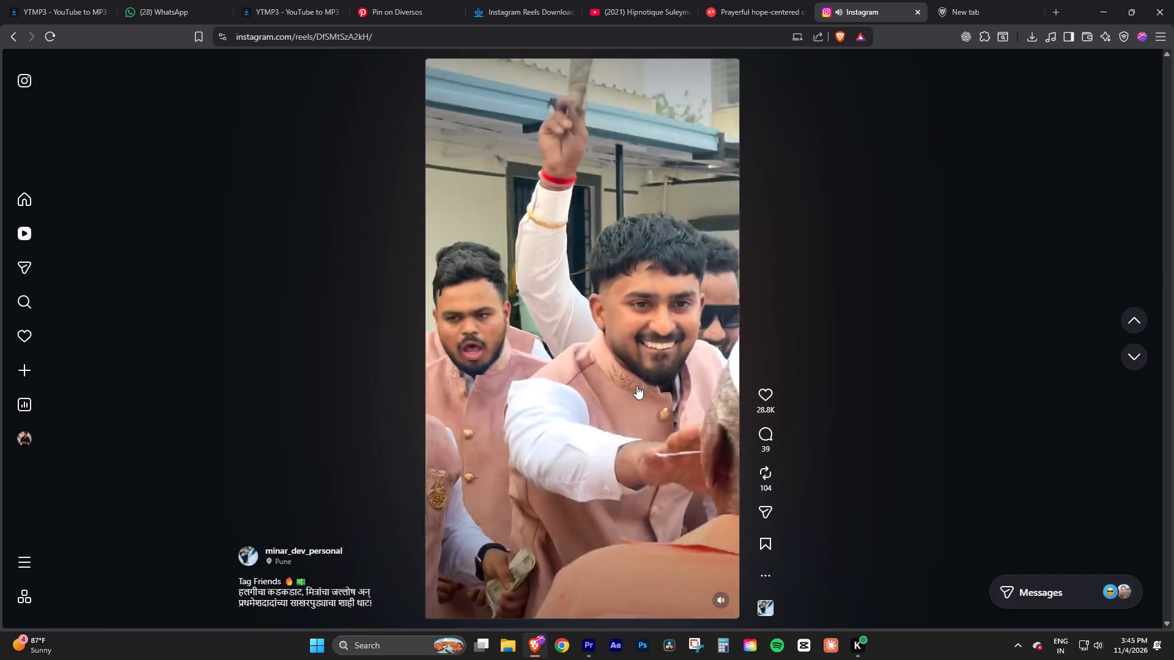
scroll(684, 357, "down", 1)
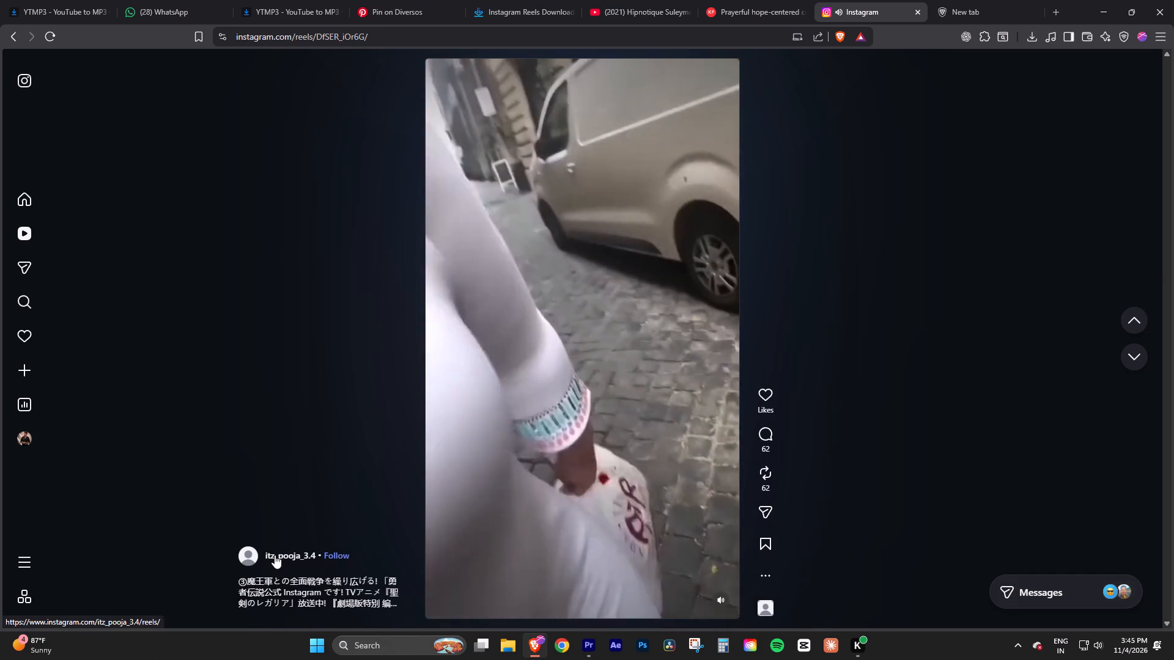
Look through three reels on the current reel's account profile, then return to the feed and pause the following reel.
left_click(275, 555)
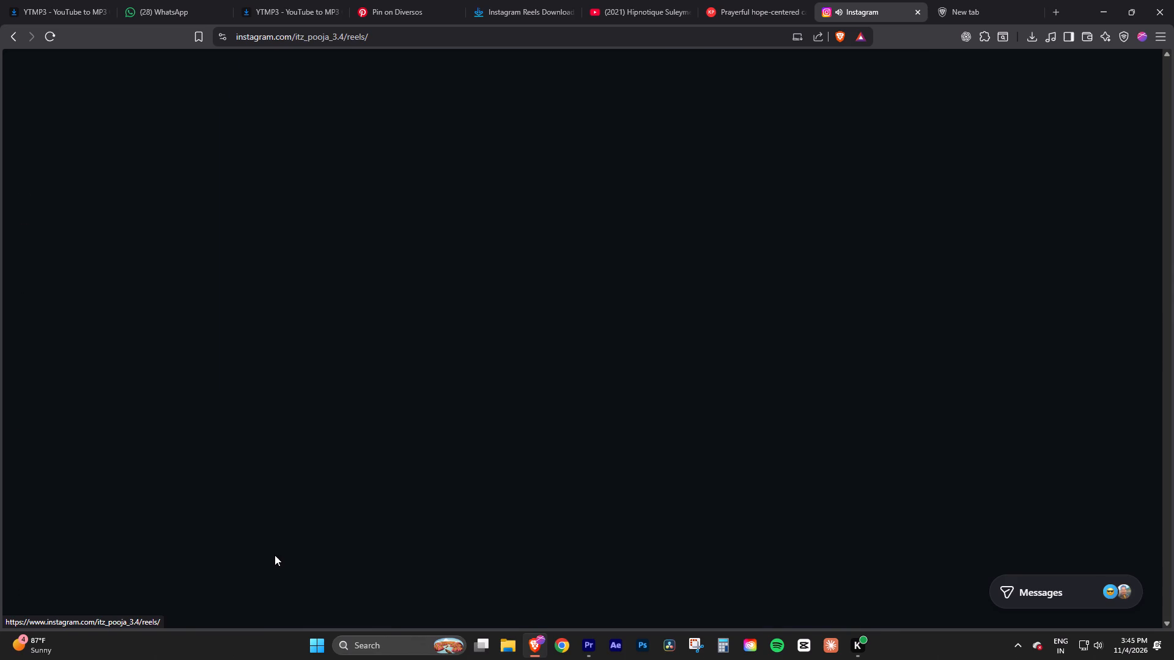
scroll(635, 449, "down", 1)
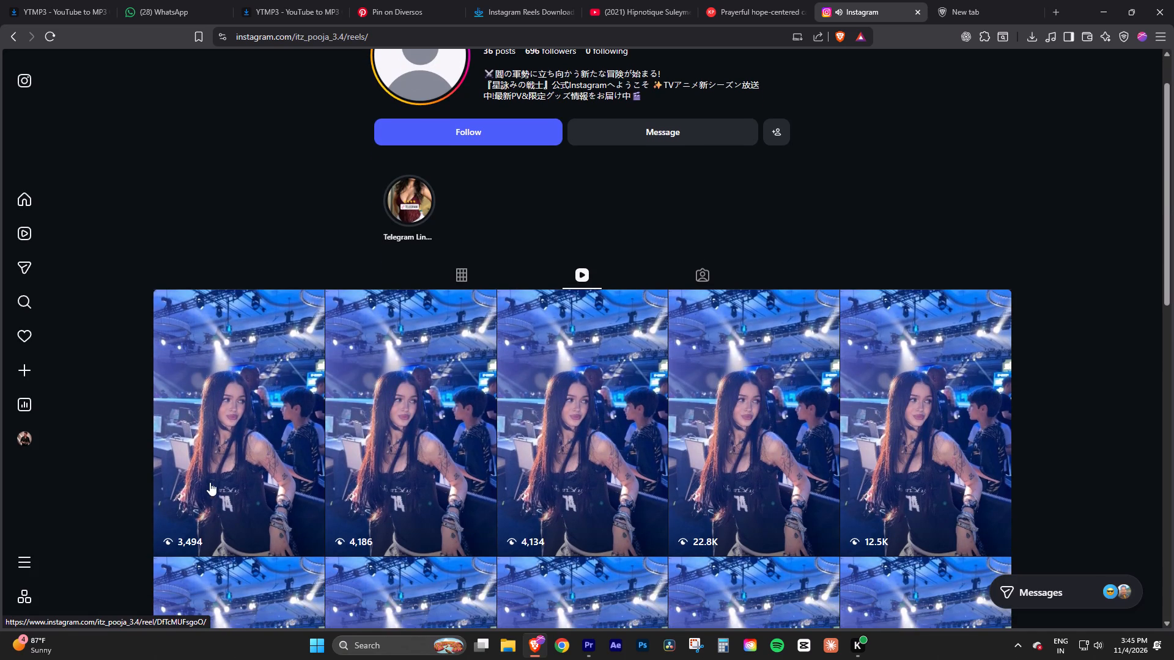
left_click(217, 463)
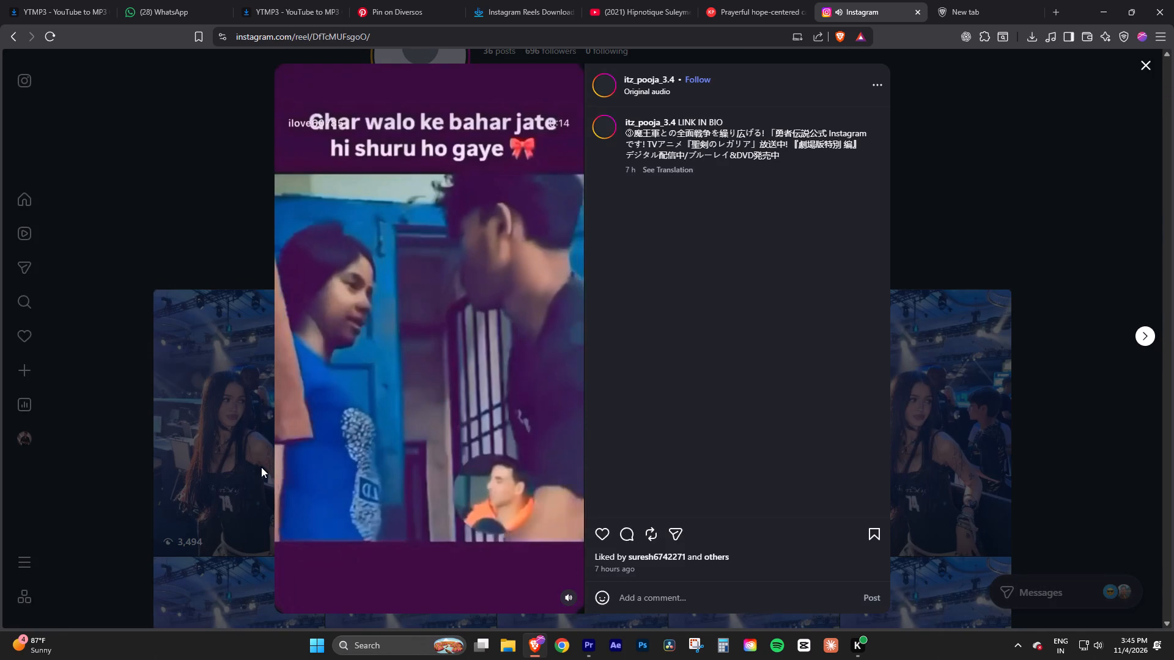
left_click(1150, 332)
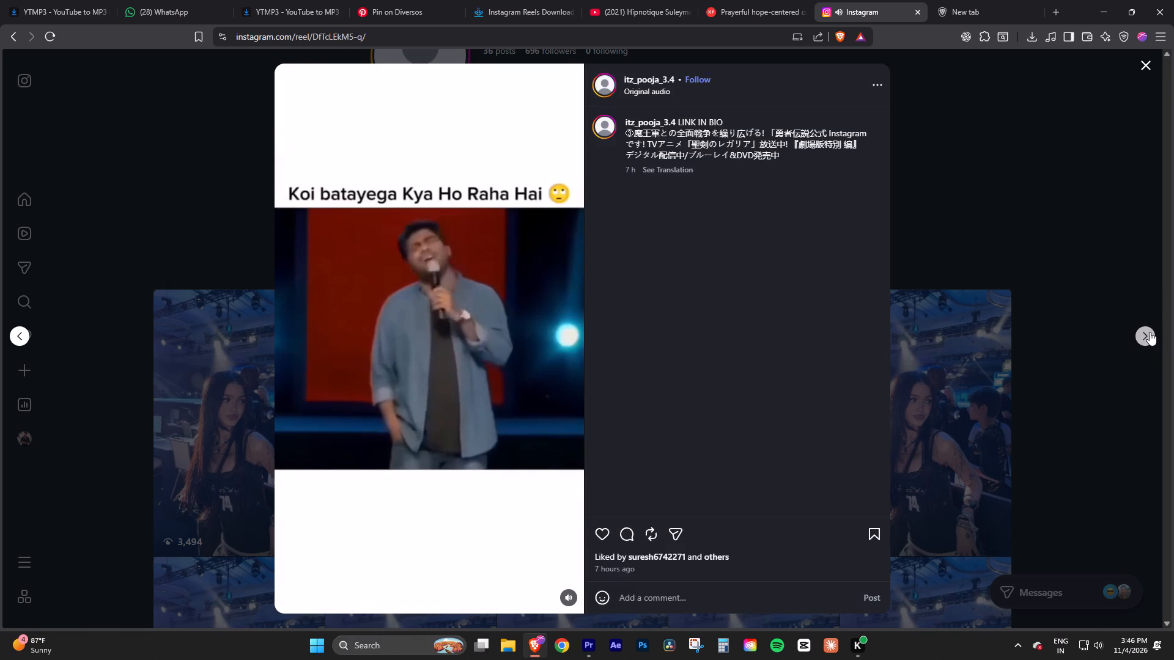
left_click(1150, 332)
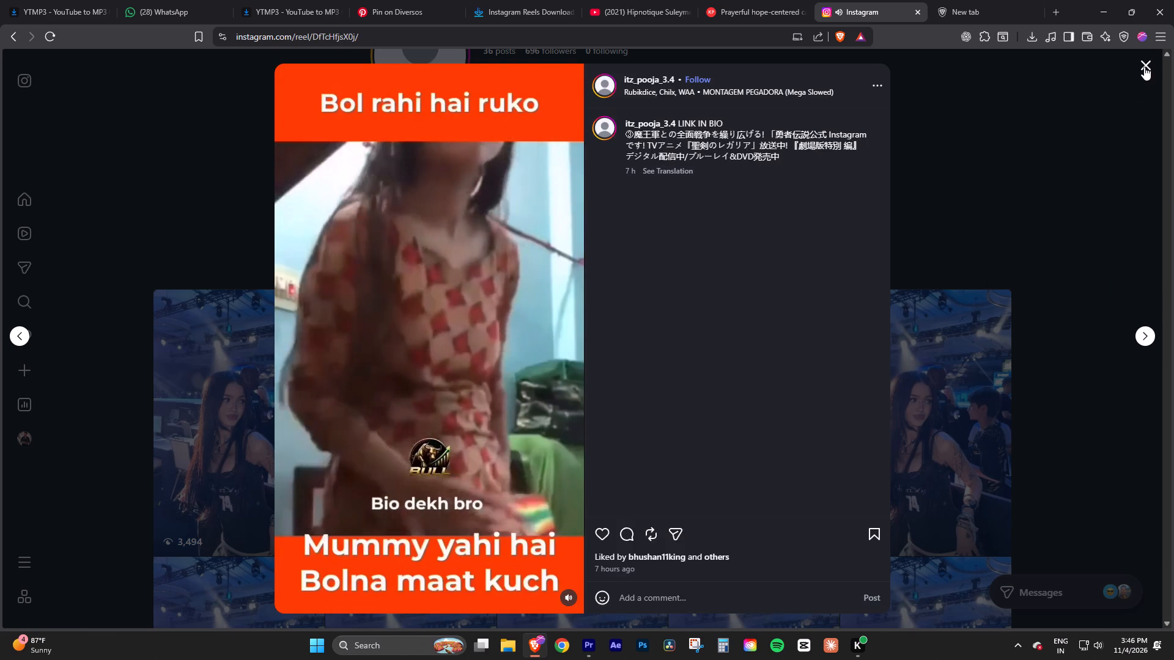
left_click(1144, 67)
left_click(586, 235)
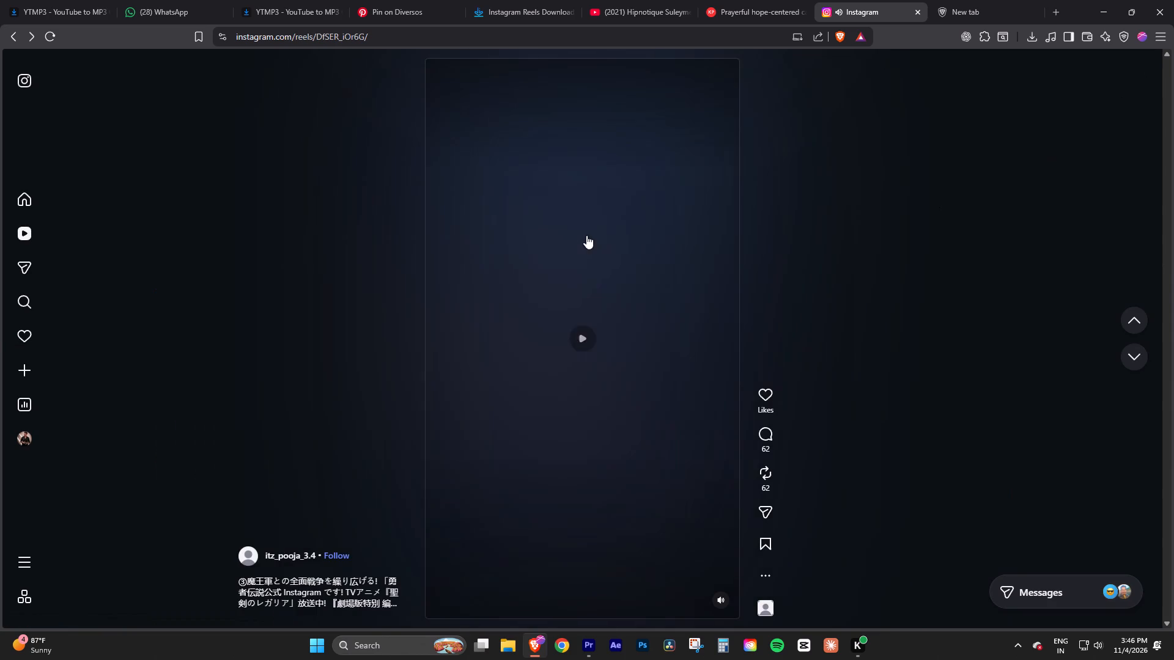
scroll(586, 235, "down", 2)
left_click(586, 235)
Switch to Premiere Pro and move the playhead to the start of the I Reel 02 sequence.
key("alt+Tab")
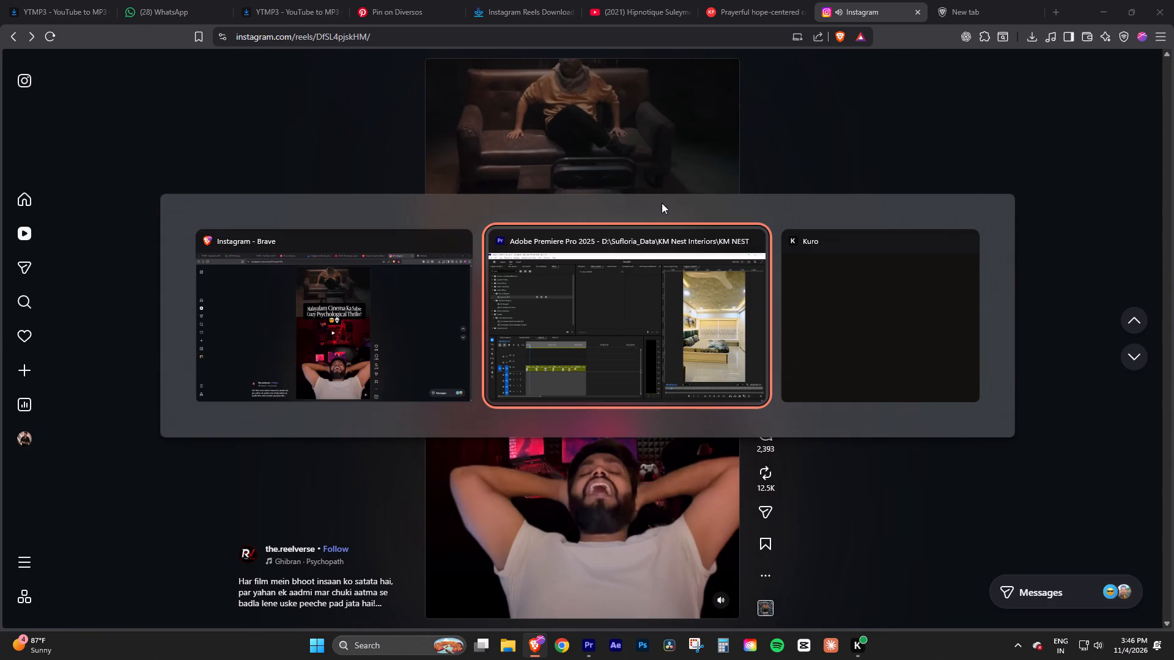
left_click(644, 309)
left_click_drag(295, 392, 151, 397)
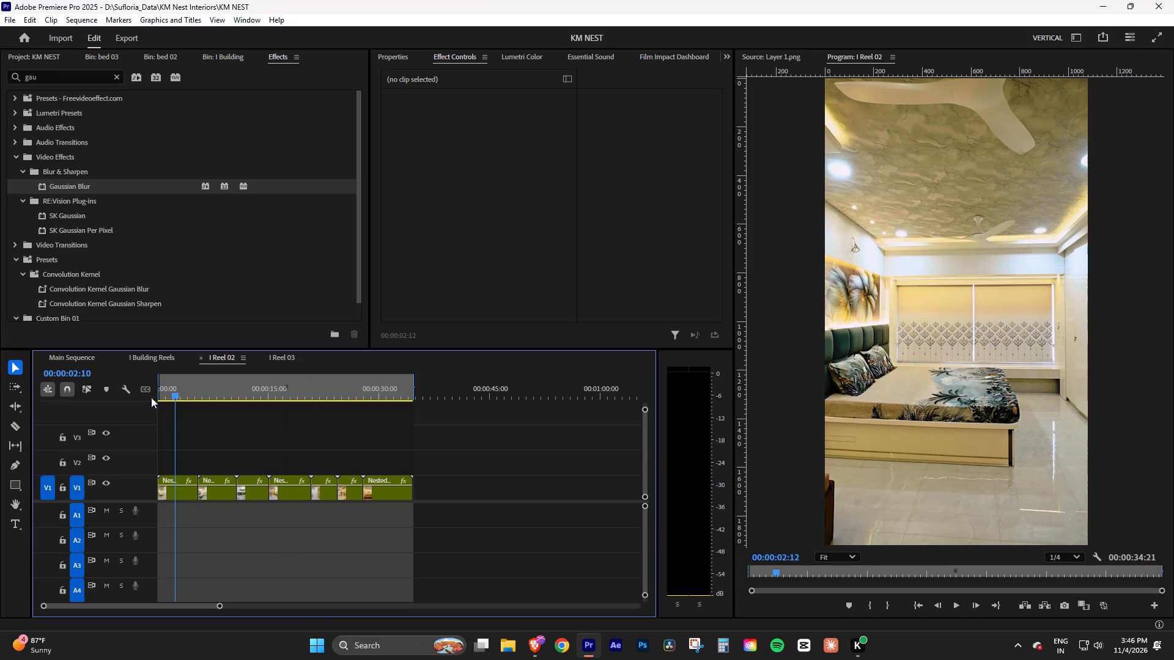
left_click_drag(151, 397, 149, 397)
Return to the Pinterest pin in Brave and preview the related 0:57 "A Luxury Living Room" video pin with sound.
left_click(536, 645)
left_click(735, 13)
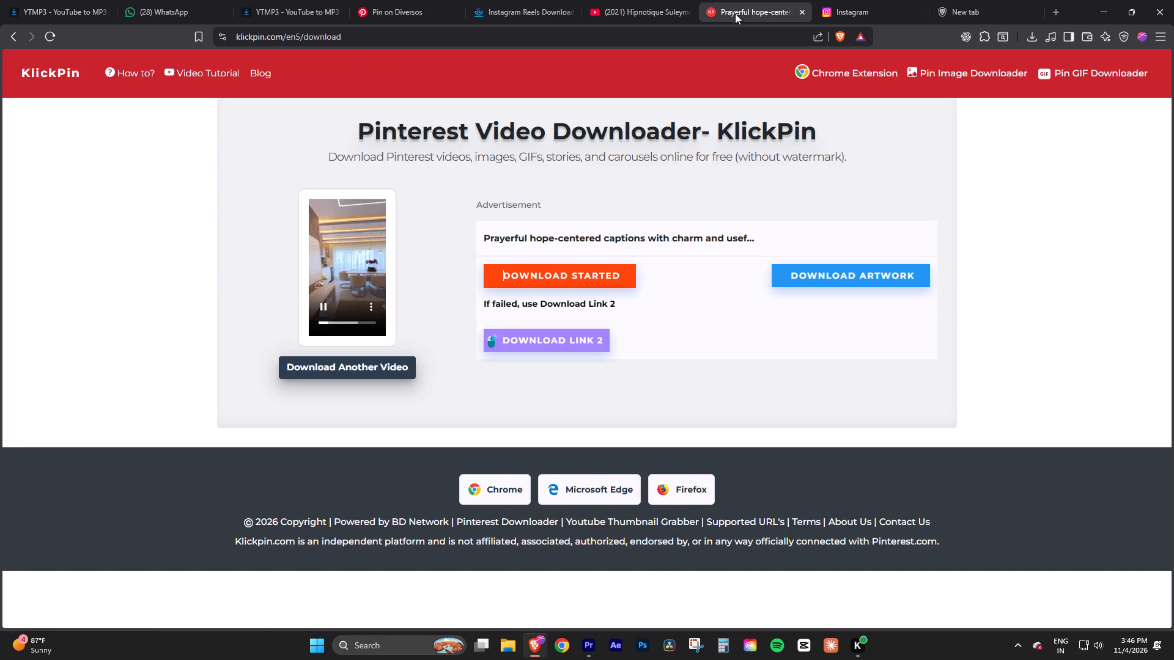
left_click(644, 0)
left_click(525, 0)
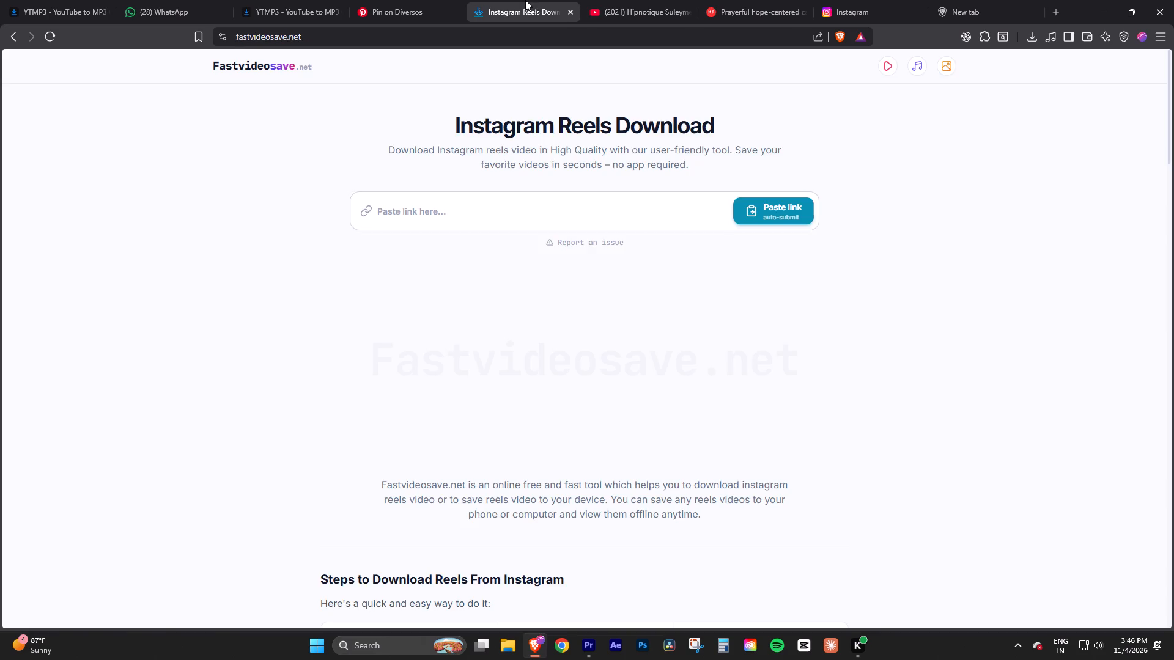
left_click(412, 0)
scroll(888, 411, "down", 2)
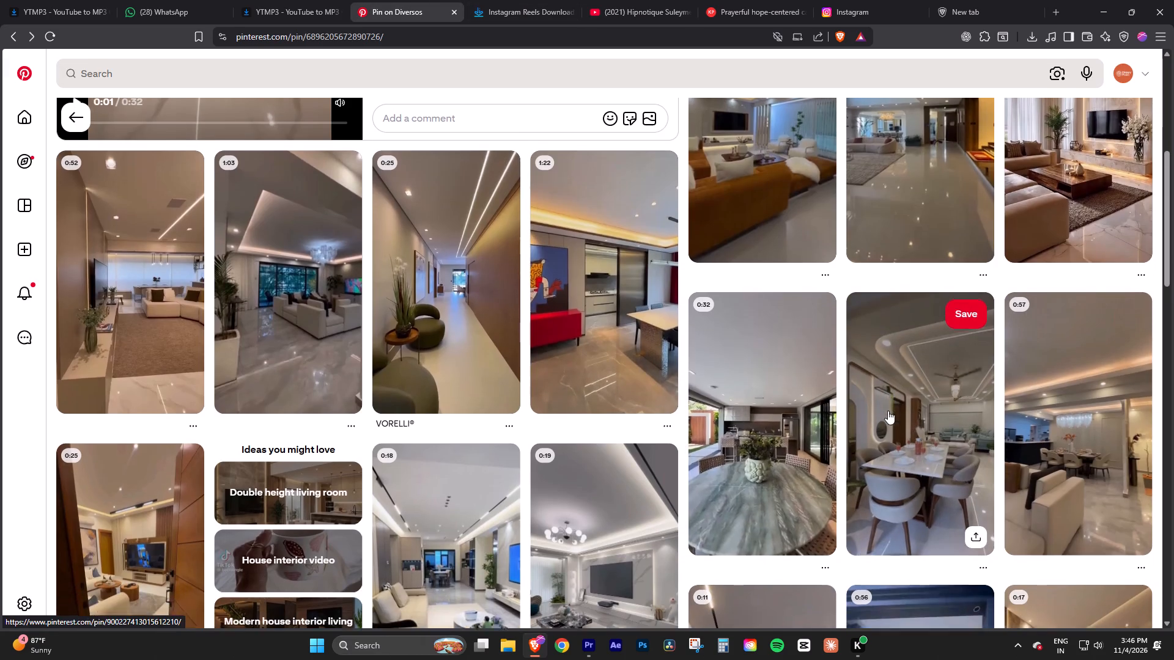
left_click(1120, 332)
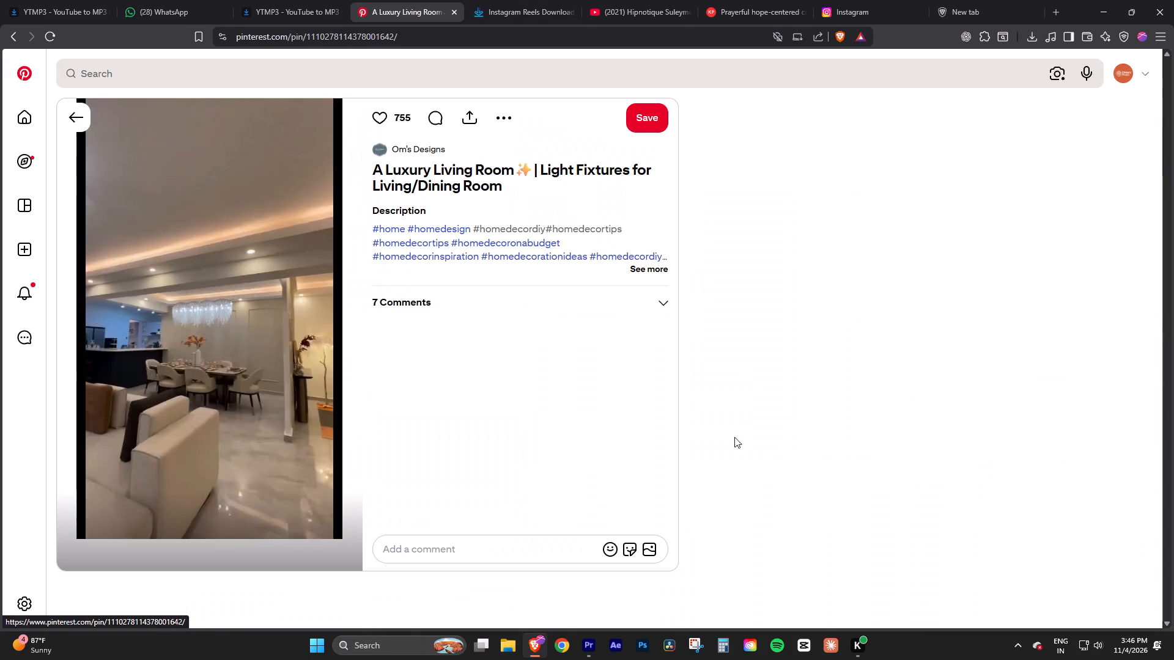
left_click(334, 533)
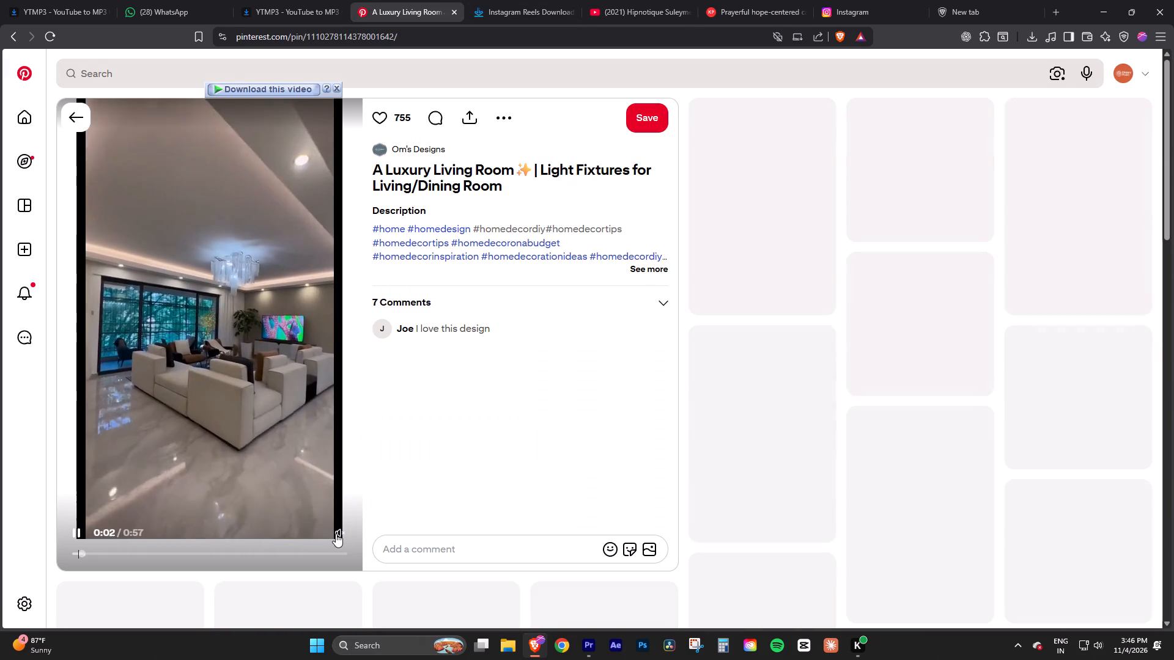
Preview the 0:57 "A Luxury Living Room" pin with sound.
left_click(336, 531)
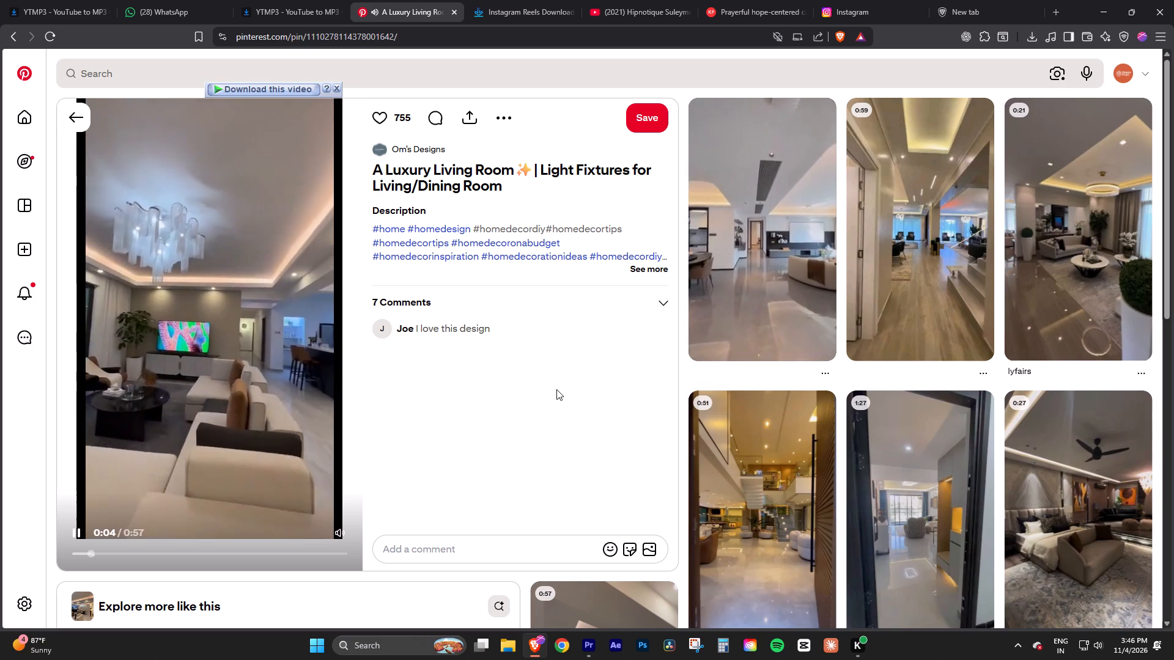
left_click(556, 389)
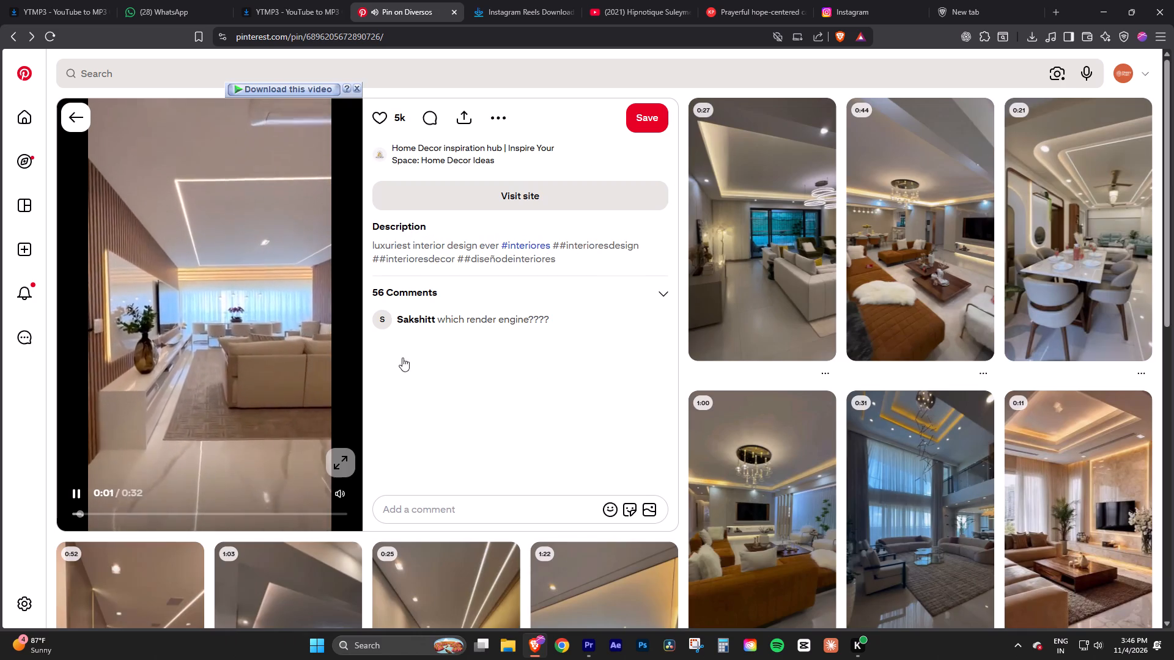
Close the YouTube tab with the Hipnotique Suleymer search.
left_click(632, 0)
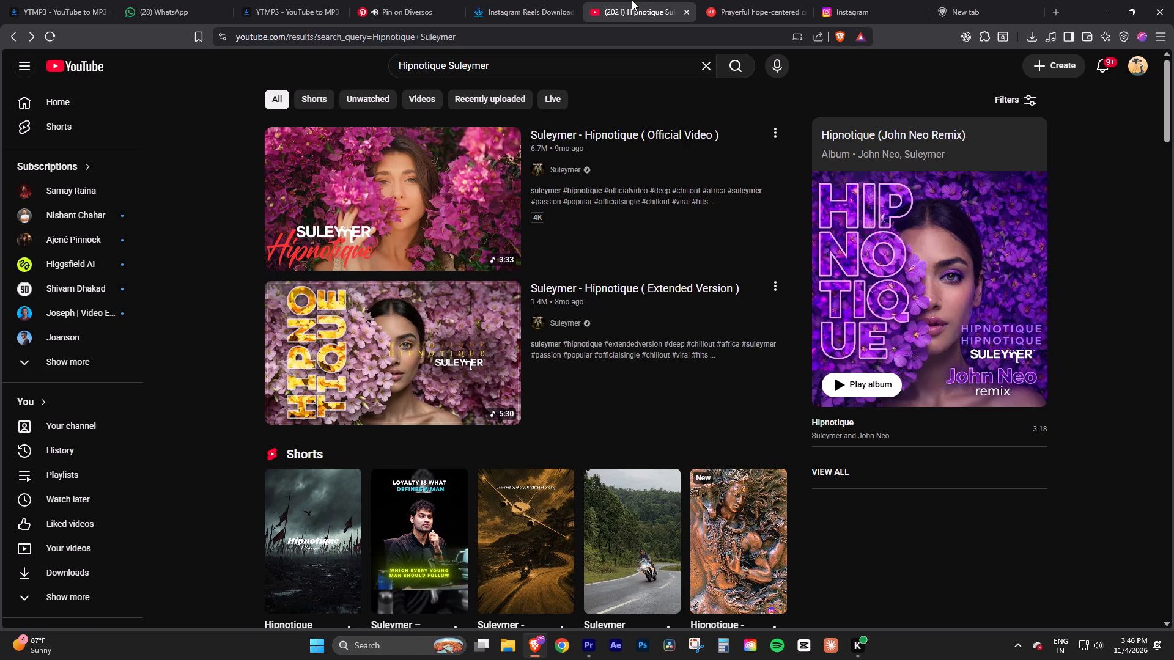
left_click(687, 12)
Go back to the Pinterest pin, open the related 0:32 modern living video in a separate tab and preview it with sound.
left_click(397, 0)
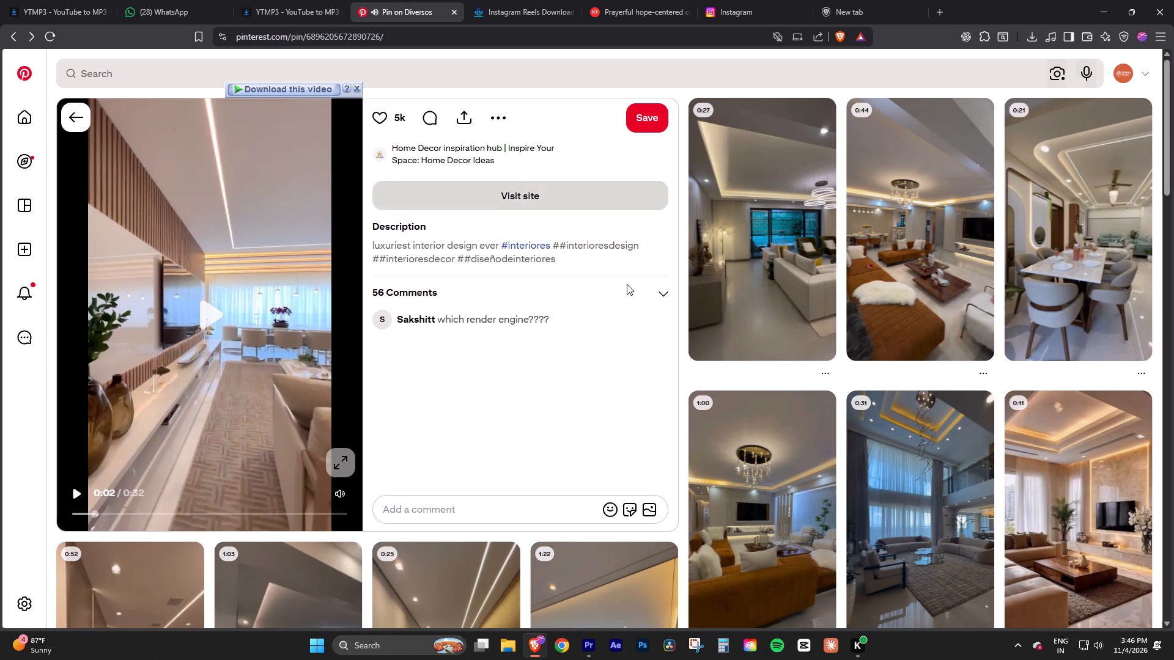
scroll(764, 329, "down", 4)
scroll(568, 333, "down", 5)
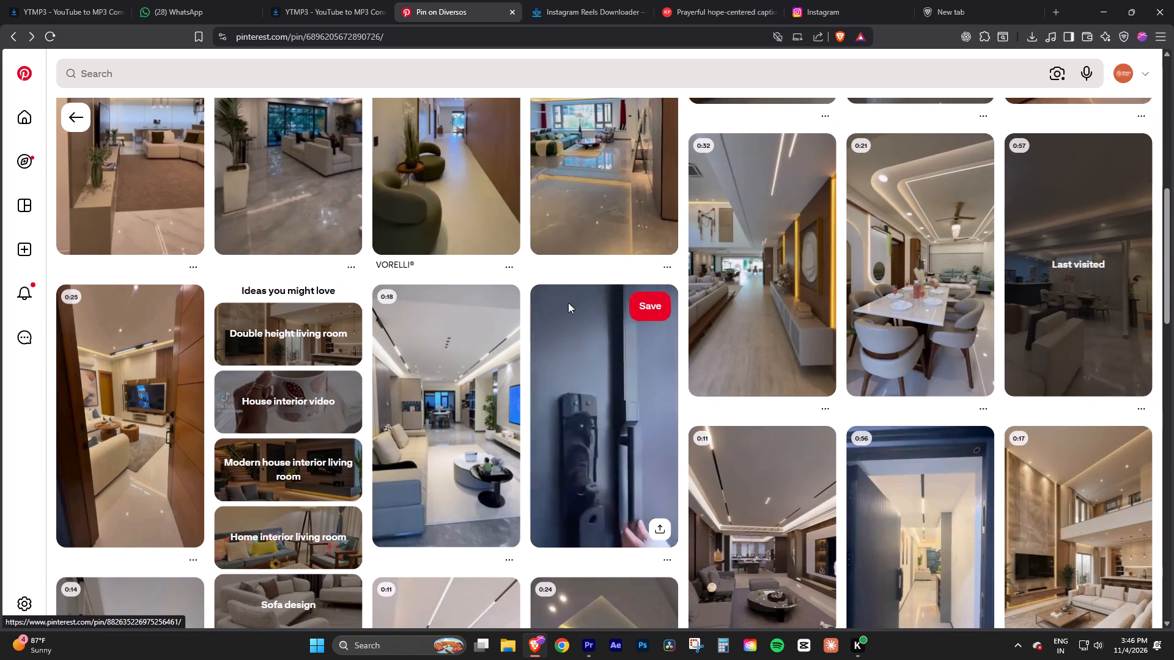
right_click(738, 269)
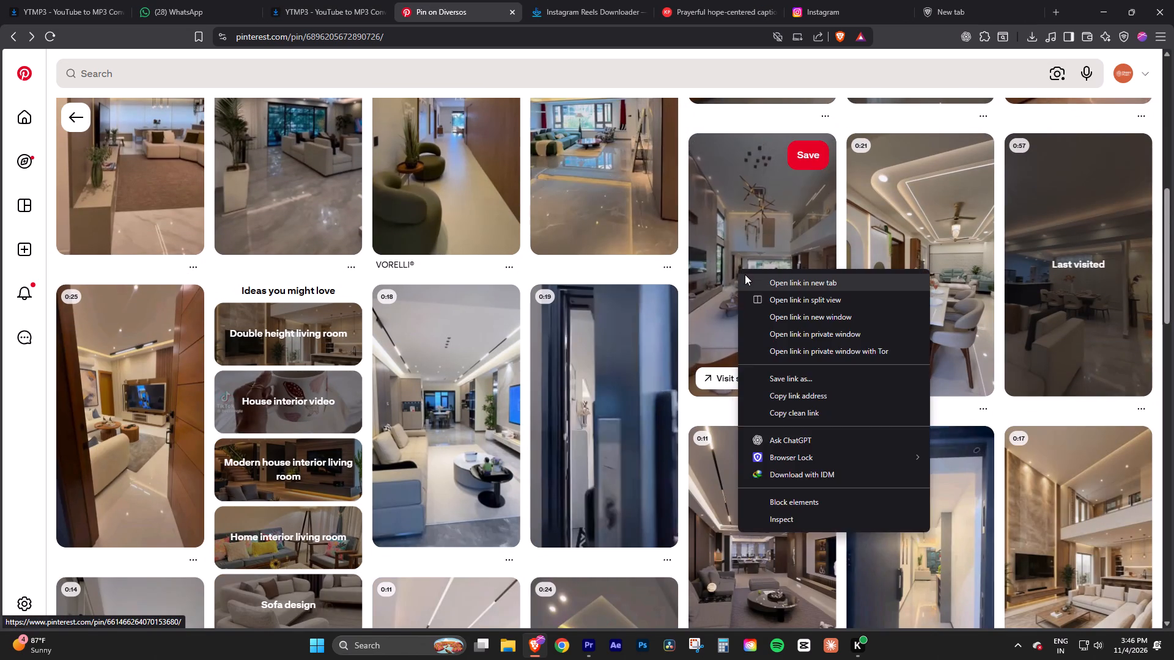
left_click(745, 274)
left_click(511, 0)
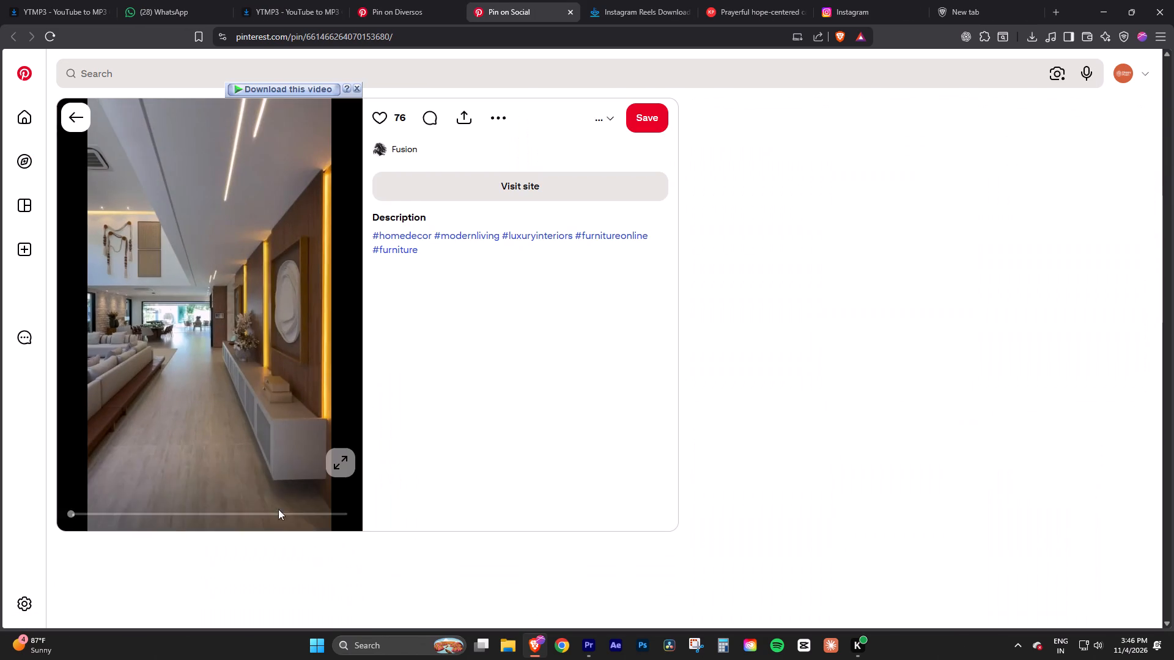
left_click(344, 494)
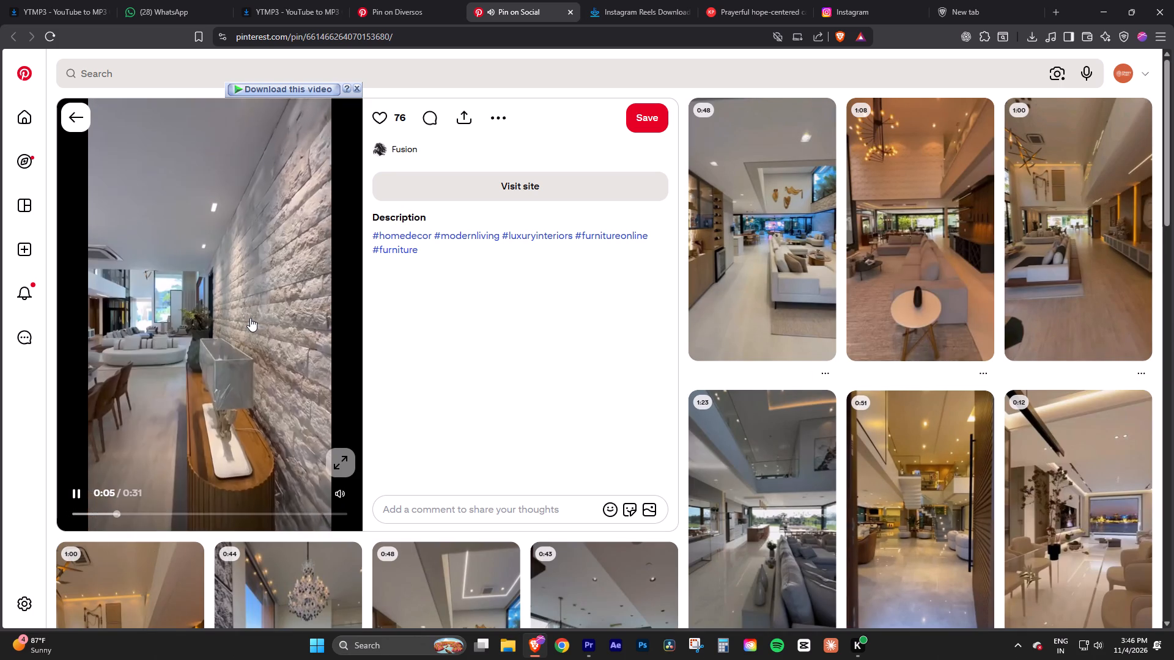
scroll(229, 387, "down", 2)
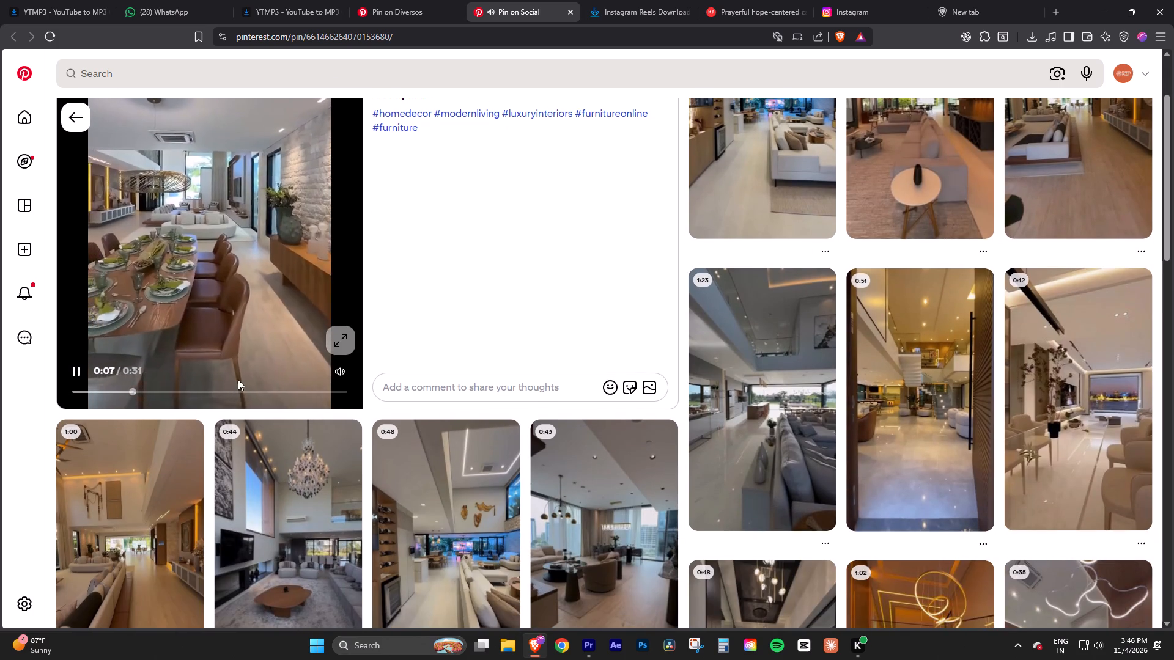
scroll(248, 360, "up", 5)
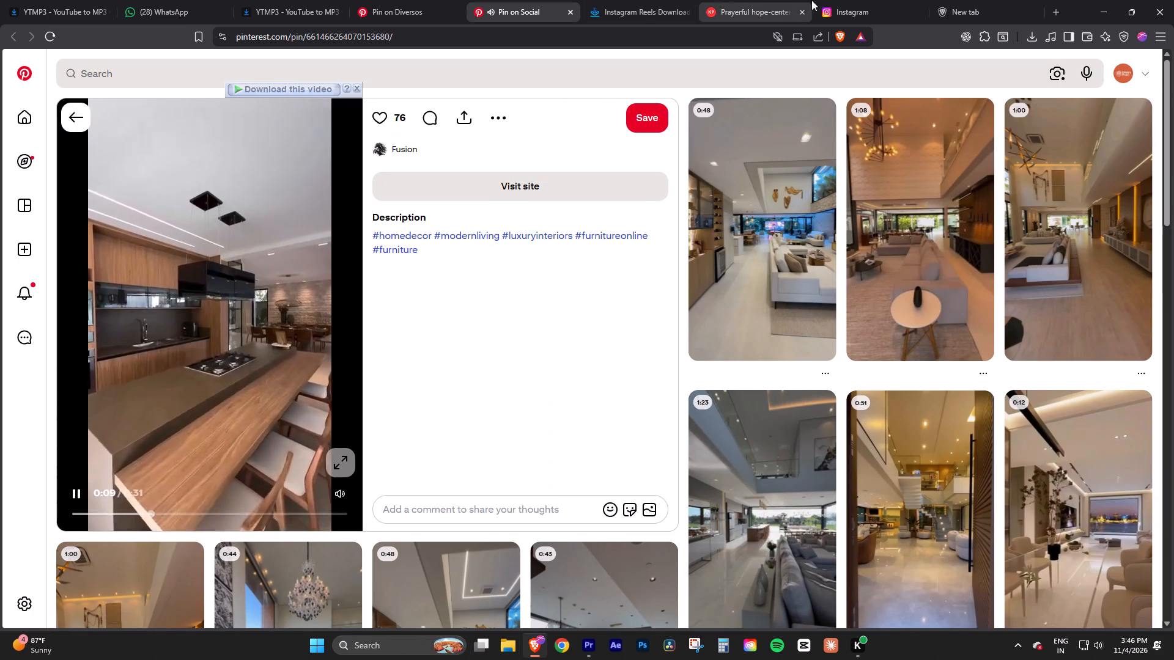
Switch to Instagram and open the search on its Explore page.
left_click(834, 0)
left_click(34, 302)
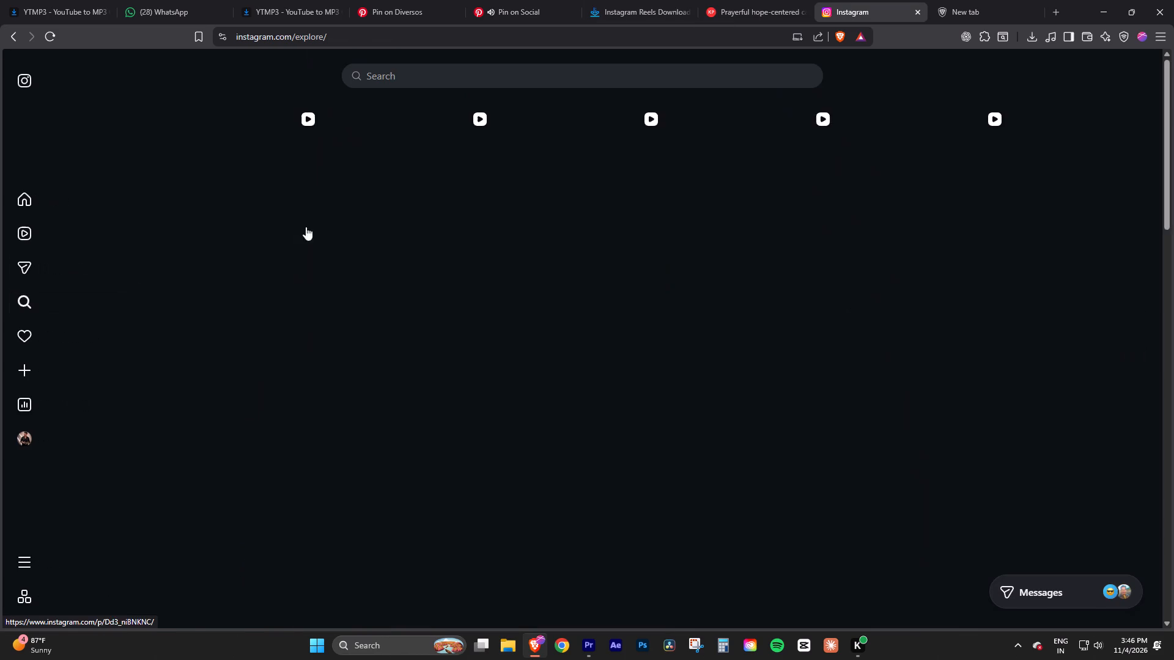
left_click(443, 78)
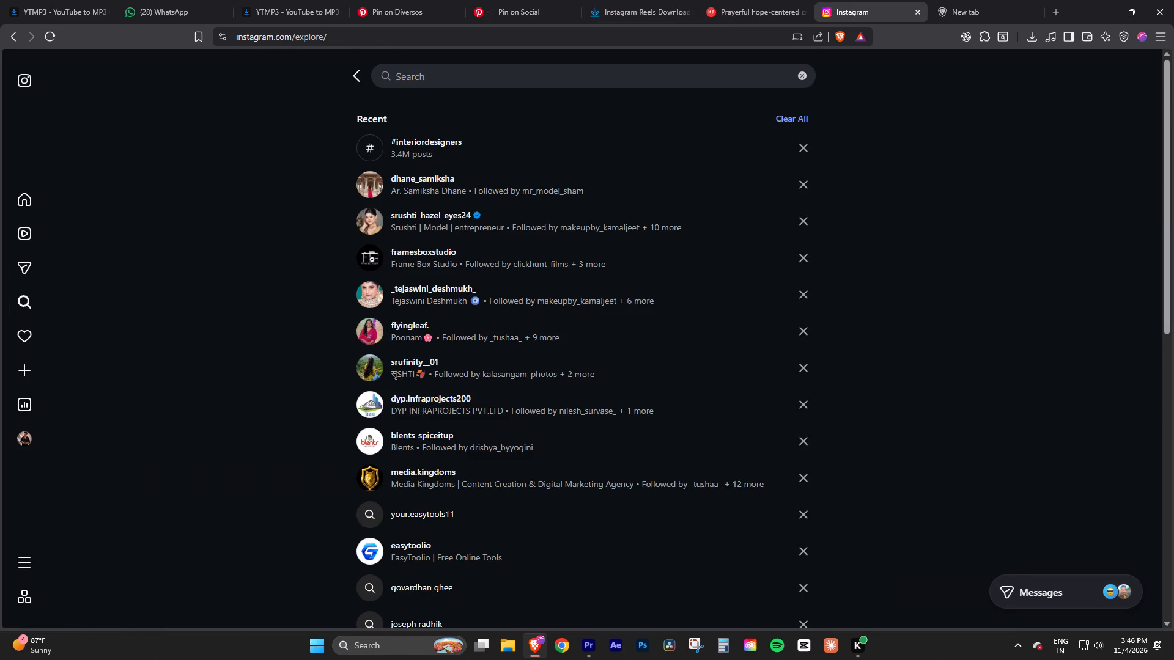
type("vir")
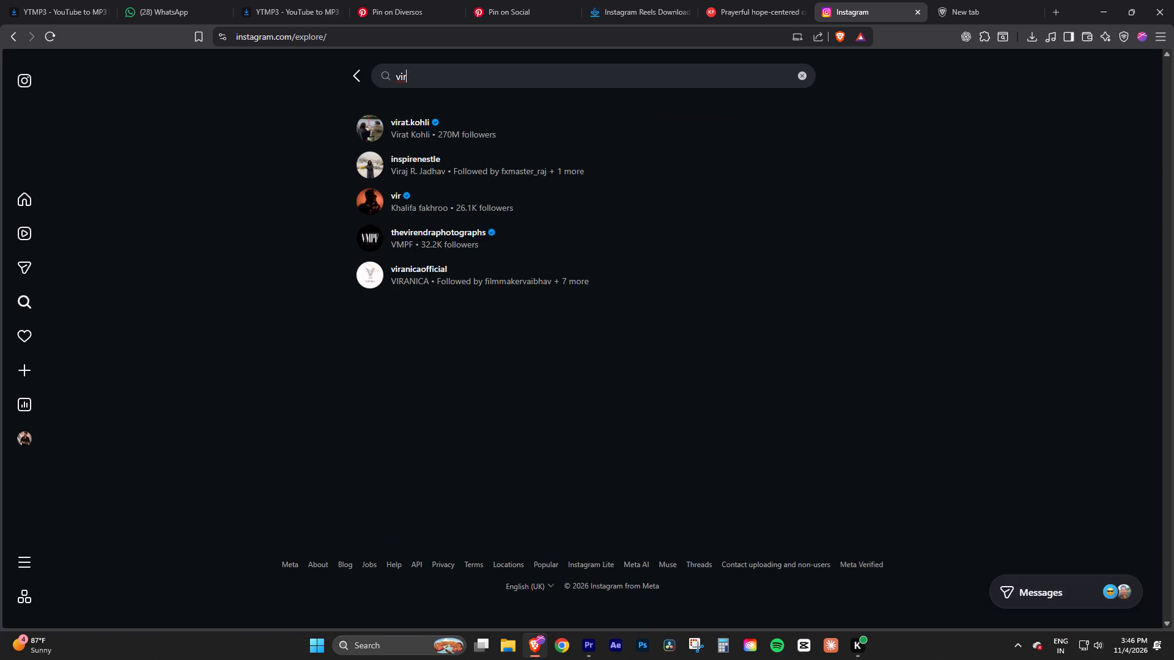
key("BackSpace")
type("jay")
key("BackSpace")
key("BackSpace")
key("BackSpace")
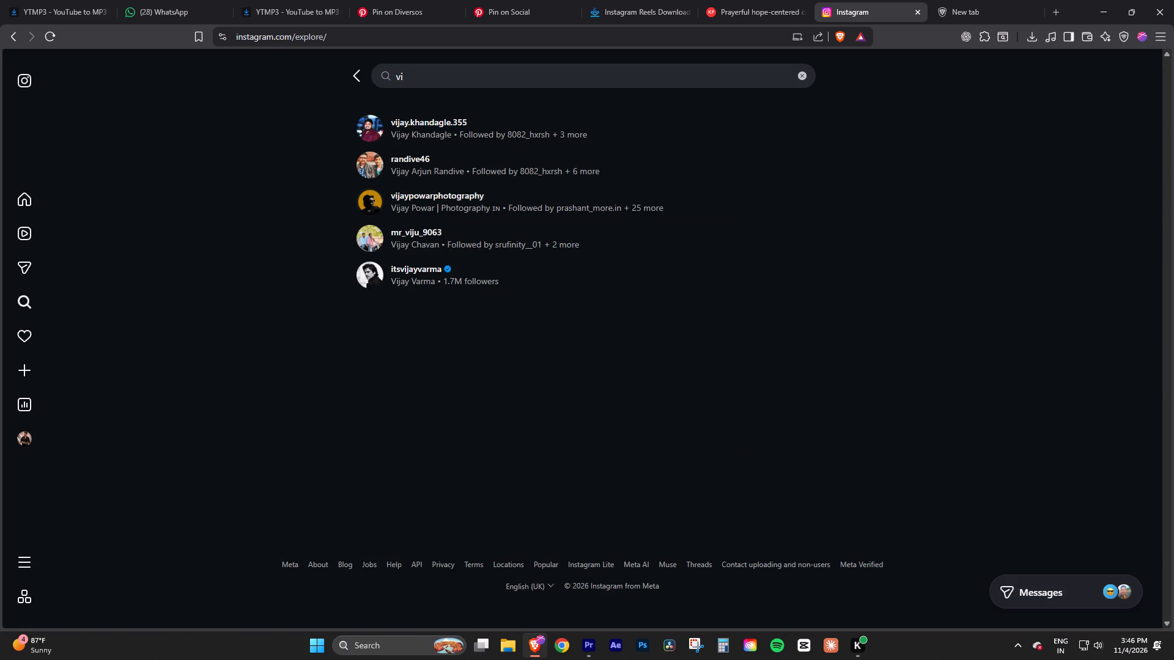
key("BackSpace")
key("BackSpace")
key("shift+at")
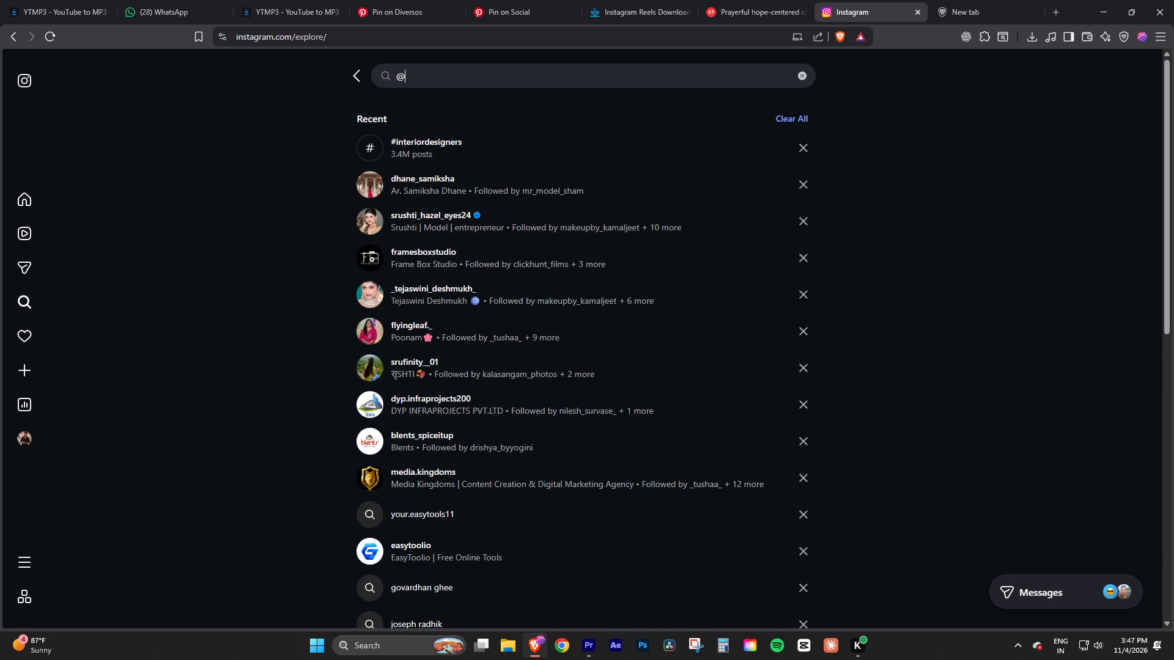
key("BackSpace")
Search Instagram for the hashtag #interiorshoot and open its results.
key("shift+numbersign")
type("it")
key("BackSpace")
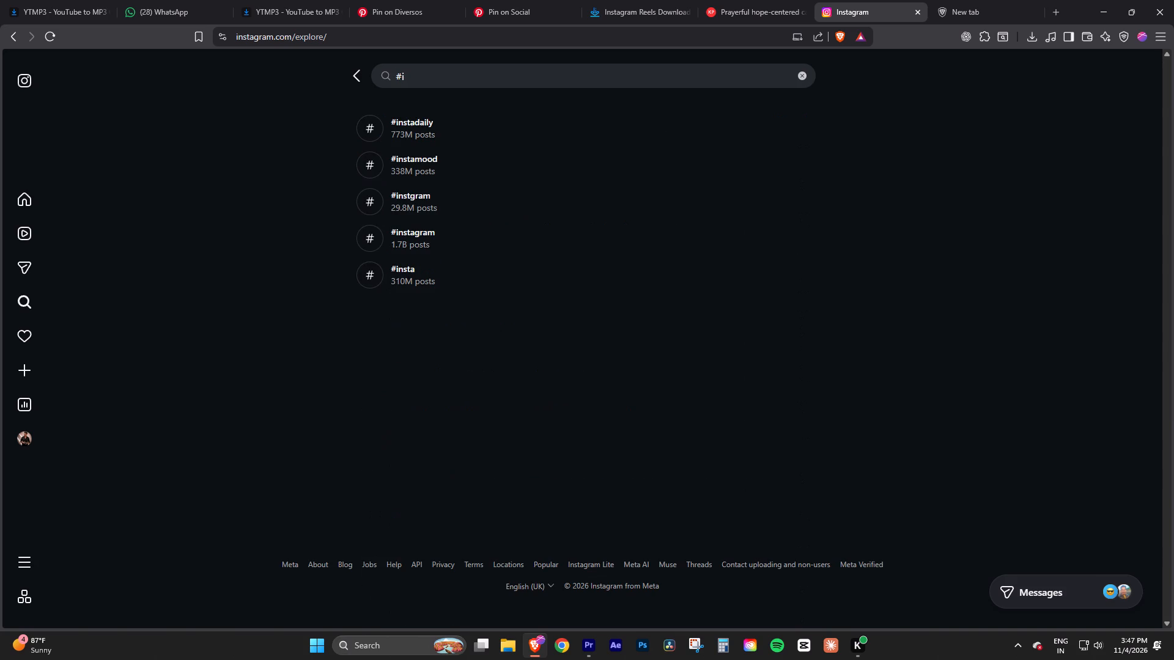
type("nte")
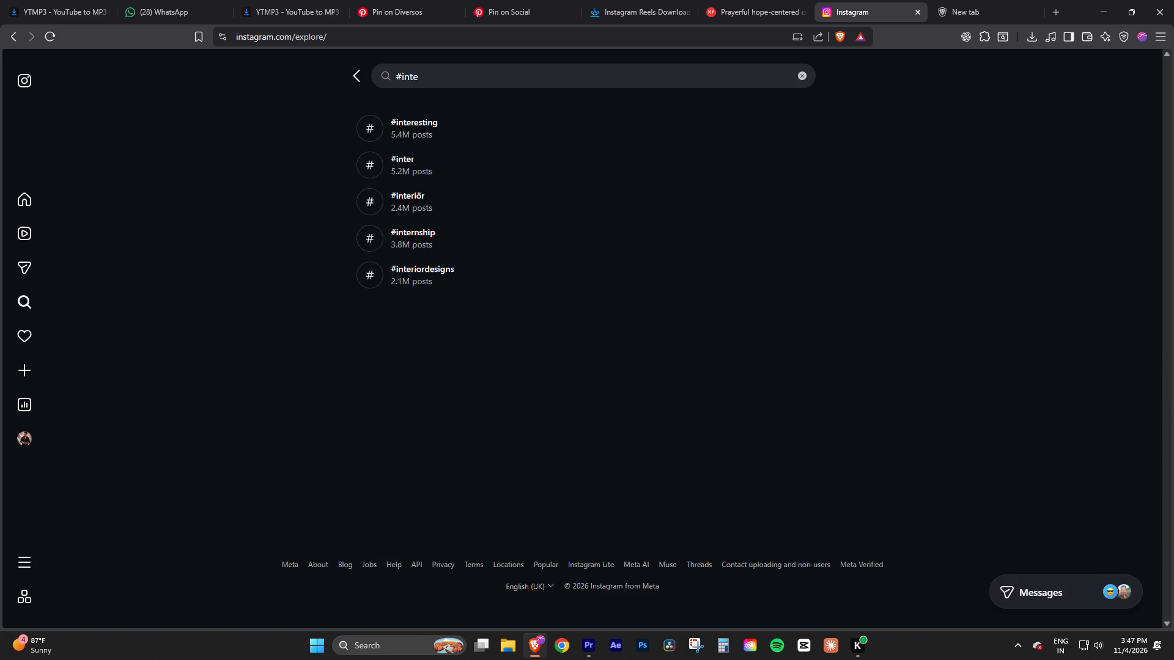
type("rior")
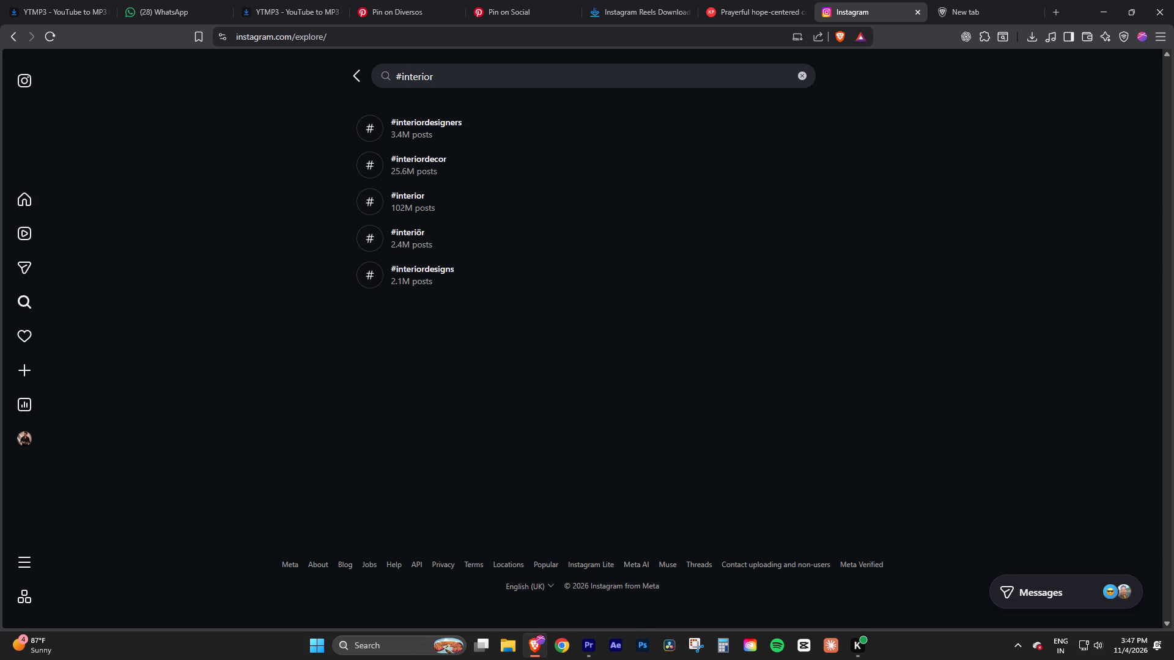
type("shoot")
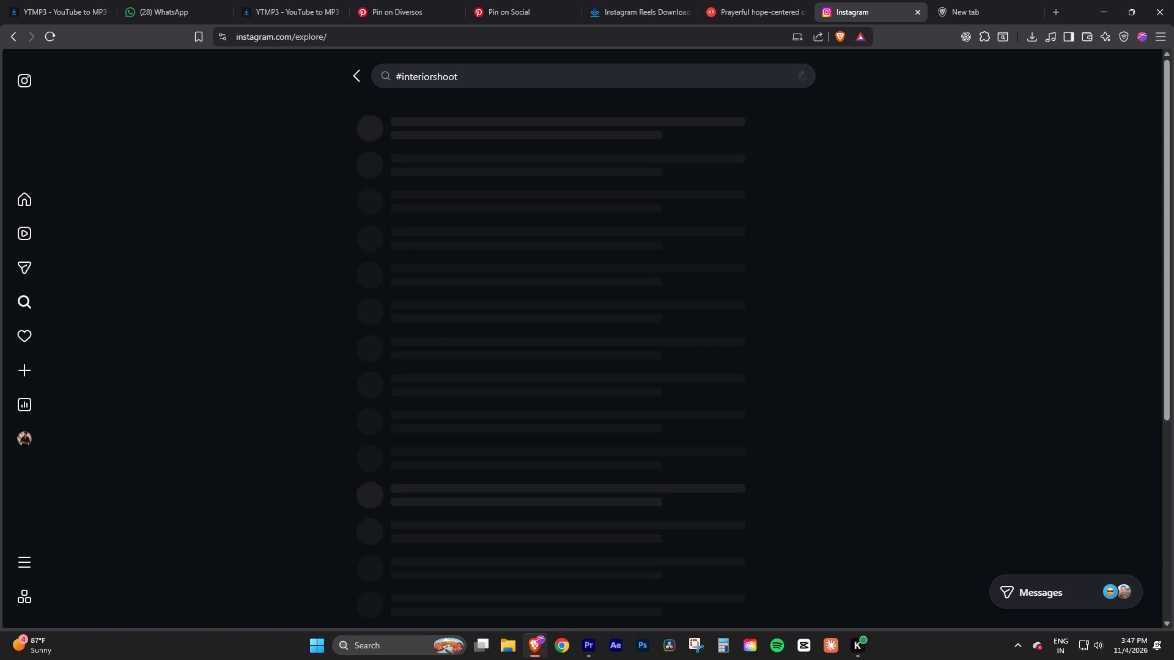
left_click(437, 125)
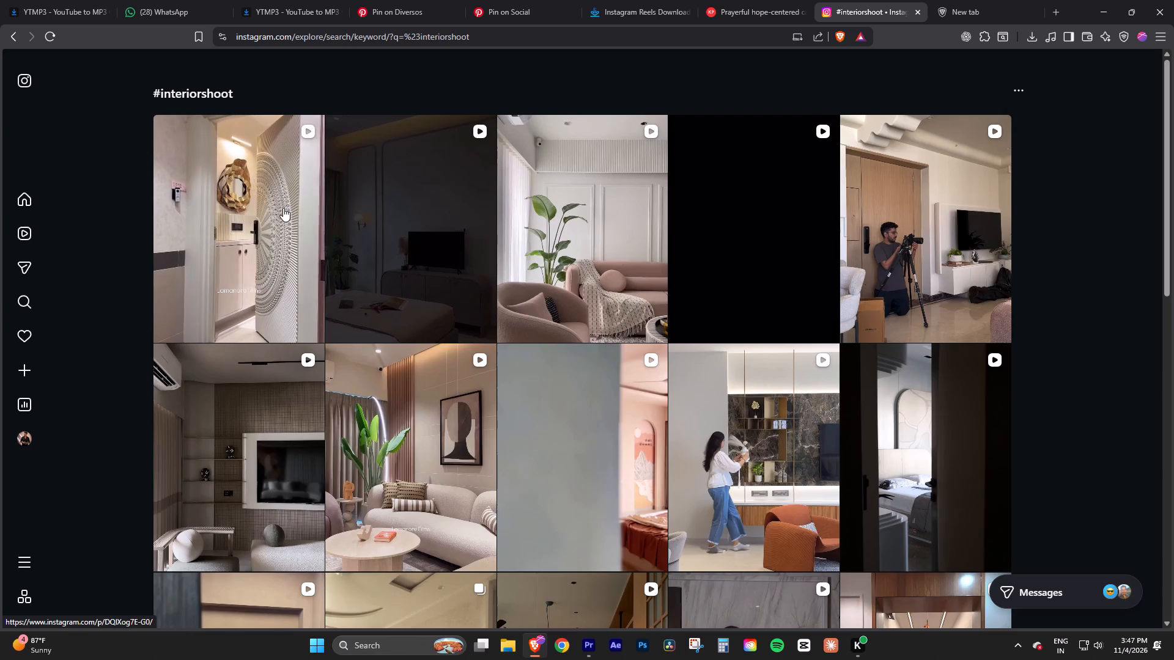
Open the first #interiorshoot reel, by lamanorefilms, and watch it with sound.
left_click(283, 208)
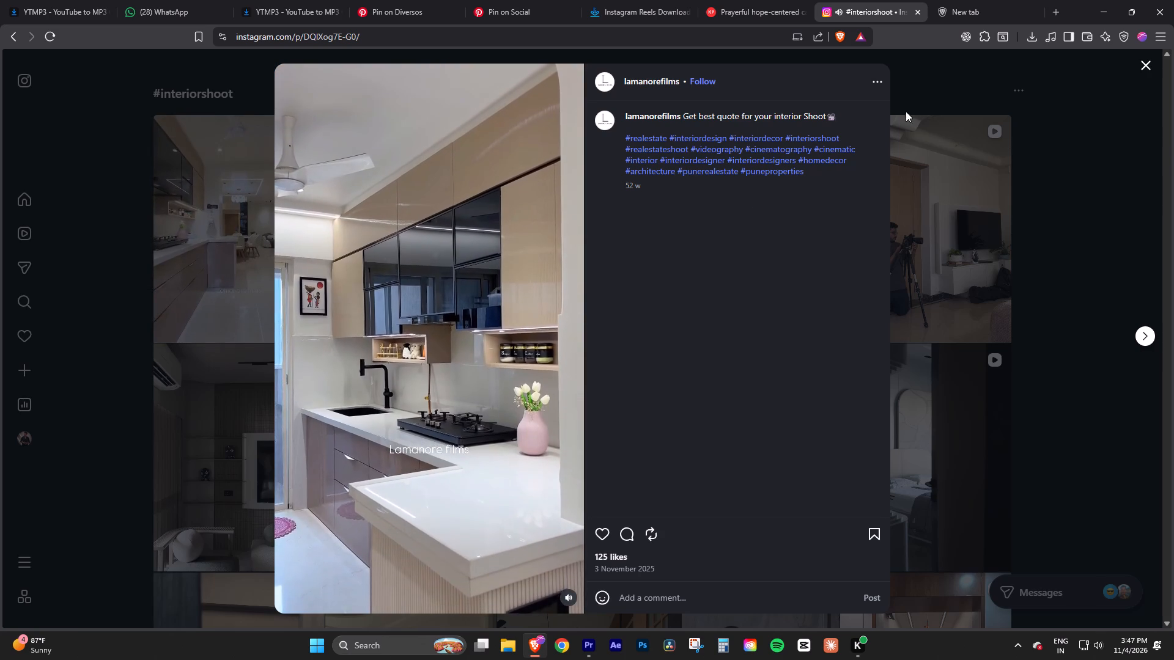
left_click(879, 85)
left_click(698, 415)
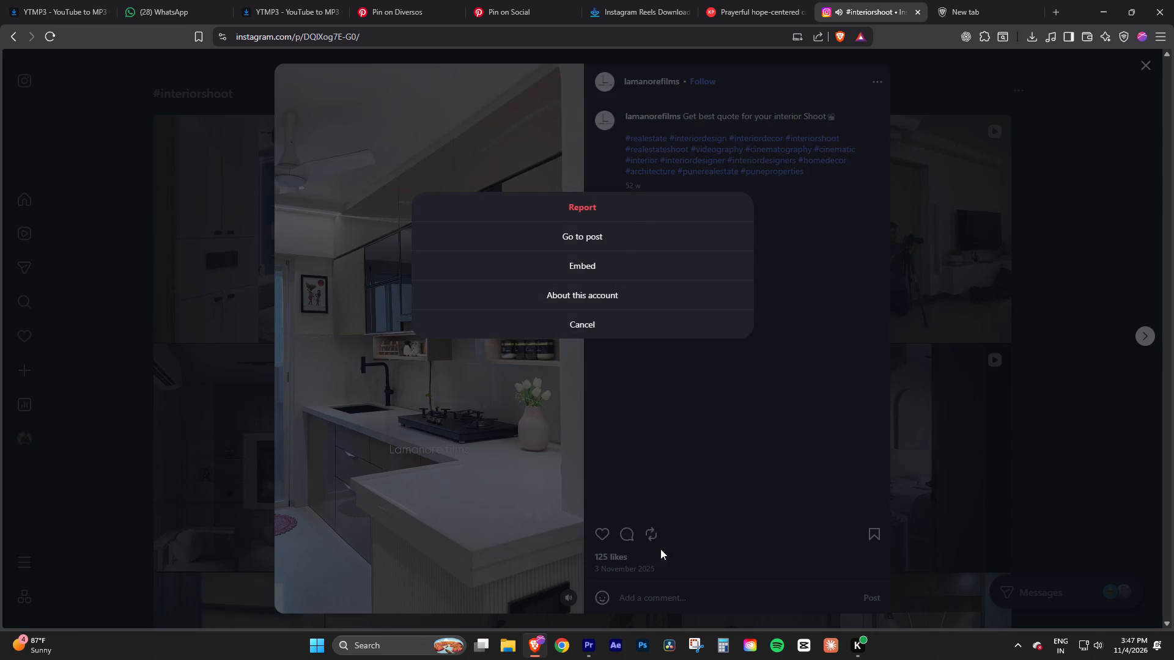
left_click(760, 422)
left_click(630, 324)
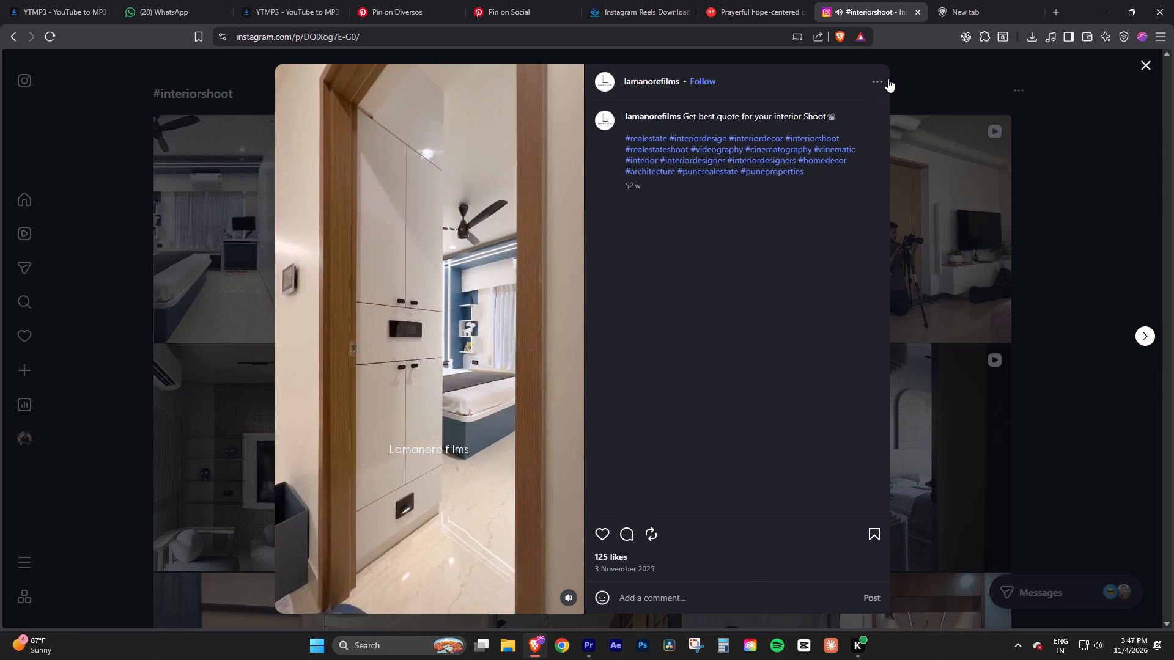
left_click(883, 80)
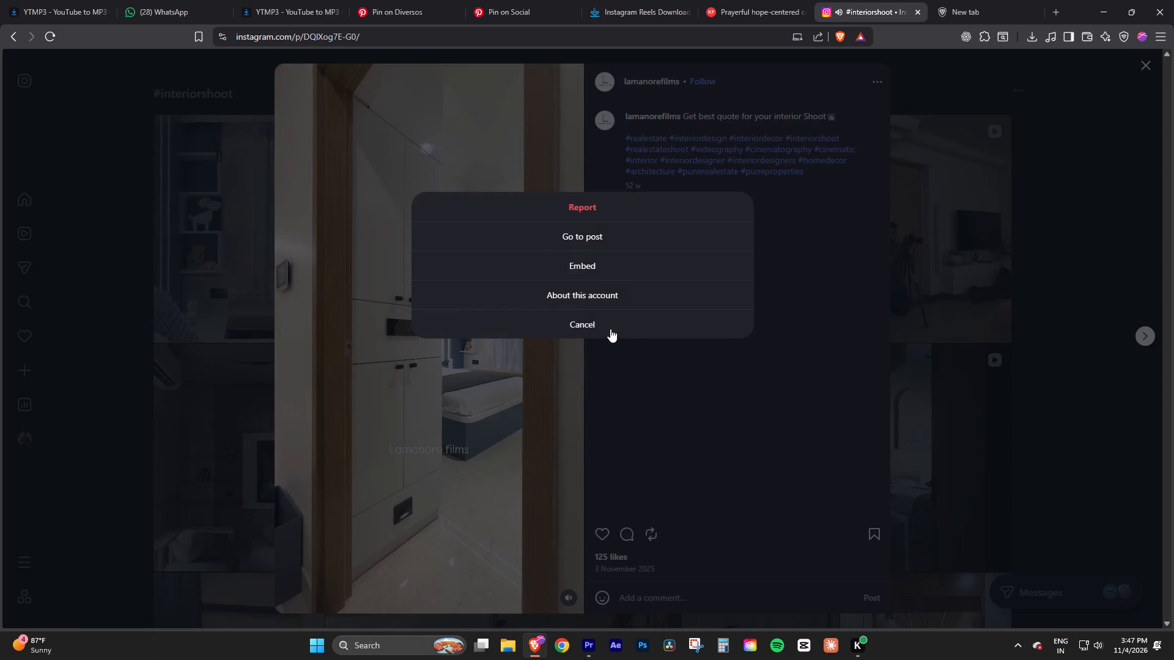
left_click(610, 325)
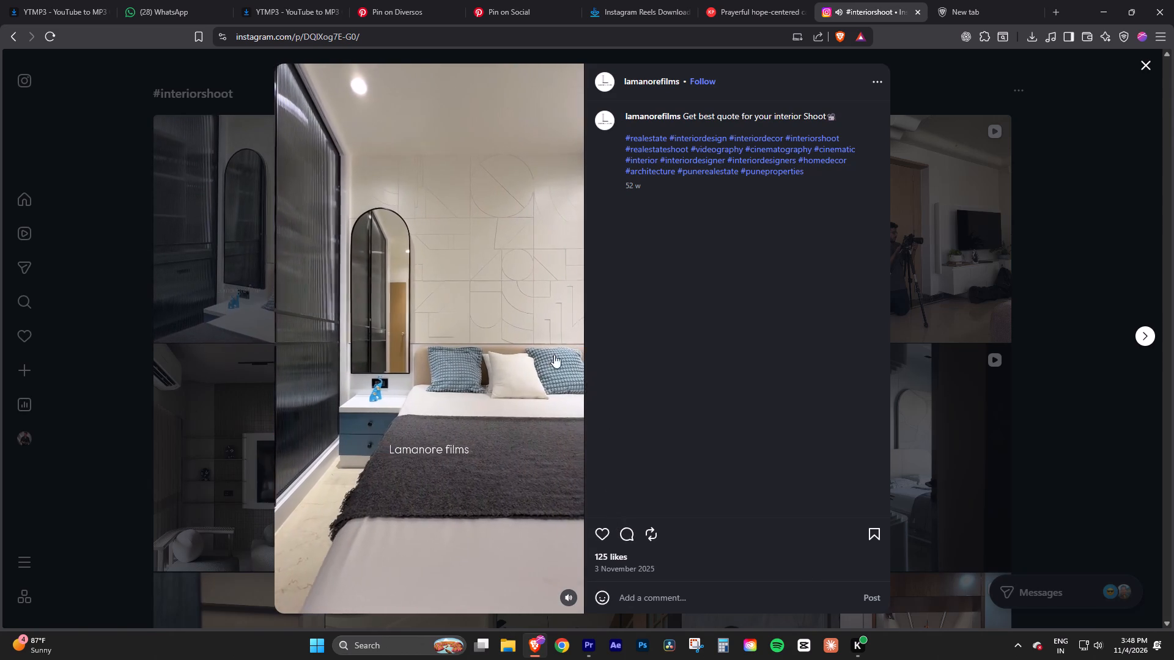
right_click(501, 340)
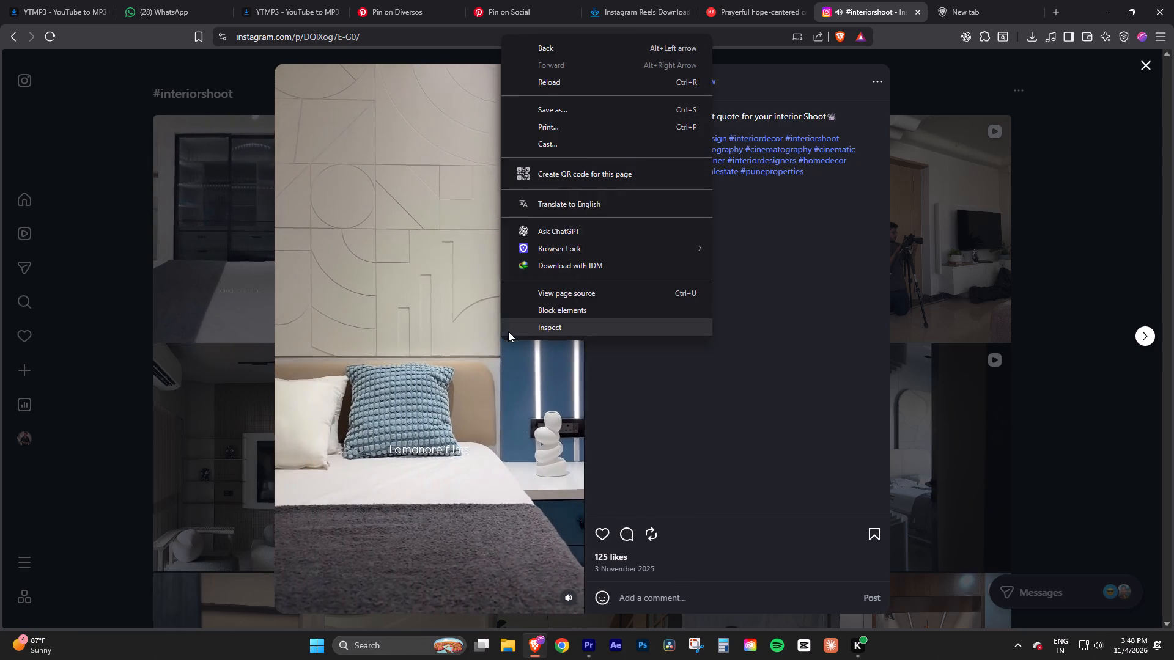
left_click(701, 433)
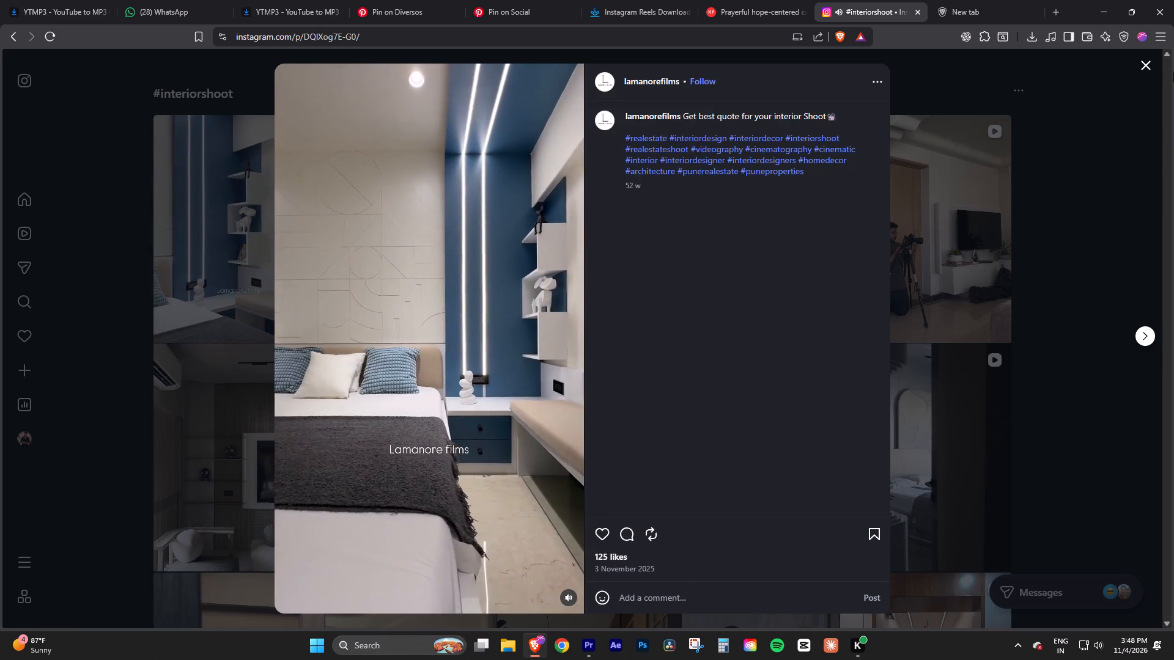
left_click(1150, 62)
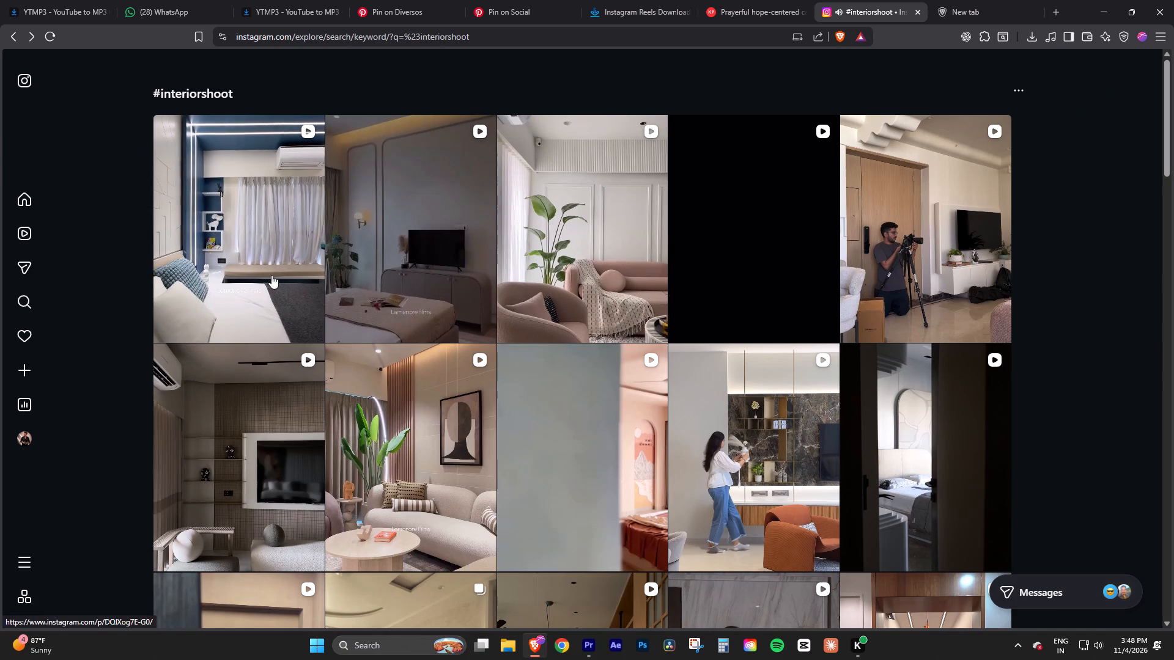
Open the lamanorefilms reel from the #interiorshoot results and copy its link.
left_click(271, 274)
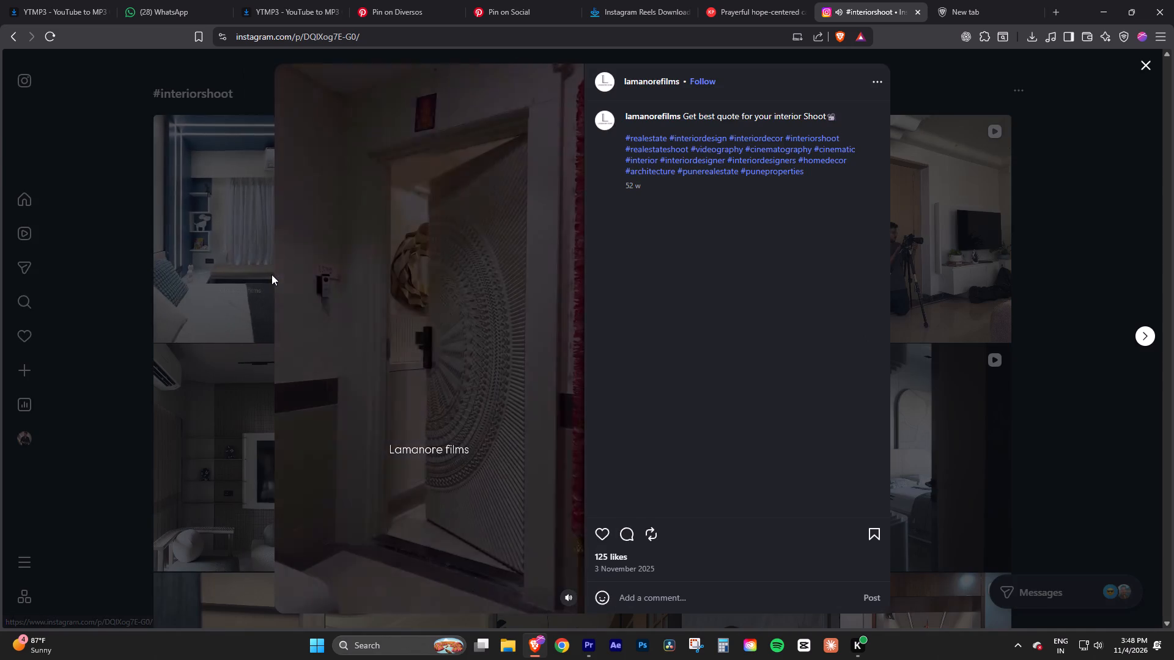
left_click(436, 34)
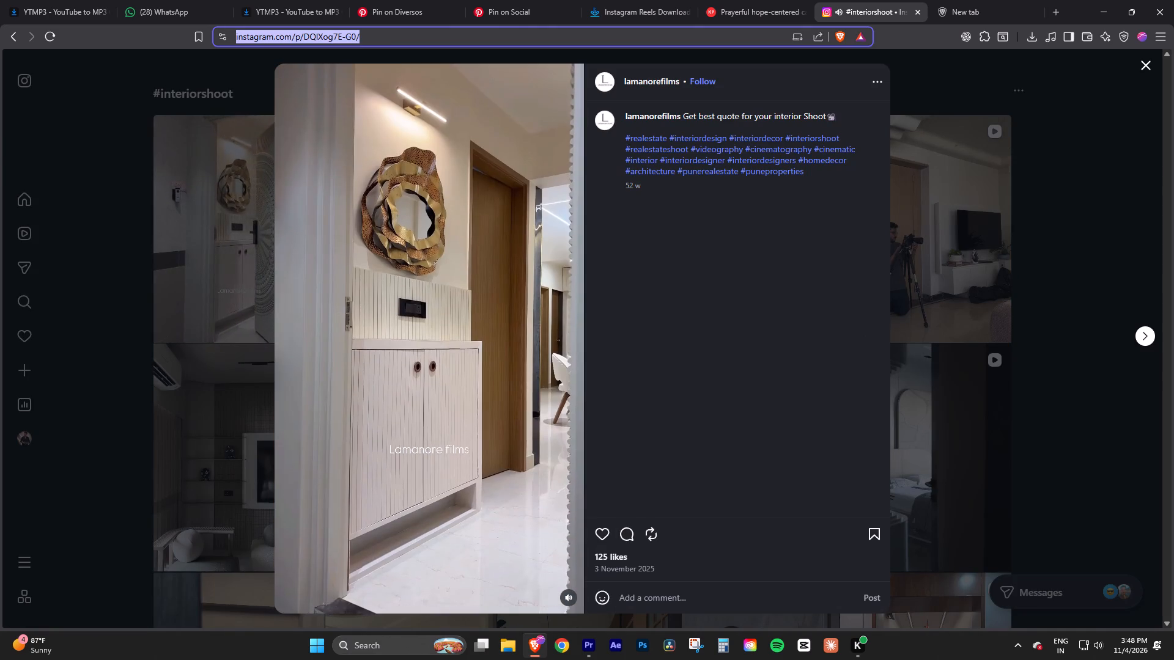
key("ctrl+c")
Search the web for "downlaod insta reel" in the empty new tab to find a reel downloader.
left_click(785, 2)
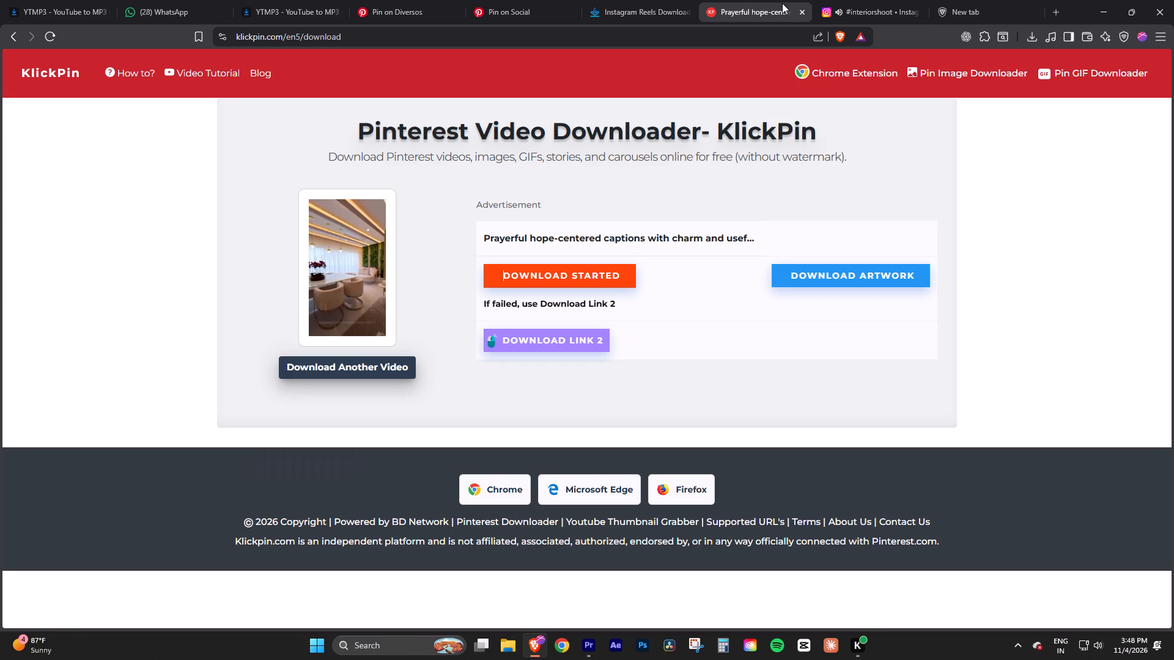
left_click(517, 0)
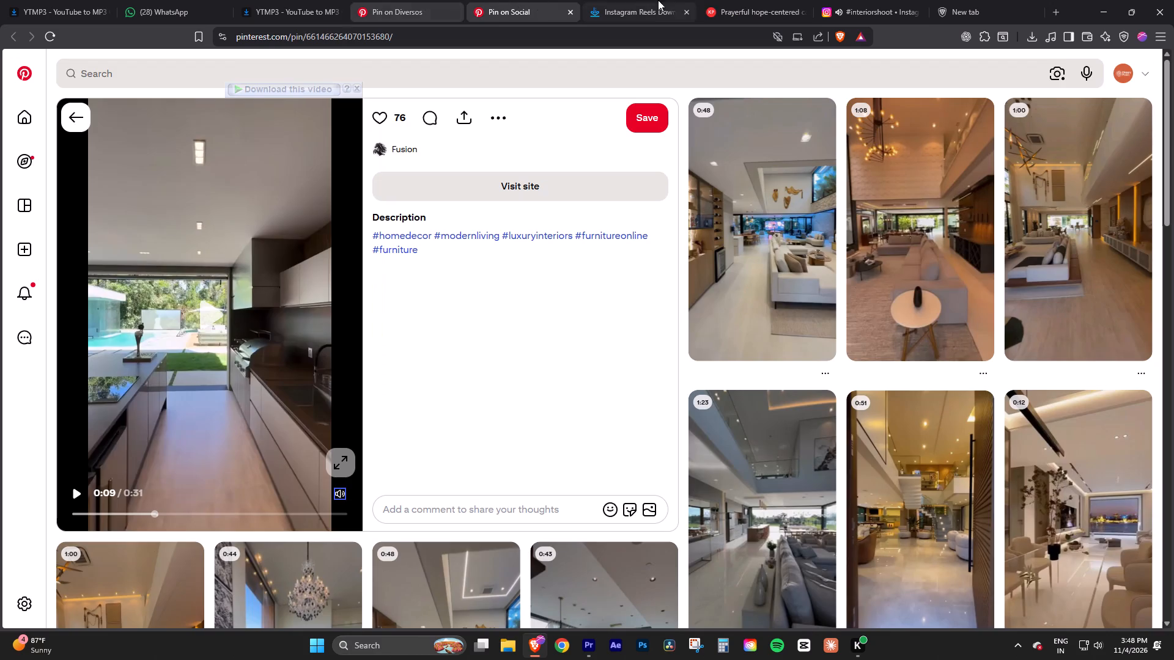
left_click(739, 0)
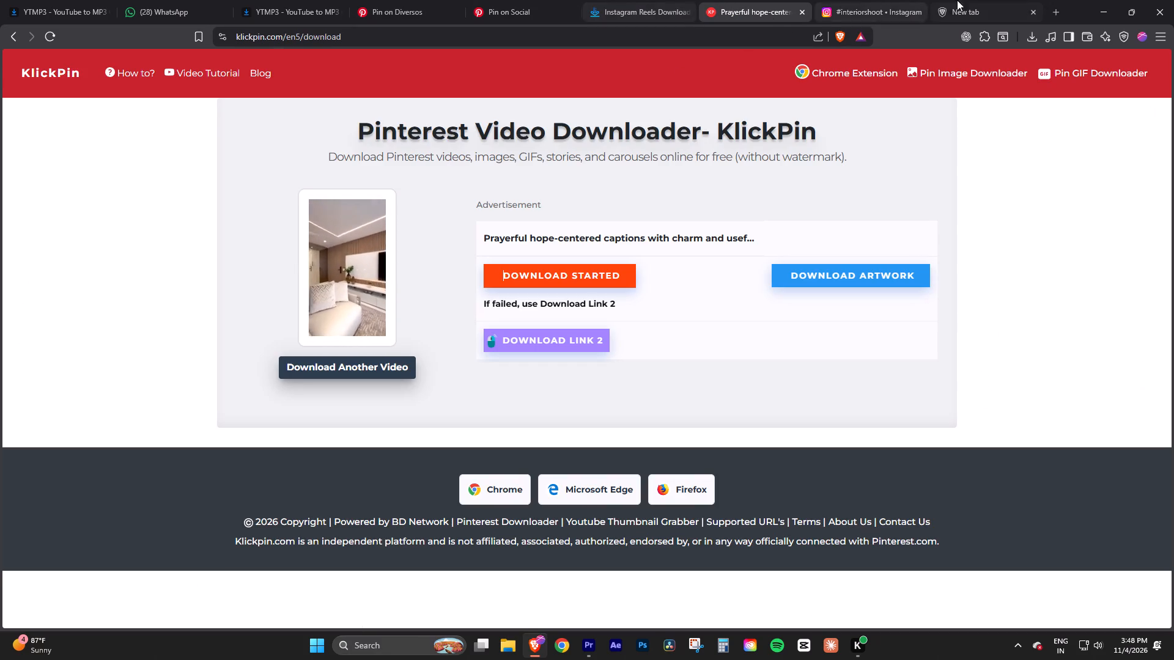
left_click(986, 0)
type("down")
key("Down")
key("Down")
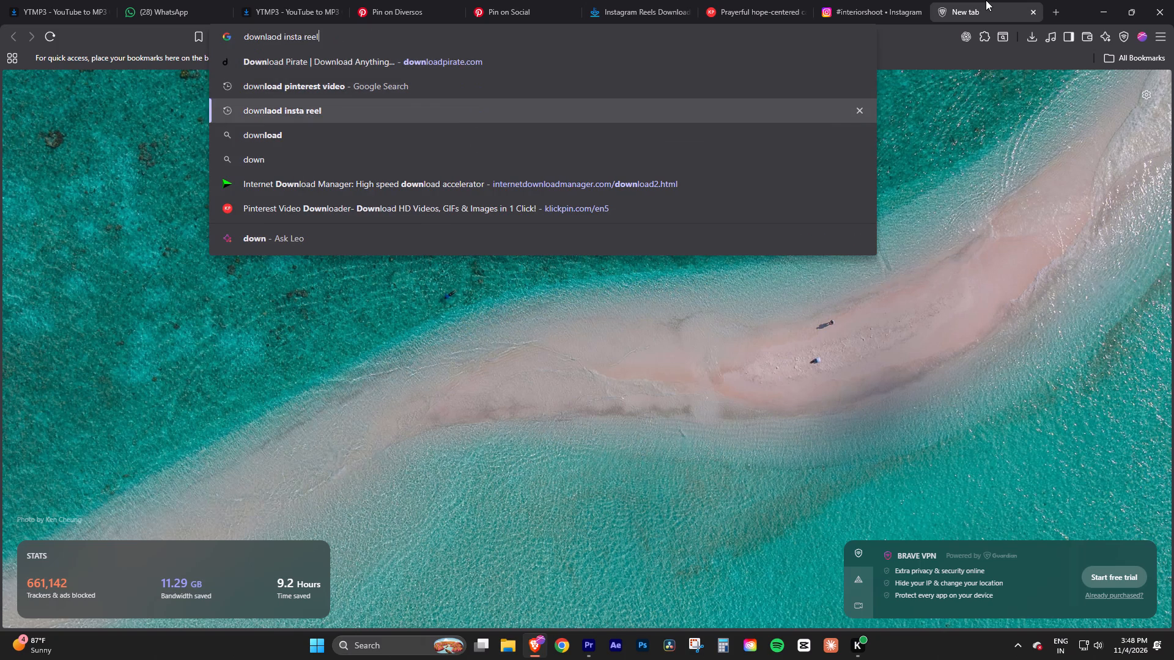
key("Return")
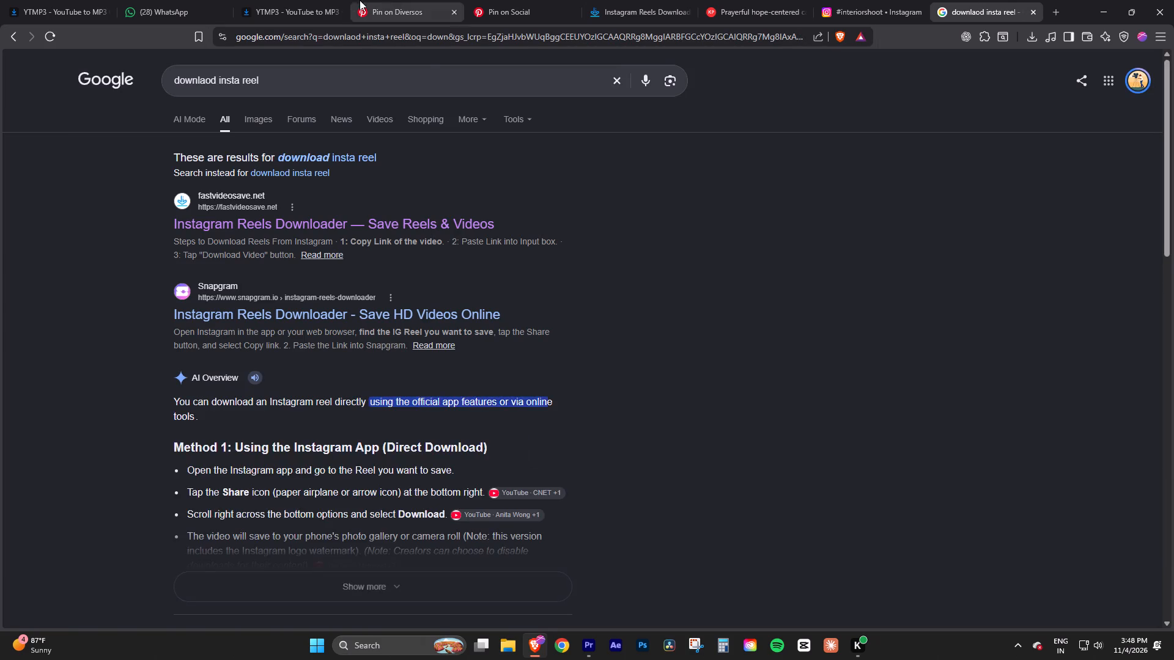
Close the second YTMP3 converter tab.
left_click(317, 0)
left_click(341, 10)
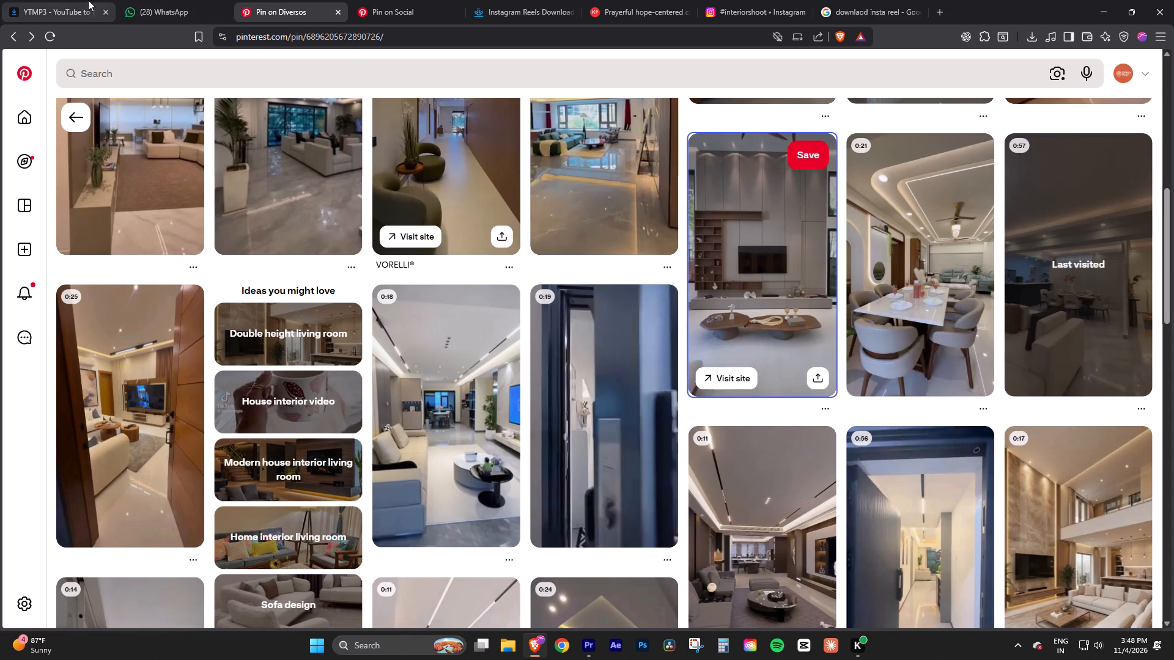
Paste the copied reel link into Fastvideosave and save the Server 1 video as Video-24164 in the KM Nest Interiors folder.
left_click(88, 0)
left_click(528, 0)
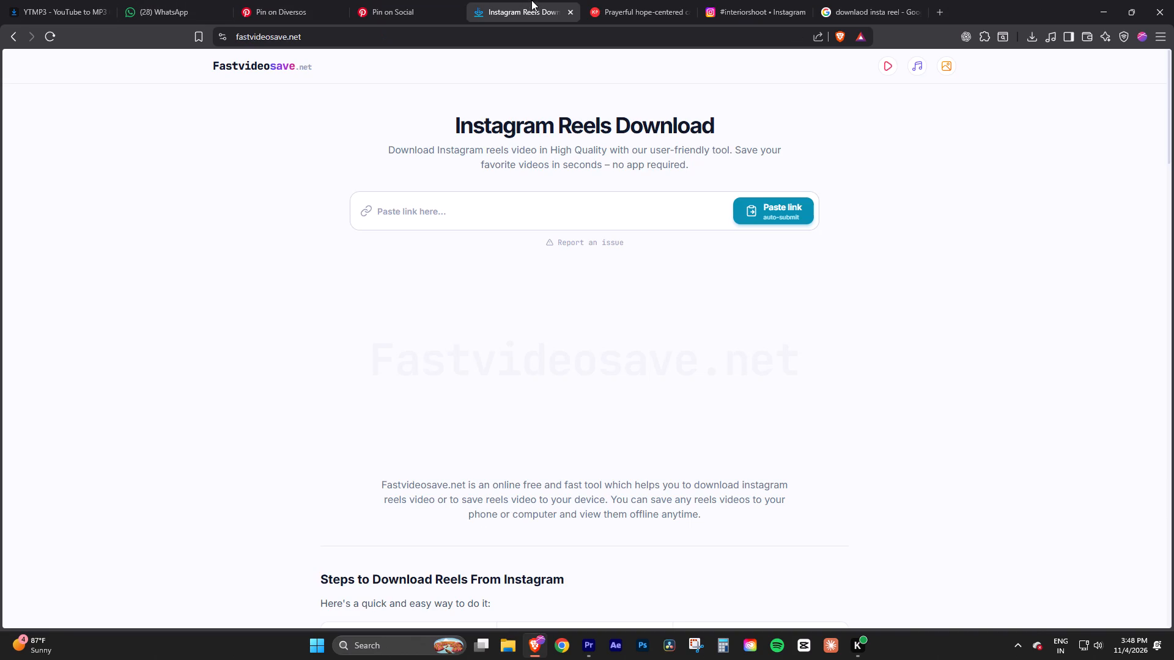
left_click(516, 215)
key("ctrl+v")
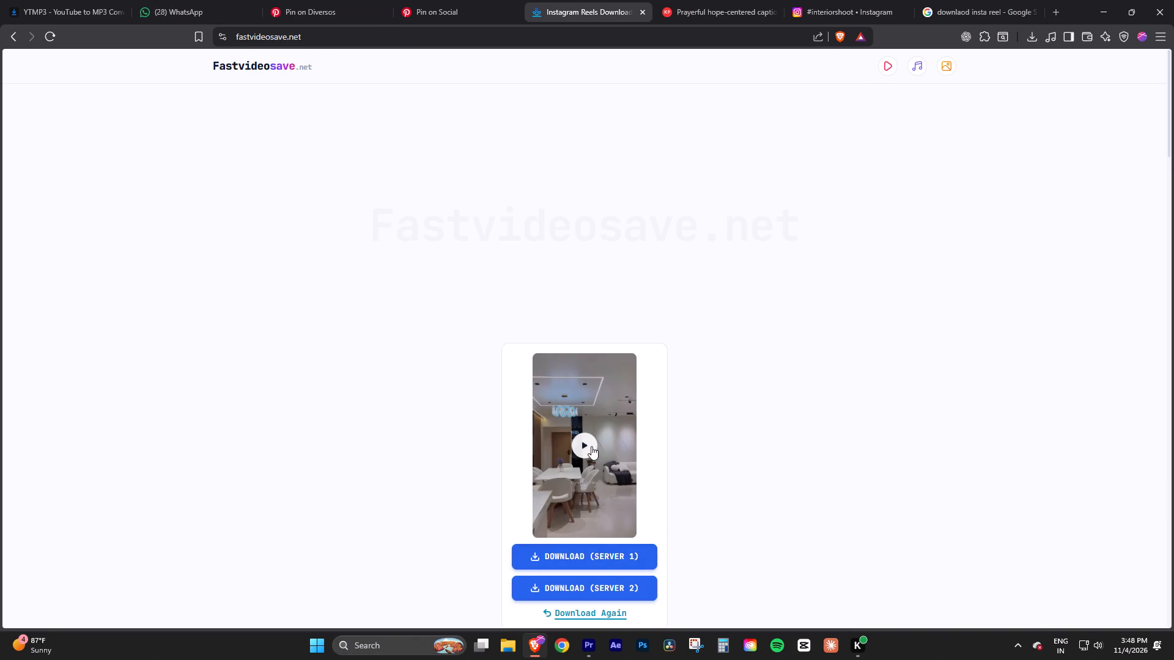
left_click(604, 557)
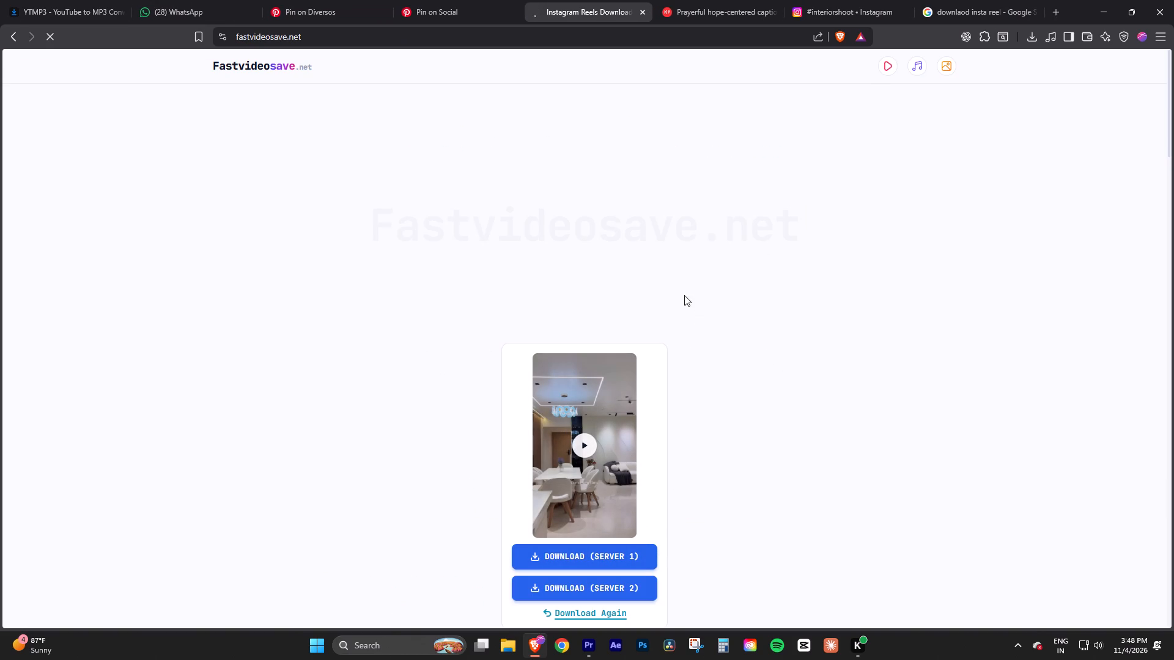
left_click(1035, 11)
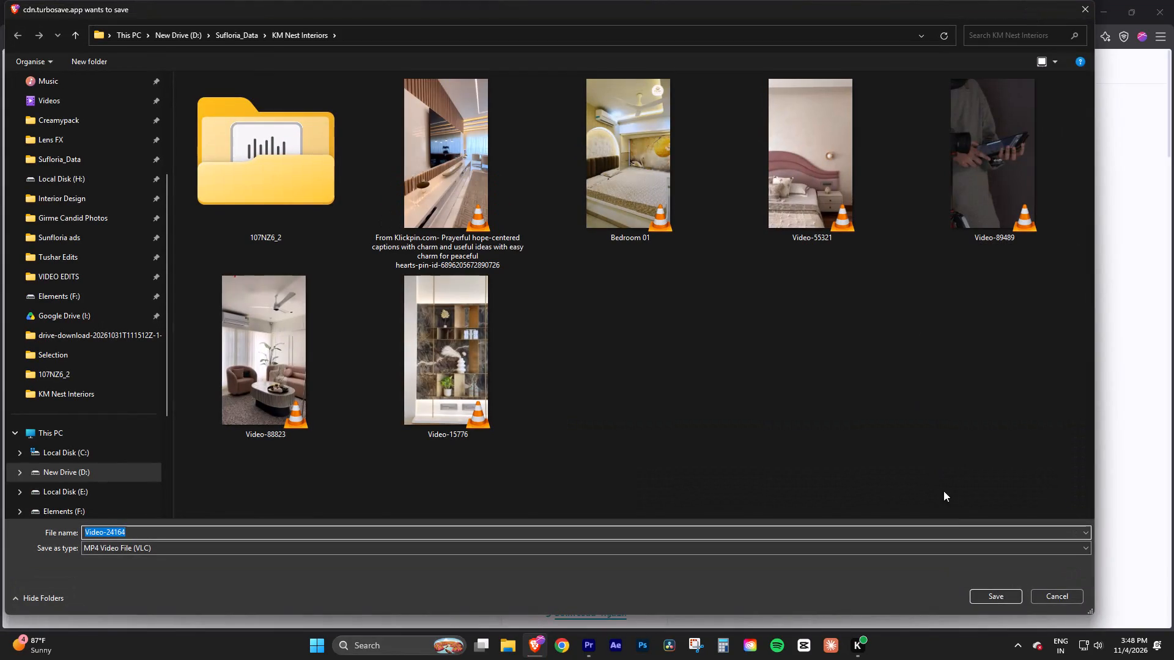
left_click(994, 598)
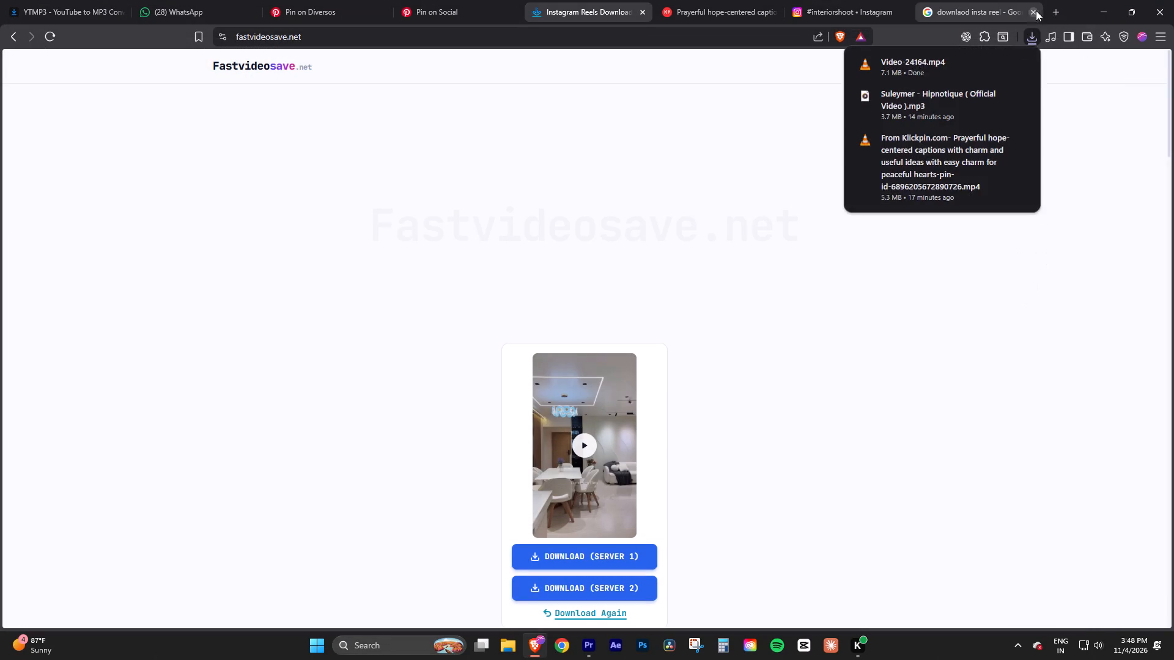
Close the Google tab with the "downlaod insta reel" search.
left_click(1033, 12)
Check the open Pinterest pins and return to the lamanorefilms reel on Instagram.
left_click(516, 0)
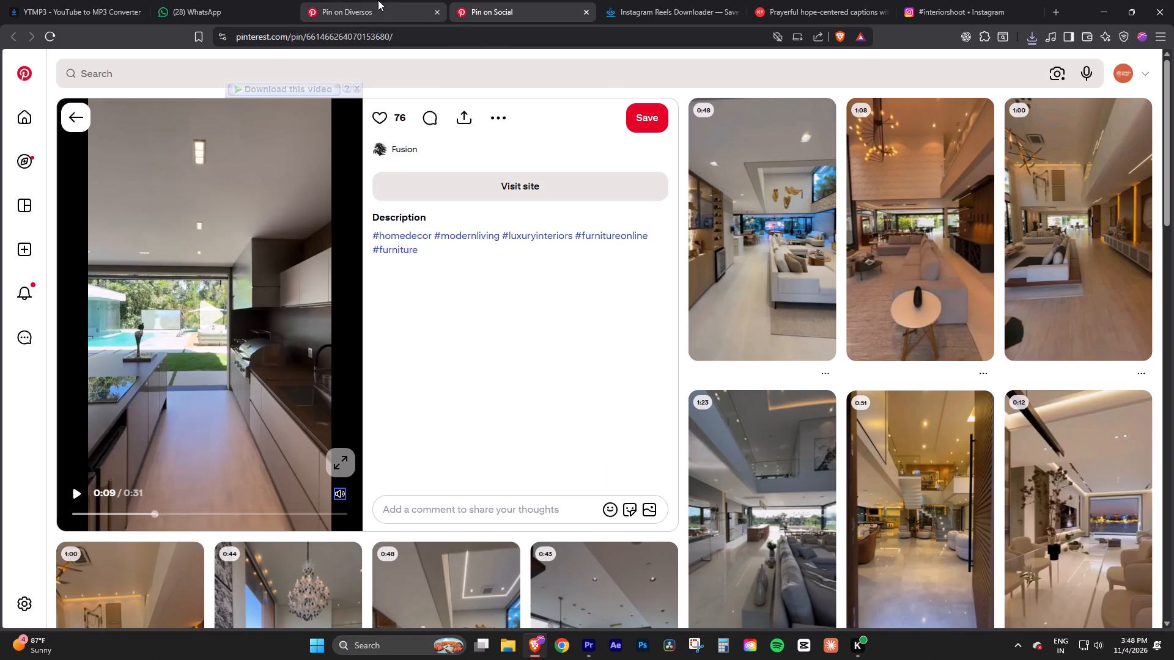
left_click(374, 0)
left_click(958, 0)
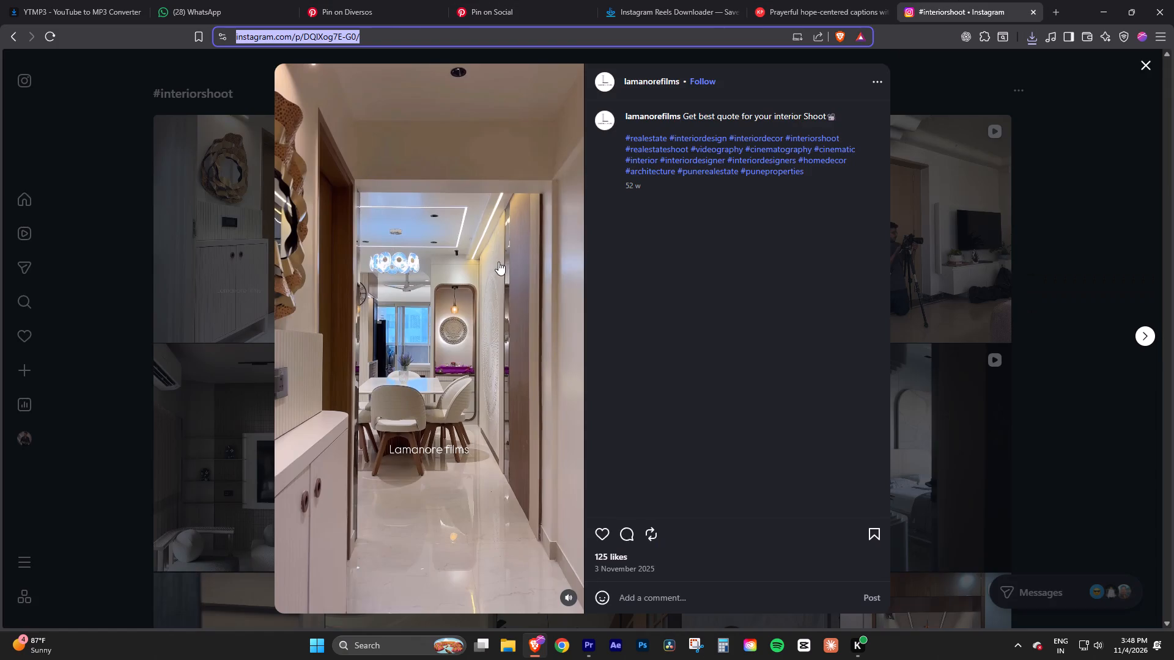
Browse #interiorshoot reels by lamanorefilms, studio.arohthombre and build_tla for interior references, including the comments and a reply thread on the studio.arohthombre residential shoot.
left_click(1144, 65)
left_click(416, 263)
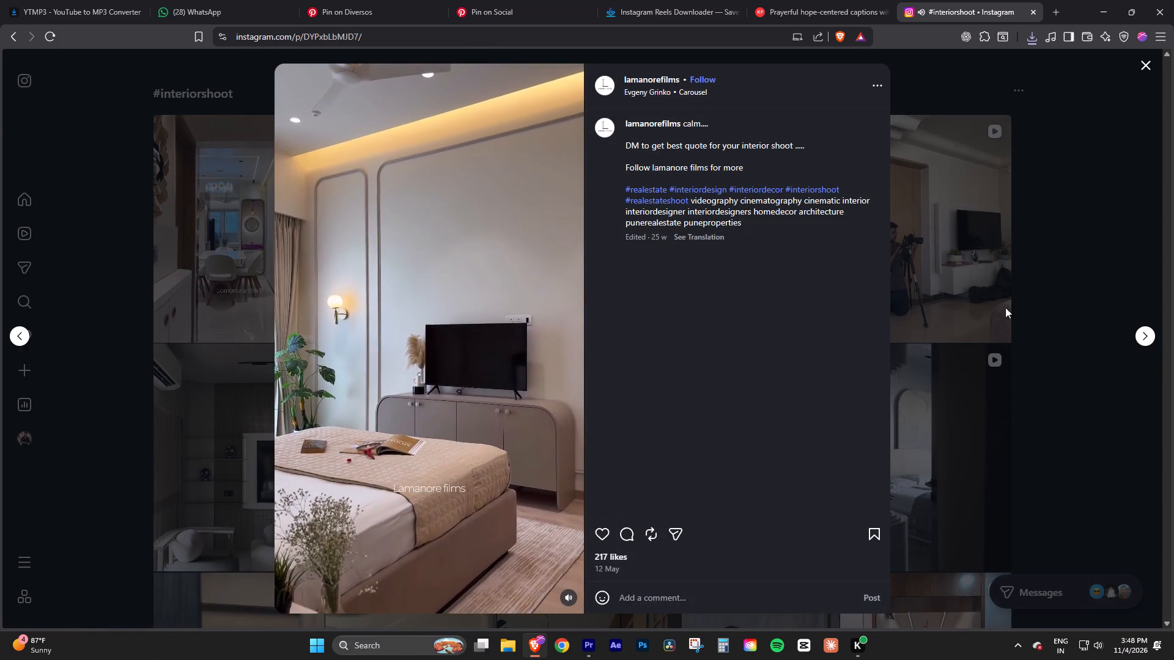
left_click(1021, 279)
left_click(596, 248)
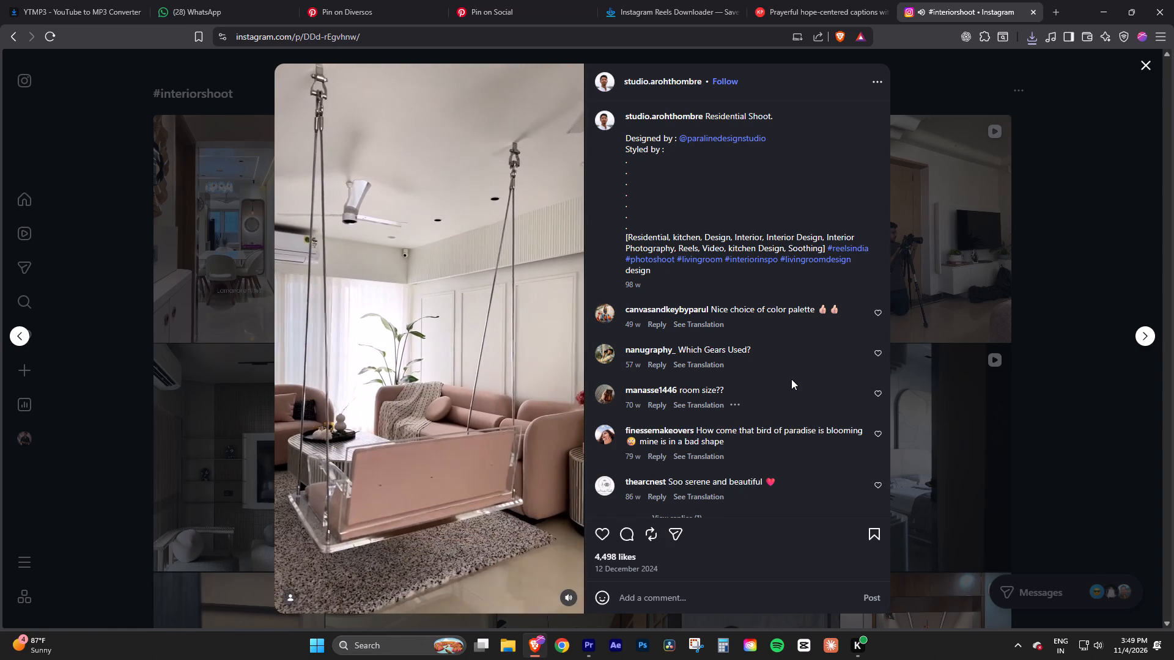
scroll(791, 379, "down", 3)
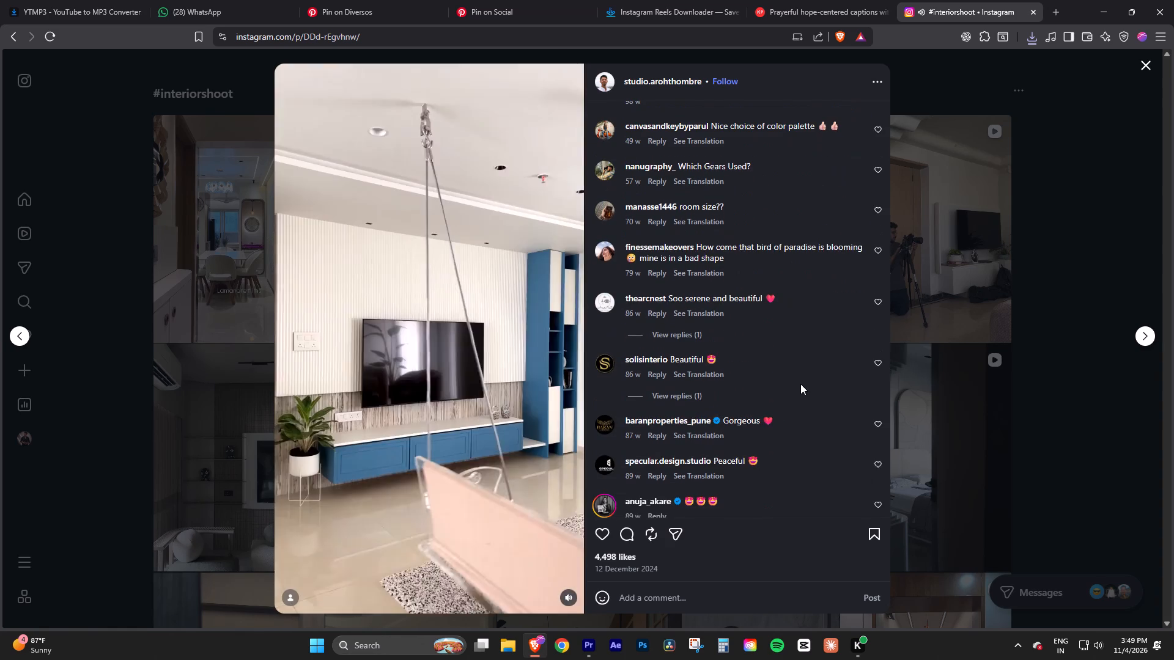
left_click(685, 400)
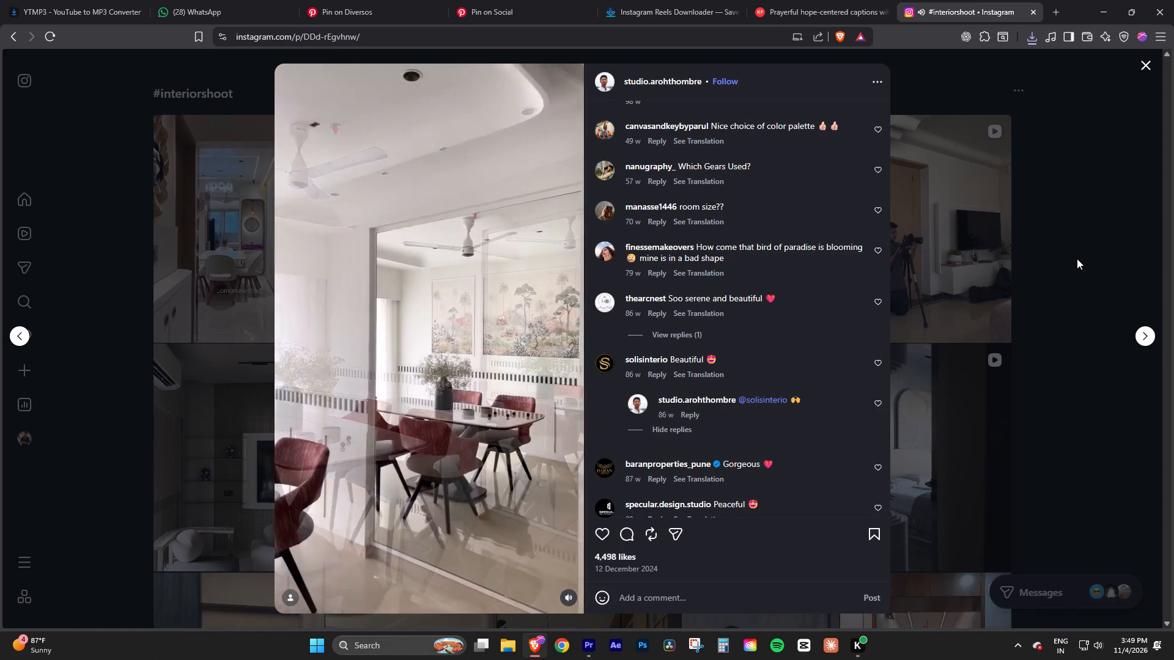
left_click(1077, 258)
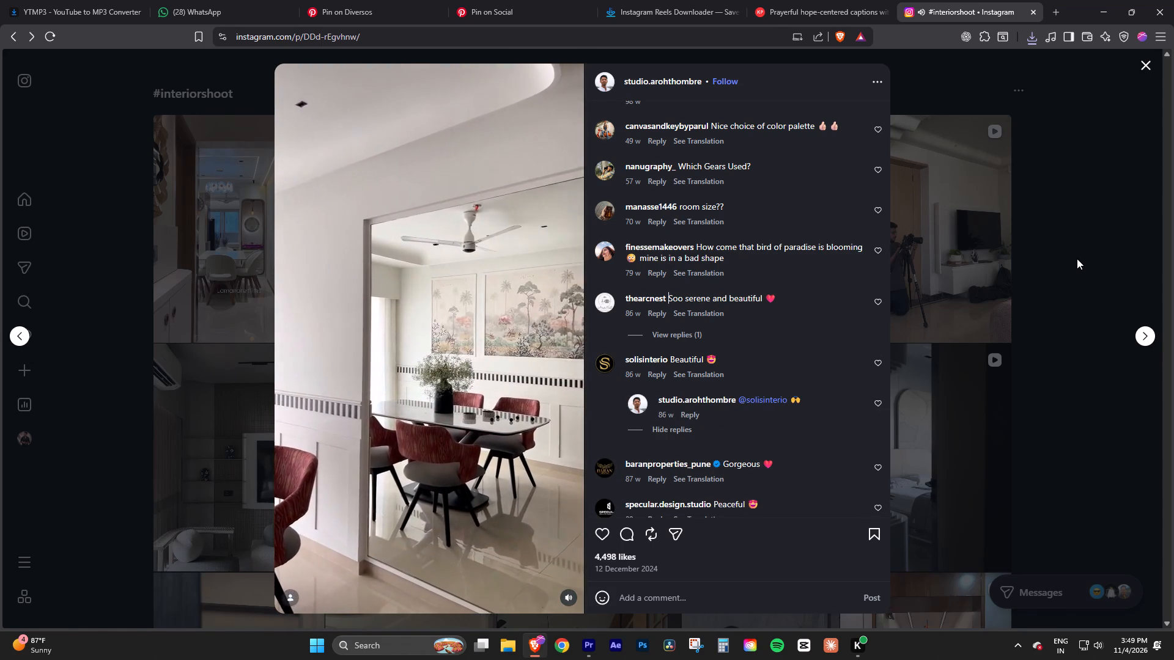
left_click(956, 268)
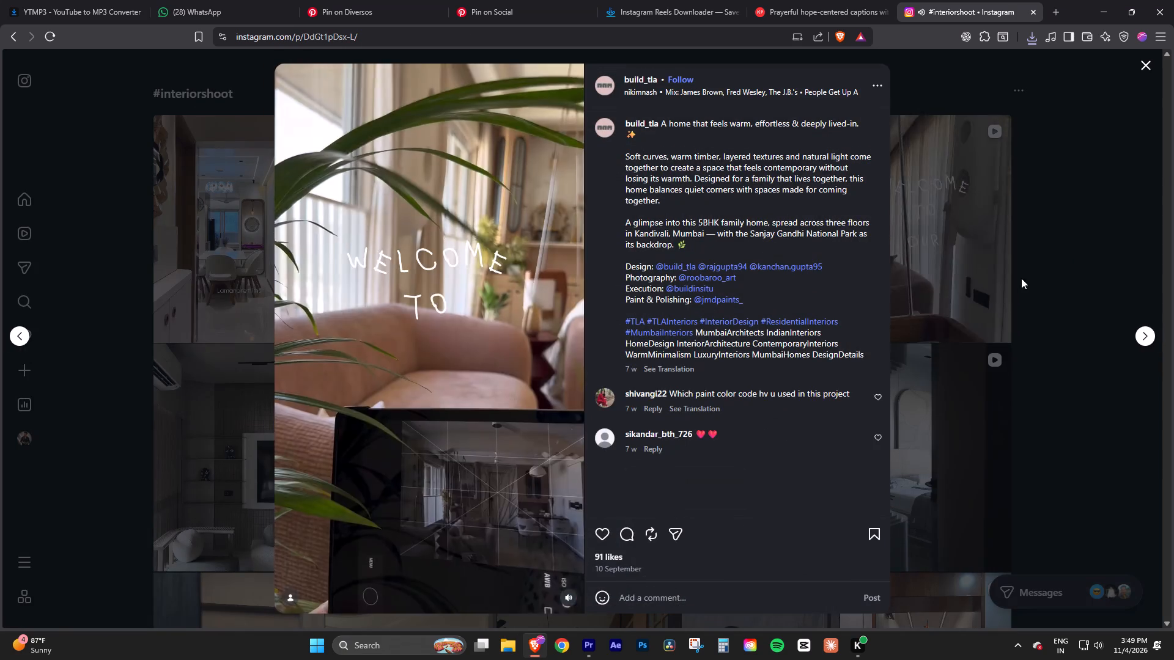
Browse the #interiorshoot reels on Instagram for reference footage and music.
left_click(1022, 277)
left_click(757, 276)
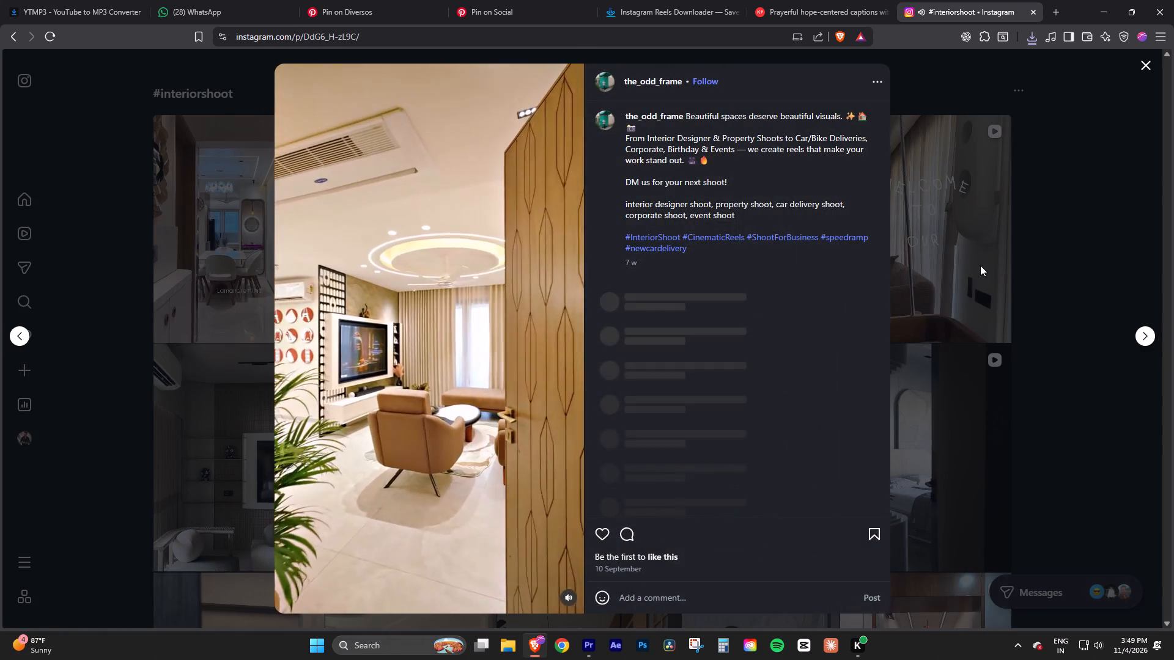
left_click(980, 265)
left_click(191, 501)
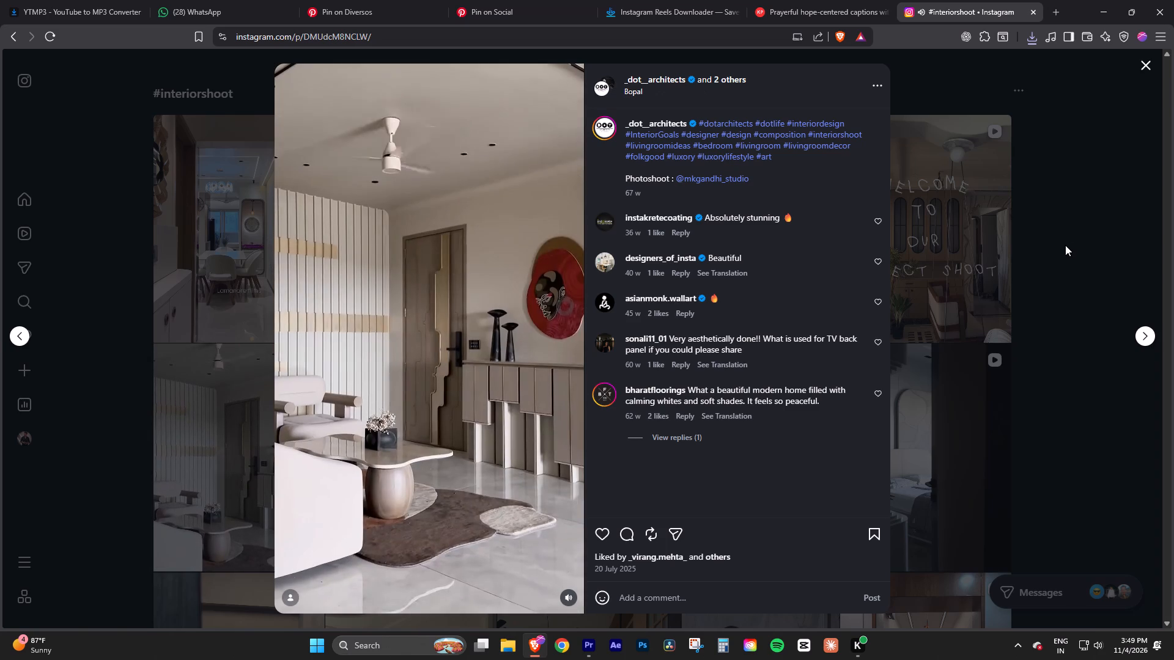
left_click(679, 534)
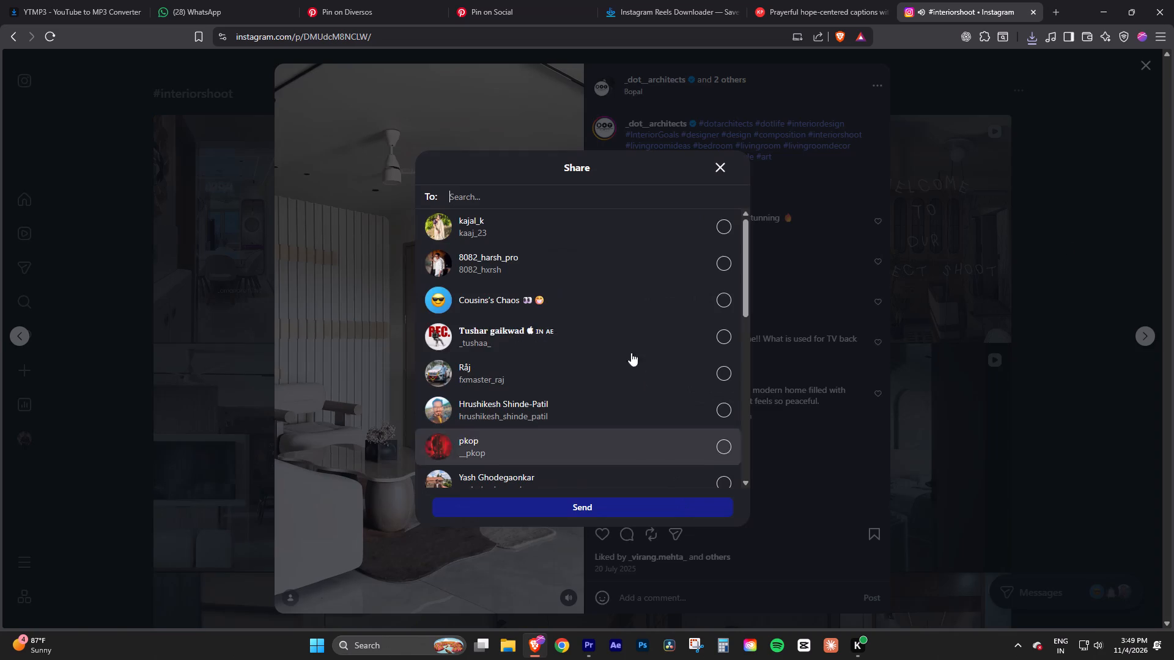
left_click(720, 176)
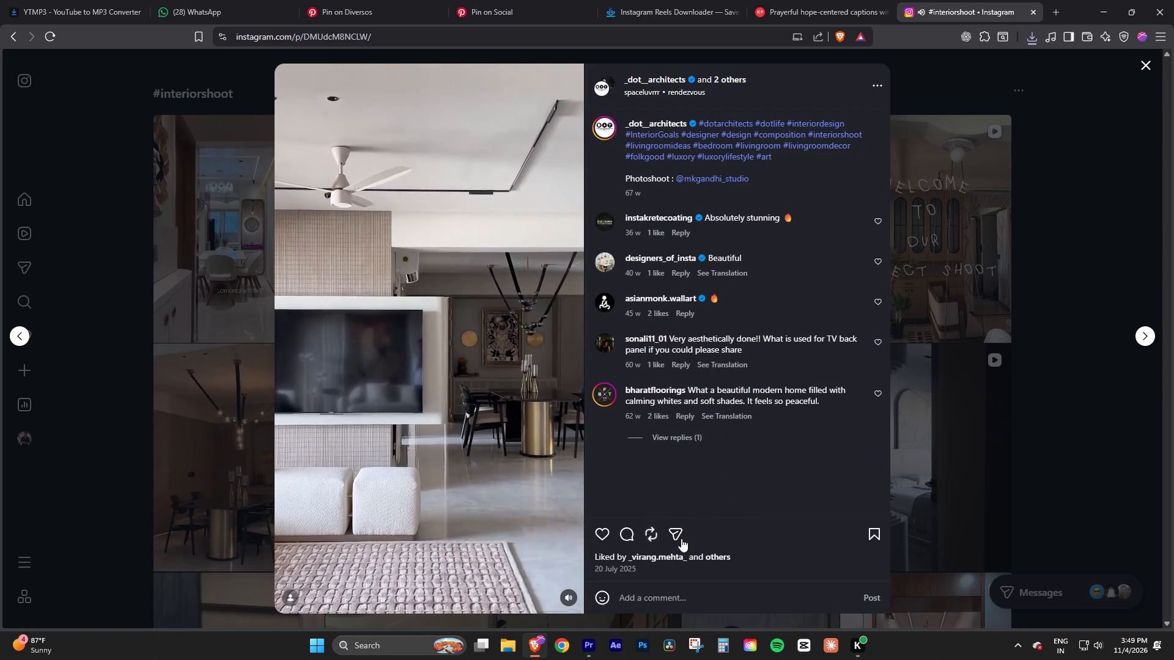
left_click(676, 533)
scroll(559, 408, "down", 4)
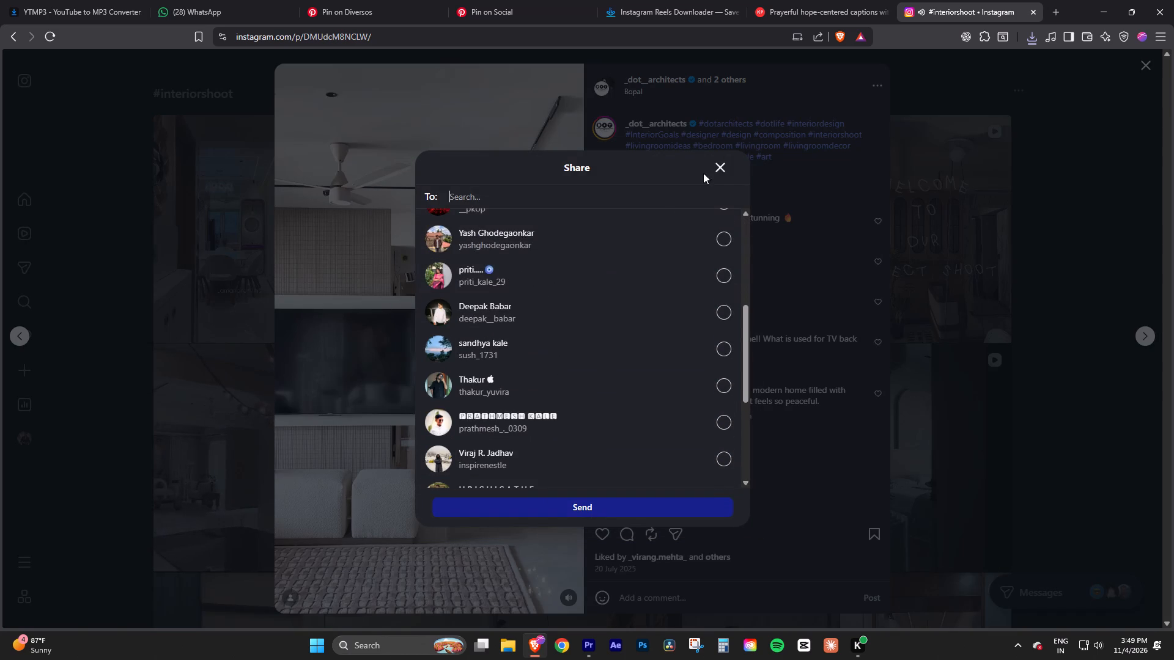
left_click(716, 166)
Copy the link of the _dot__architects reel and download it through Fastvideosave (Server 1) into the KM Nest Interiors folder.
left_click(873, 92)
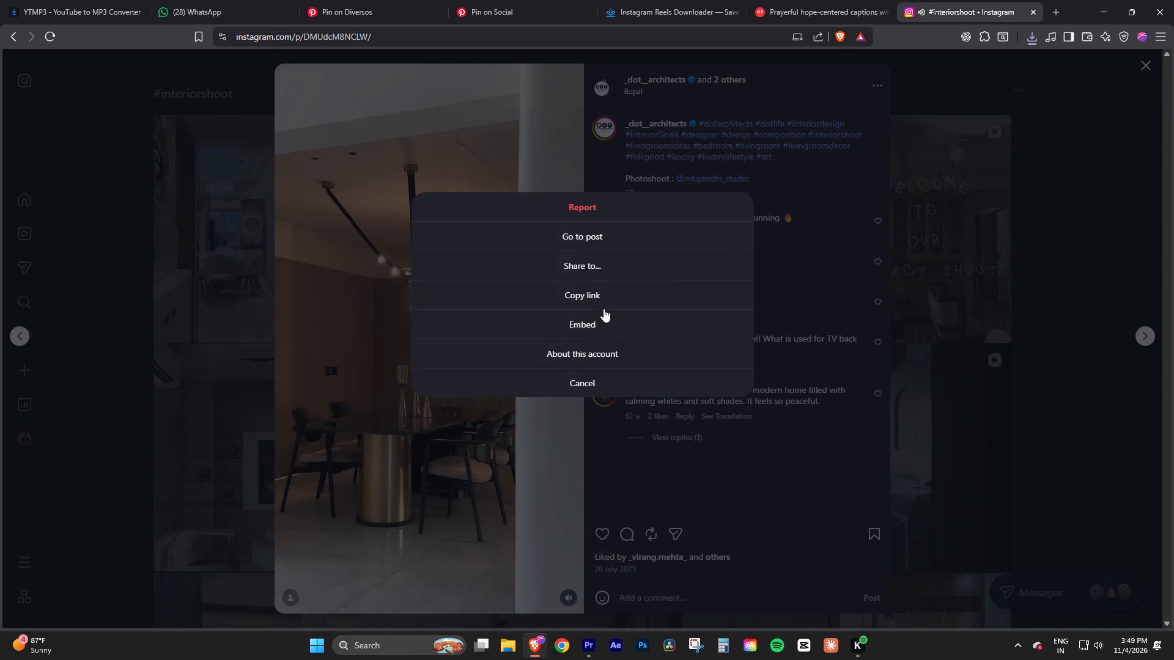
left_click(602, 299)
left_click(788, 0)
left_click(634, 0)
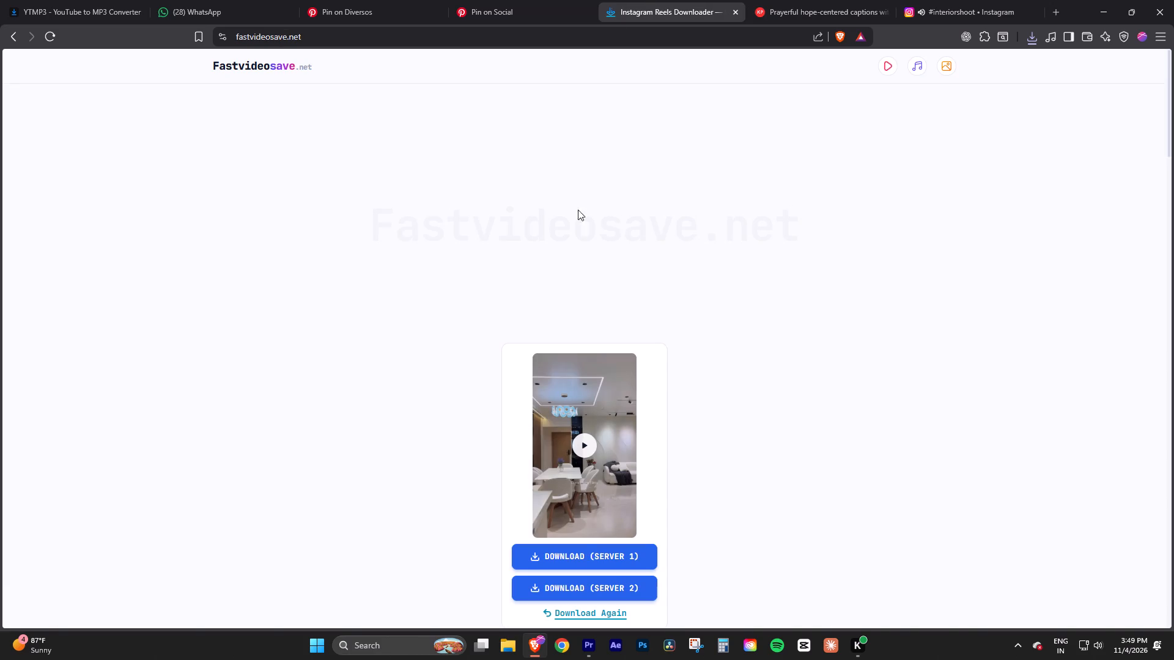
scroll(581, 540, "down", 3)
left_click(616, 428)
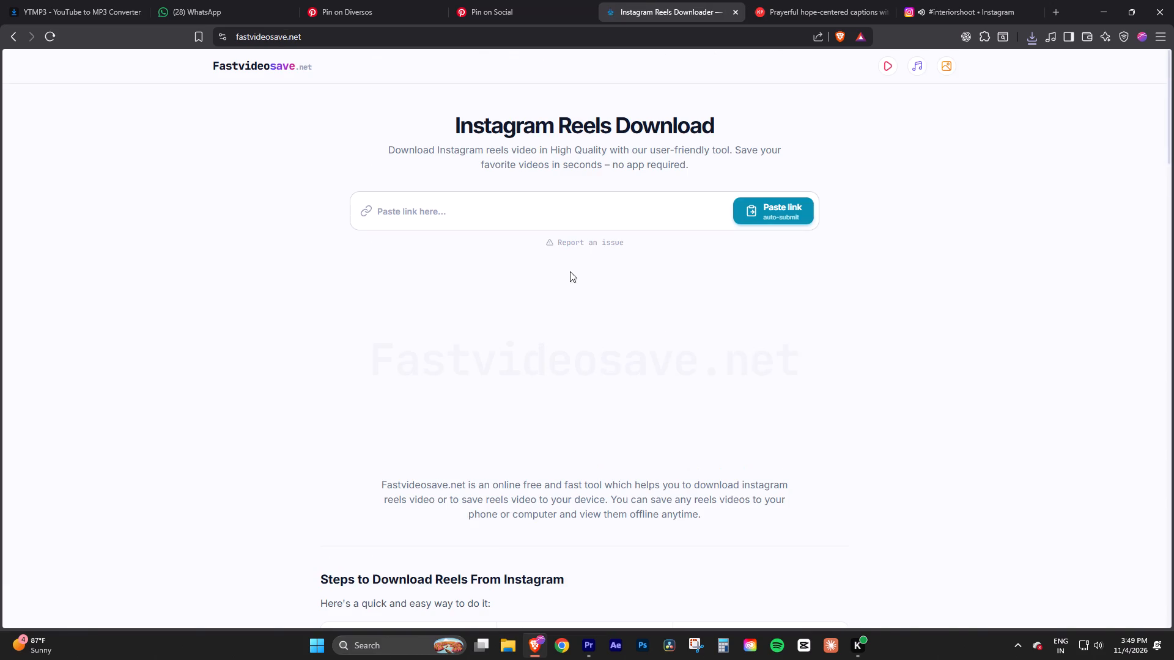
left_click(546, 217)
key("ctrl+v")
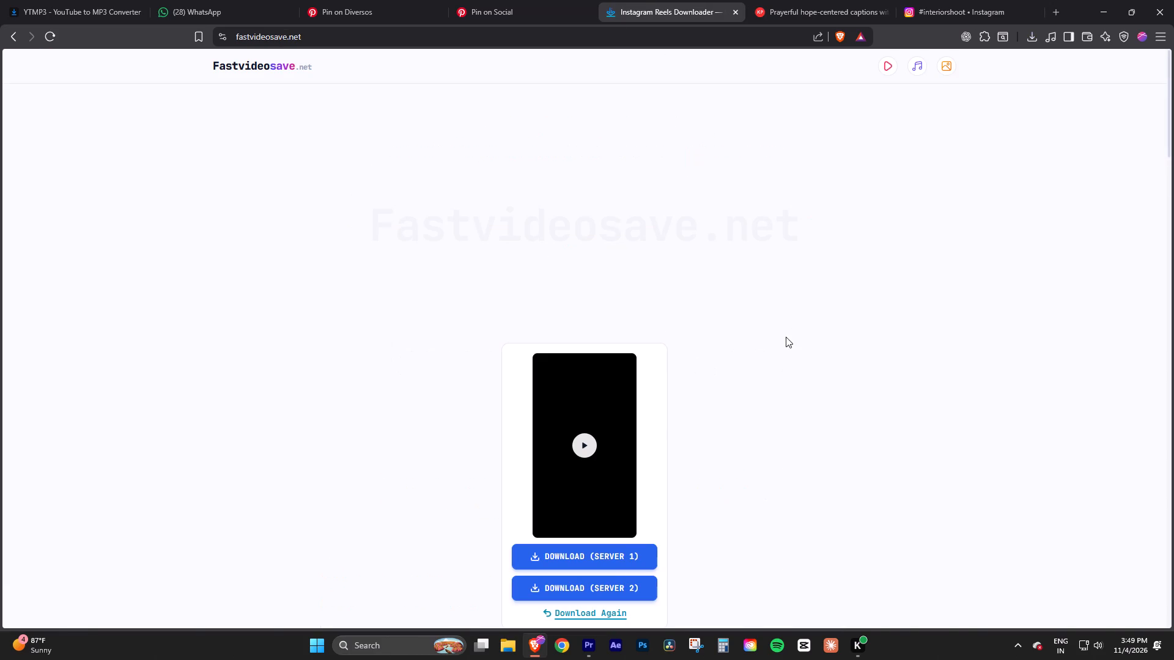
left_click(613, 559)
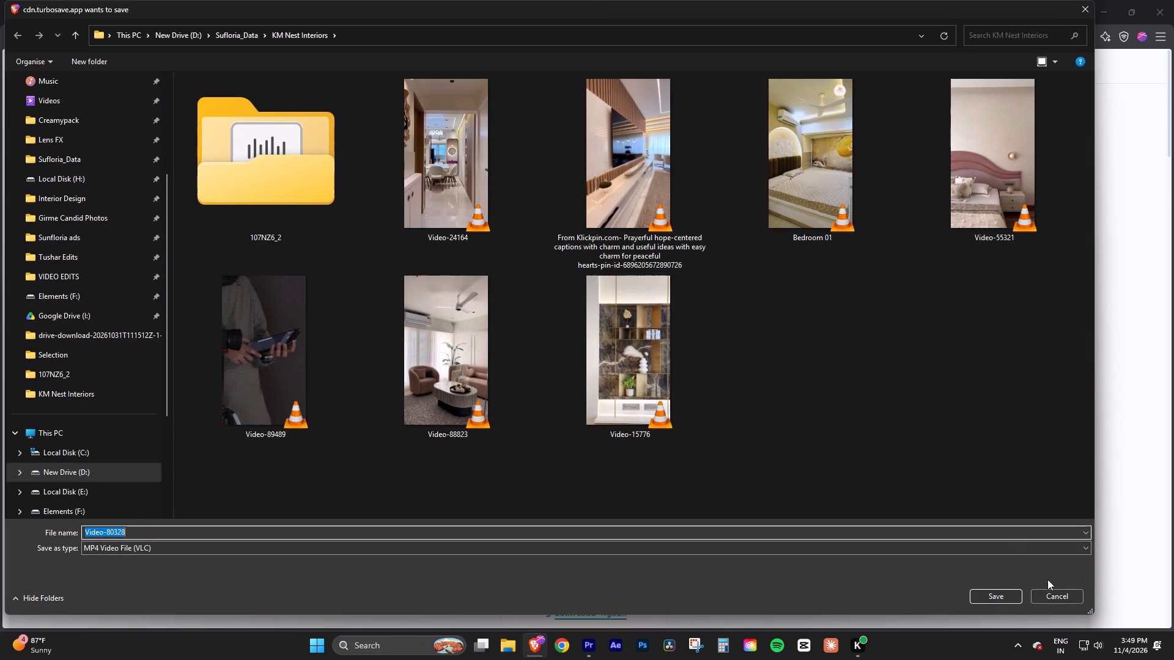
left_click(1002, 596)
Back in the #interiorshoot results, open the lamanorefilms living room reel, copy its link and download it through Fastvideosave (Server 1).
left_click(995, 0)
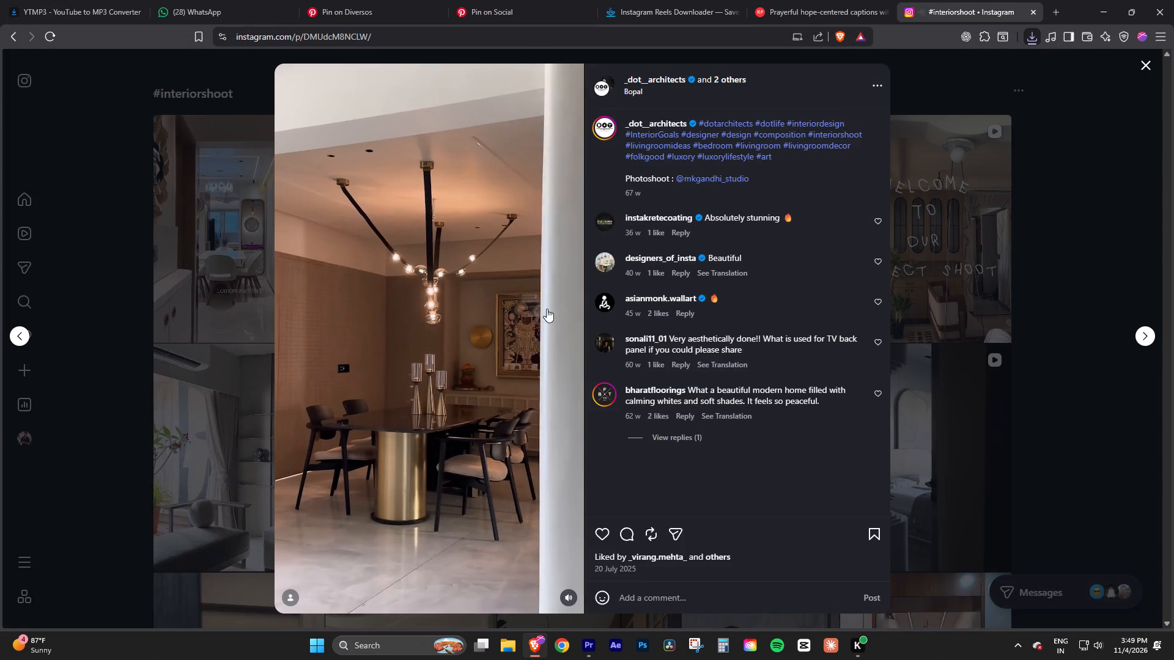
left_click(1022, 182)
left_click(462, 462)
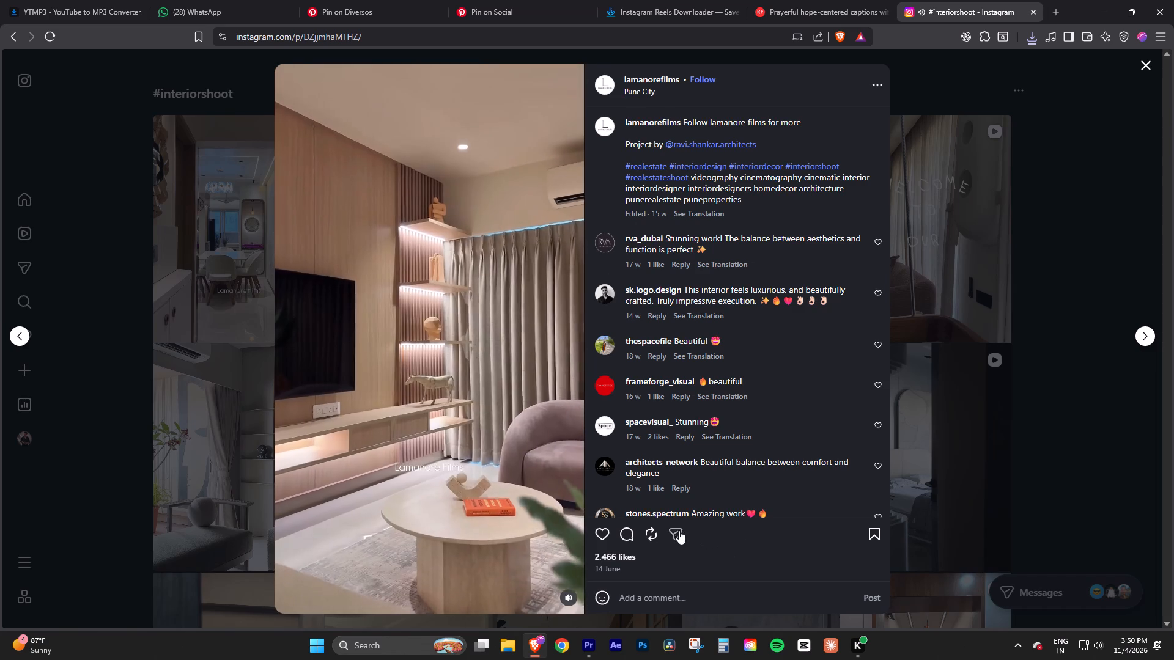
left_click(885, 85)
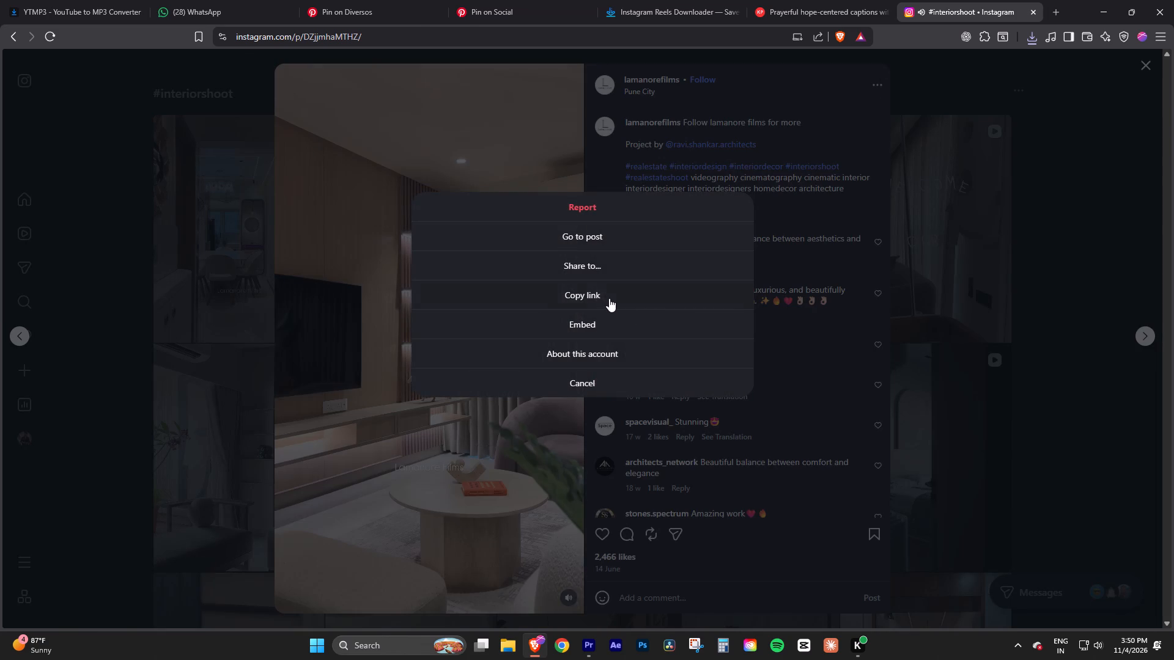
left_click(609, 298)
left_click(676, 0)
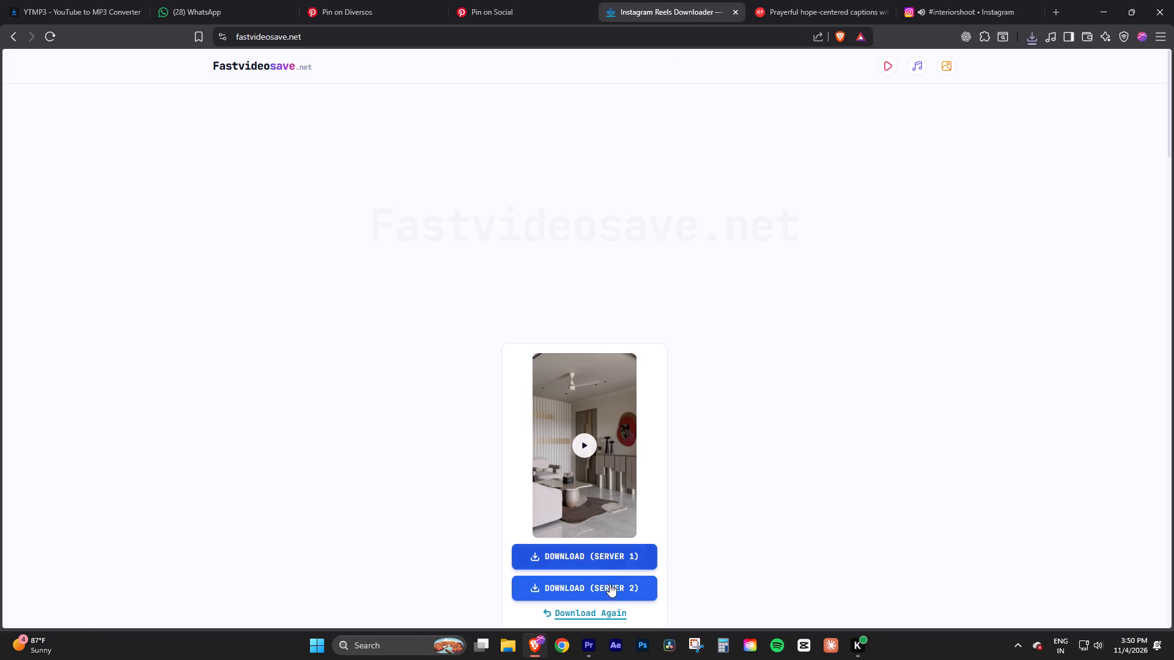
left_click(603, 612)
left_click(602, 203)
key("ctrl+v")
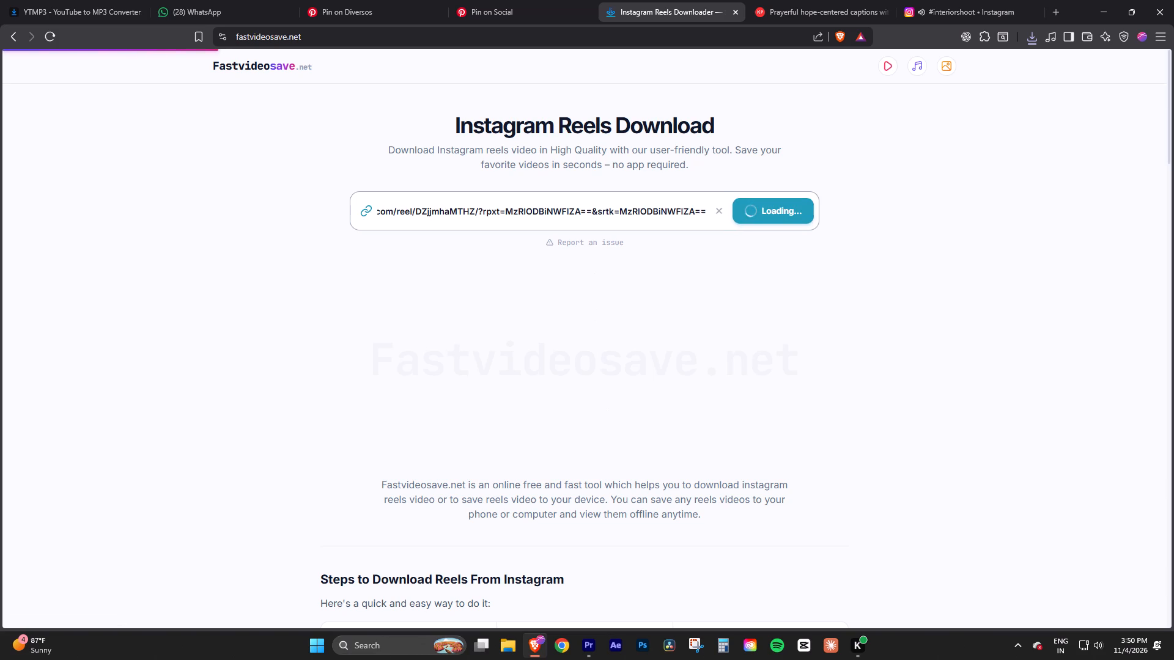
key("Return")
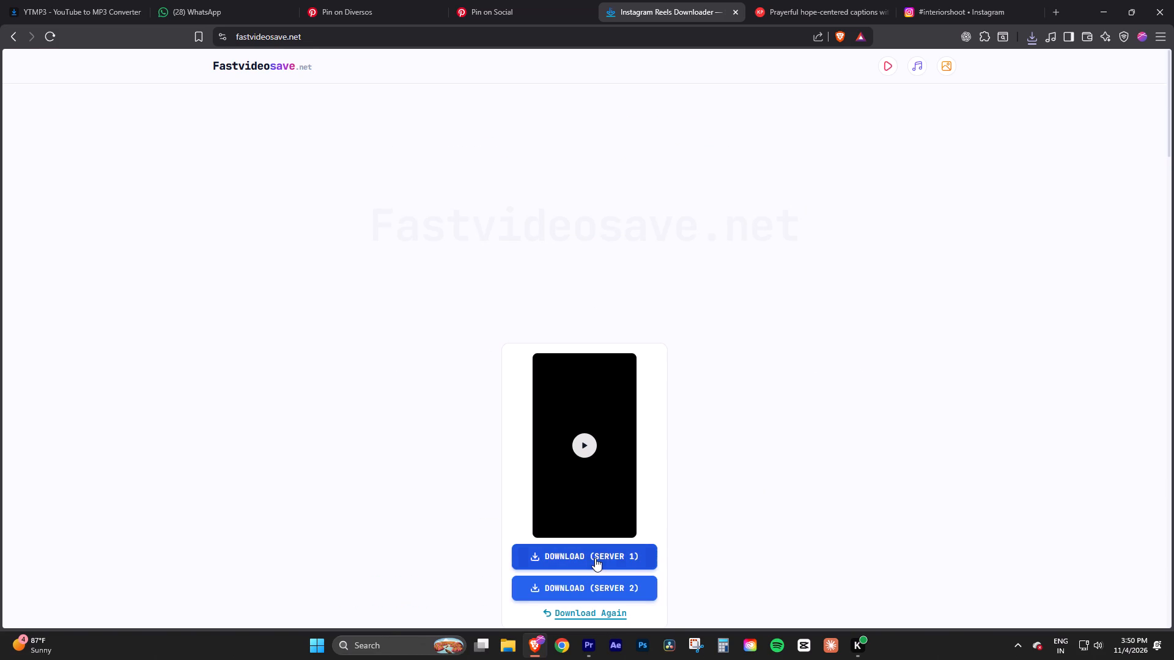
left_click(595, 558)
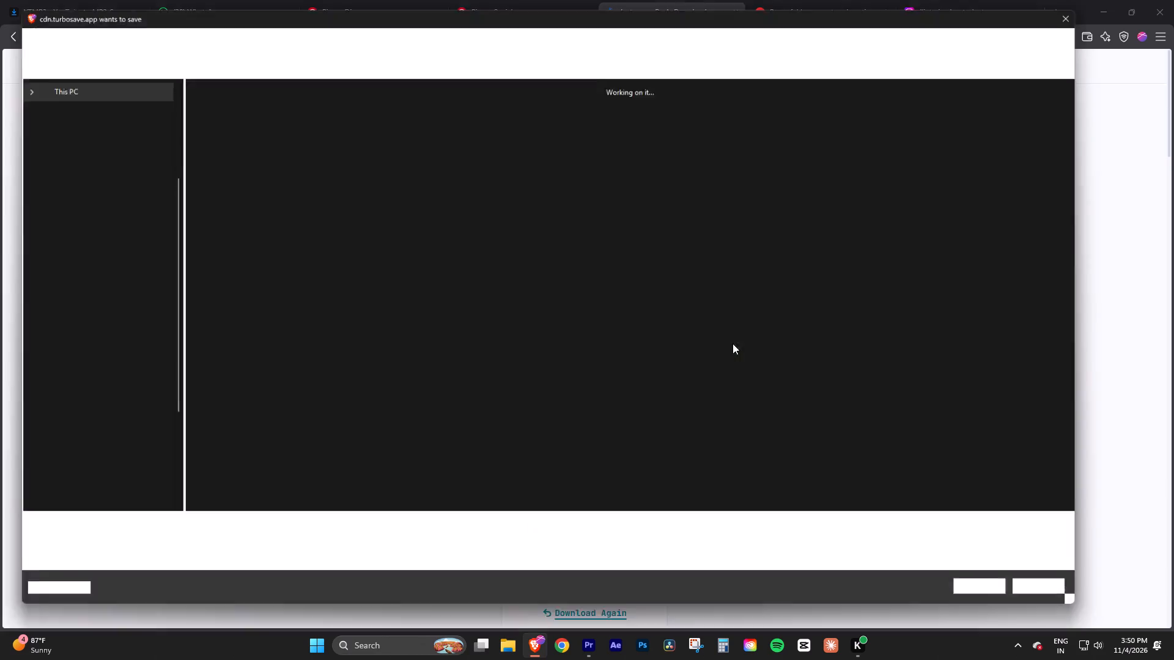
left_click(995, 597)
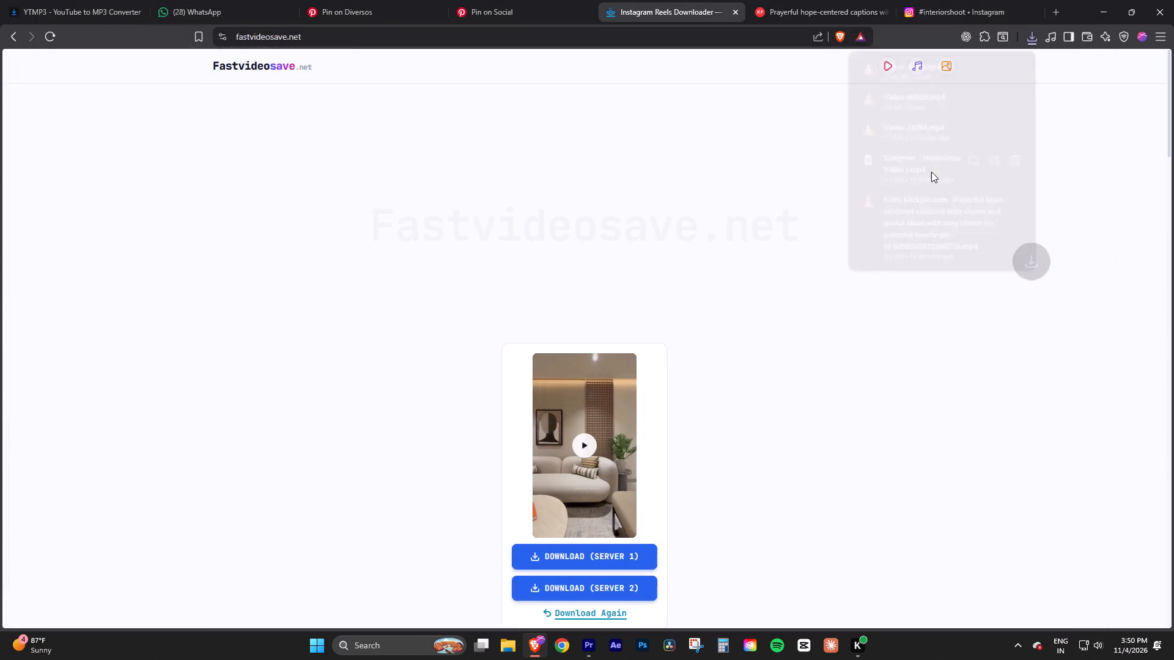
Return to the lamanorefilms reel on Instagram and follow the account.
left_click(947, 0)
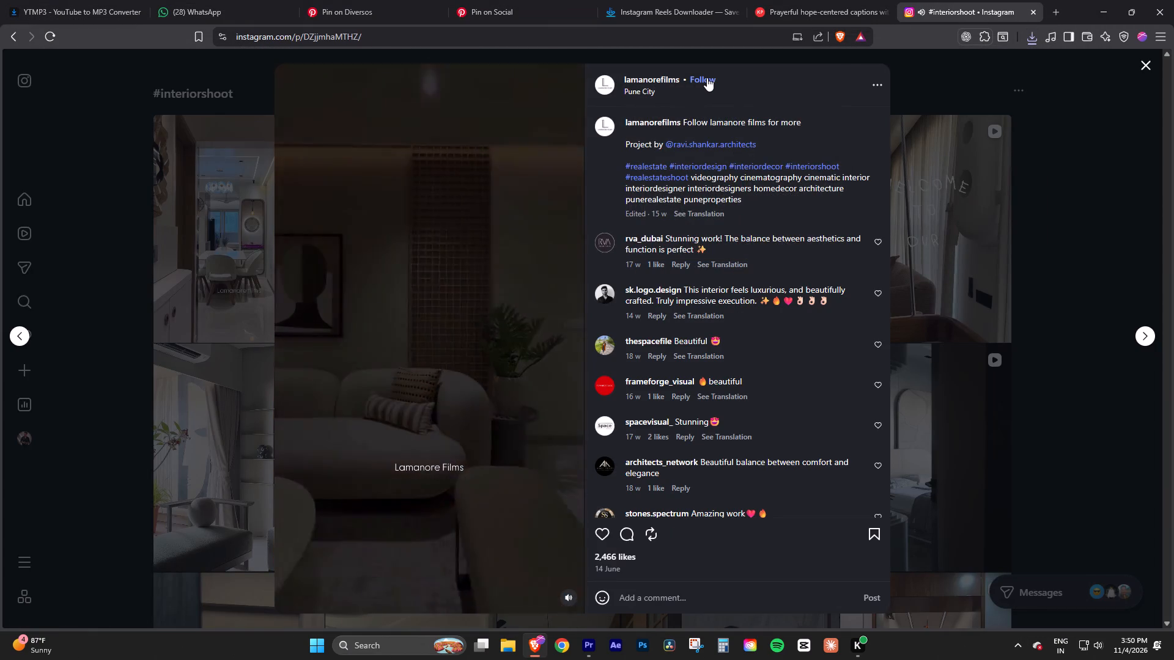
left_click(707, 78)
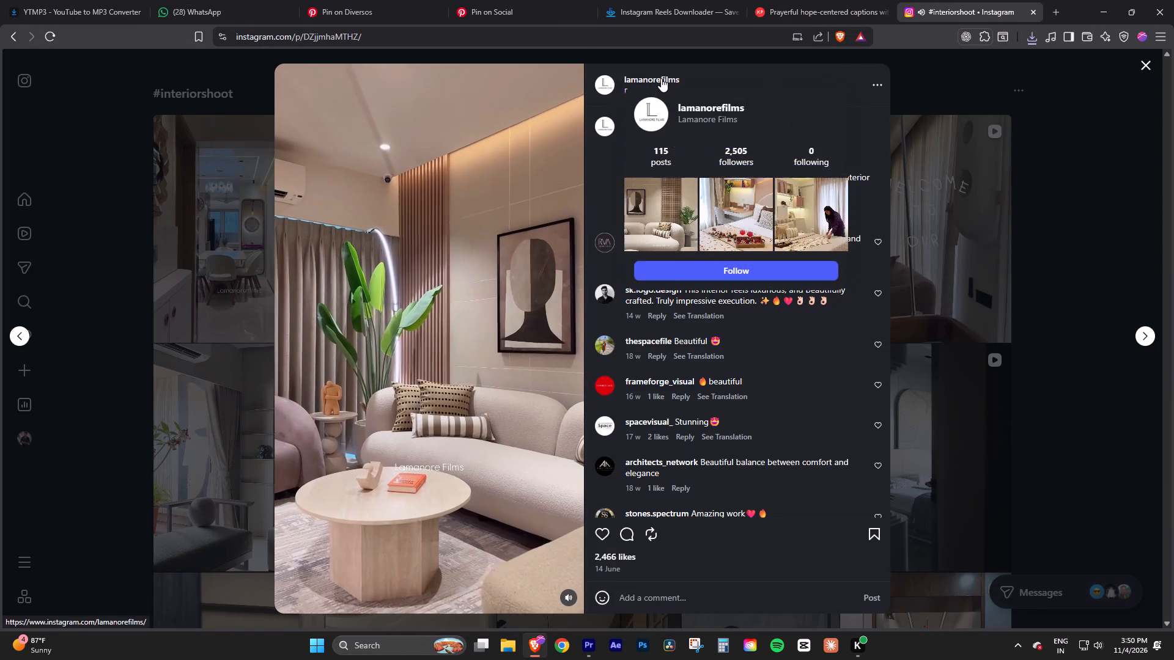
Preview the next two #interiorshoot reels and pause on the styling shoot reel.
left_click(1147, 337)
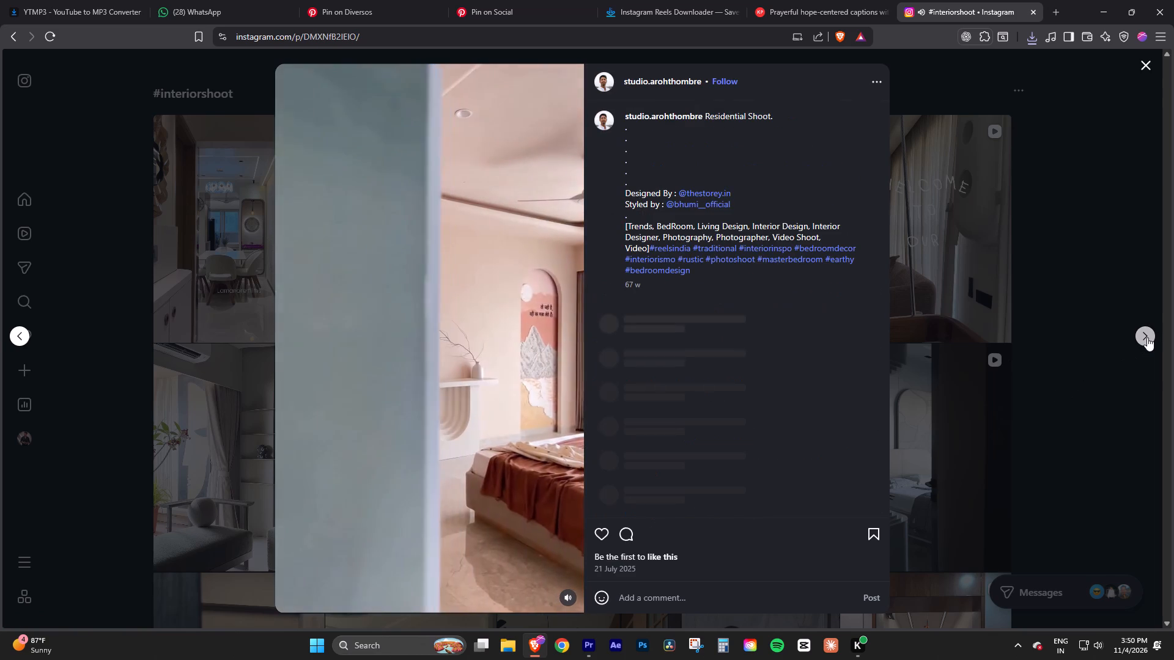
left_click(1147, 337)
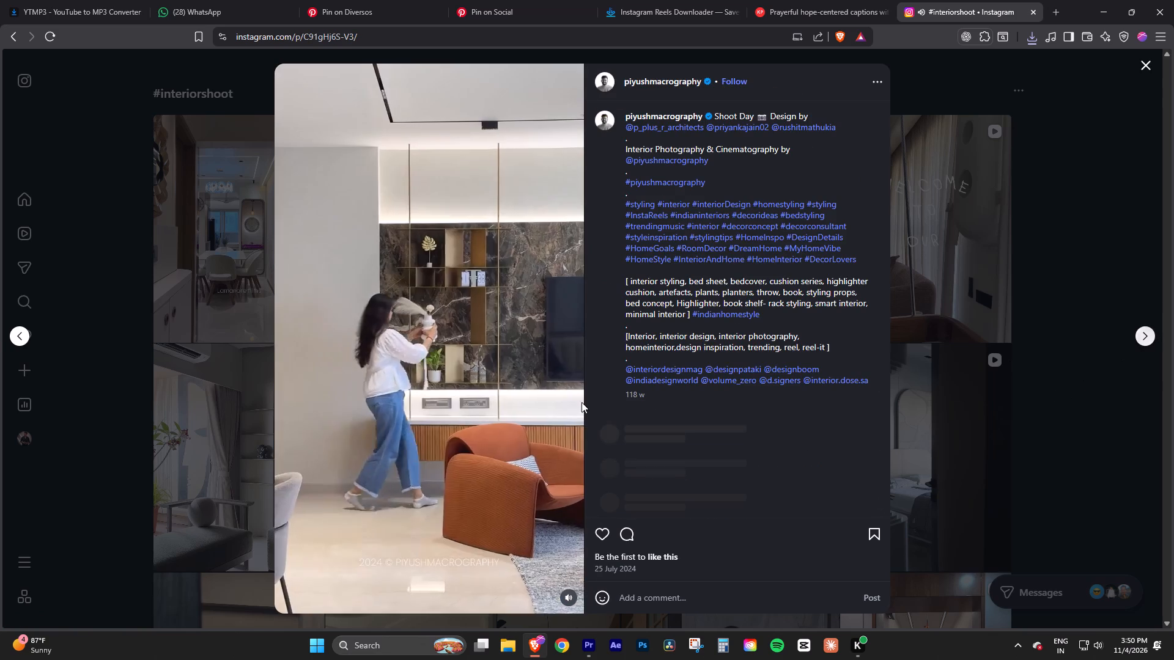
left_click(460, 350)
Switch to Premiere Pro, show the KM NEST project contents in a maximized view and select the I Building bin.
left_click(589, 651)
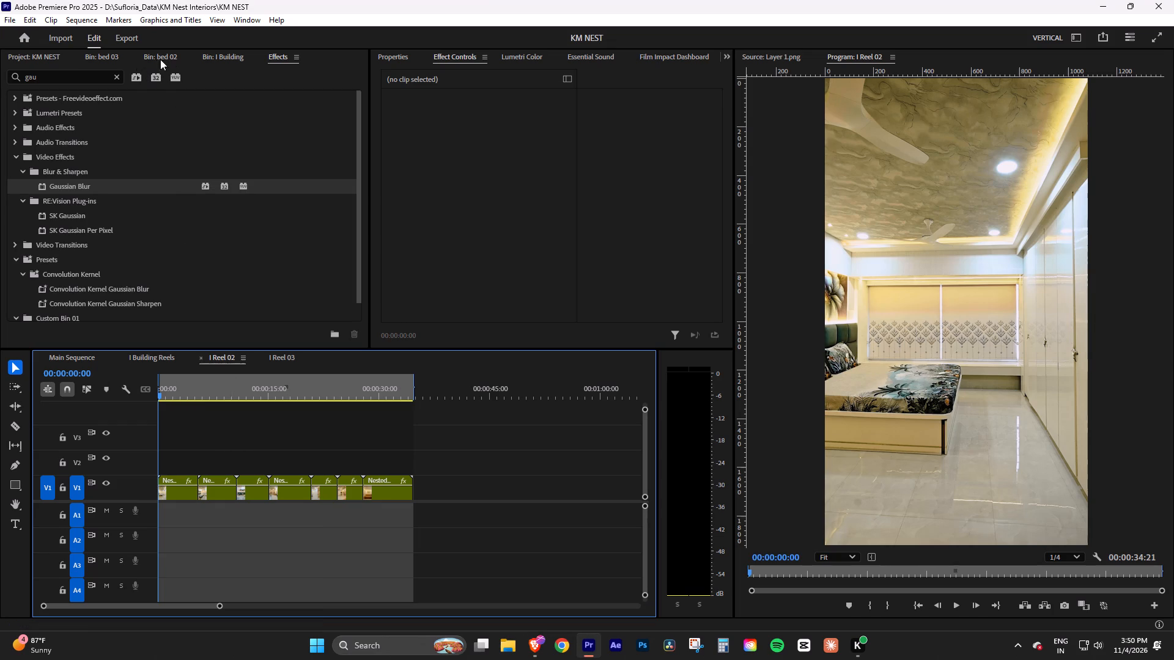
left_click(50, 57)
left_click(256, 116)
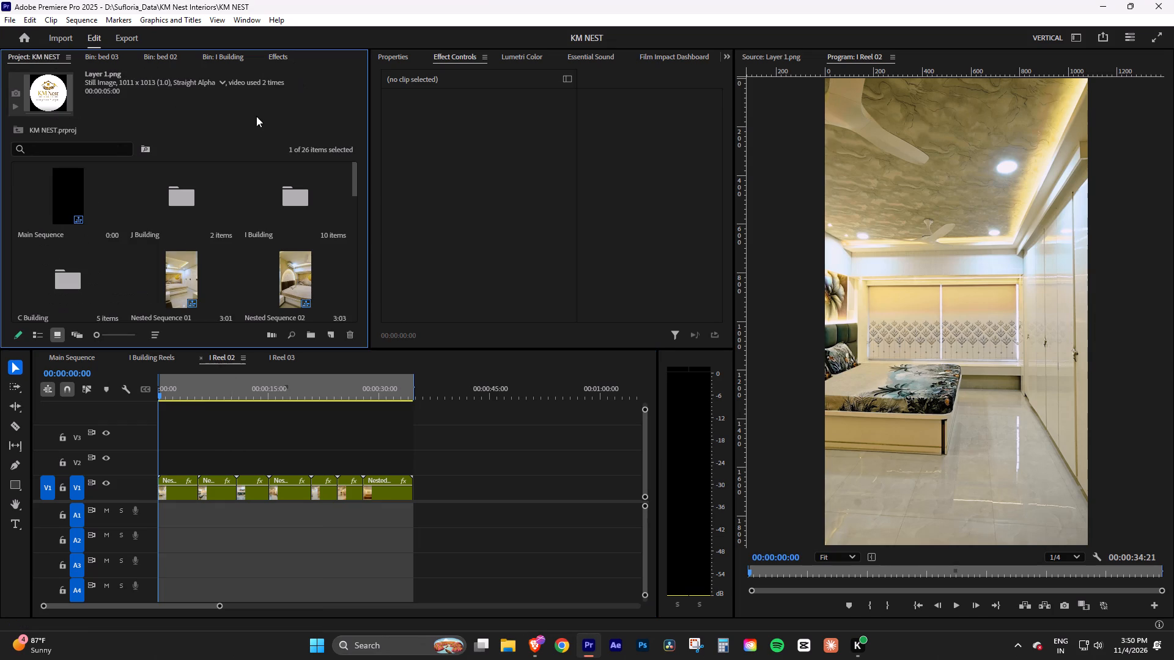
left_click(223, 116)
key("grave")
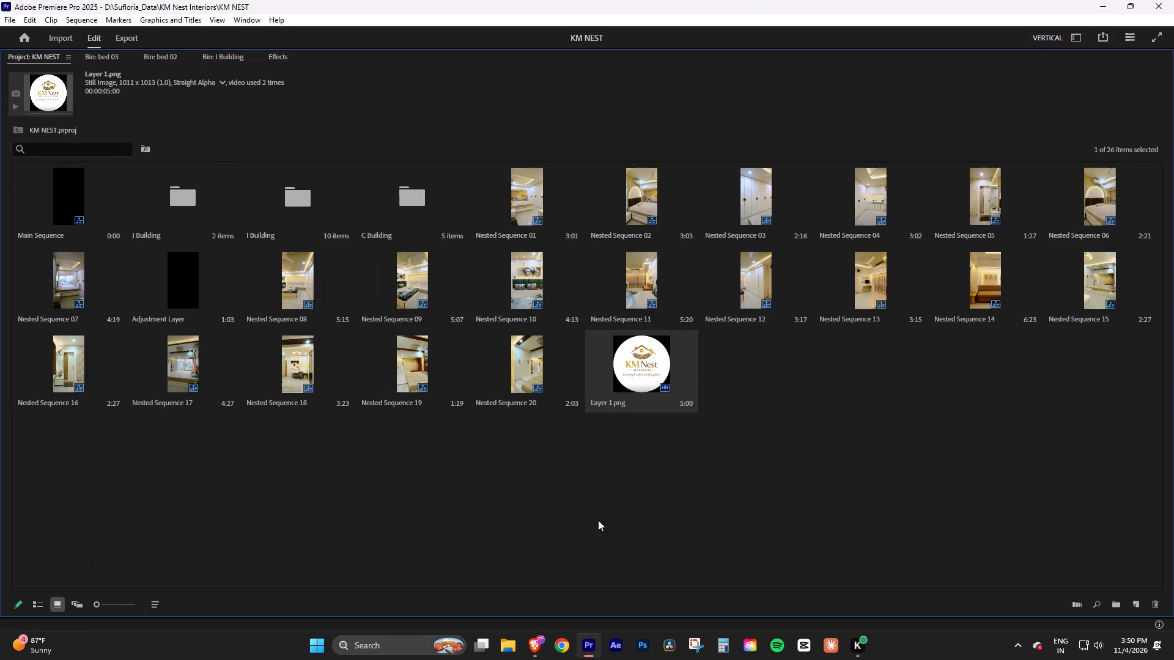
left_click(608, 513)
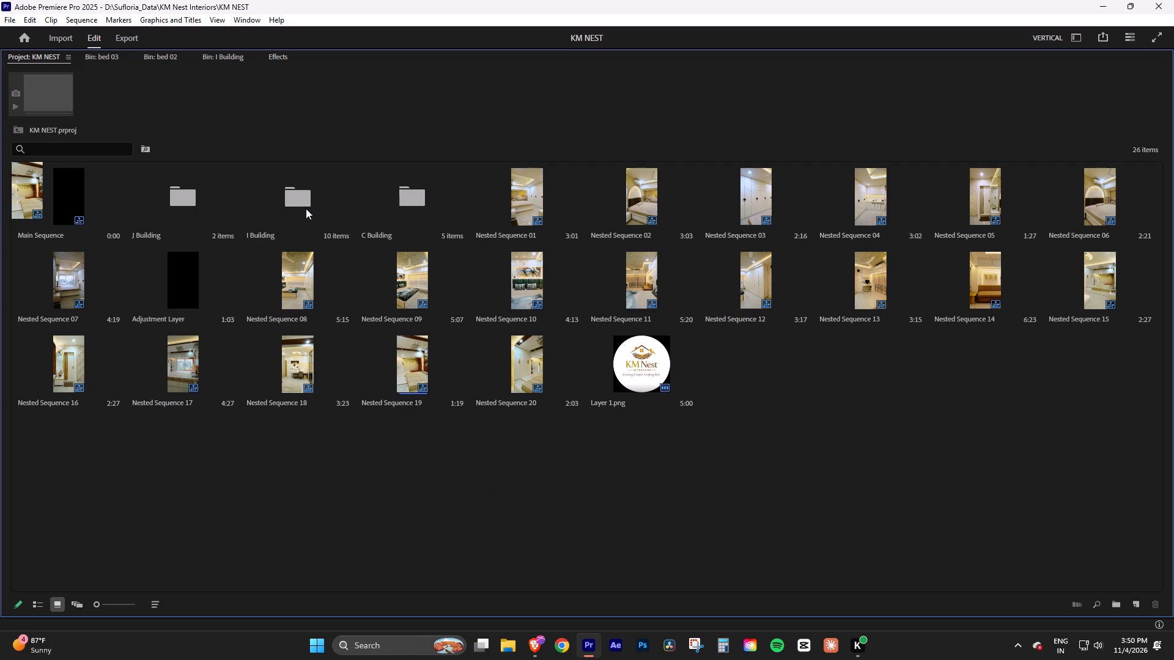
left_click(306, 191)
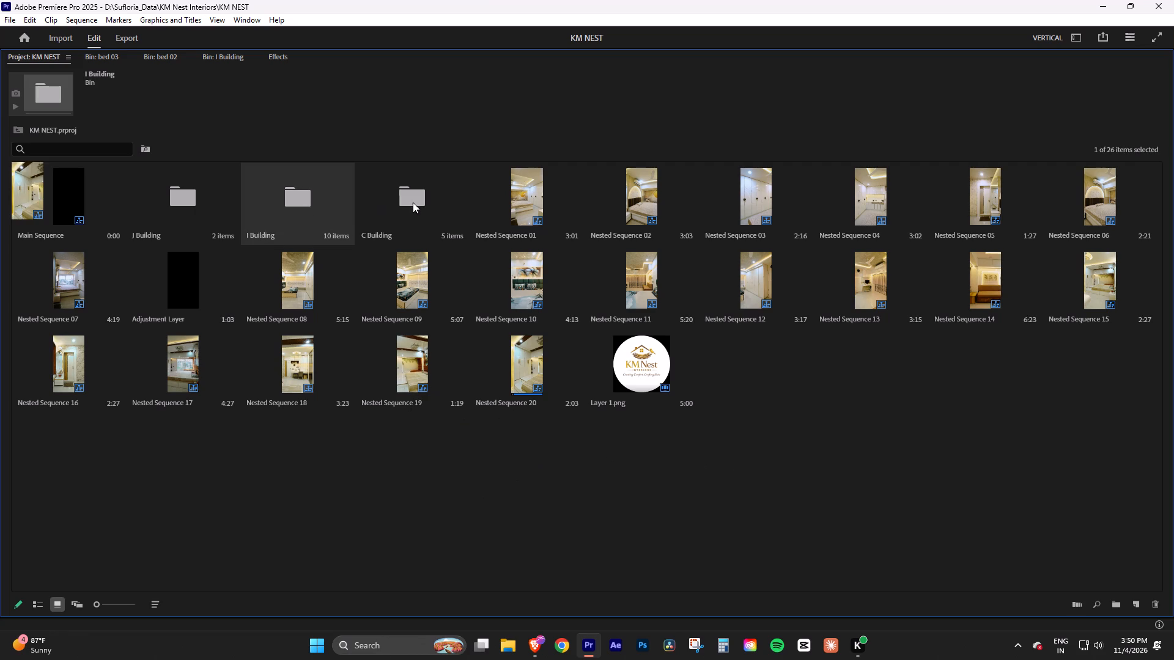
In the Premiere Pro project root, create a new bin named Musics.
left_click(413, 202)
double_click(307, 200)
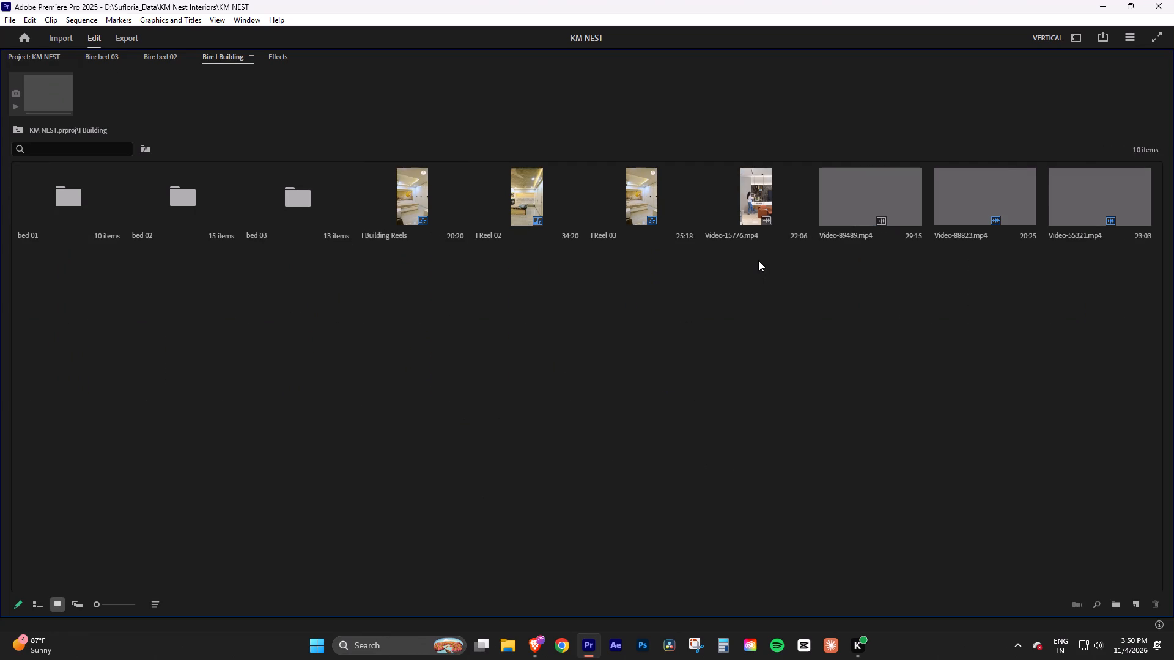
left_click(46, 54)
left_click(639, 507)
right_click(639, 507)
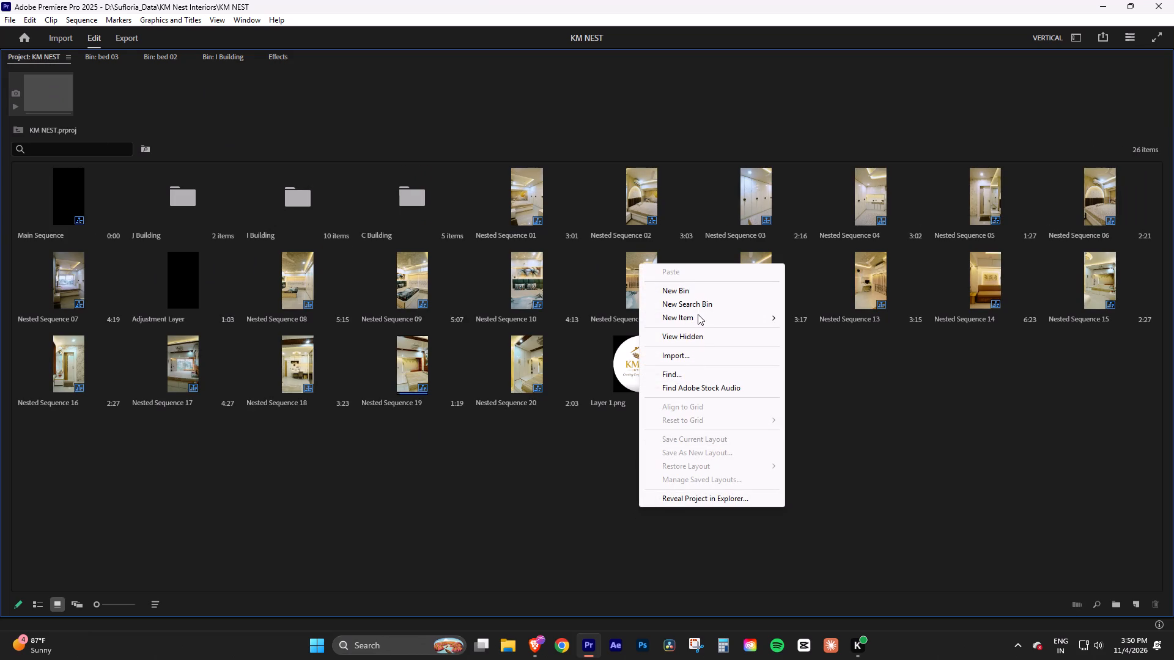
left_click(690, 290)
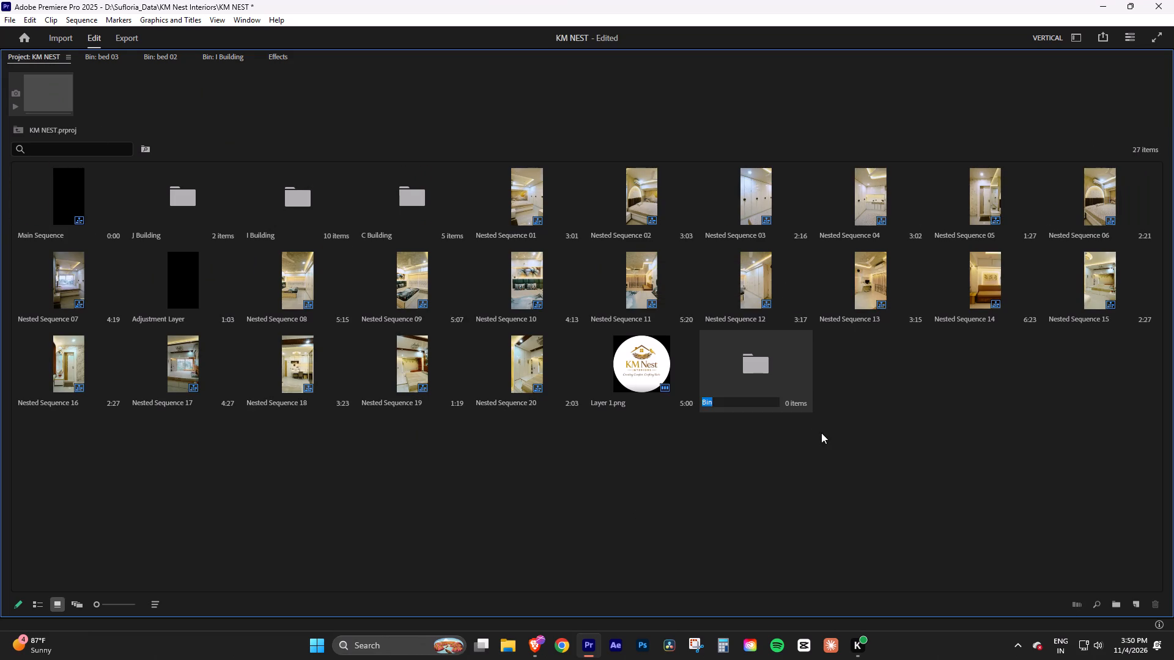
type("Musics")
left_click(821, 433)
Import Video-3580, 80328, 24164, 55321, 89489, 88823, 15776, the Klickpin video and Bedroom 01 from the KM Nest Interiors folder into the Musics bin.
double_click(788, 383)
double_click(522, 384)
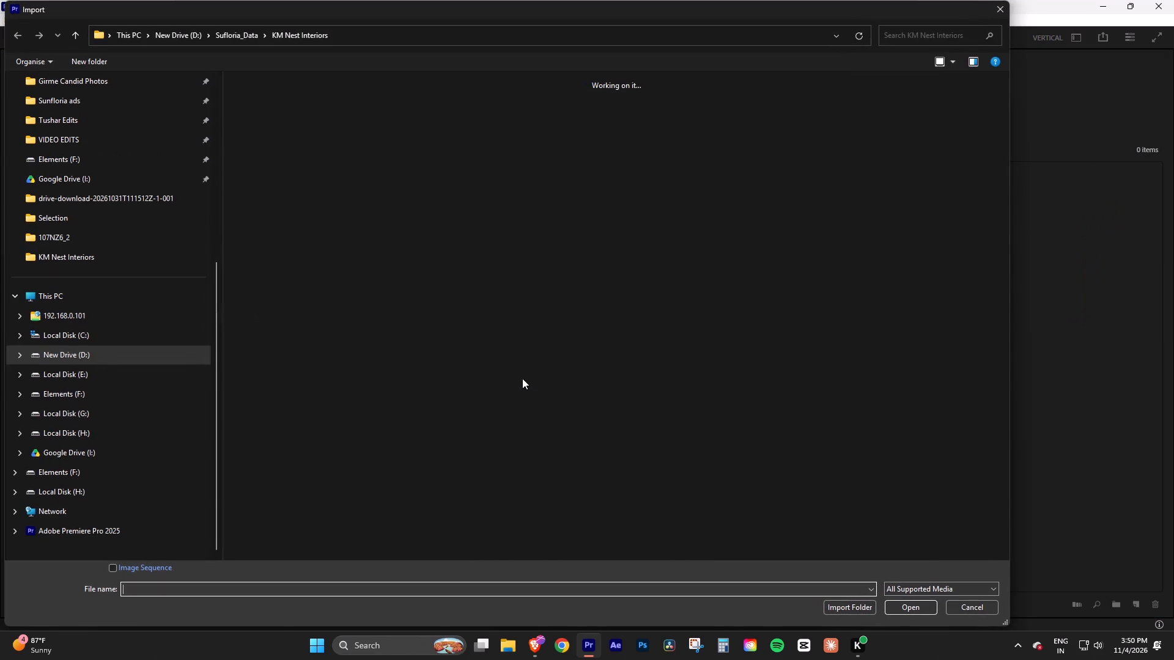
left_click(109, 257)
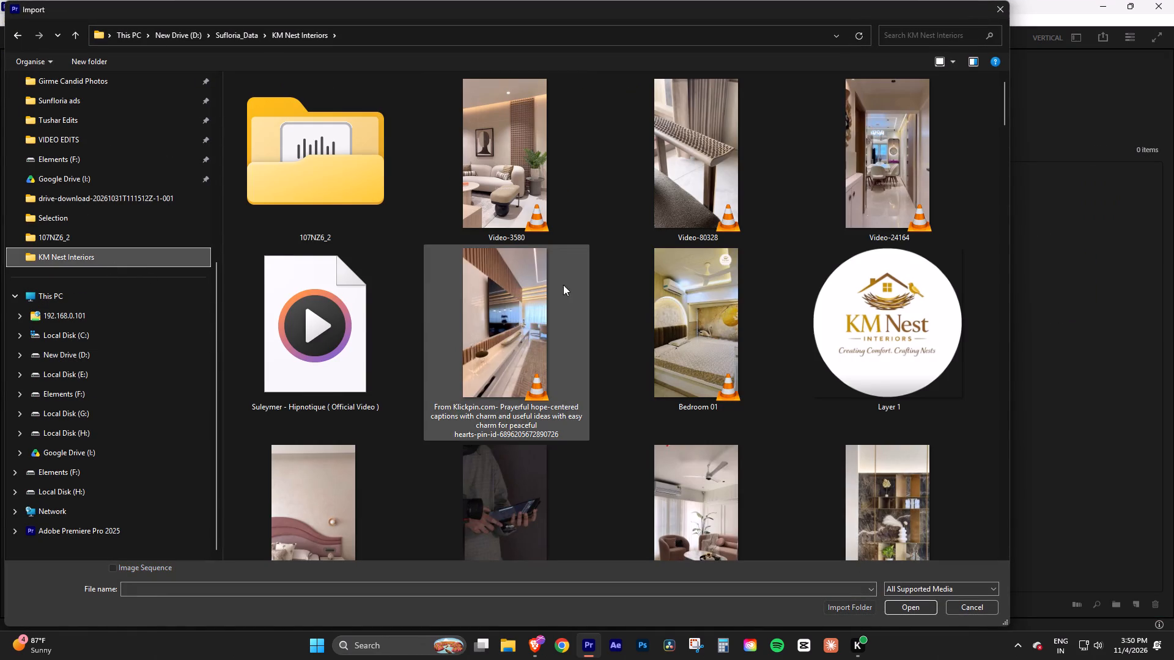
left_click(539, 188)
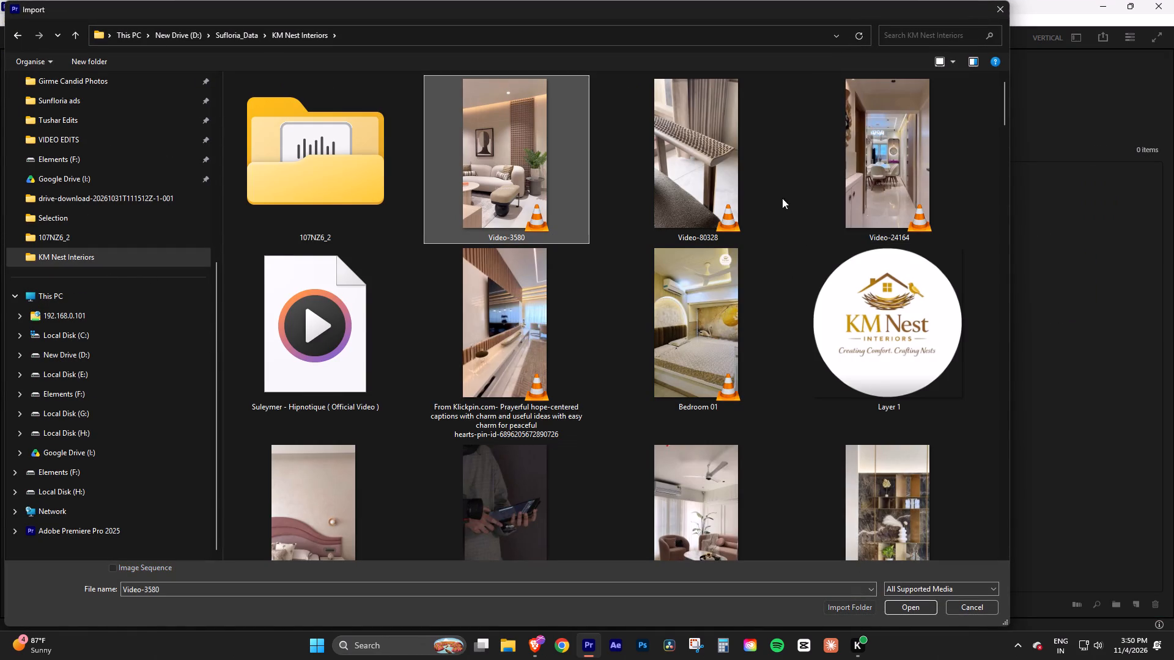
left_click(700, 183, "ctrl")
left_click(906, 189, "ctrl")
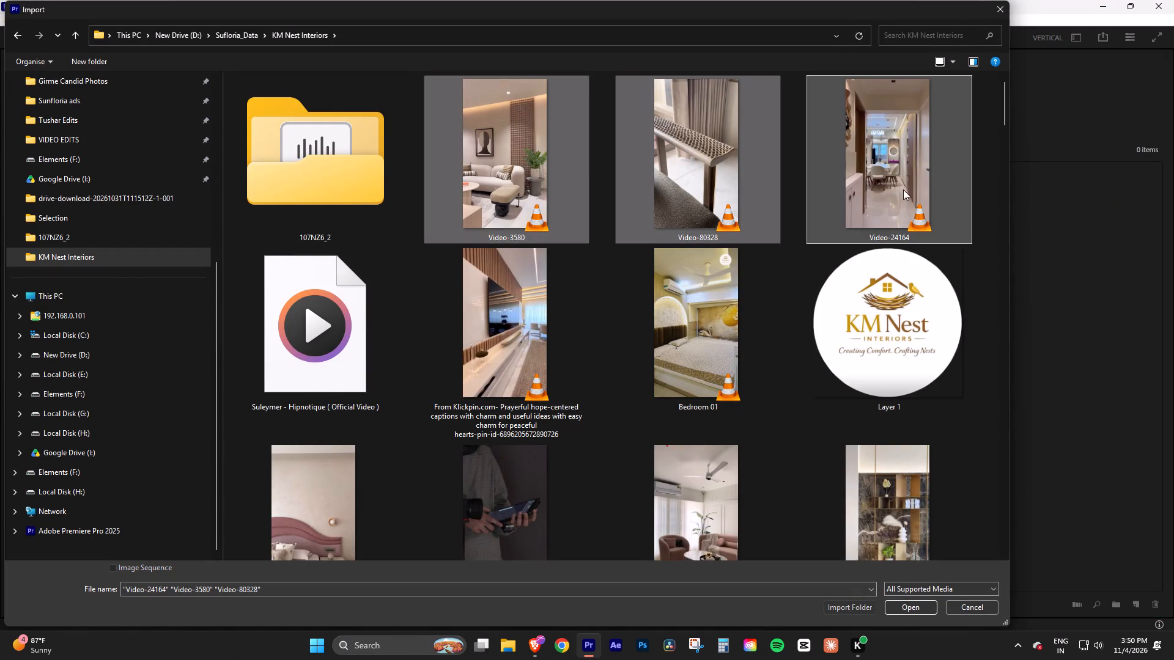
left_click(512, 343, "ctrl")
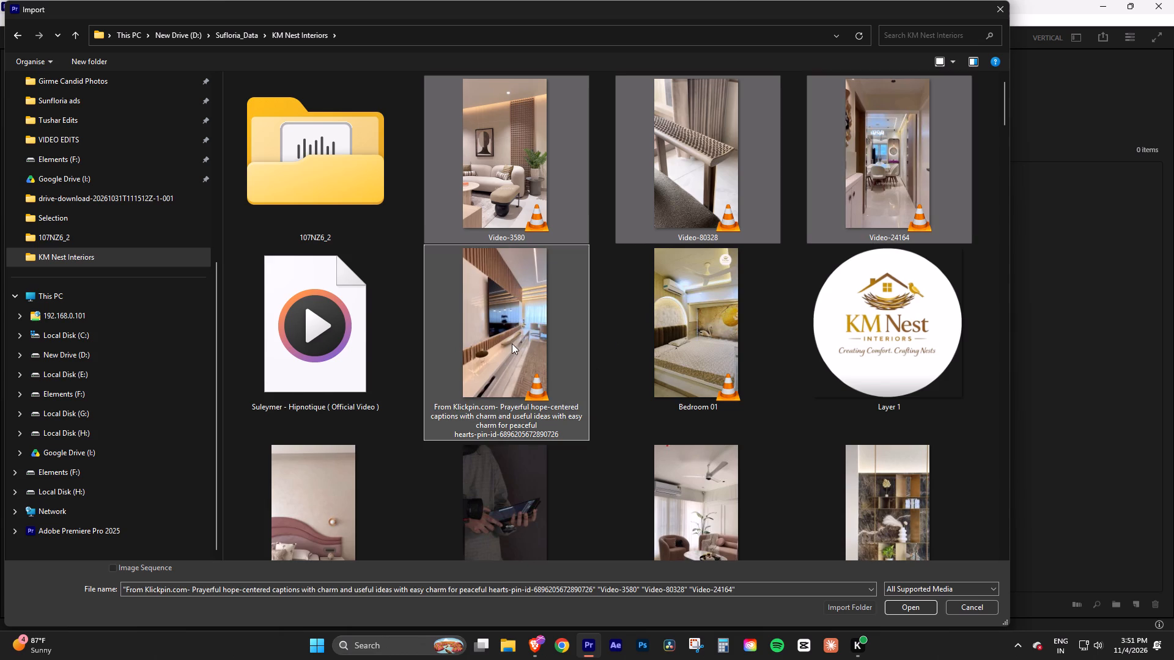
left_click(698, 328, "ctrl")
scroll(698, 328, "down", 4)
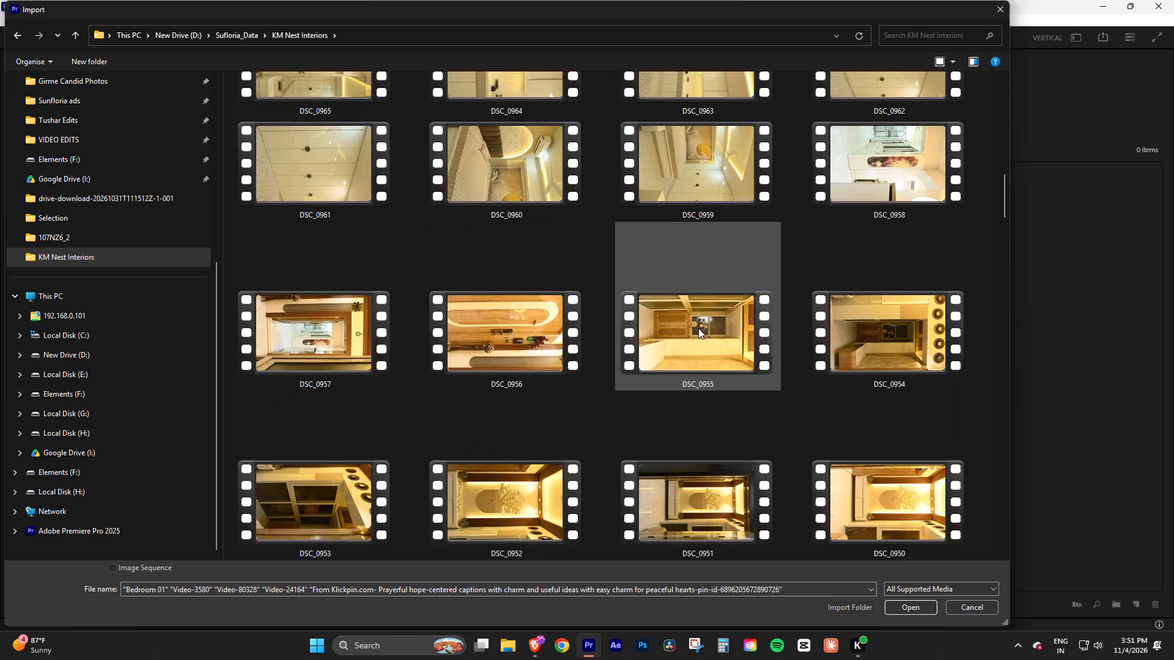
scroll(709, 386, "up", 4)
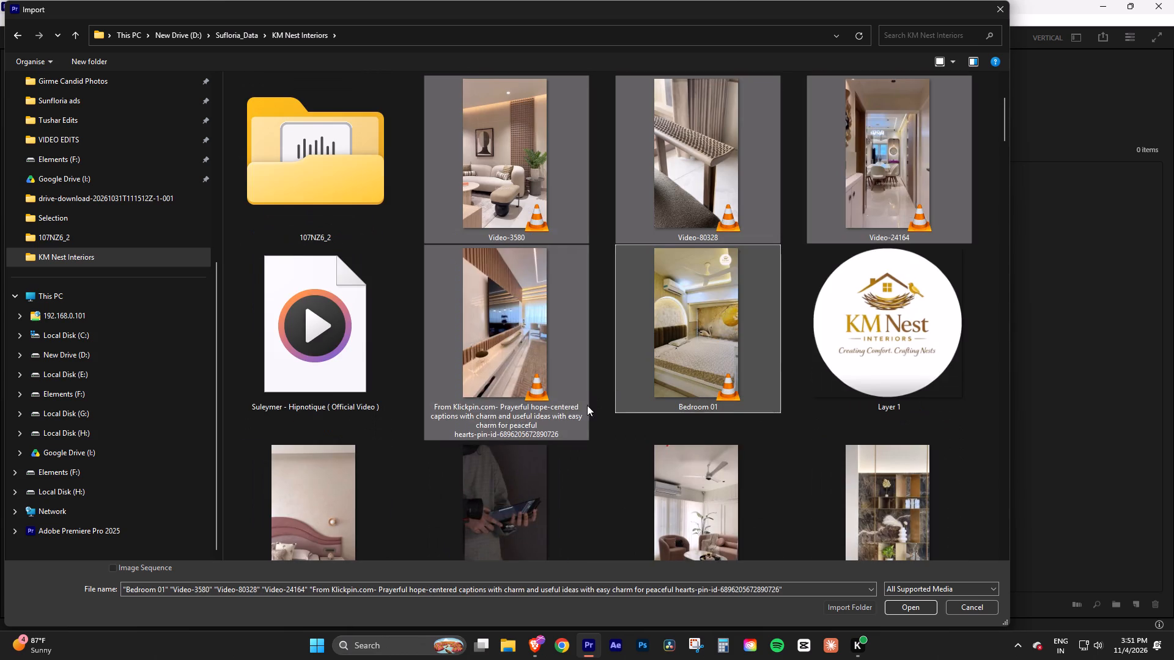
left_click(272, 516, "ctrl")
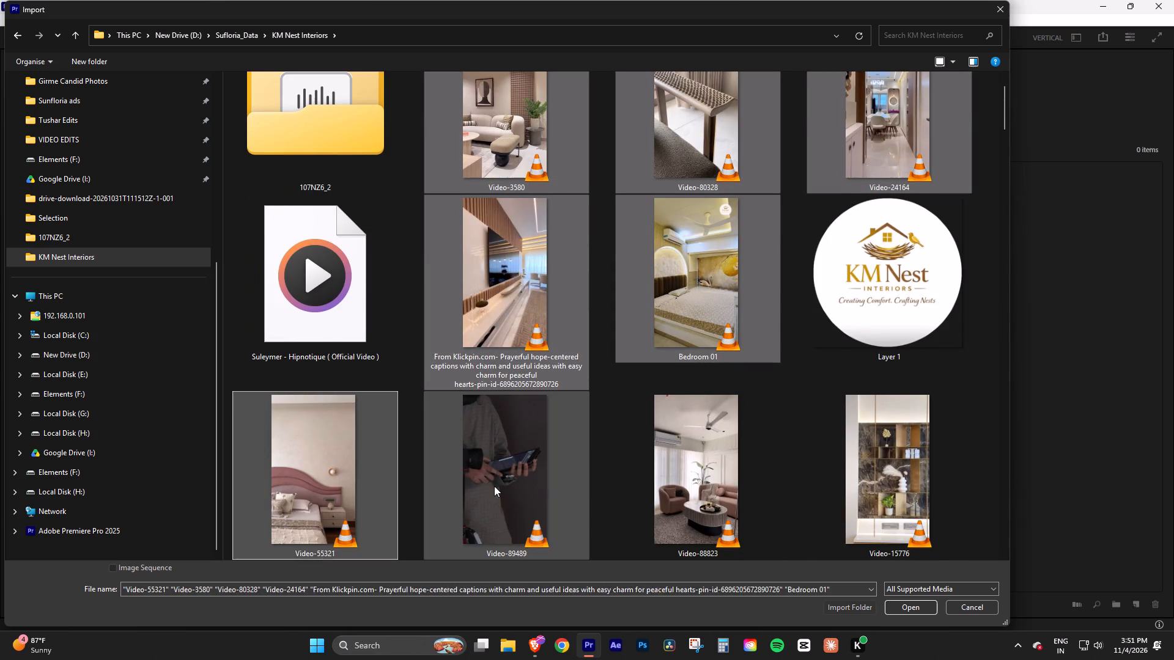
left_click(494, 486, "ctrl")
left_click(728, 461, "ctrl")
left_click(855, 463, "ctrl")
scroll(773, 444, "down", 2)
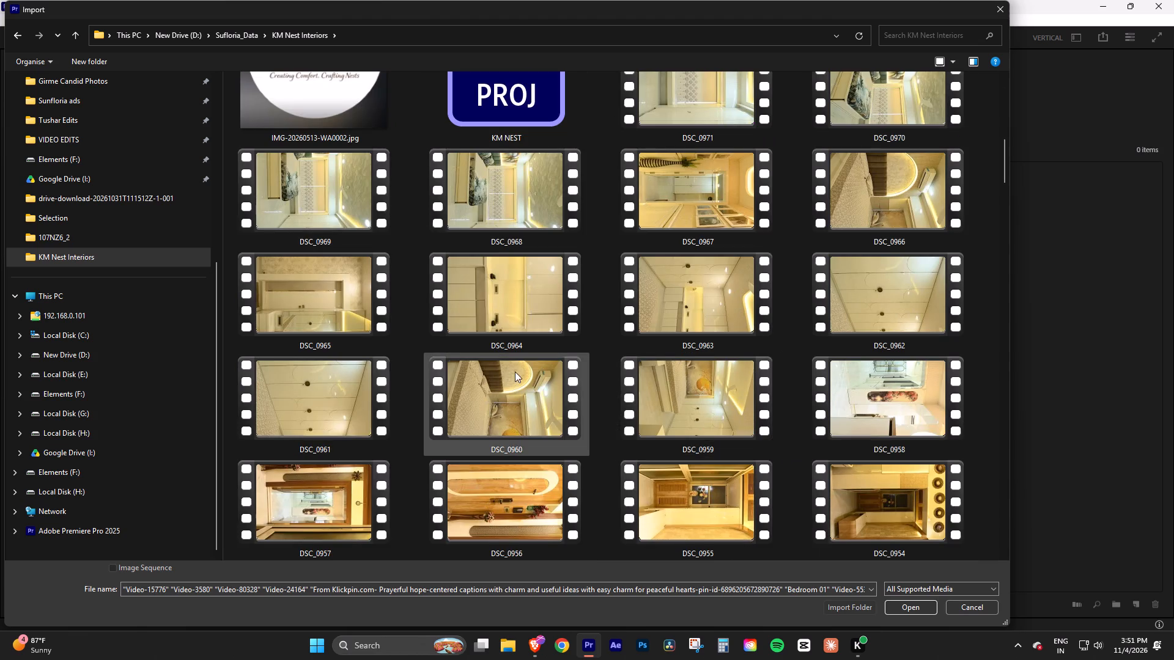
key("Return")
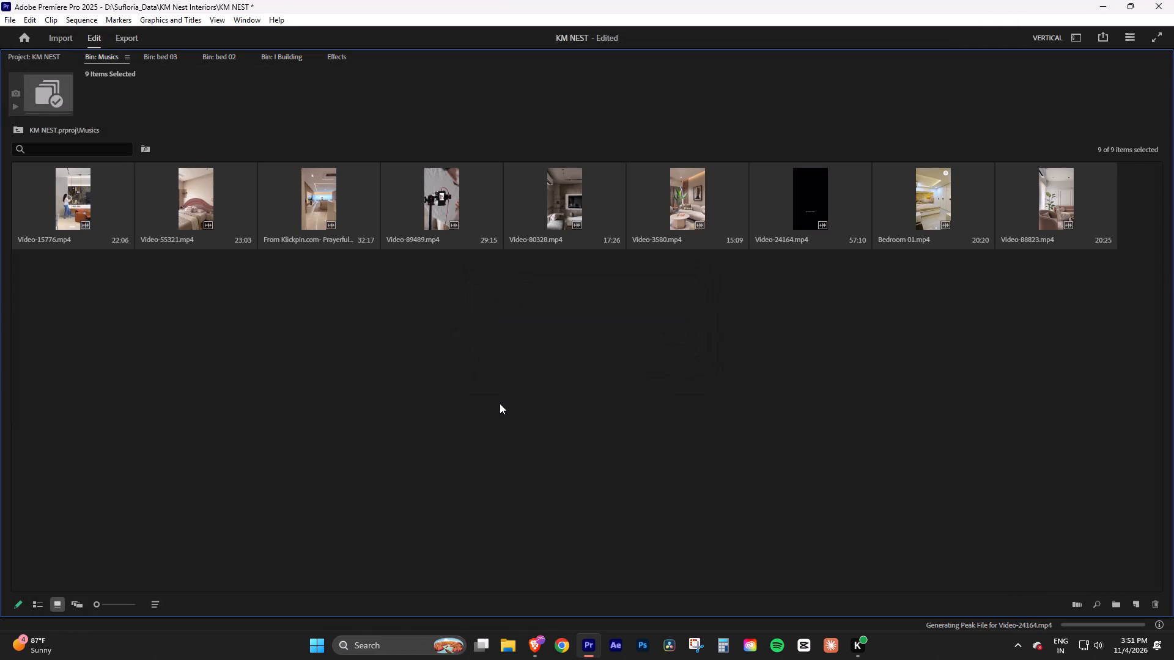
left_click(368, 416)
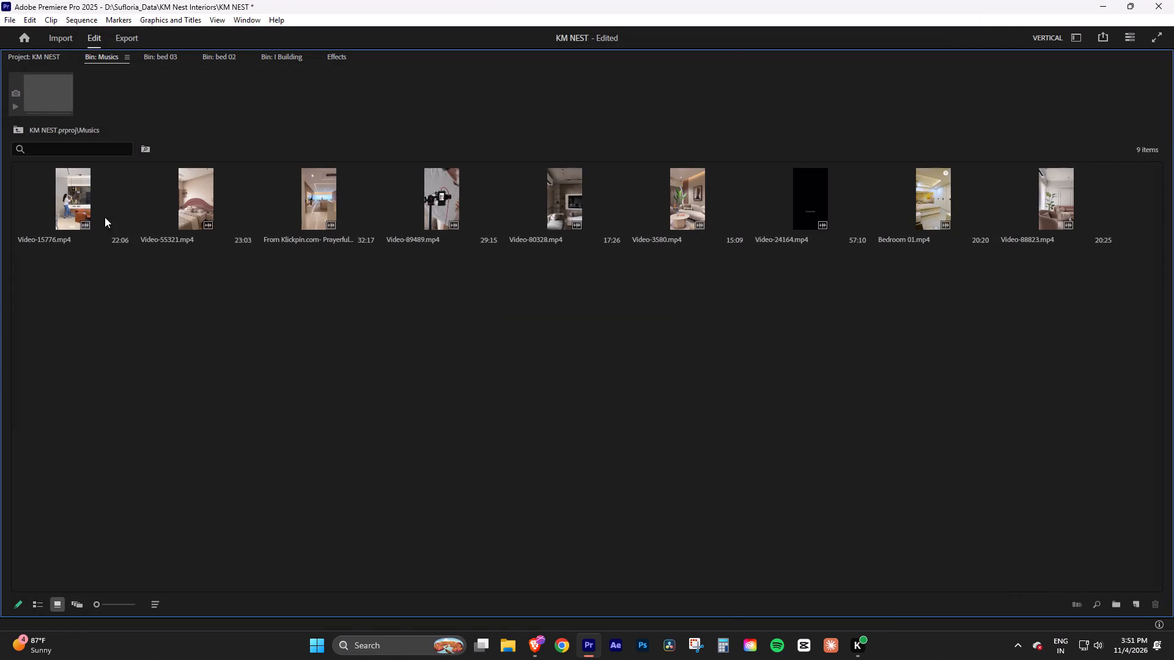
Play Video-15776.mp4 from its start in the Source monitor to check its music.
double_click(84, 178)
key("space")
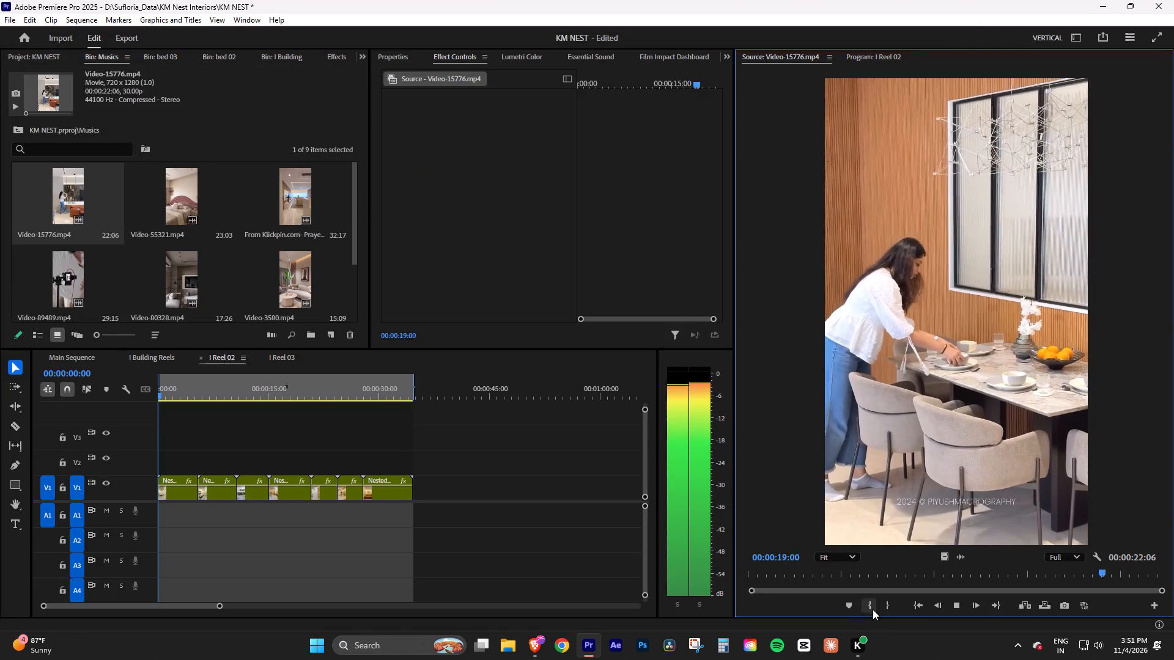
left_click_drag(827, 576, 690, 577)
key("space")
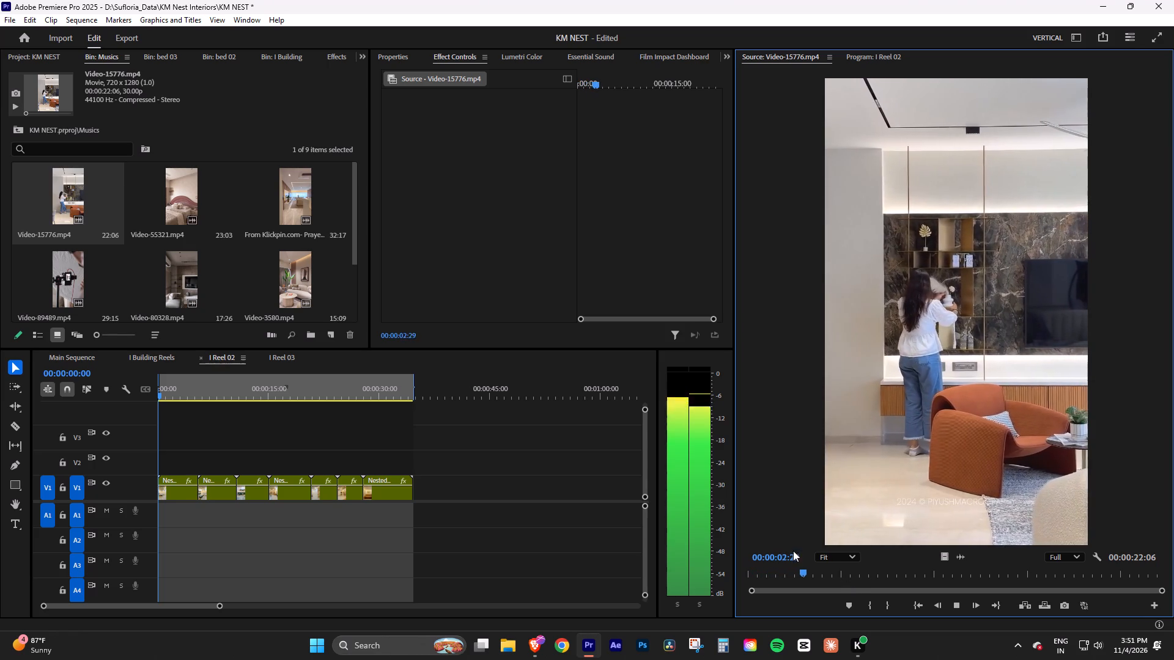
key("space")
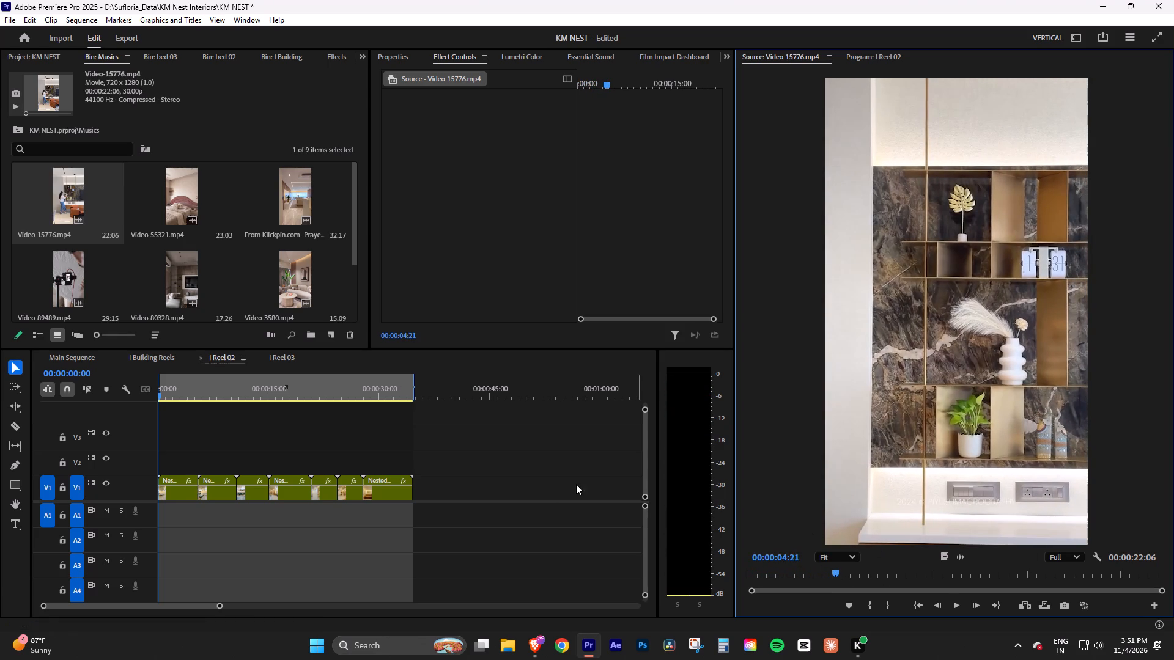
Play Video-55321.mp4 from its start in the Source monitor to check its music.
double_click(151, 179)
left_click_drag(793, 574, 671, 575)
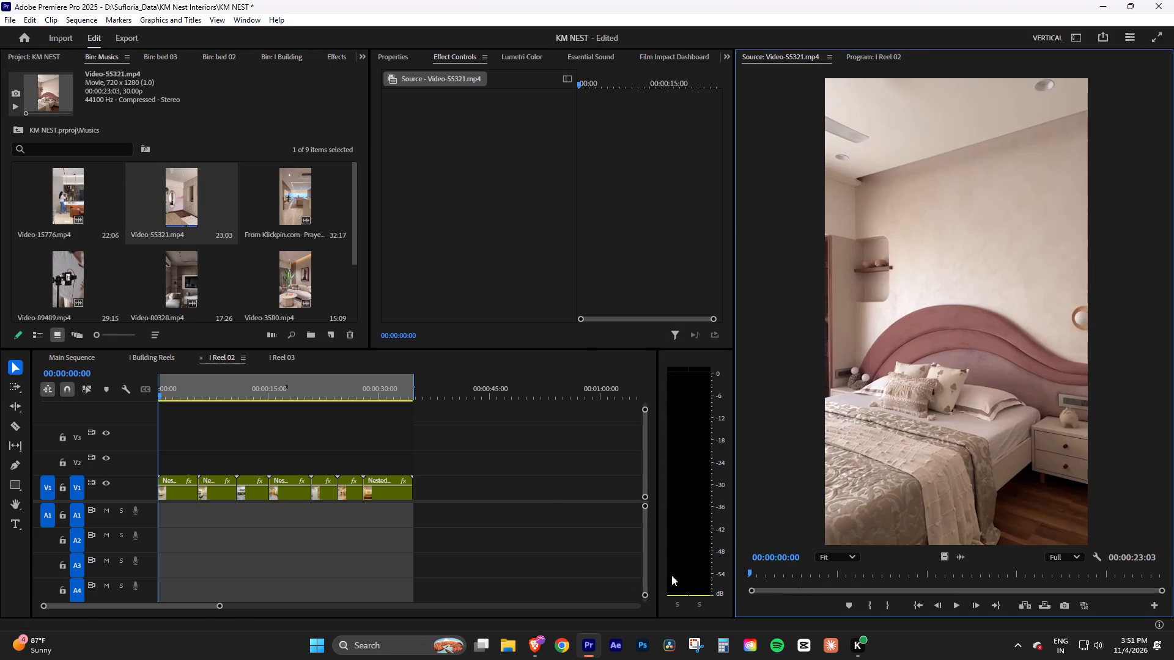
left_click_drag(671, 575, 665, 575)
key("space")
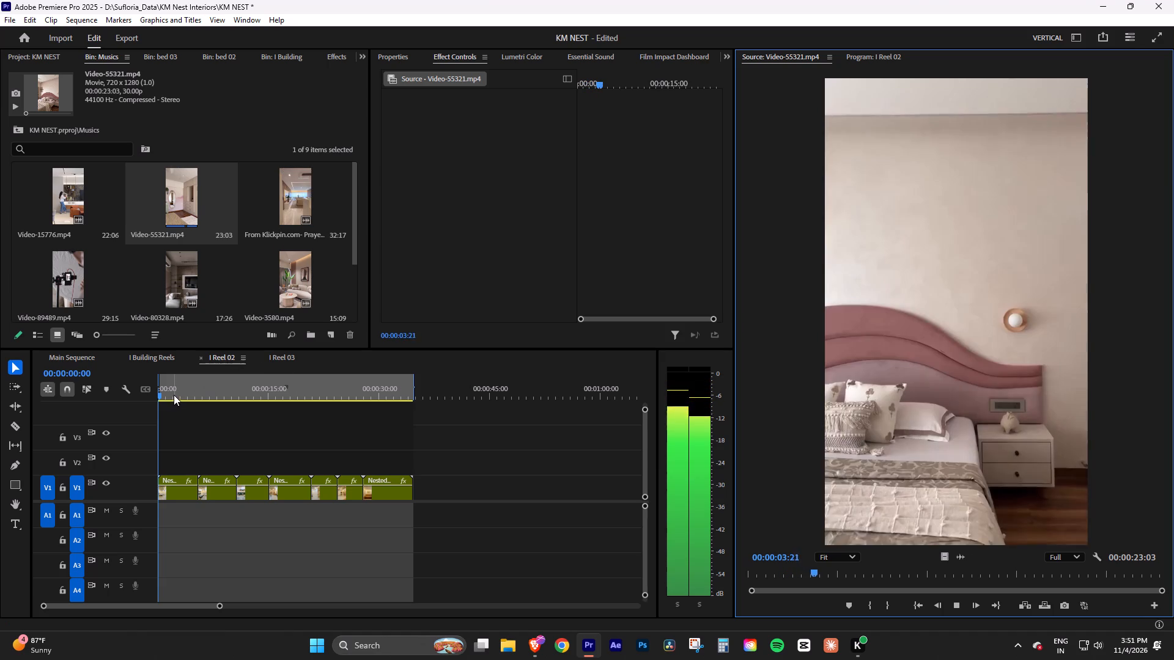
key("space")
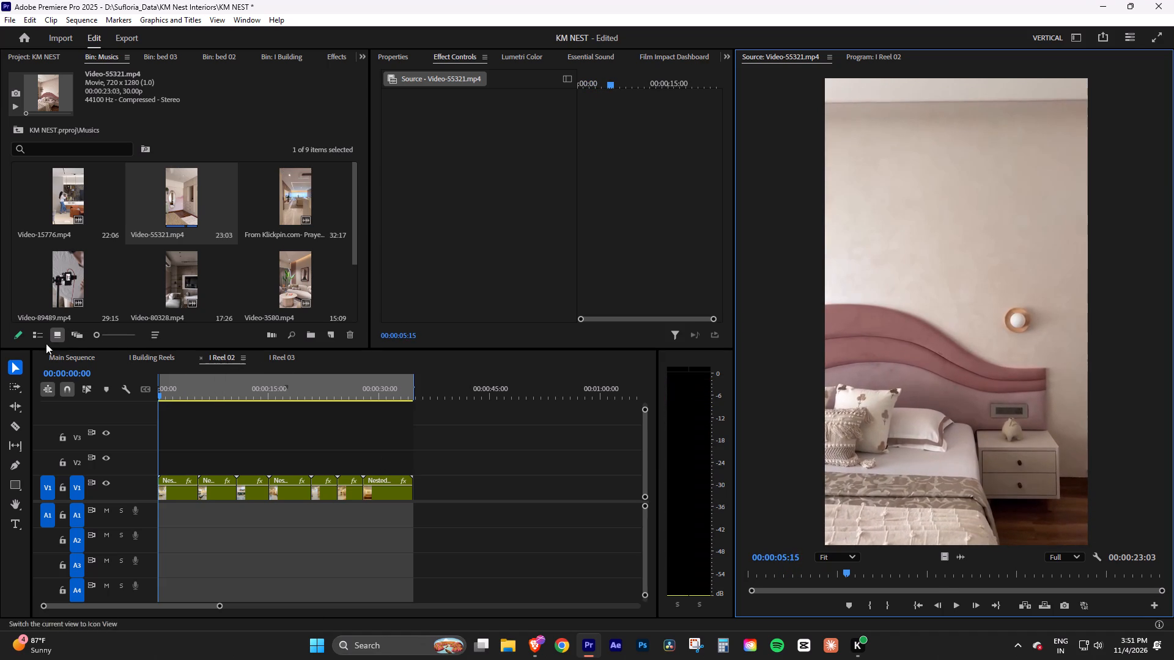
Play the opening of the I Building Reels sequence to check its music, then return to the I Reel 02 sequence.
left_click(78, 360)
left_click(157, 358)
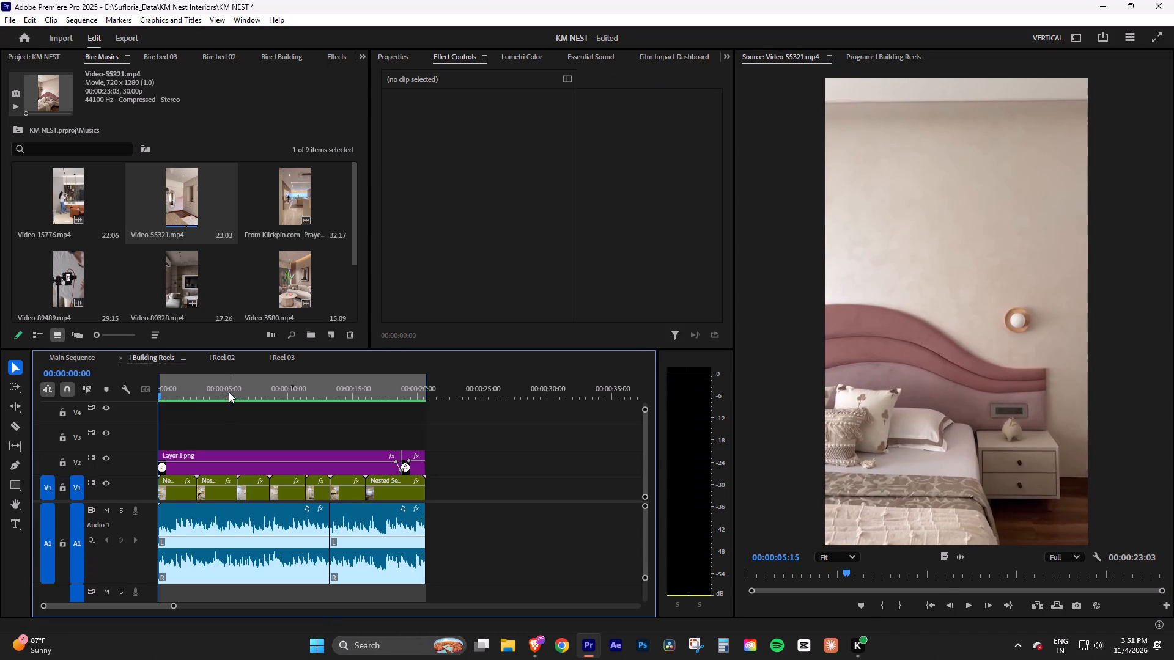
left_click_drag(220, 392, 107, 392)
key("space")
key("space")
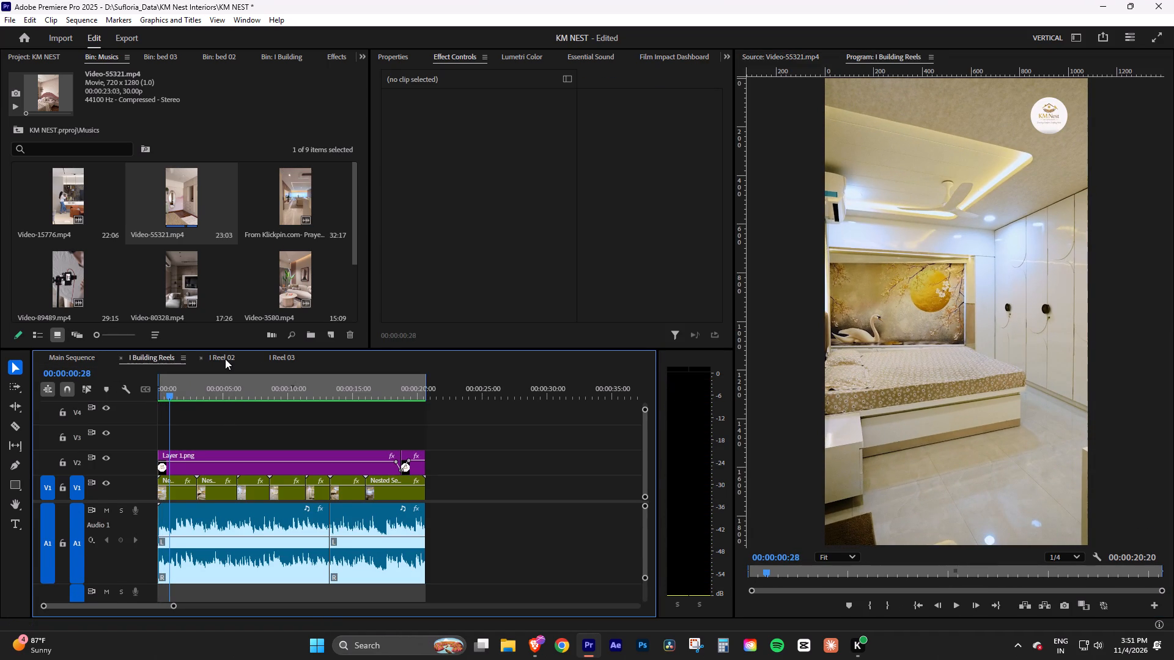
left_click(225, 359)
Play the opening of the Klickpin video and part of Video-89489.mp4 in the Source monitor to check their music.
double_click(290, 199)
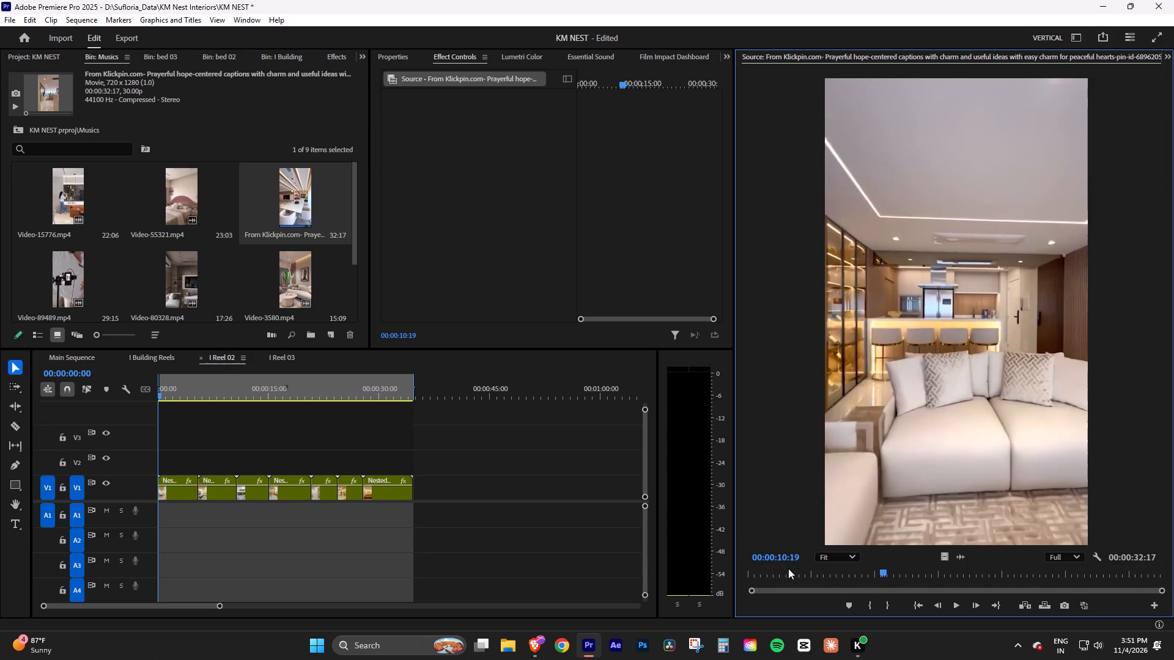
left_click_drag(788, 573, 663, 581)
key("space")
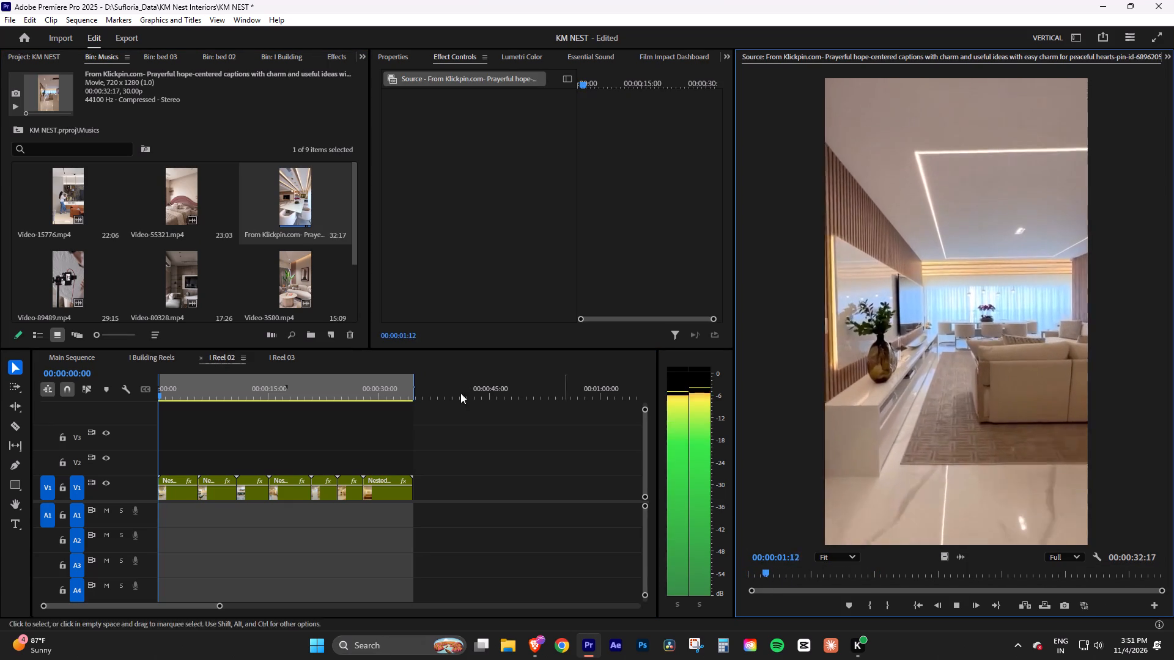
key("space")
double_click(77, 279)
key("space")
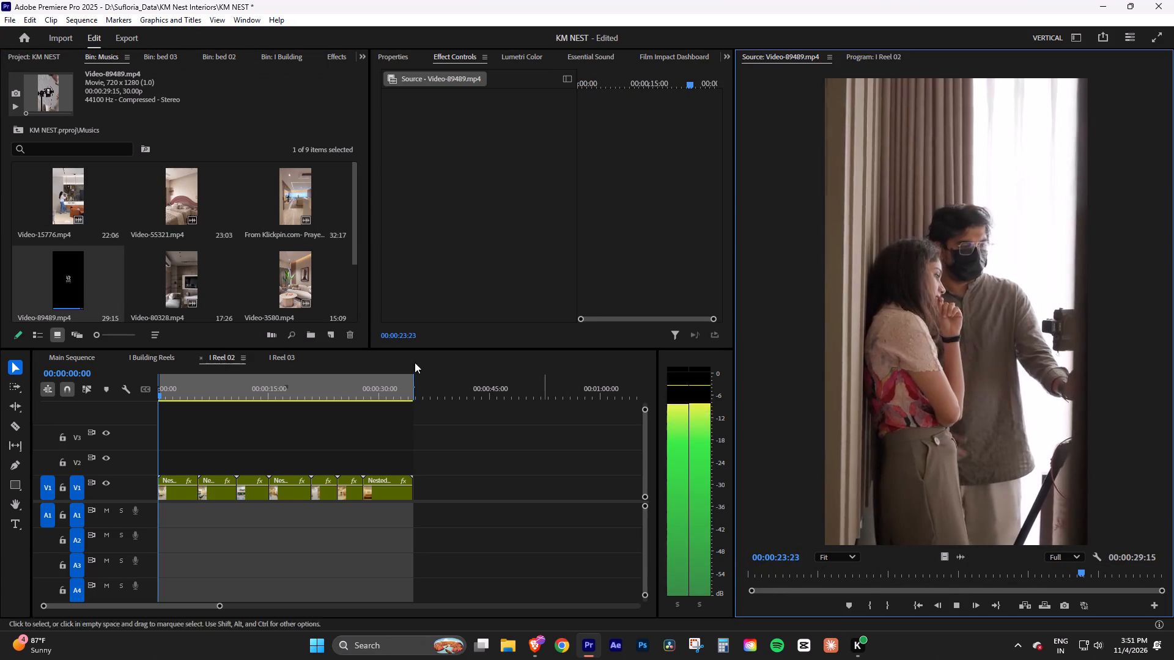
Play Video-80328.mp4 from its start in the Source monitor to check its music.
double_click(163, 274)
left_click_drag(794, 568, 649, 573)
key("space")
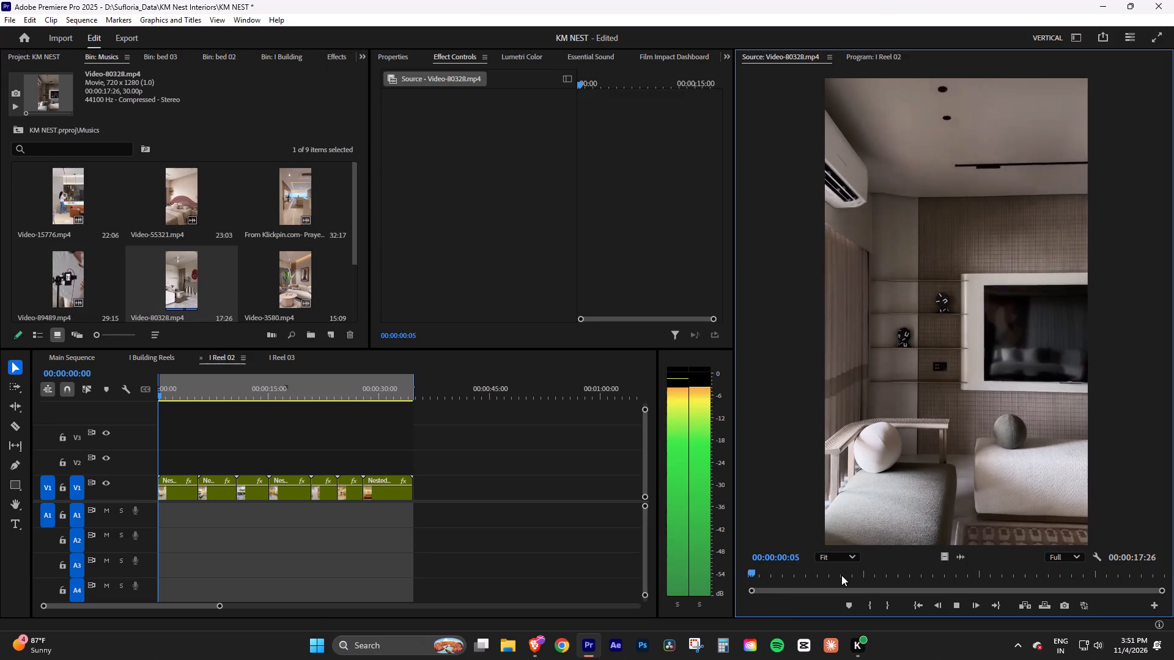
key("space")
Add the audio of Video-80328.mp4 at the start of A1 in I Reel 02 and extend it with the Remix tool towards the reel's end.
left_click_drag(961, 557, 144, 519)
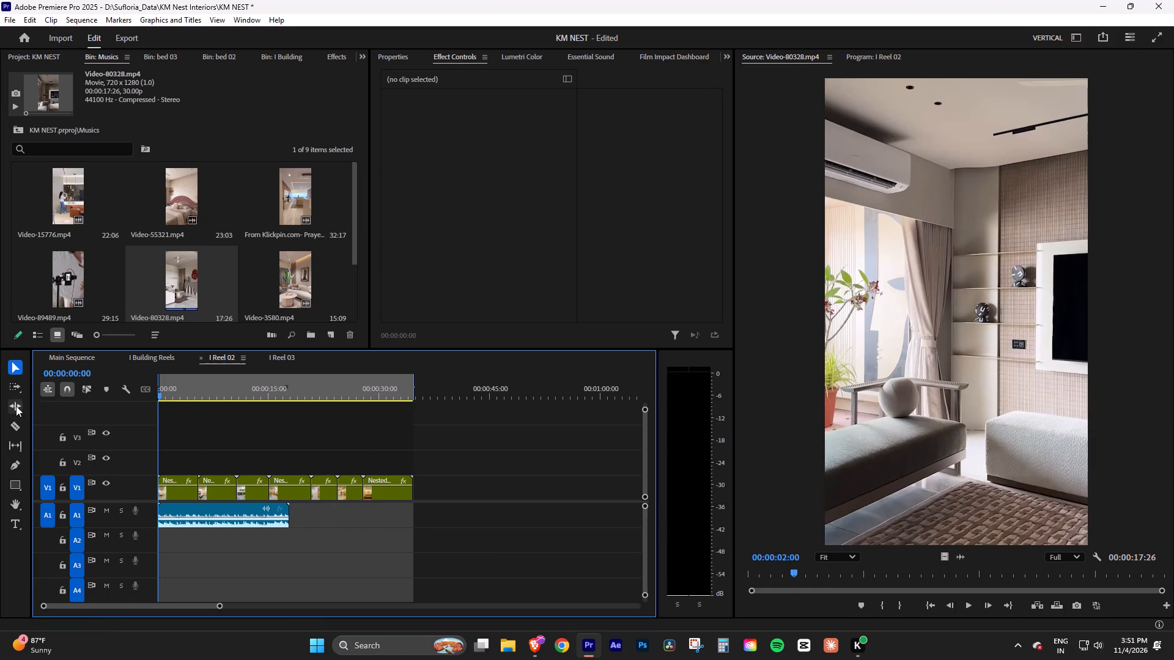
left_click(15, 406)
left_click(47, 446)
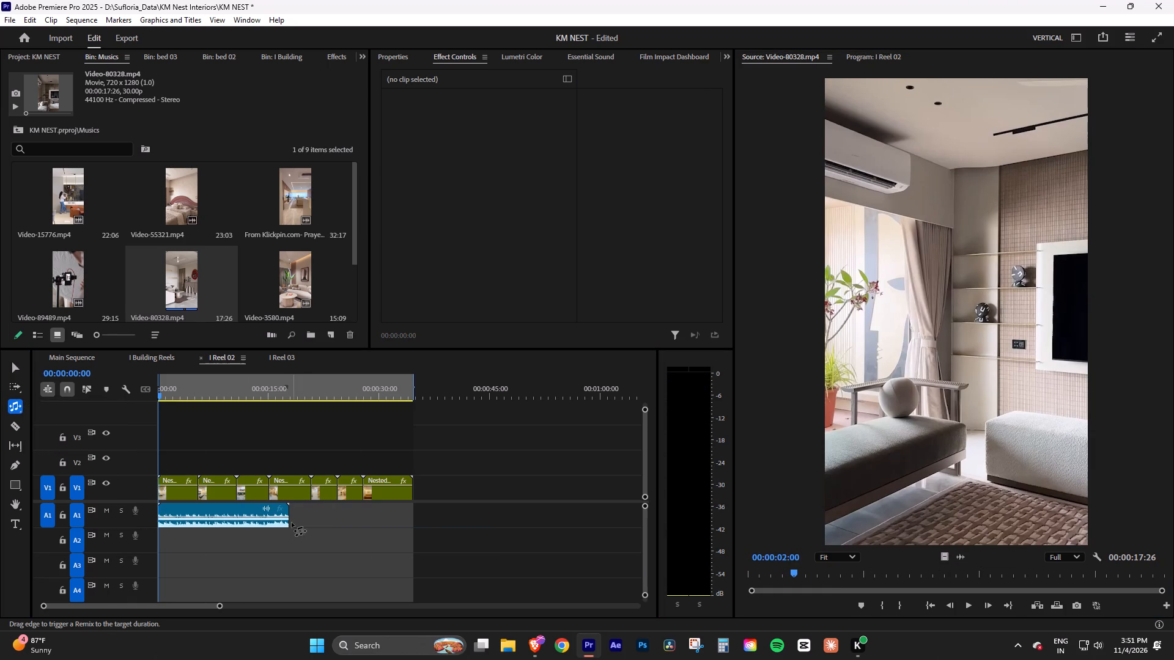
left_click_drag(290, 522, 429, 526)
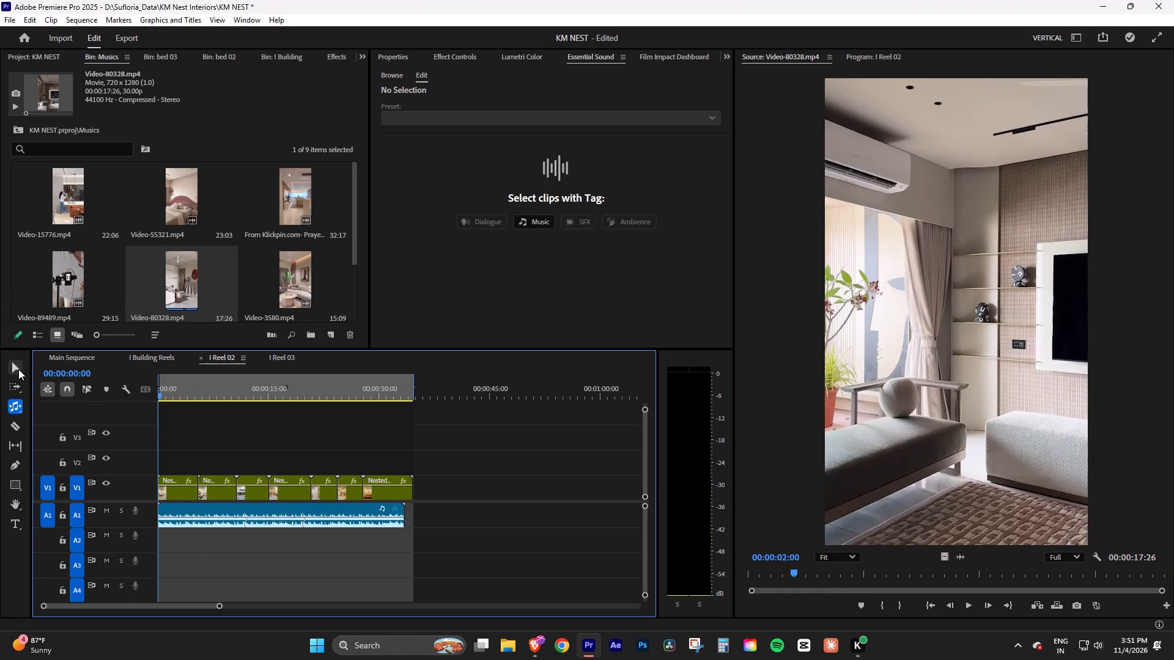
Play I Reel 02 from its start to check how the remixed Video-80328 music fits the footage.
left_click(18, 369)
key("space")
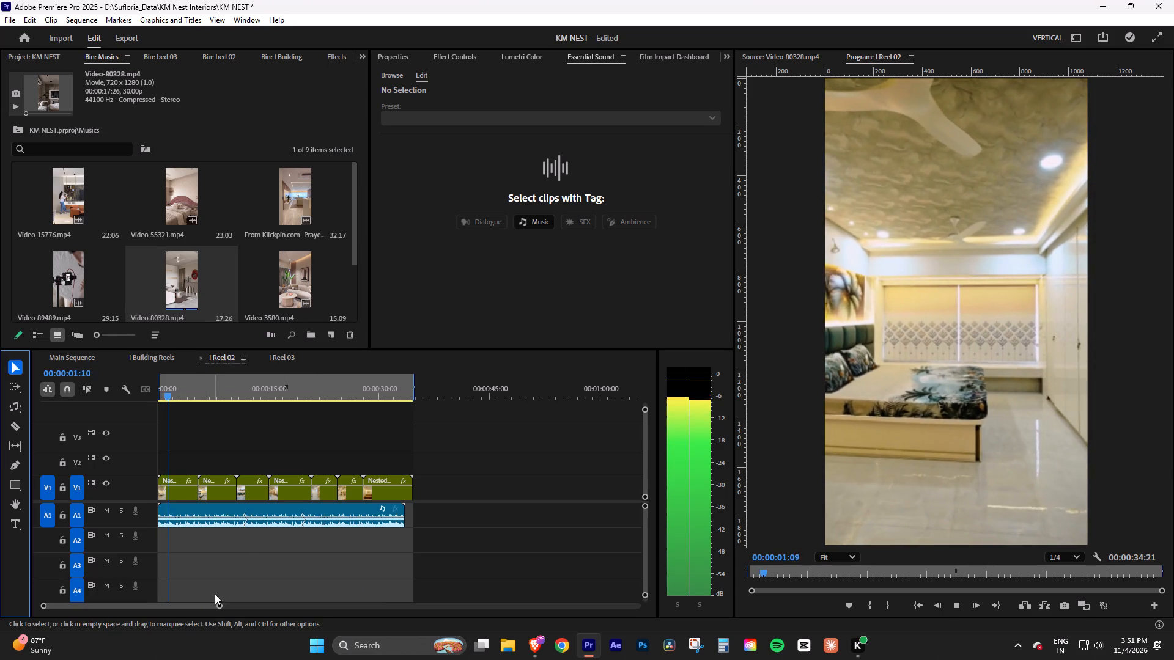
scroll(230, 548, "up", 2, "alt")
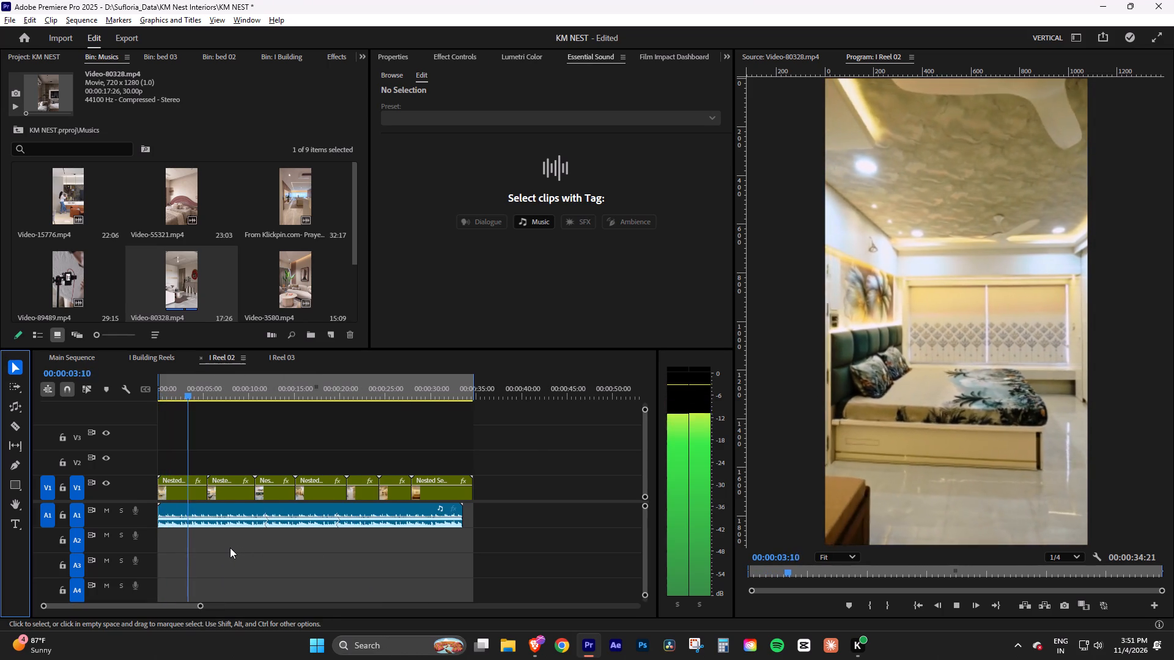
scroll(275, 557, "up", 2, "alt")
scroll(347, 557, "down", 2, "alt")
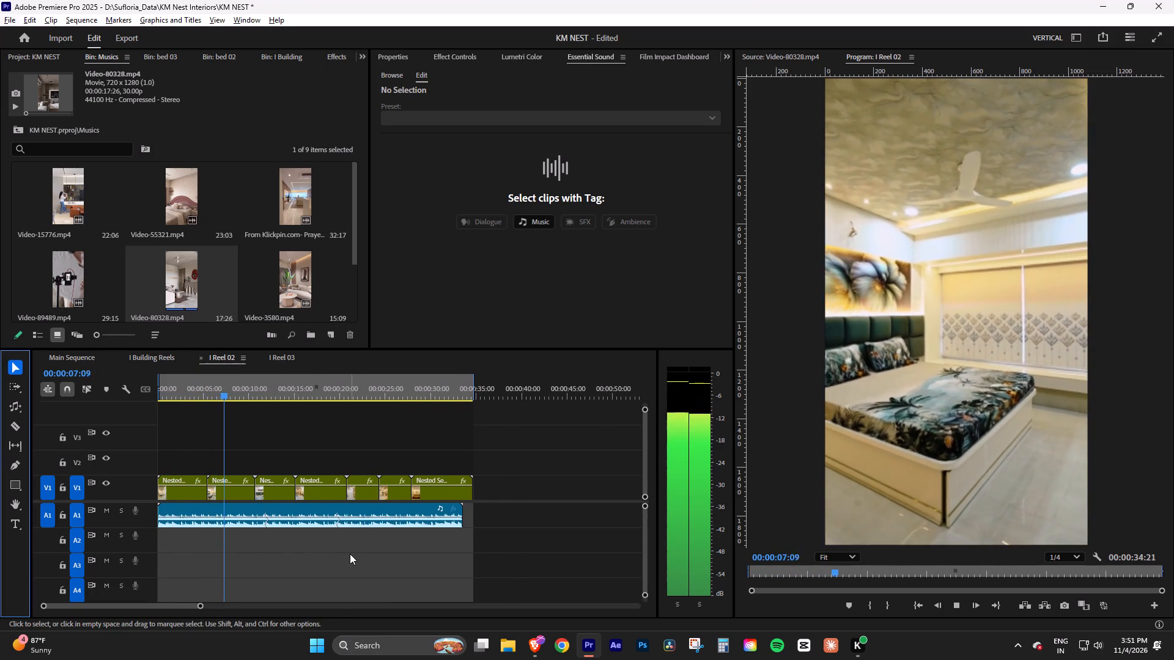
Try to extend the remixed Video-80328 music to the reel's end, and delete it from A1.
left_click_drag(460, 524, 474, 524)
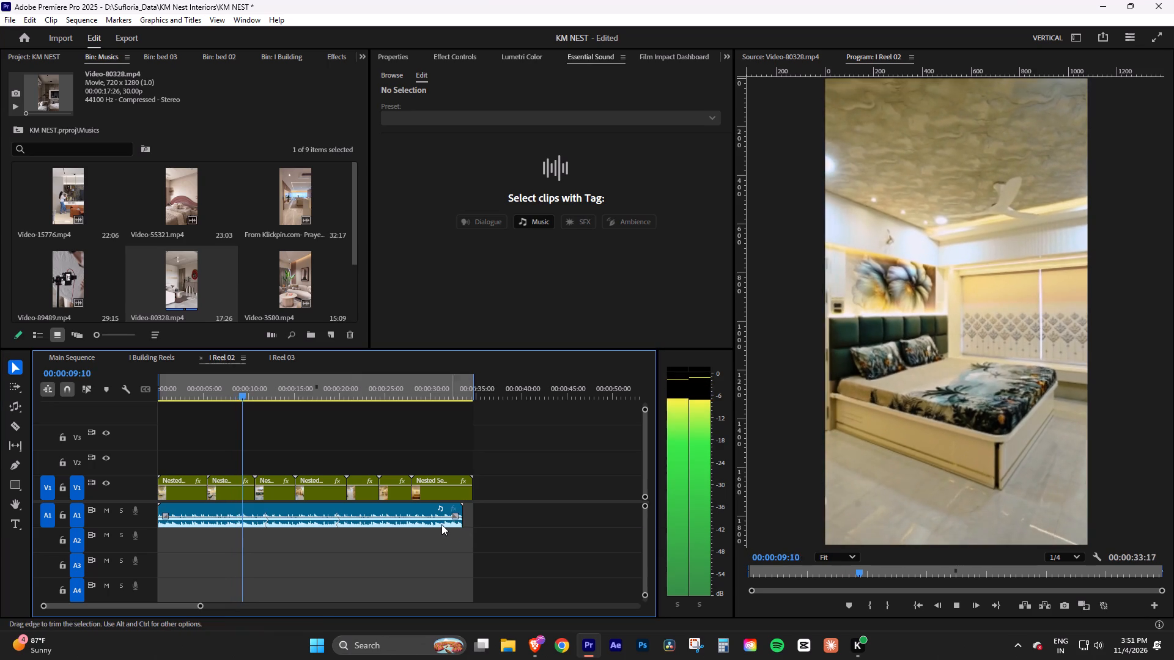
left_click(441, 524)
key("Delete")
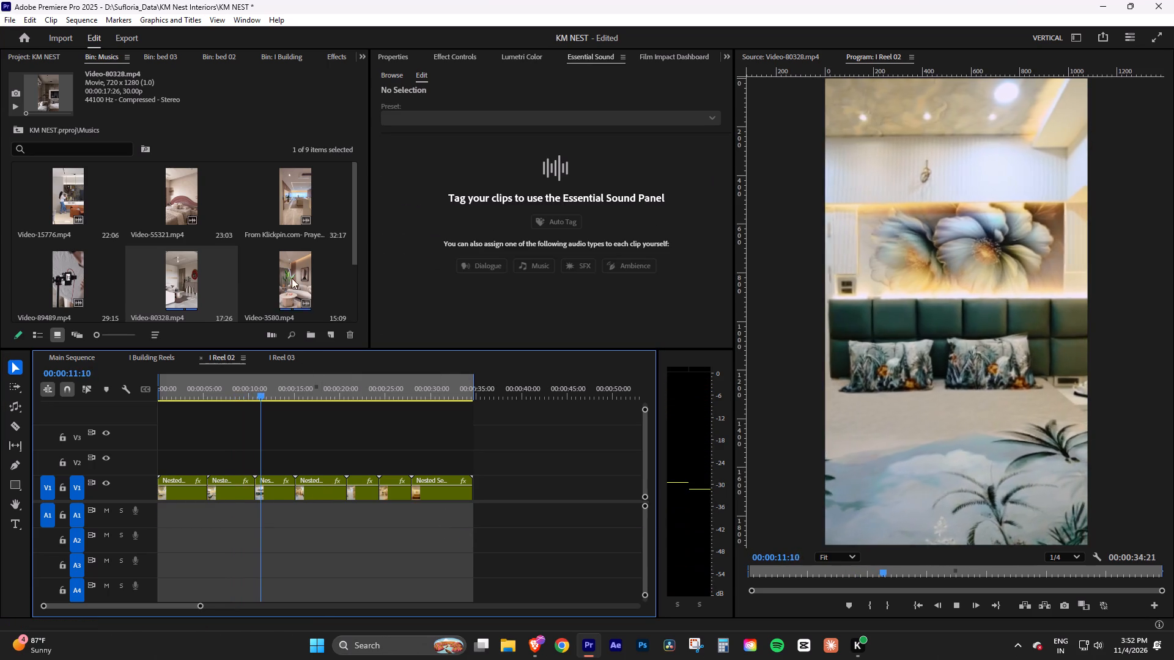
Play Video-3580.mp4 from its start in the Source monitor to check its music.
double_click(292, 278)
left_click_drag(800, 577, 652, 583)
key("space")
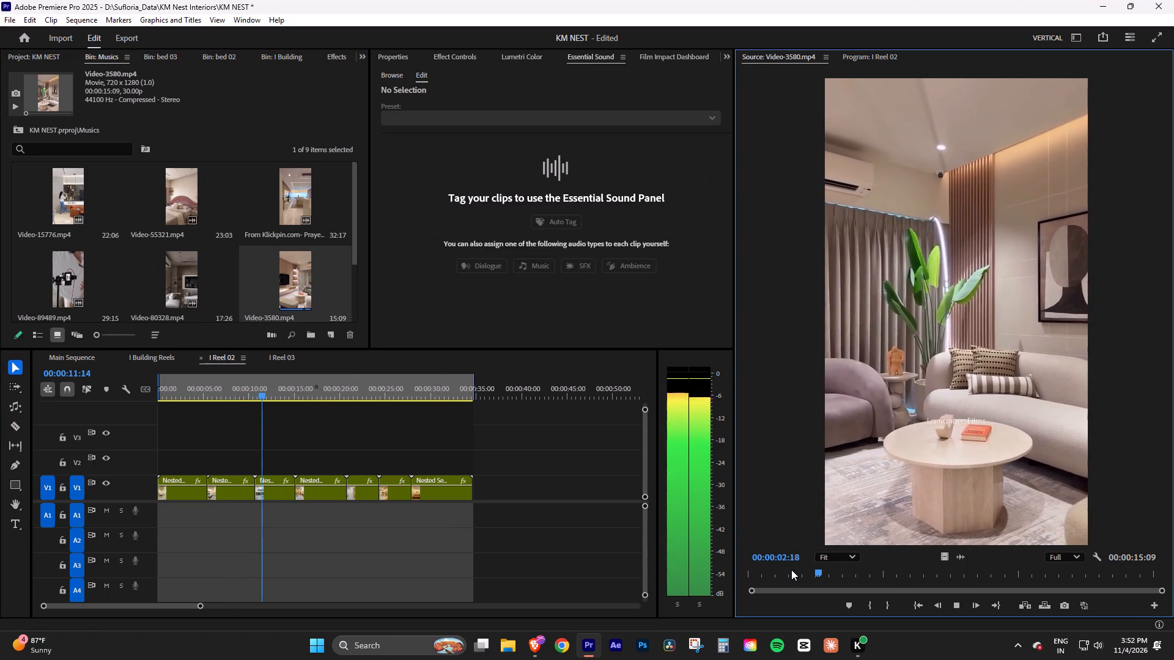
left_click_drag(785, 571, 681, 572)
key("space")
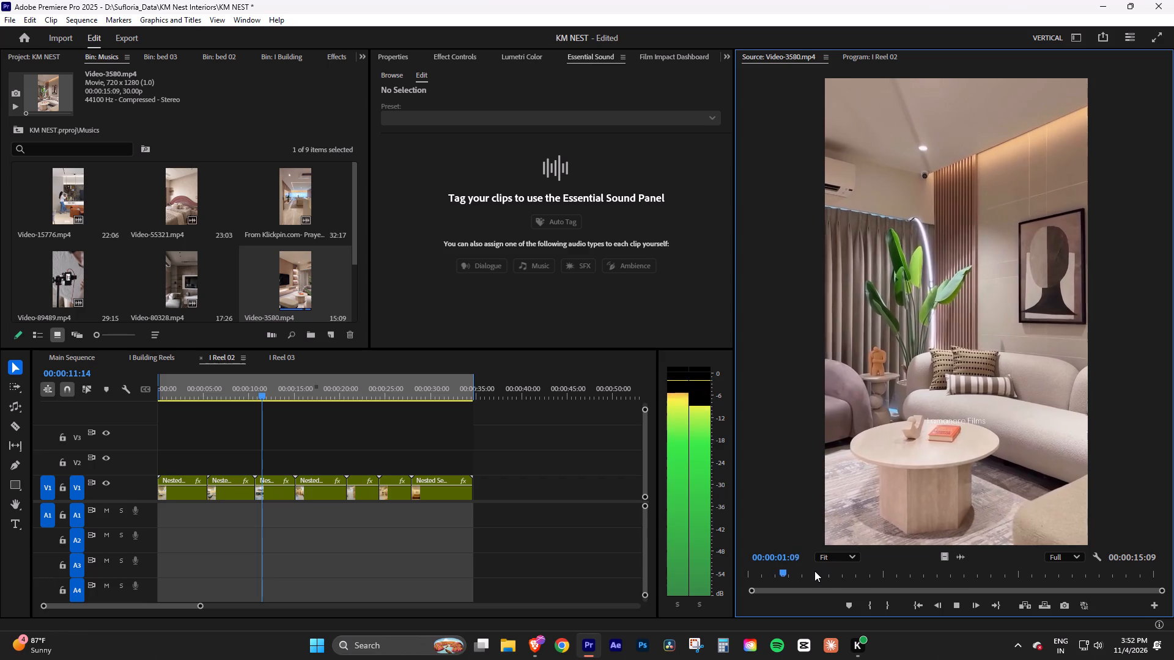
Mark the In point of Video-3580.mp4 at its first frame and add only its audio at the start of A1 in I Reel 02.
key("i")
key("i")
left_click_drag(846, 576, 635, 576)
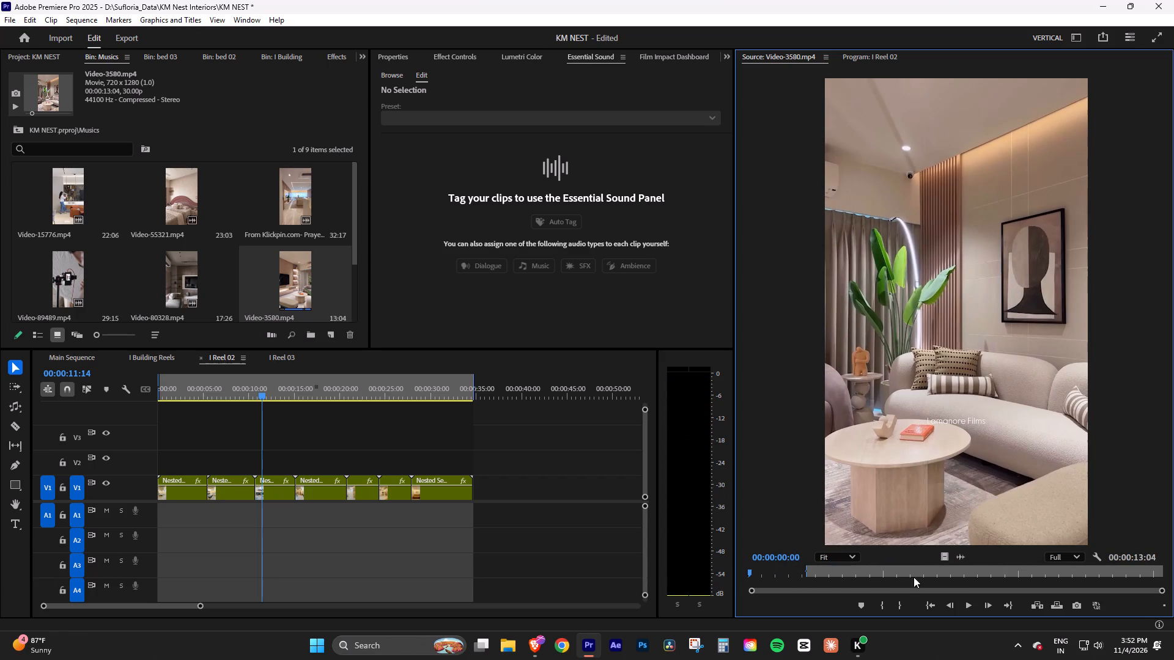
key("i")
left_click_drag(962, 562, 302, 553)
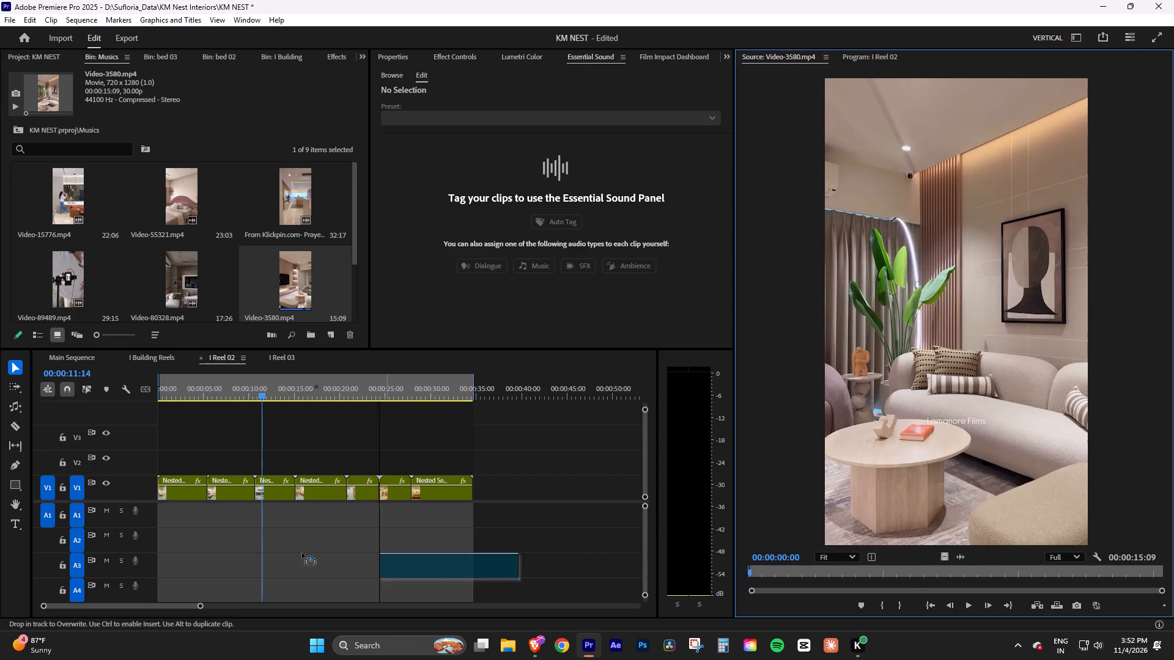
left_click_drag(302, 553, 121, 516)
left_click_drag(962, 559, 772, 557)
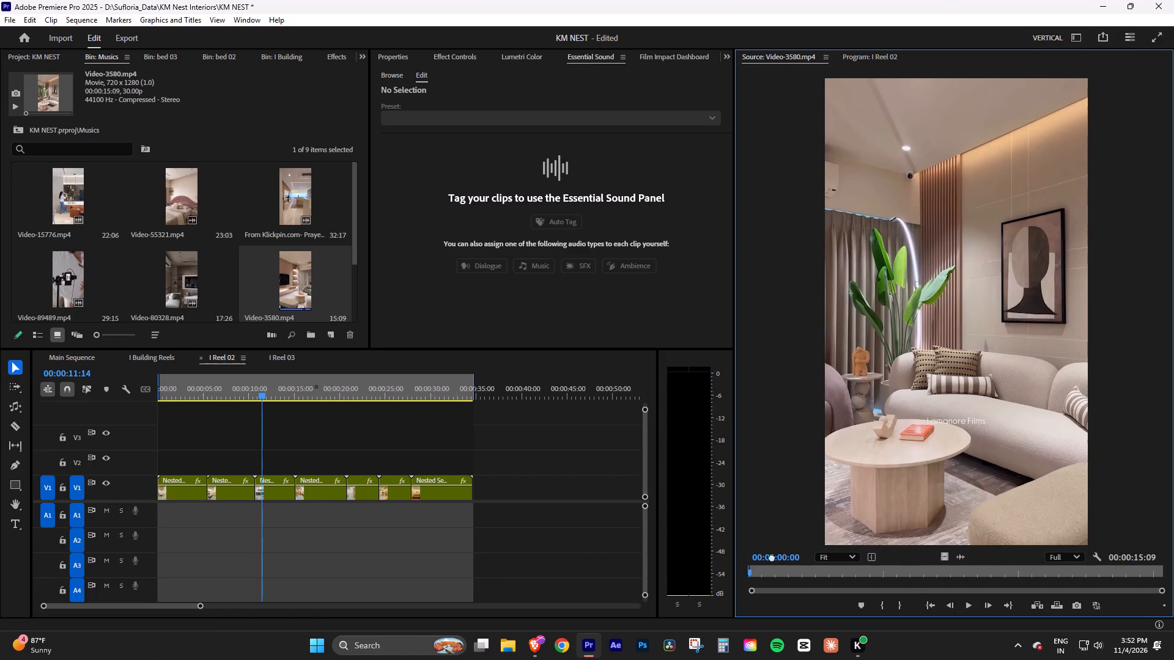
left_click_drag(772, 557, 156, 521)
Play the reel from its start and extend the Video-3580 music by about 20 seconds with the Remix tool to cover all the footage.
left_click_drag(185, 392, 84, 409)
key("space")
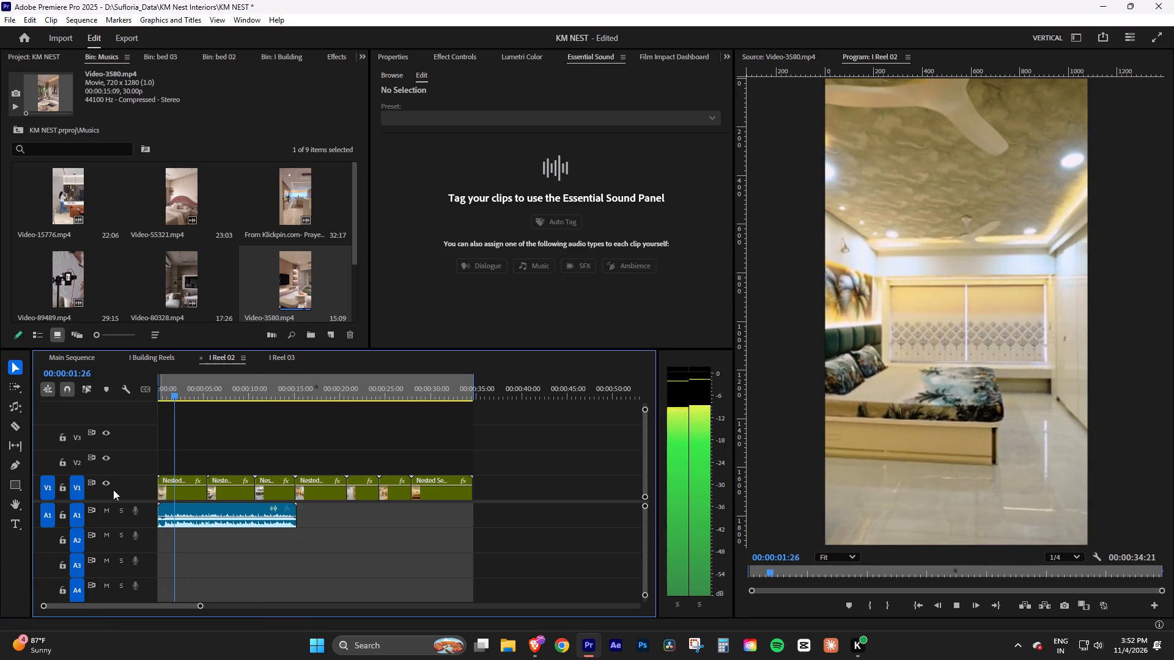
left_click(18, 409)
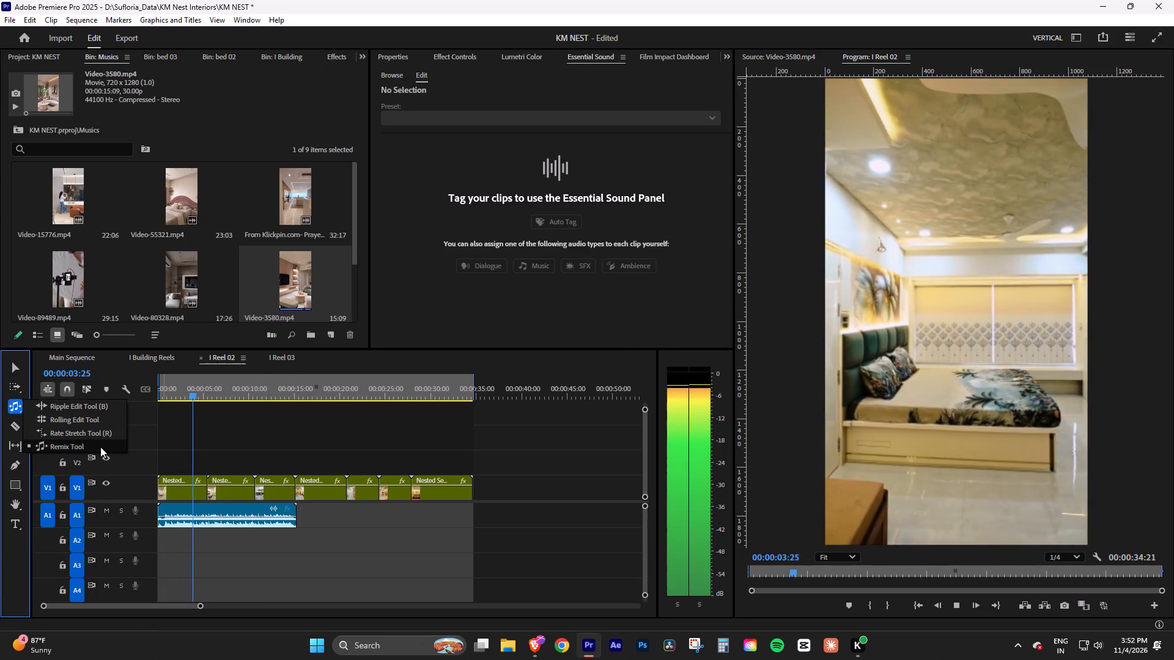
left_click(100, 447)
left_click_drag(296, 523, 476, 528)
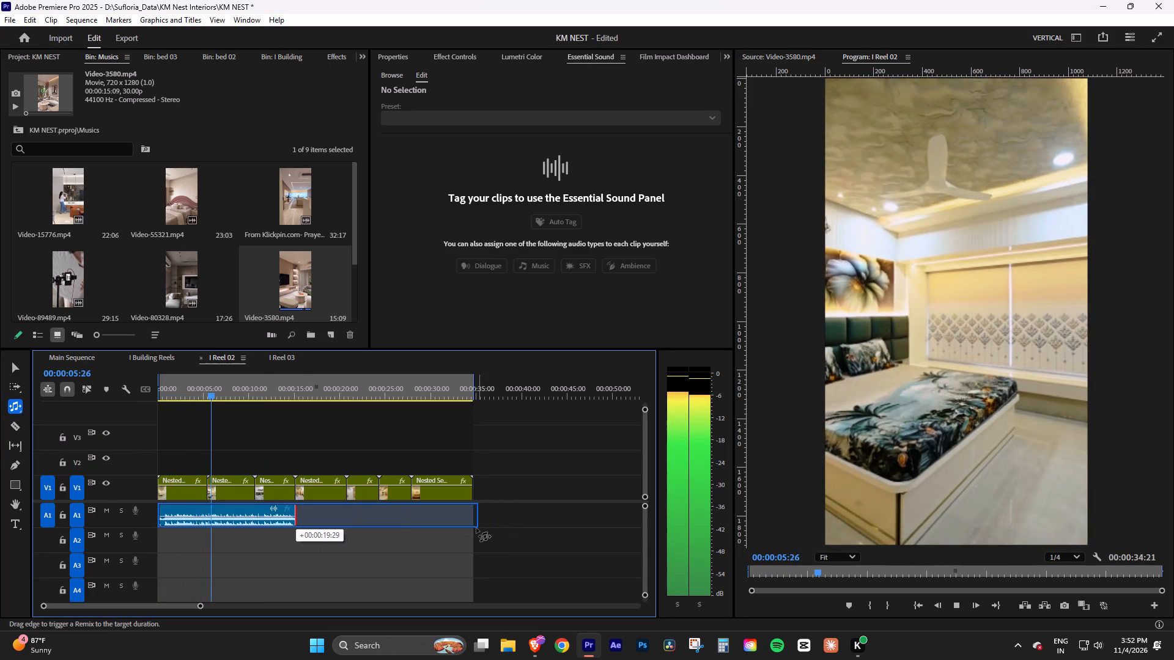
left_click_drag(476, 528, 475, 526)
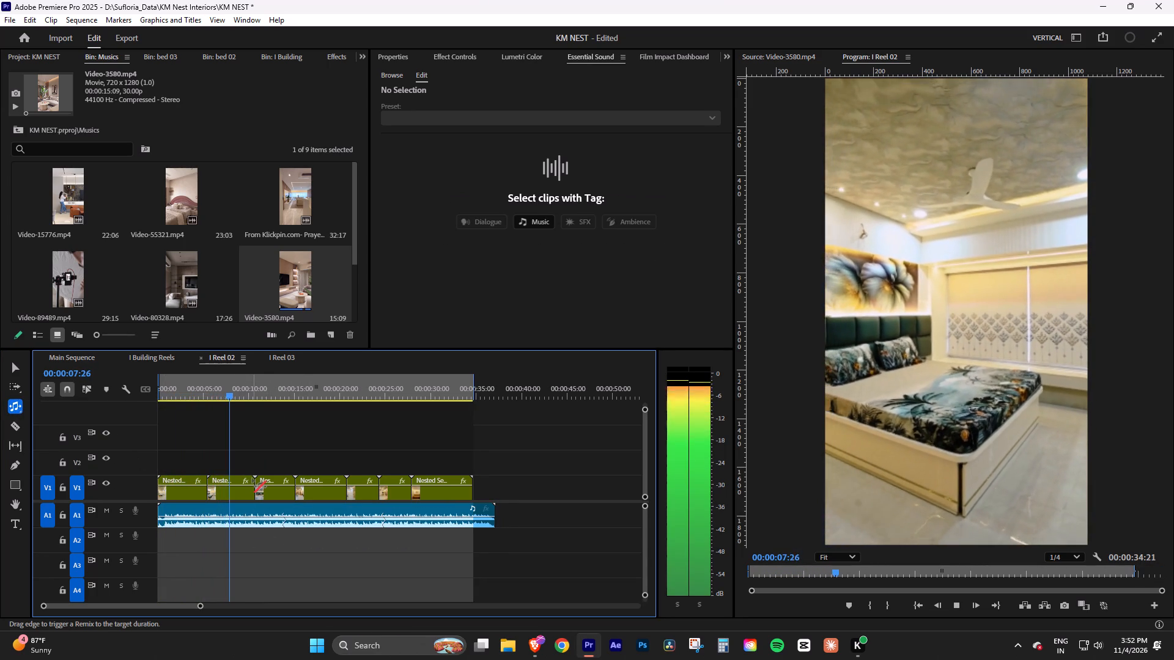
Trim the end of the remixed music on A1 to match the end of the last video clip.
left_click(12, 365)
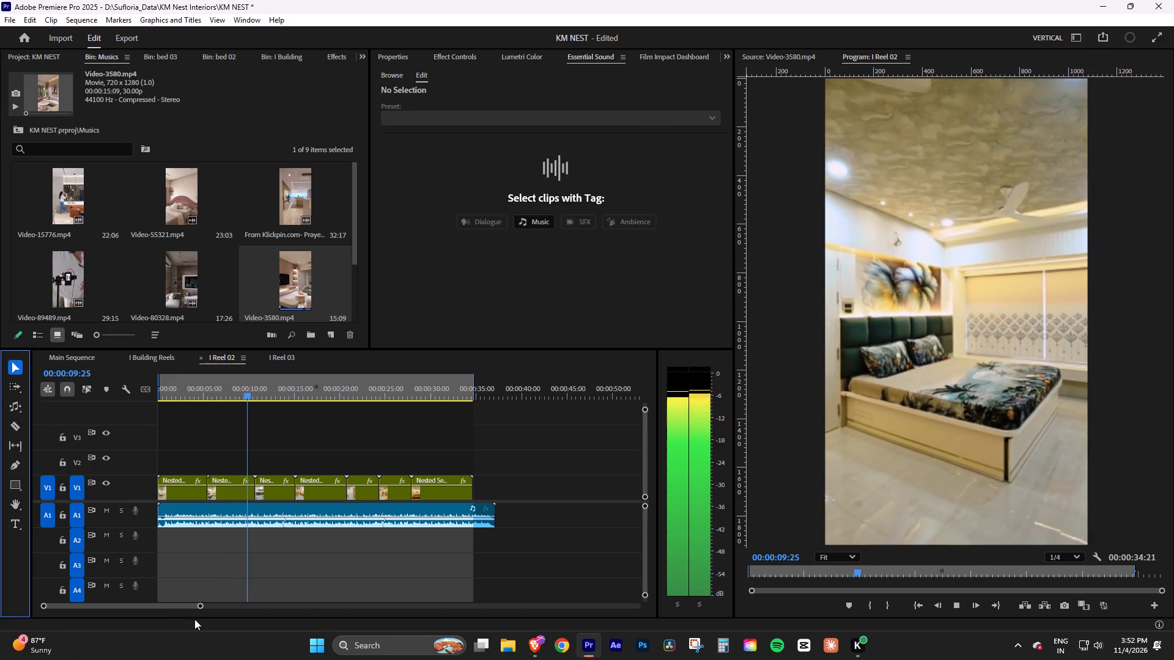
left_click_drag(207, 606, 213, 604)
left_click_drag(199, 605, 191, 606)
left_click_drag(173, 605, 231, 603)
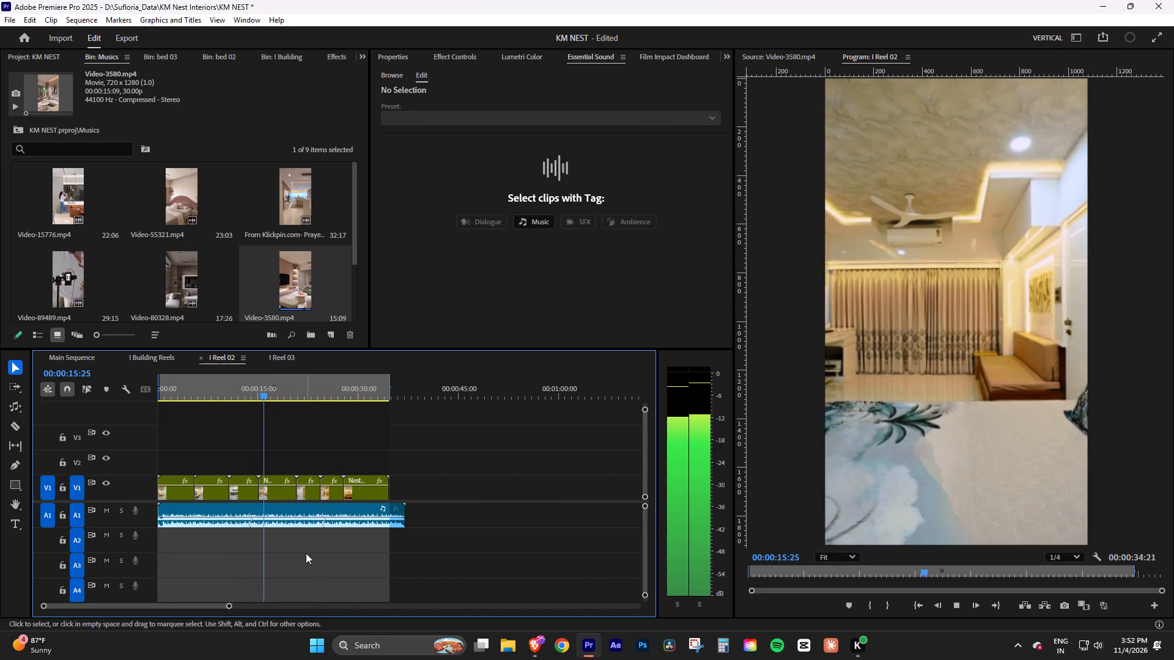
left_click_drag(405, 526, 389, 522)
left_click(408, 520)
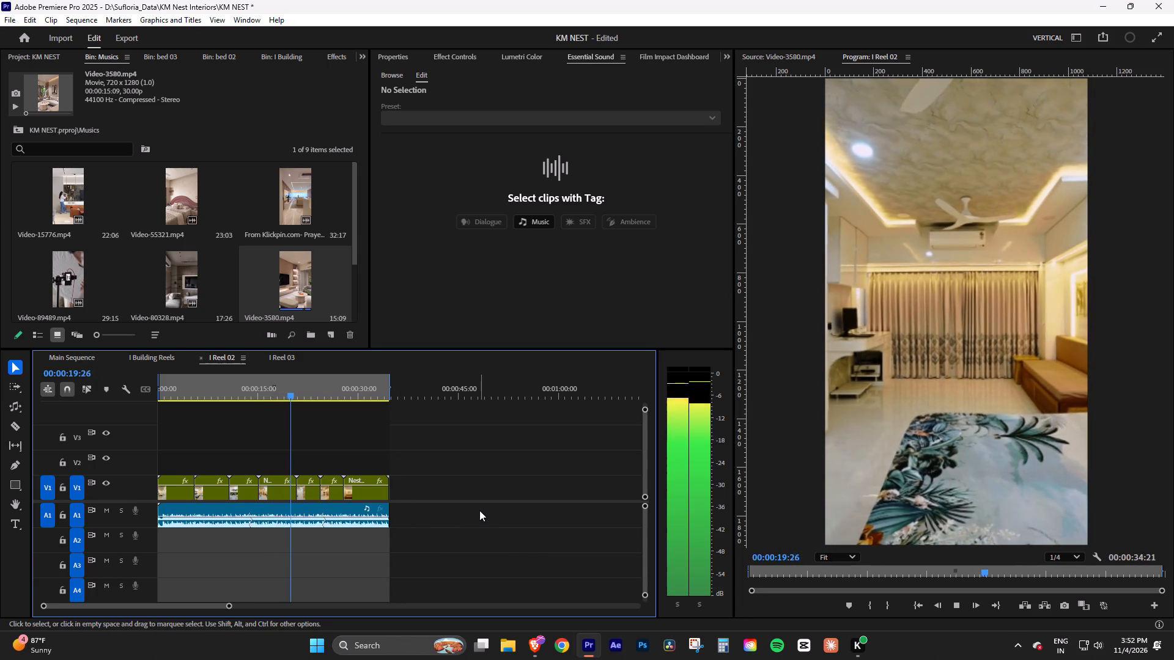
Replay Video-3580.mp4 from its start in the Source monitor to study how its cuts follow the music.
double_click(303, 293)
left_click_drag(780, 571, 713, 576)
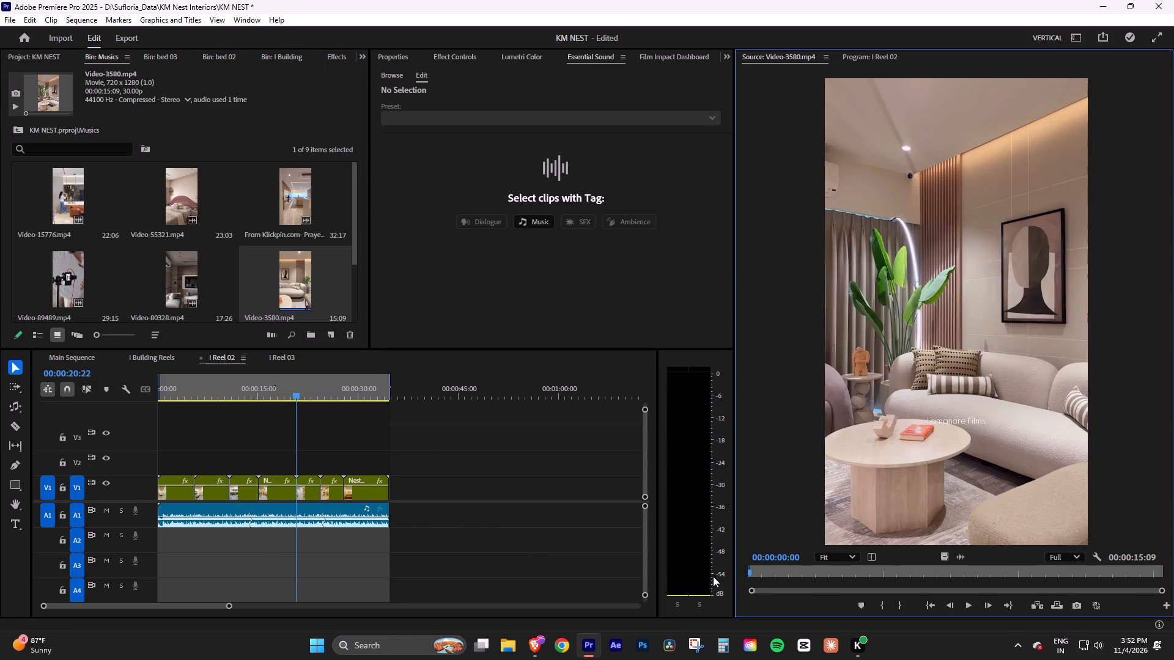
key("space")
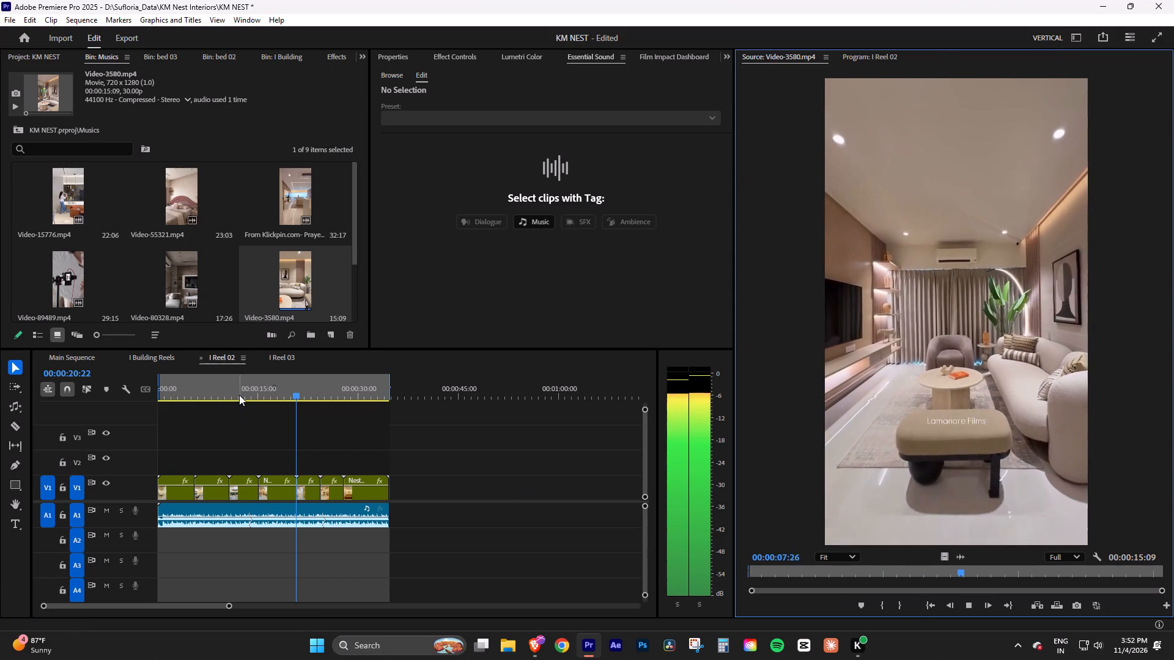
Play the reel to 00:00:03:19 and move Nested Sequence 09 on V1 to start there, overwriting the end of the first clip.
left_click_drag(238, 394, 61, 398)
key("space")
left_click_drag(229, 607, 193, 600)
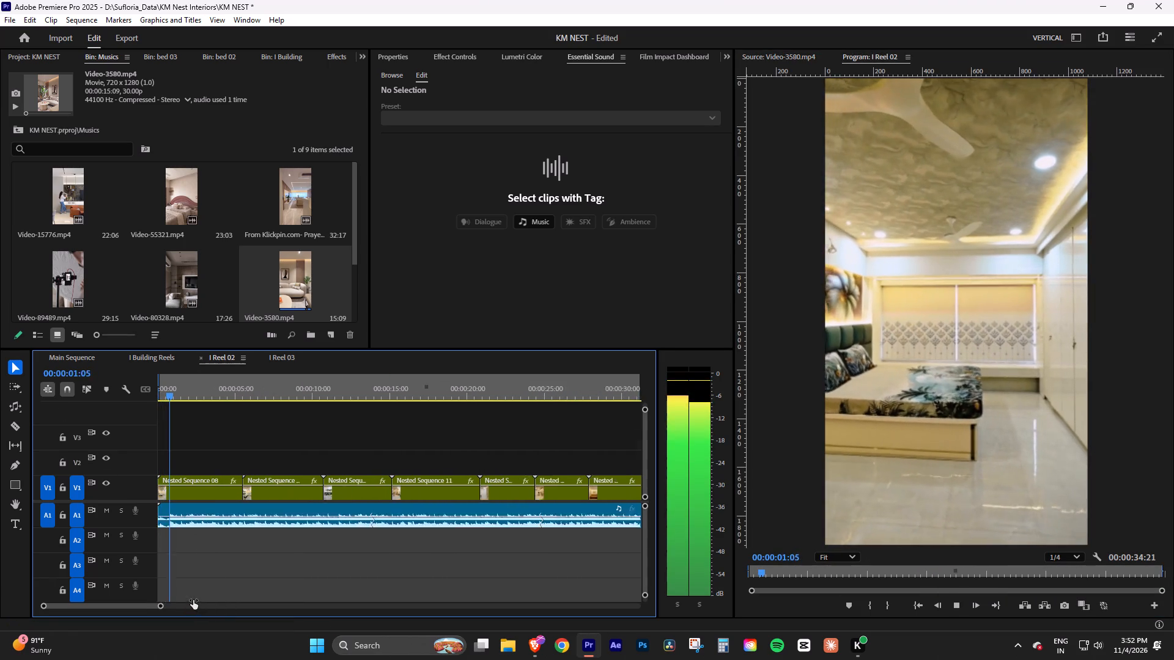
left_click_drag(193, 600, 188, 600)
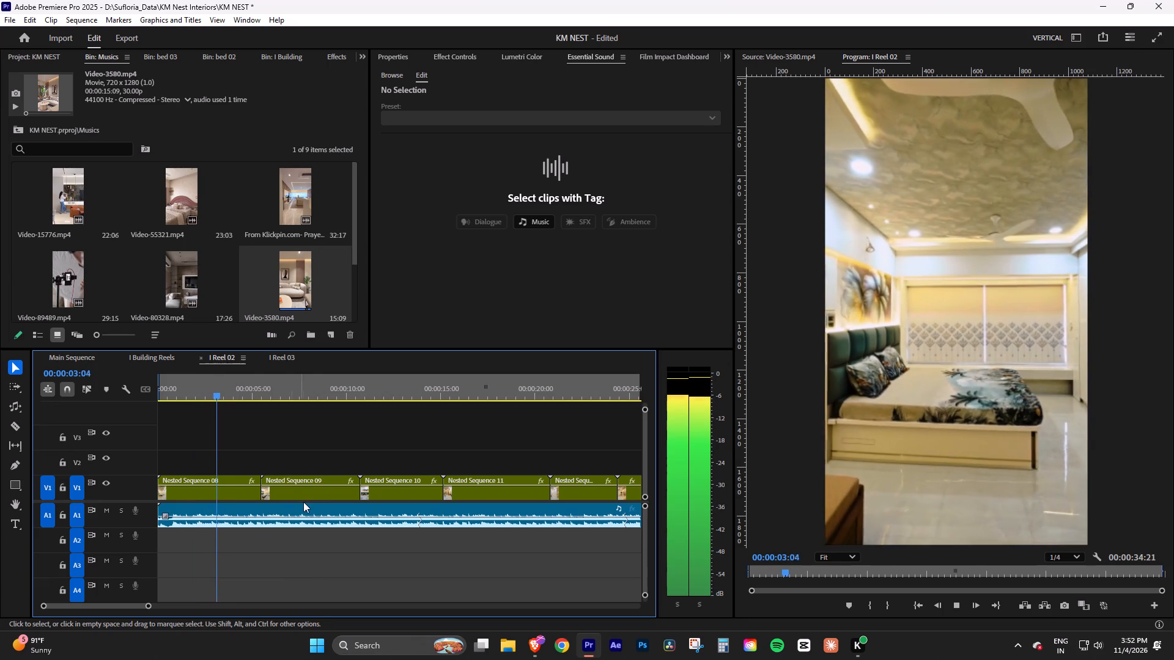
key("space")
left_click_drag(293, 497, 264, 494)
left_click(252, 460)
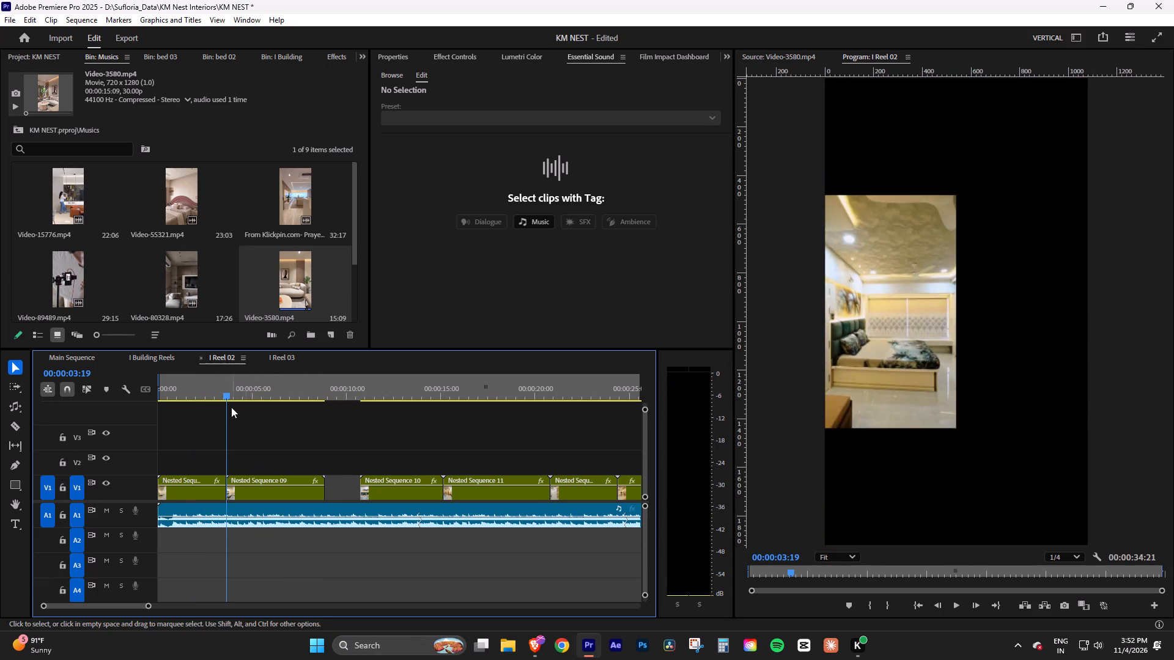
Replay I Reel 02 from its start to check the first cut against the music.
left_click_drag(224, 386, 148, 403)
key("space")
left_click(249, 424)
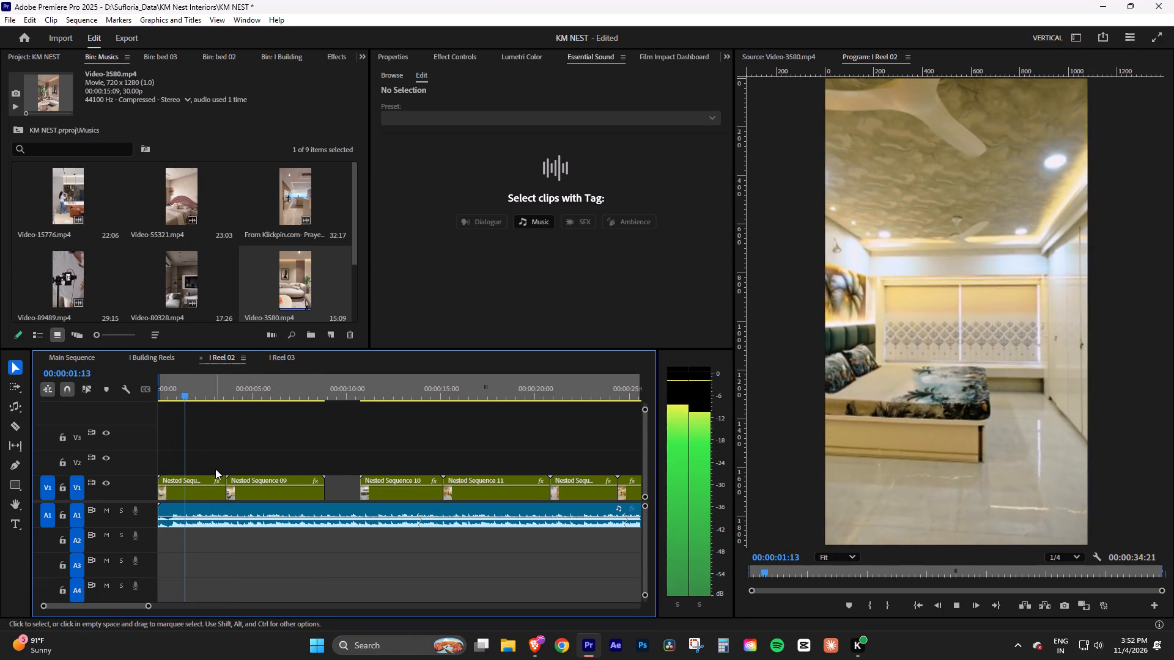
left_click(260, 451)
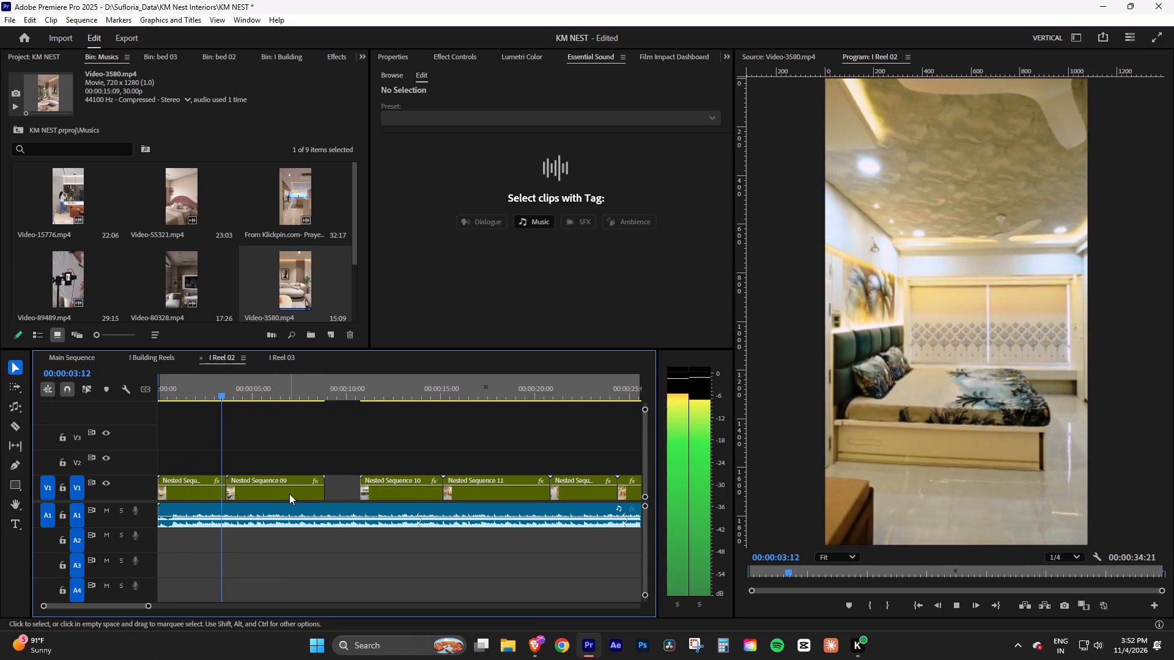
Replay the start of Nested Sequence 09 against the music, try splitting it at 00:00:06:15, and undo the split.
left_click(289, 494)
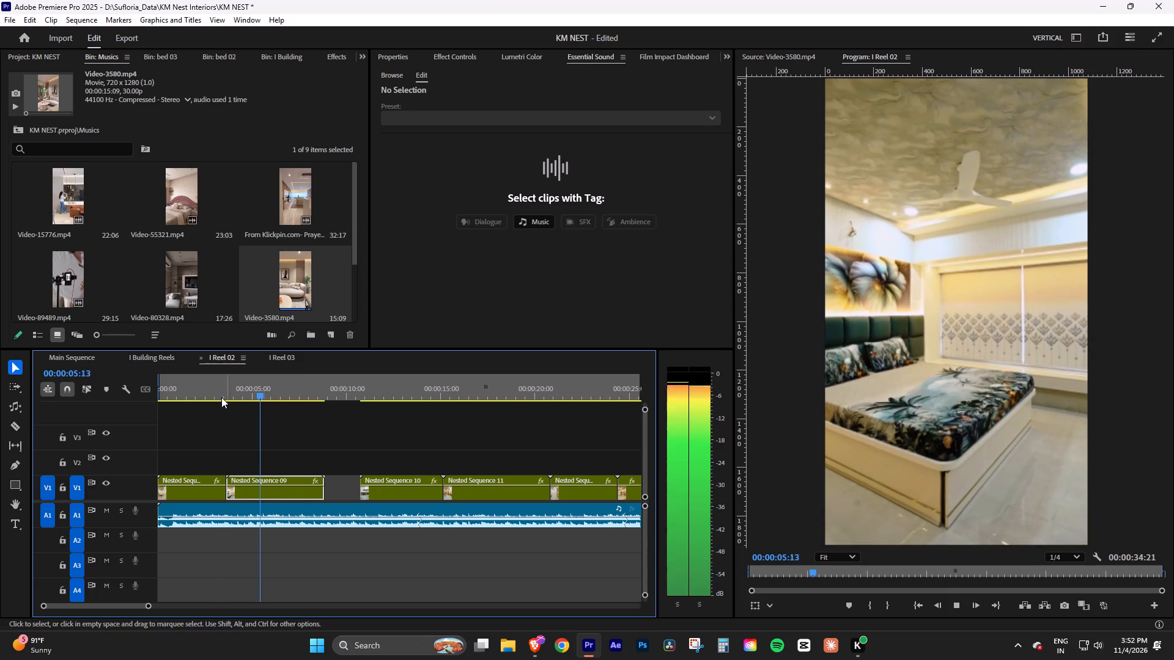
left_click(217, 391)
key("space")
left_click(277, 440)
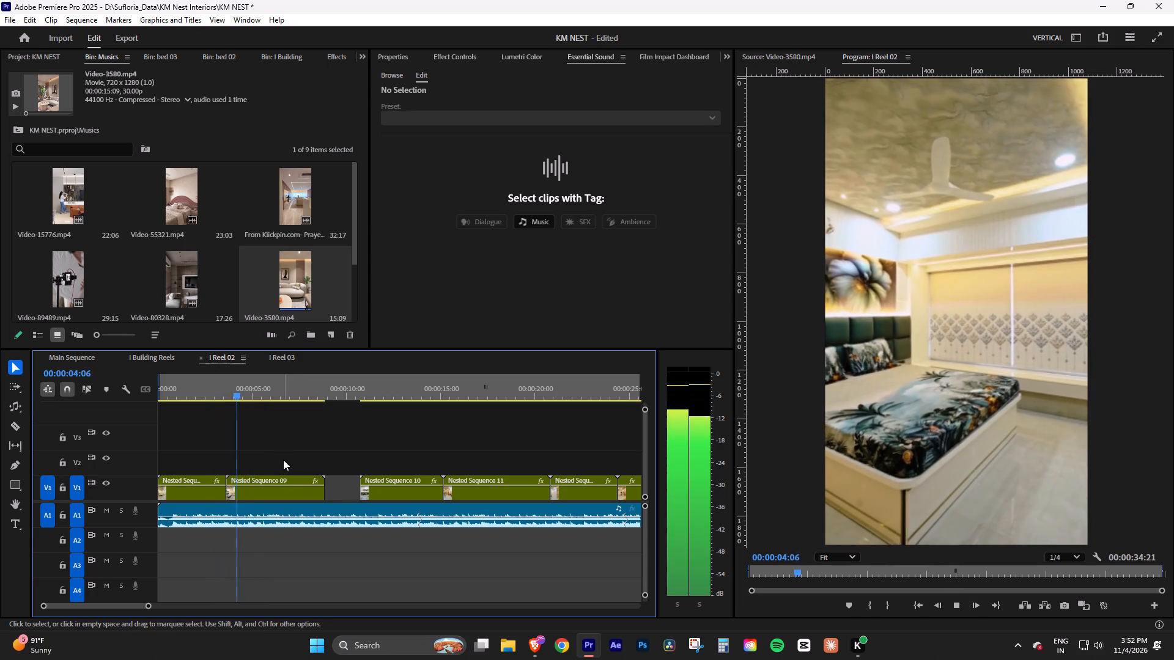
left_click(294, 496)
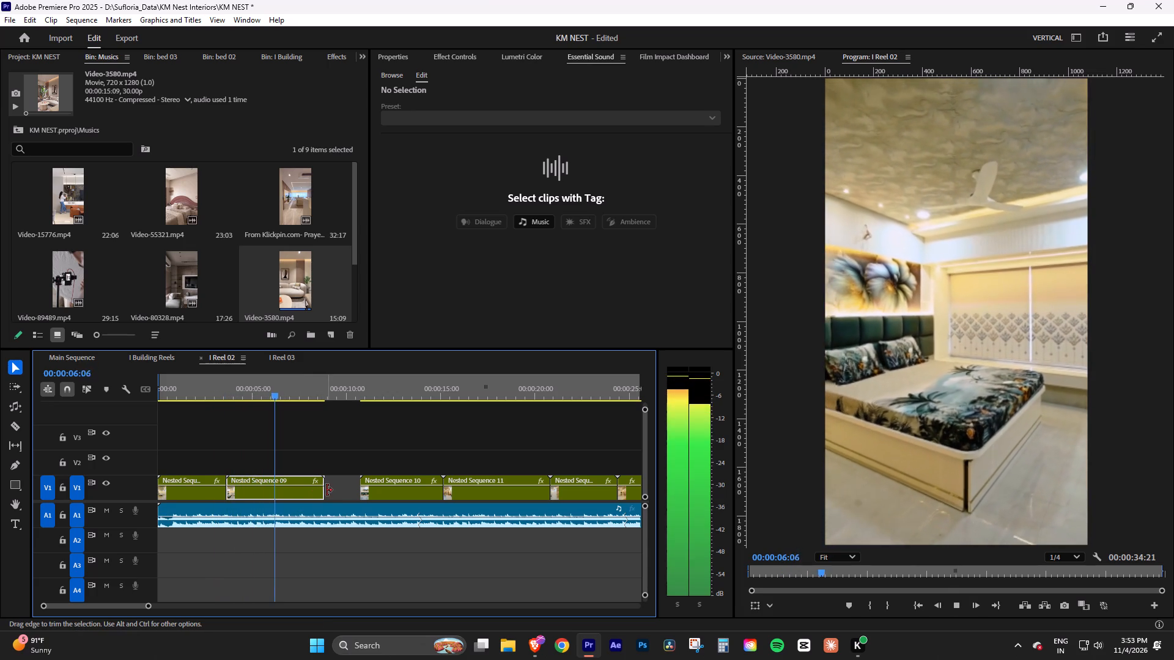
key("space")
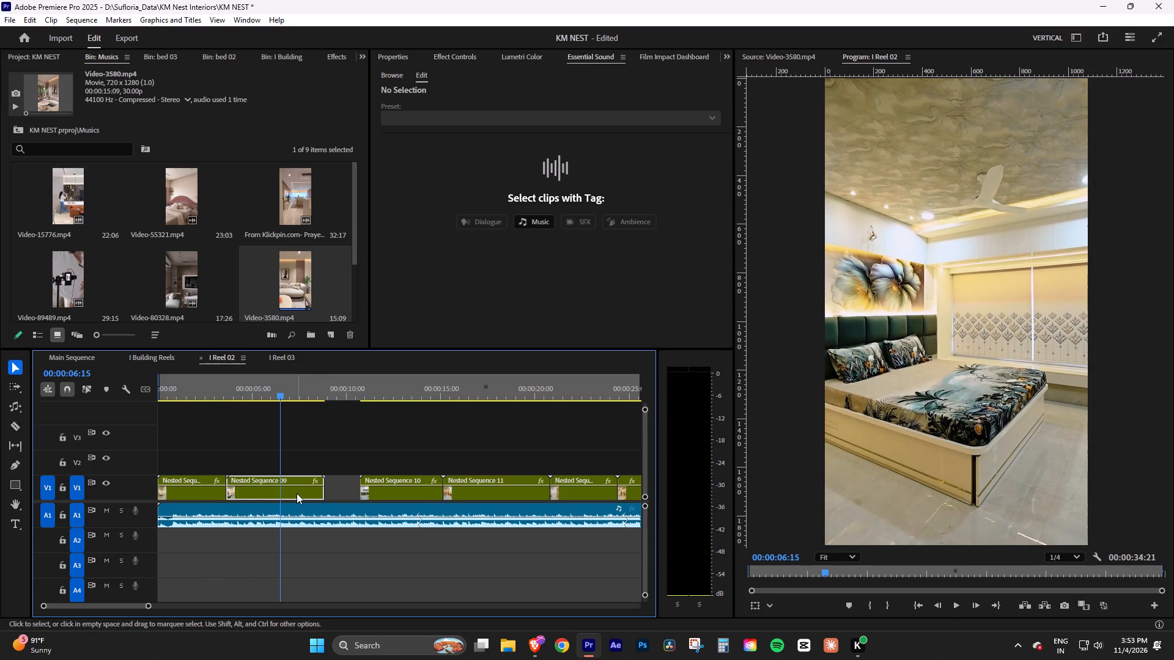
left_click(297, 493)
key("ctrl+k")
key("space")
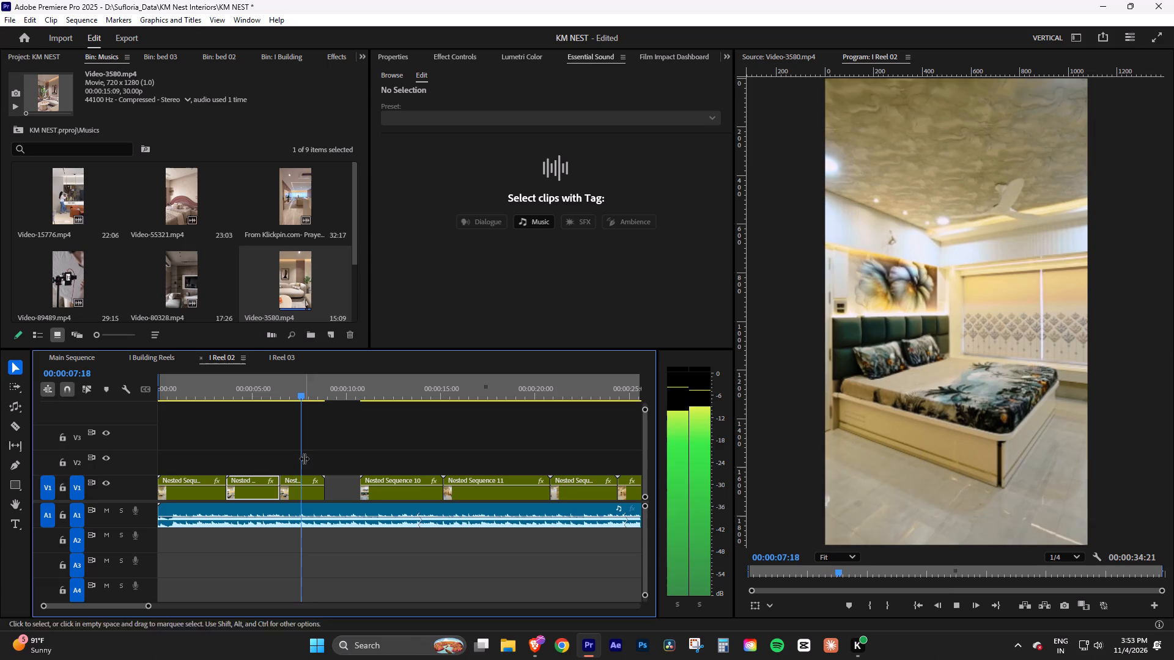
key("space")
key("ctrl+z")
Split Nested Sequence 09 at 00:00:05:11, move its second part to start at 00:00:03:19 over the first part, and replay the cut.
left_click(237, 389, "shift")
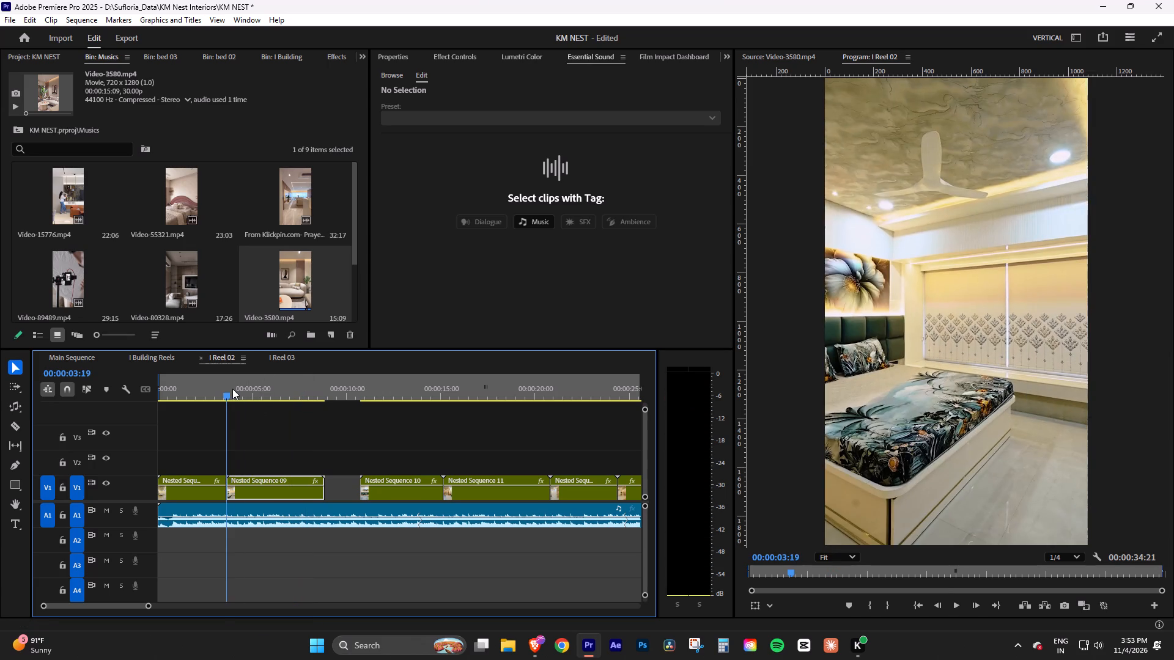
key("space")
key("space")
left_click_drag(234, 397, 257, 401)
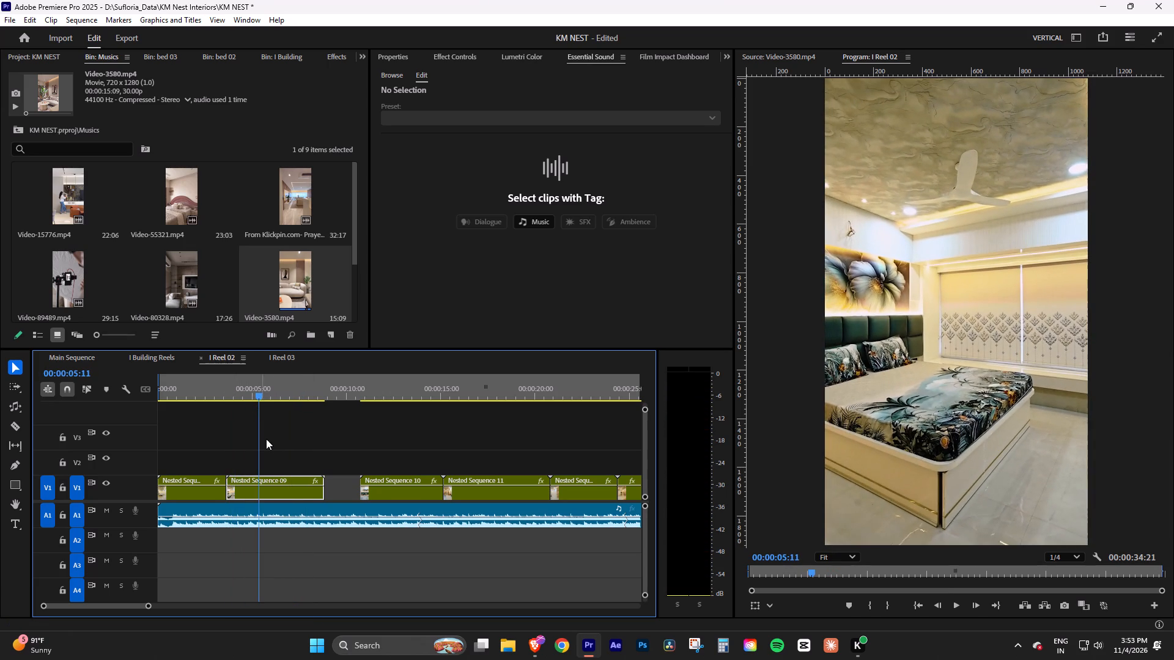
left_click(287, 498)
key("ctrl+k")
left_click_drag(288, 494, 257, 493)
left_click(203, 382)
key("space")
left_click(268, 449)
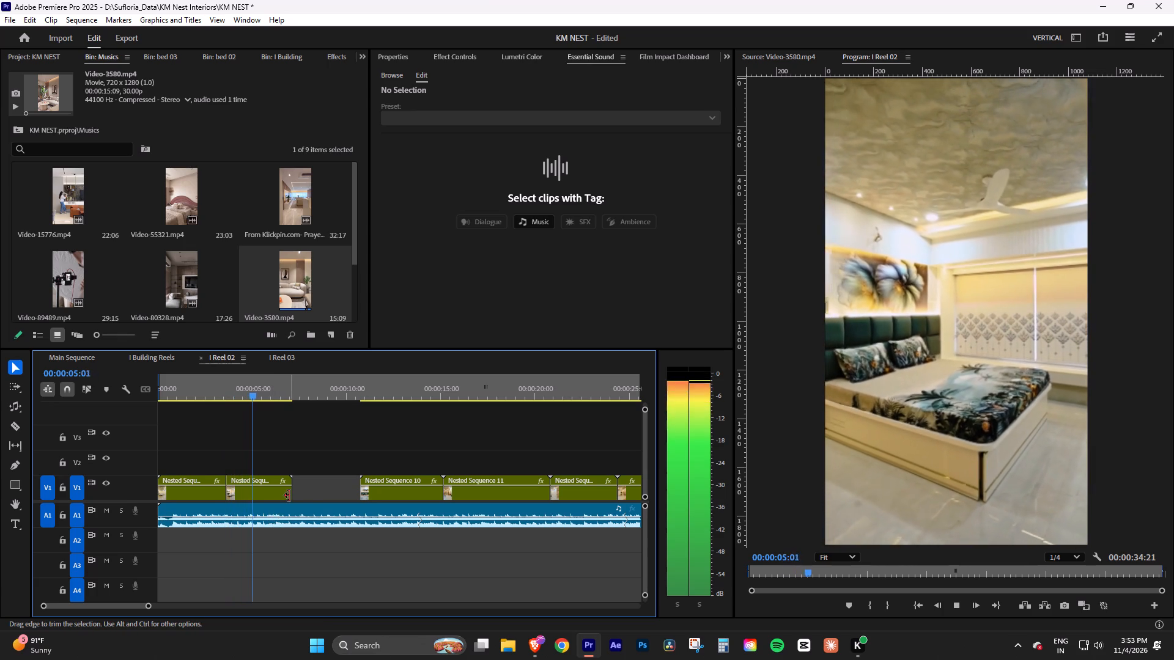
Ripple delete the gap between Nested Sequence 09 and Nested Sequence 10 on V1 and replay across the closed cut.
key("space")
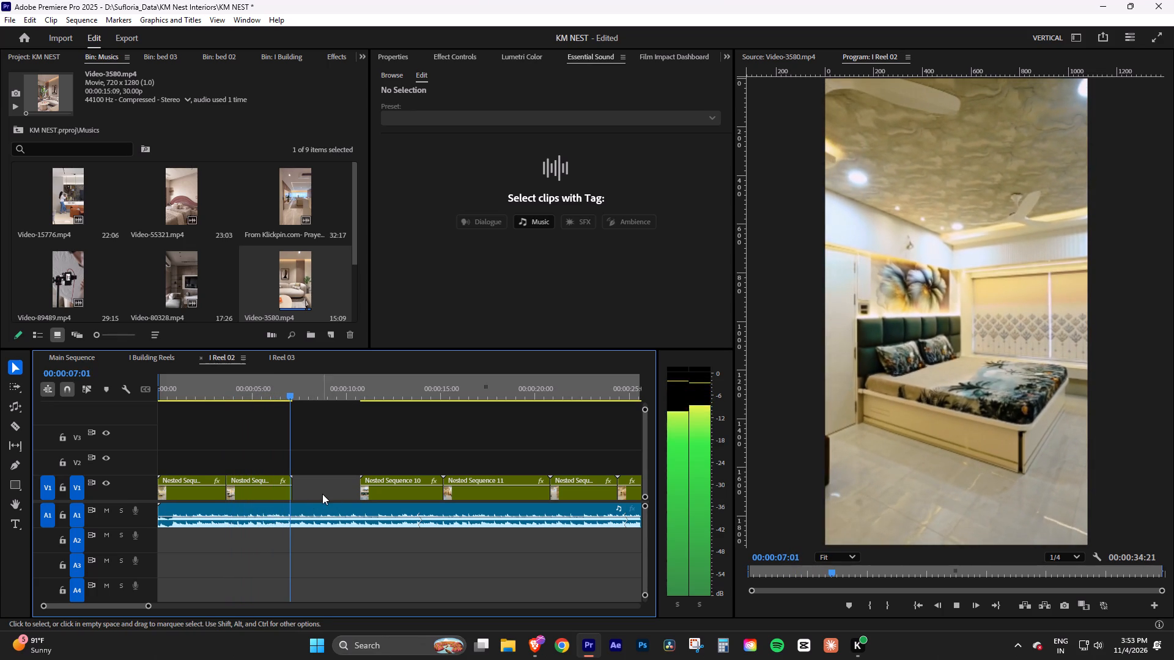
right_click(333, 490)
left_click(353, 499)
key("space")
left_click(279, 385)
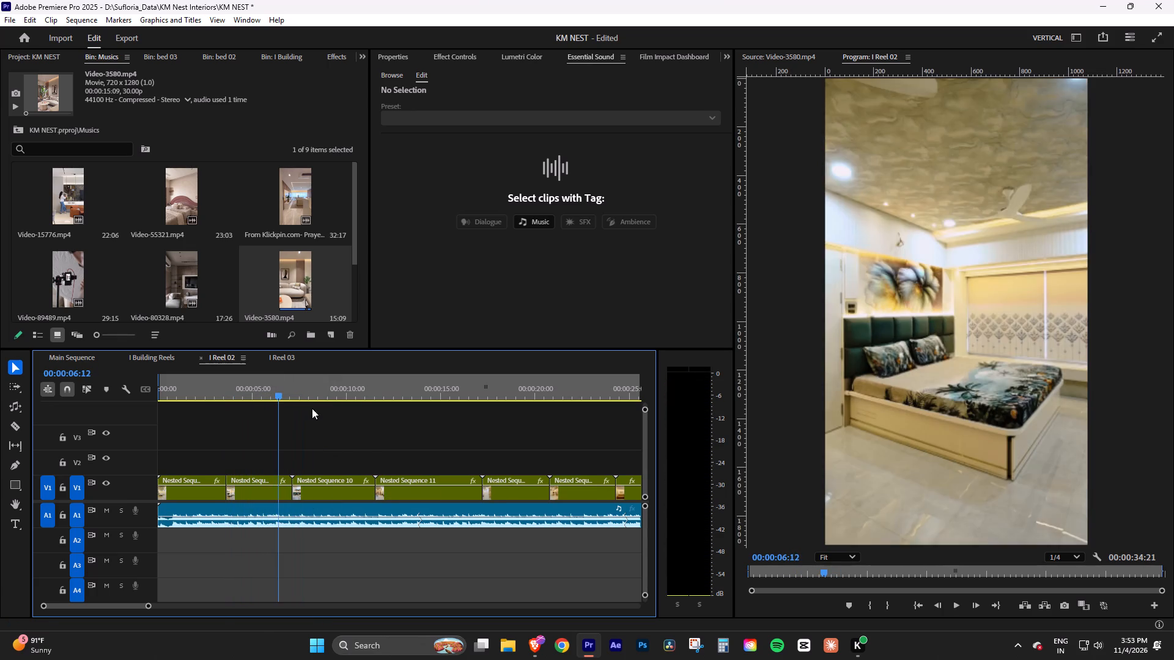
key("space")
left_click(339, 430)
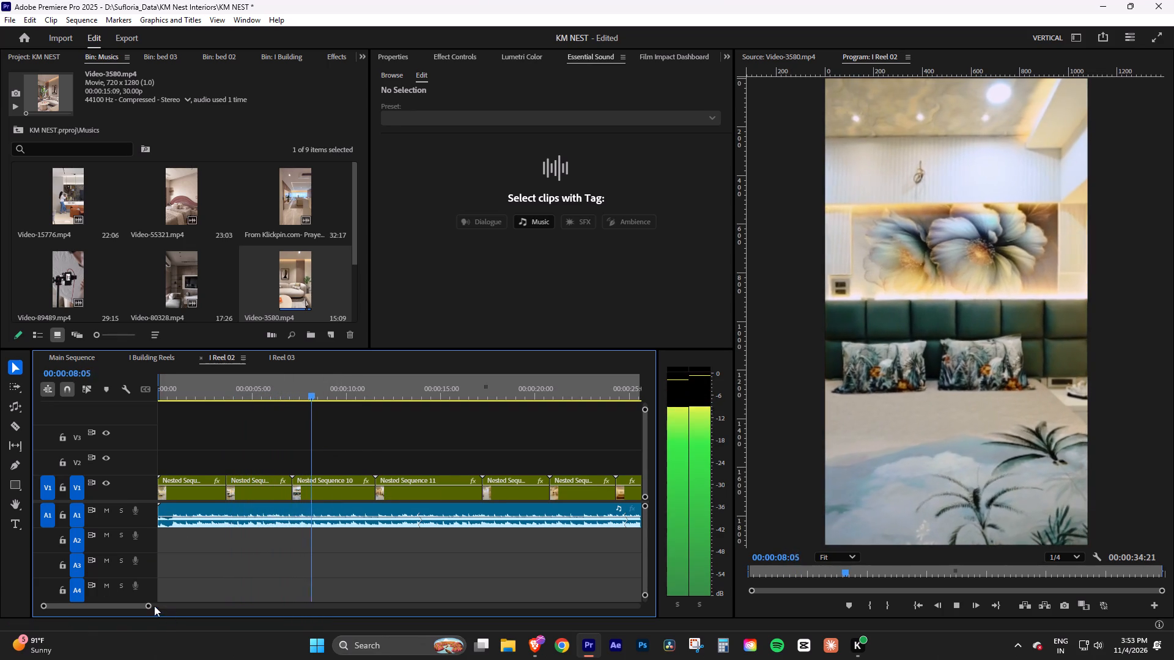
Play on to find the beat and move the clip after Nested Sequence 11 to start at 00:00:15:26, overwriting that sequence's end.
left_click_drag(149, 606, 162, 603)
scroll(321, 511, "up", 2, "alt")
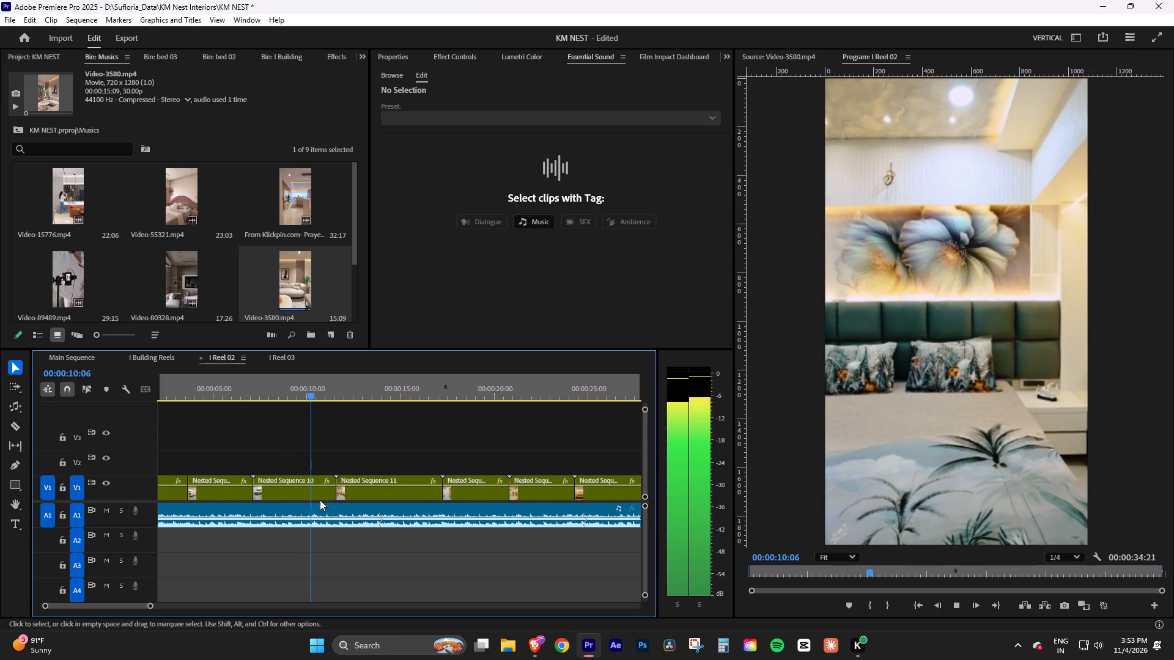
left_click(320, 499)
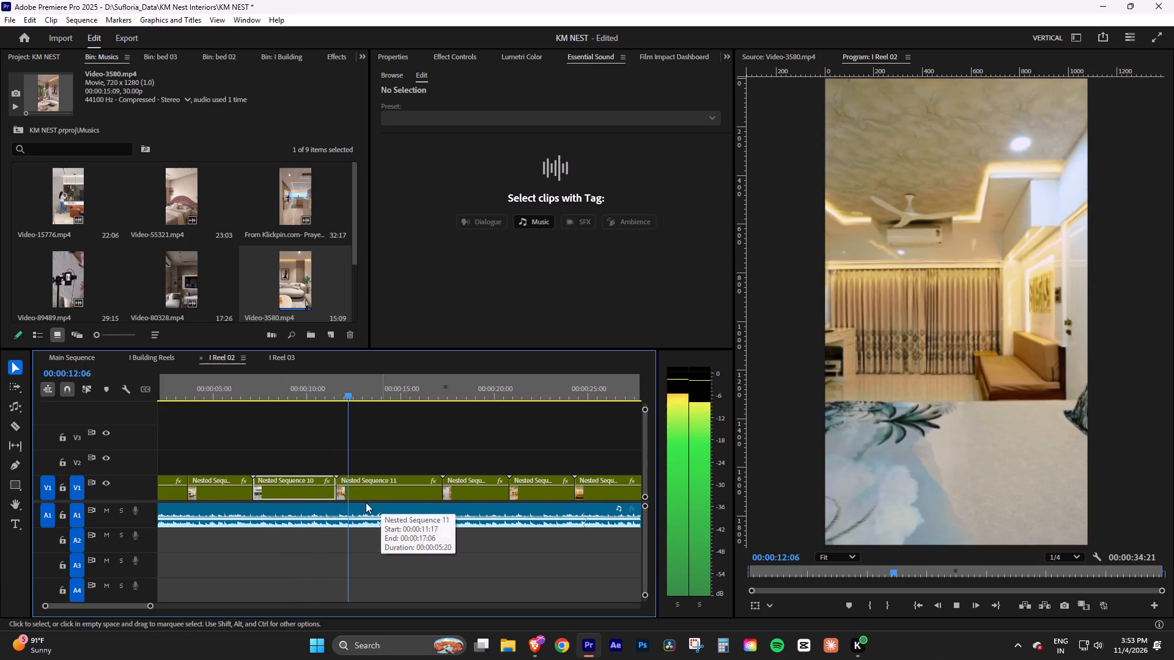
left_click_drag(149, 606, 163, 607)
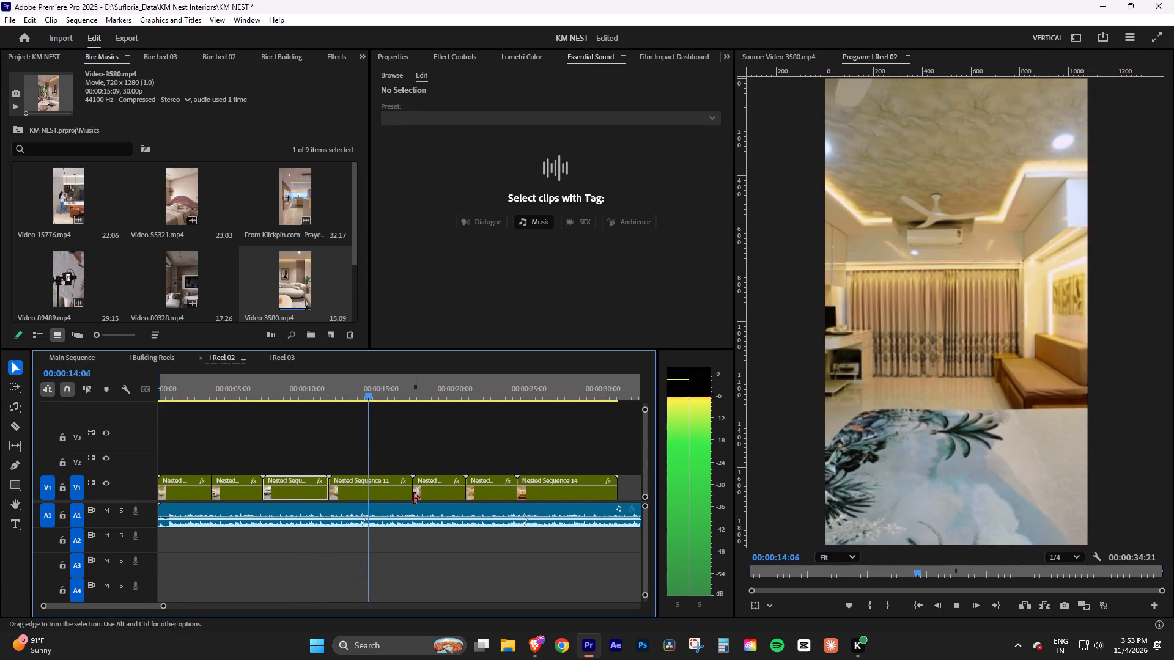
key("space")
left_click_drag(441, 492, 426, 493)
key("space")
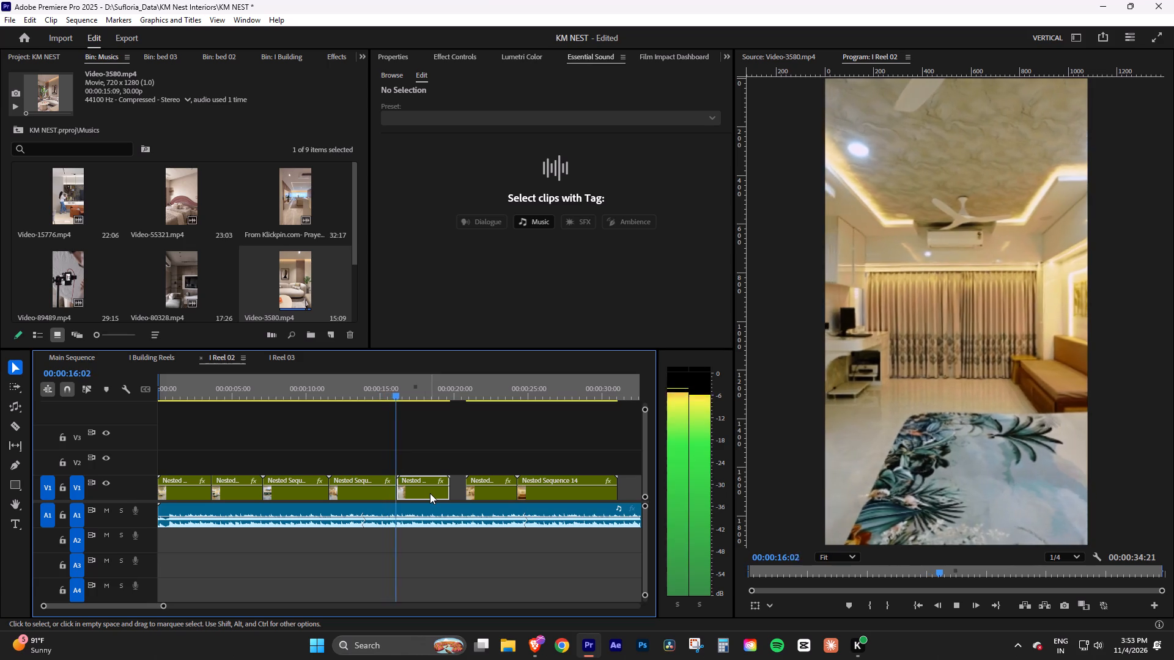
left_click(387, 393)
key("space")
key("space")
left_click(412, 494)
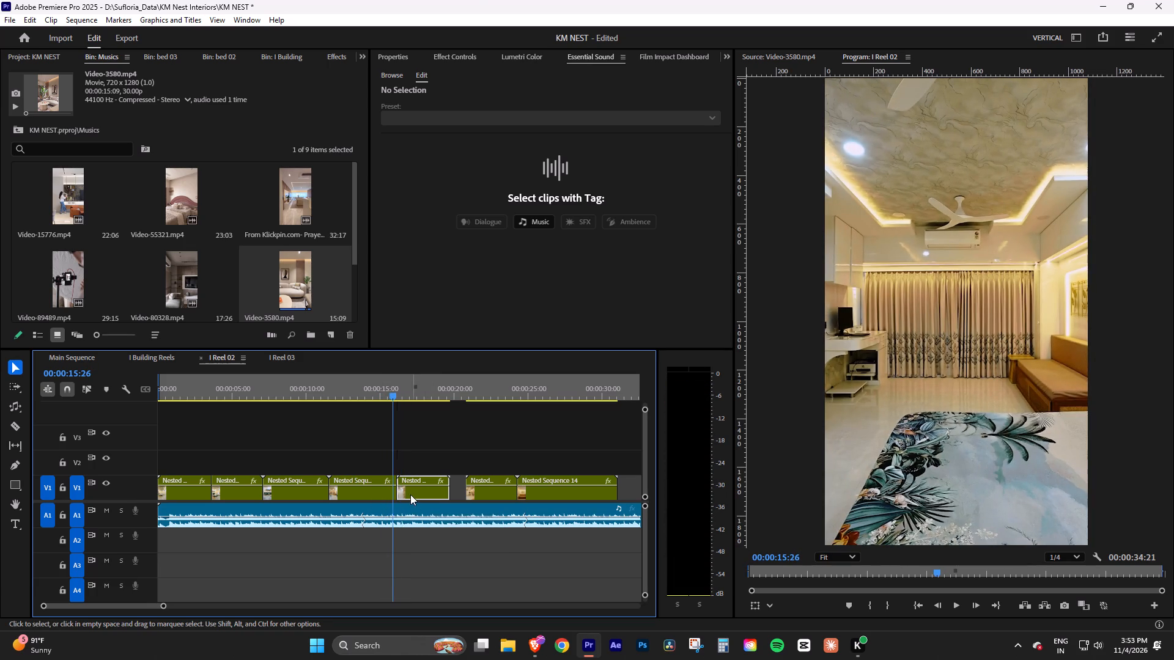
left_click(374, 395)
key("space")
left_click(410, 442)
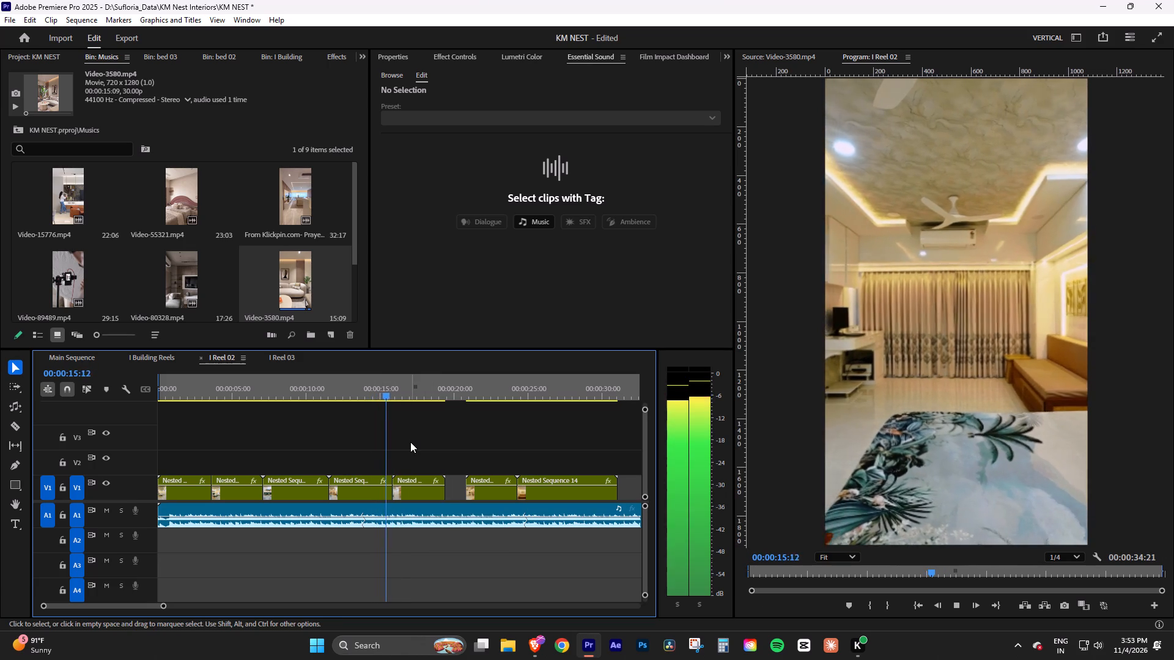
left_click(421, 442)
Move Nested Sequence 13 on V1 to start at 00:00:18:23, overwriting the end of the clip before it, and replay the cut.
scroll(435, 505, "up", 3, "alt")
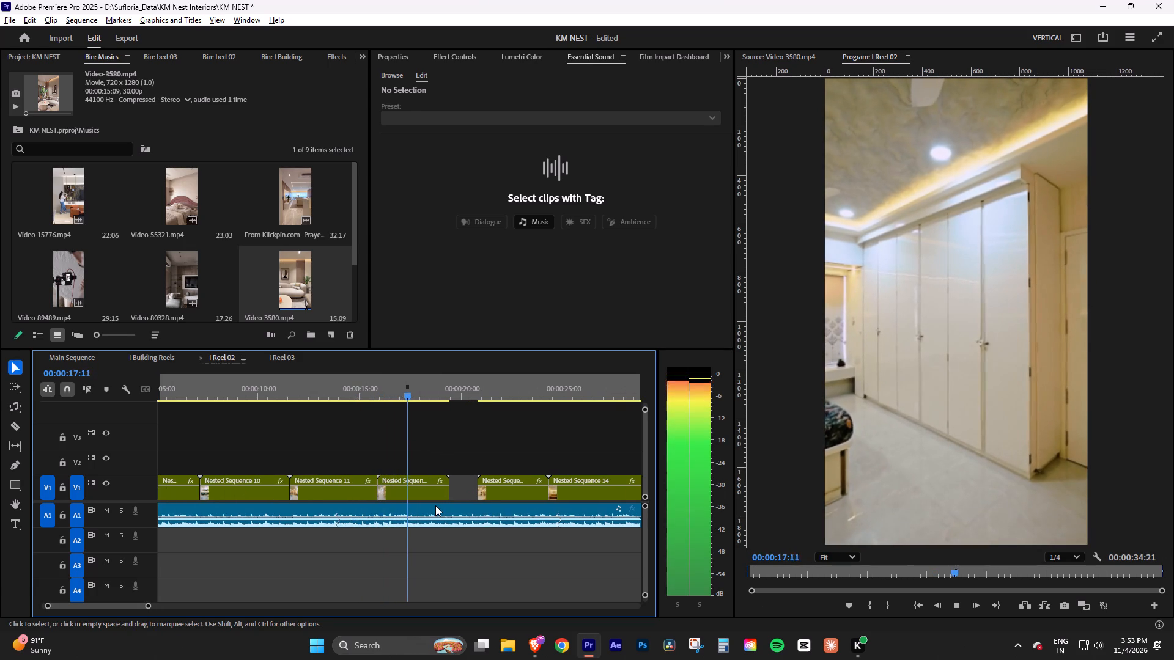
left_click(423, 499)
key("space")
left_click_drag(494, 494, 451, 497)
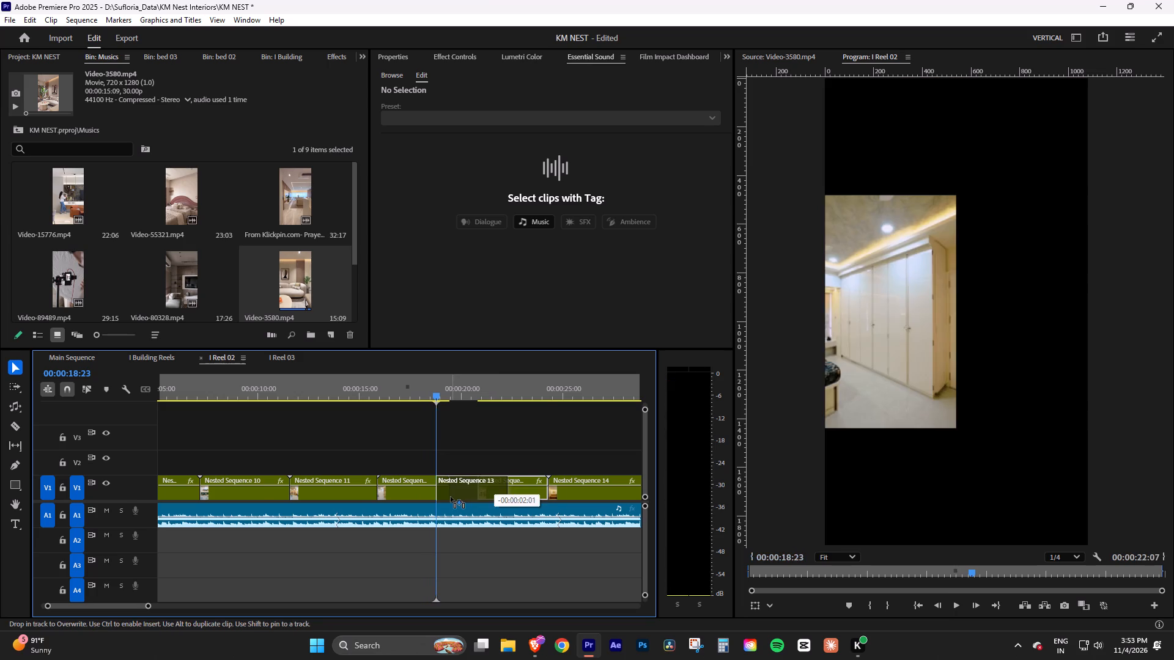
left_click_drag(451, 497, 451, 496)
key("space")
left_click(417, 395)
key("space")
Ripple delete the gap between Nested Sequence 13 and Nested Sequence 14 on V1.
left_click(525, 485)
right_click(525, 485)
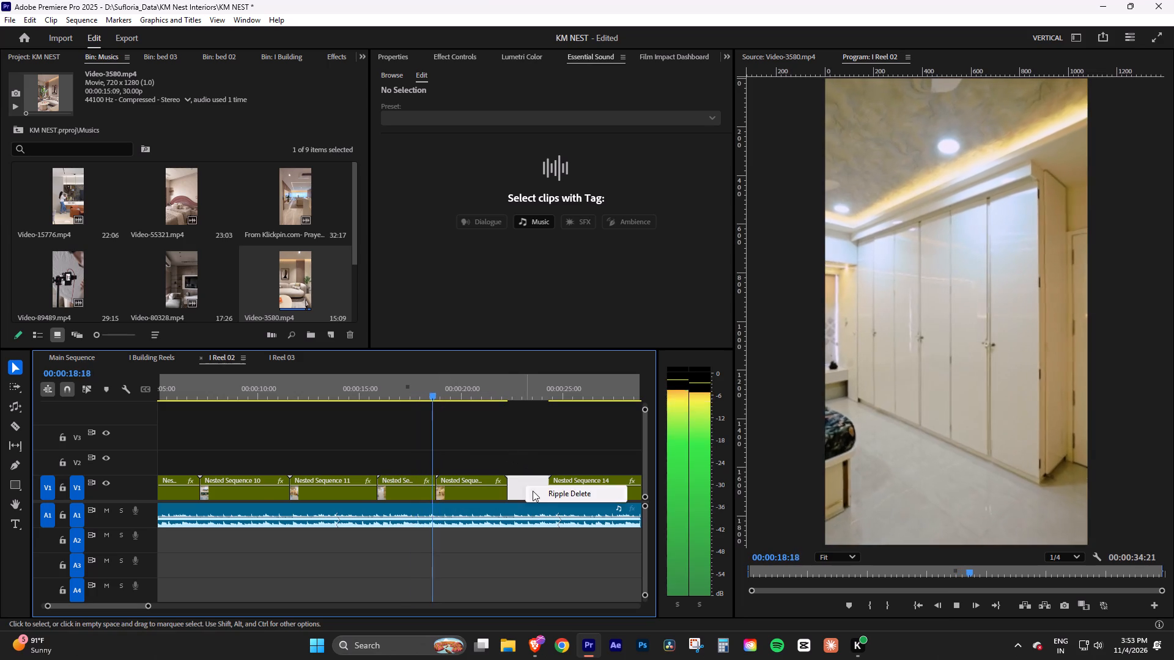
left_click(533, 491)
Replay the cut into Nested Sequence 13 and shift that clip slightly earlier on V1 to land on the beat.
left_click_drag(439, 389, 426, 390)
key("space")
left_click(476, 439)
left_click(425, 398)
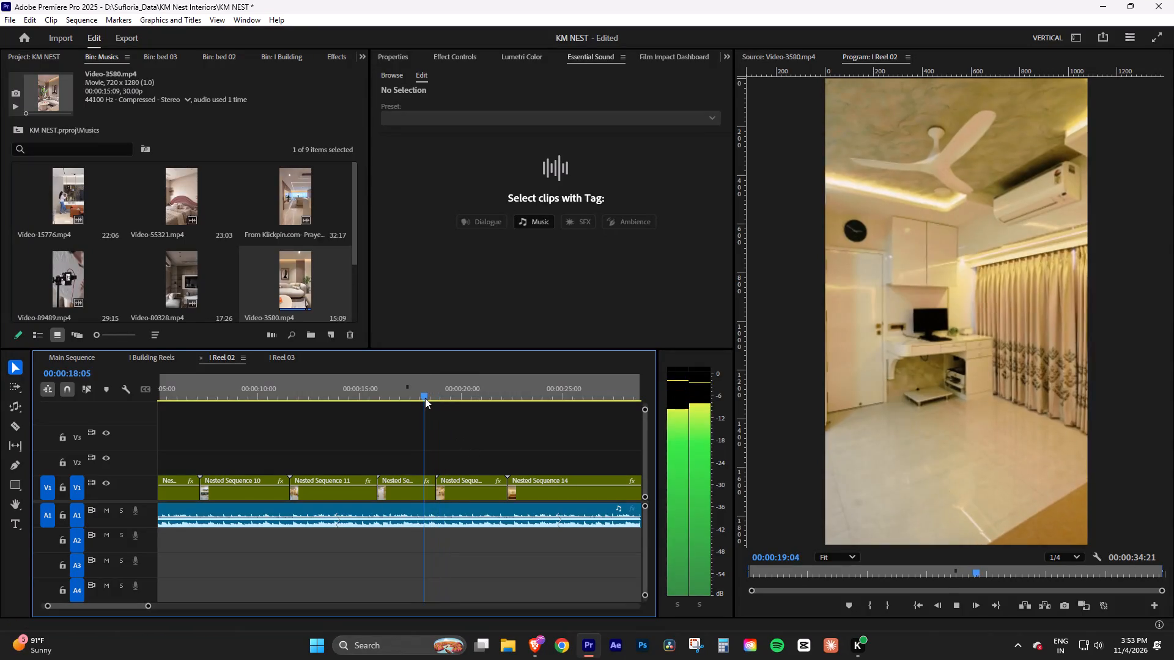
key("space")
key("space")
left_click_drag(454, 493, 447, 494)
key("space")
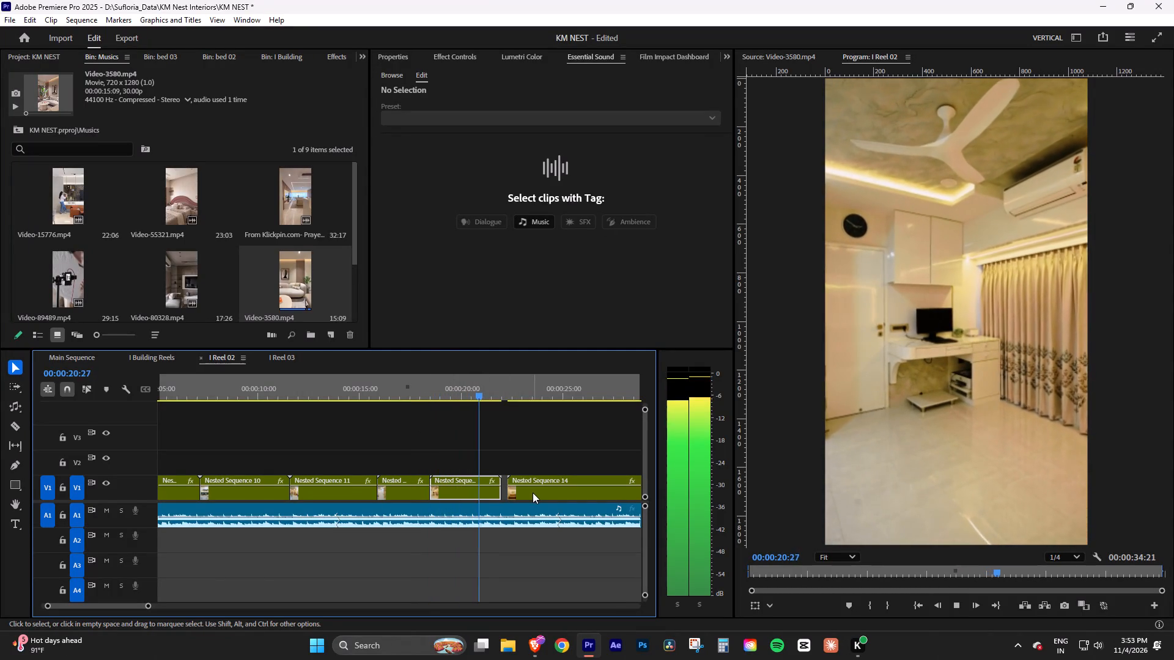
Move Nested Sequence 14 earlier to the beat, overwriting the end of Nested Sequence 13, and replay the cut from 00:00:20:02.
key("space")
left_click_drag(533, 493, 519, 494)
left_click(463, 402)
left_click(463, 392)
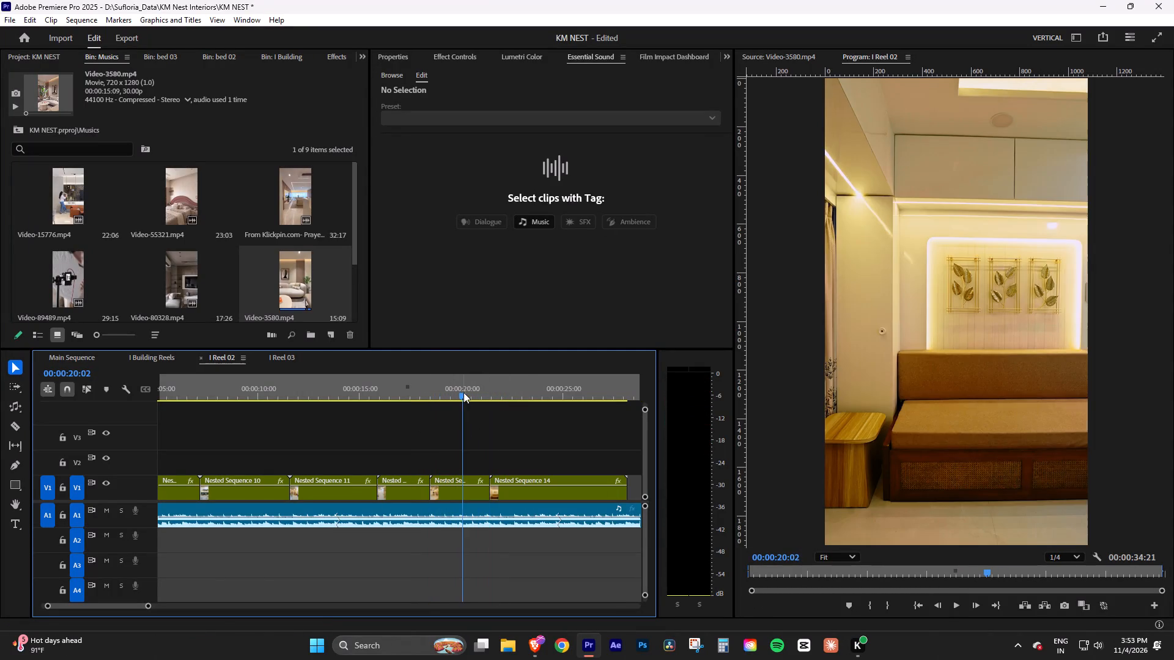
key("space")
left_click(536, 450)
Cut the music on A1 at 00:00:28:05, the end of Nested Sequence 14, and delete the excess after it.
left_click_drag(149, 607, 159, 608)
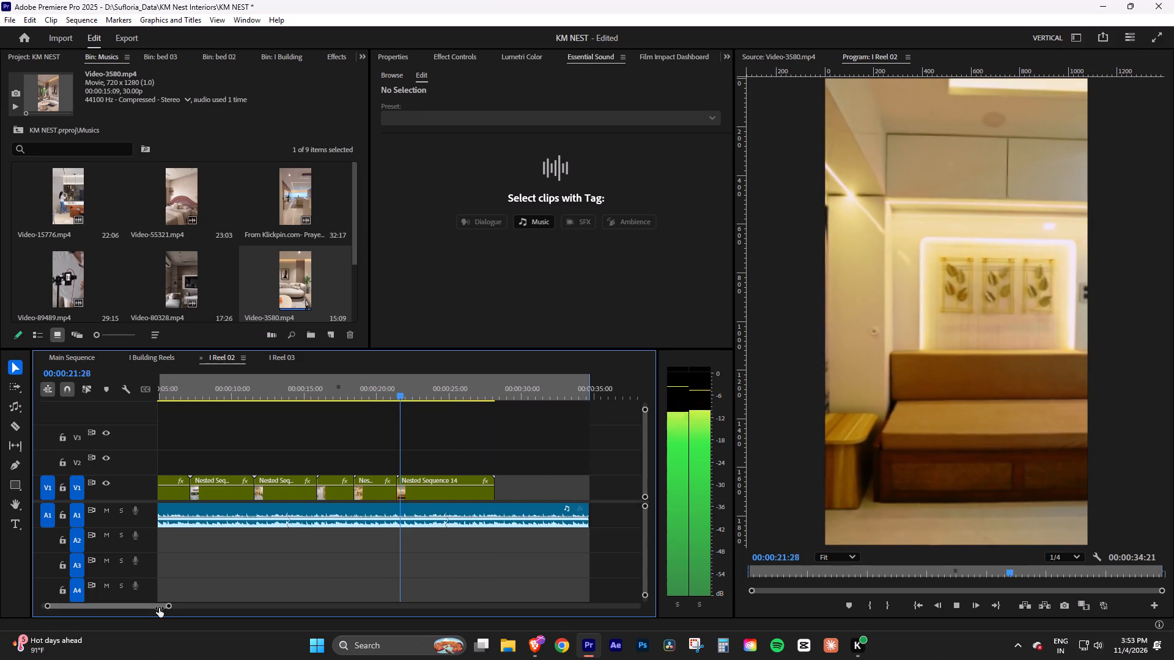
left_click_drag(159, 608, 160, 608)
scroll(475, 537, "up", 4, "alt")
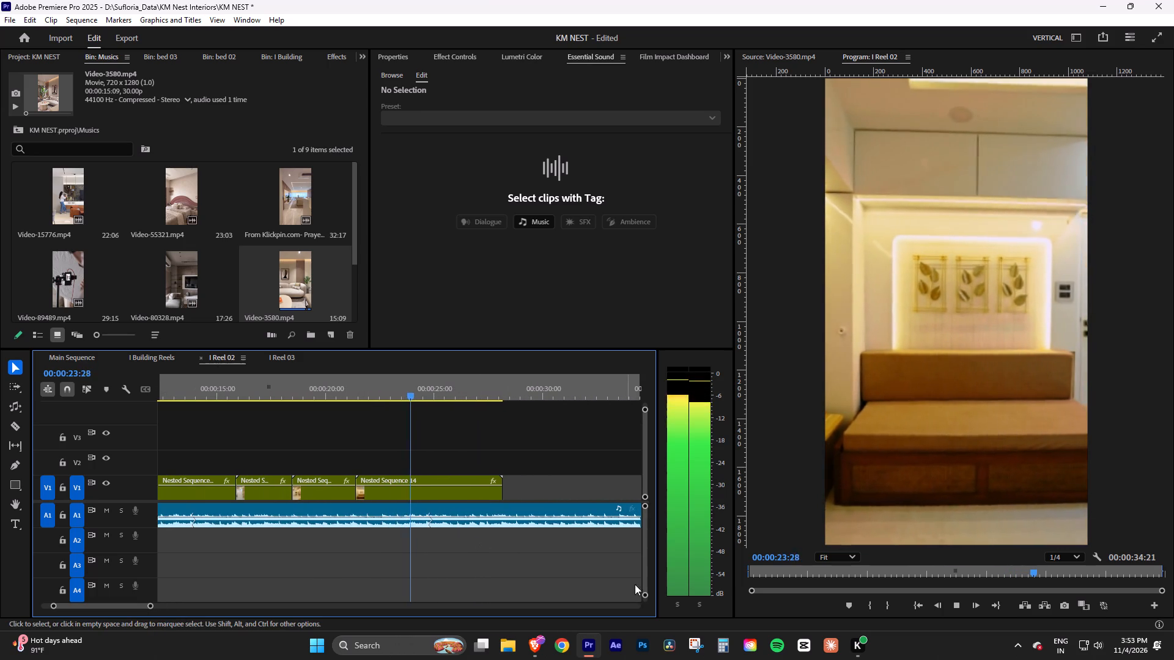
left_click(644, 596)
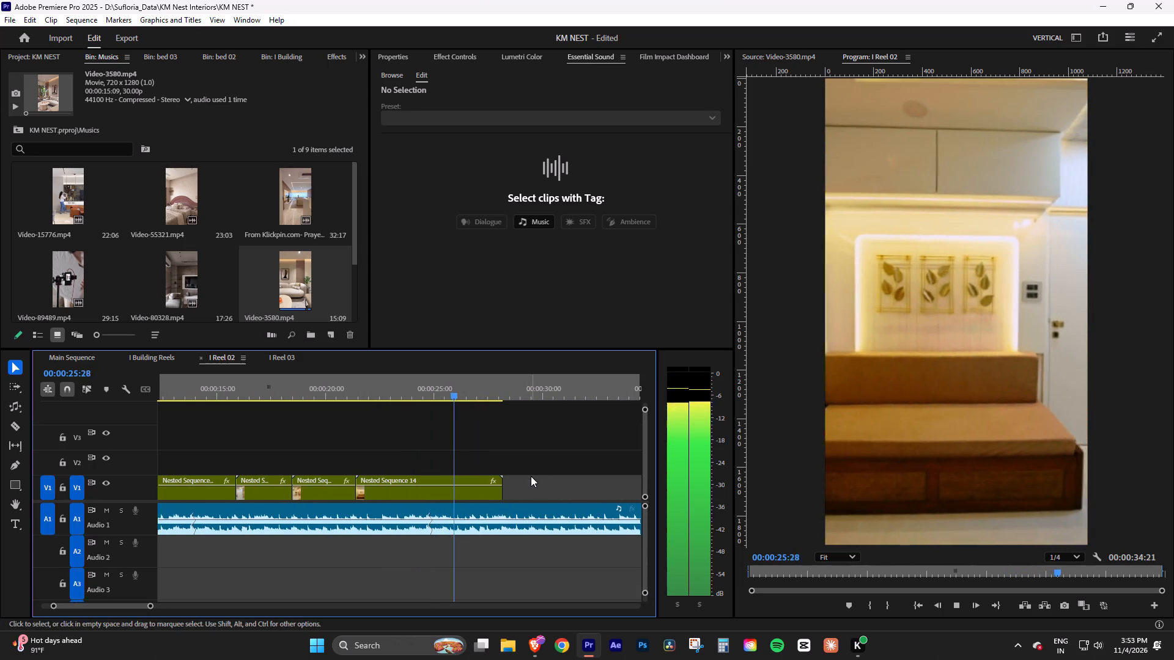
left_click_drag(512, 397, 503, 397, "shift")
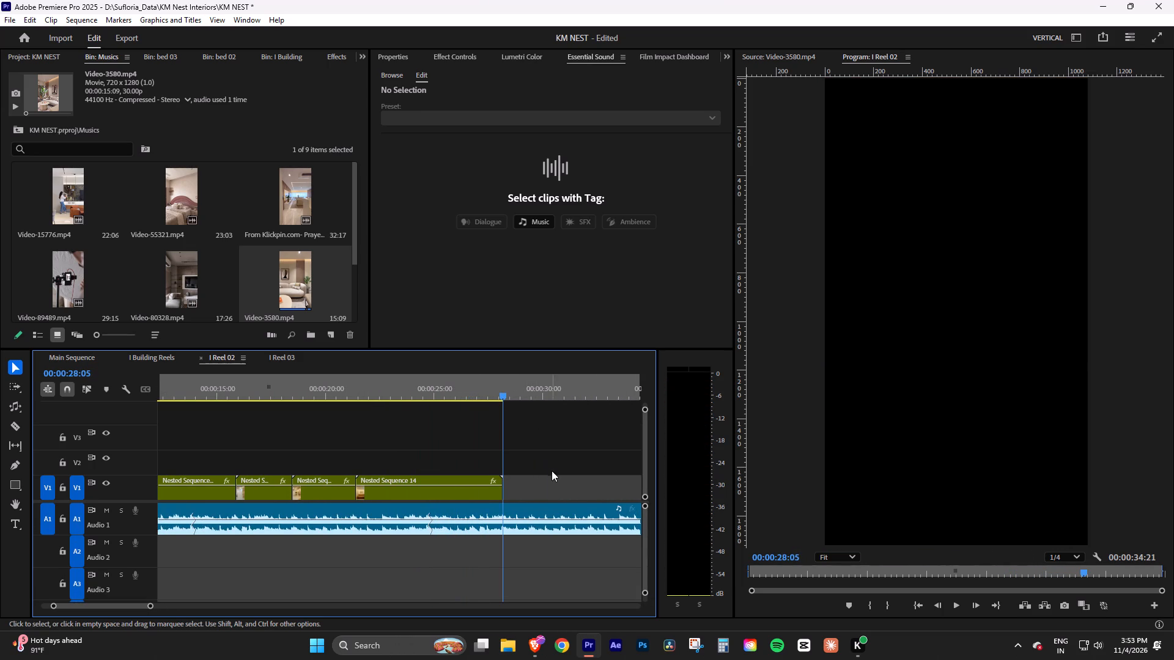
left_click_drag(552, 473, 569, 548)
key("ctrl+k")
left_click_drag(534, 452, 563, 538)
key("Delete")
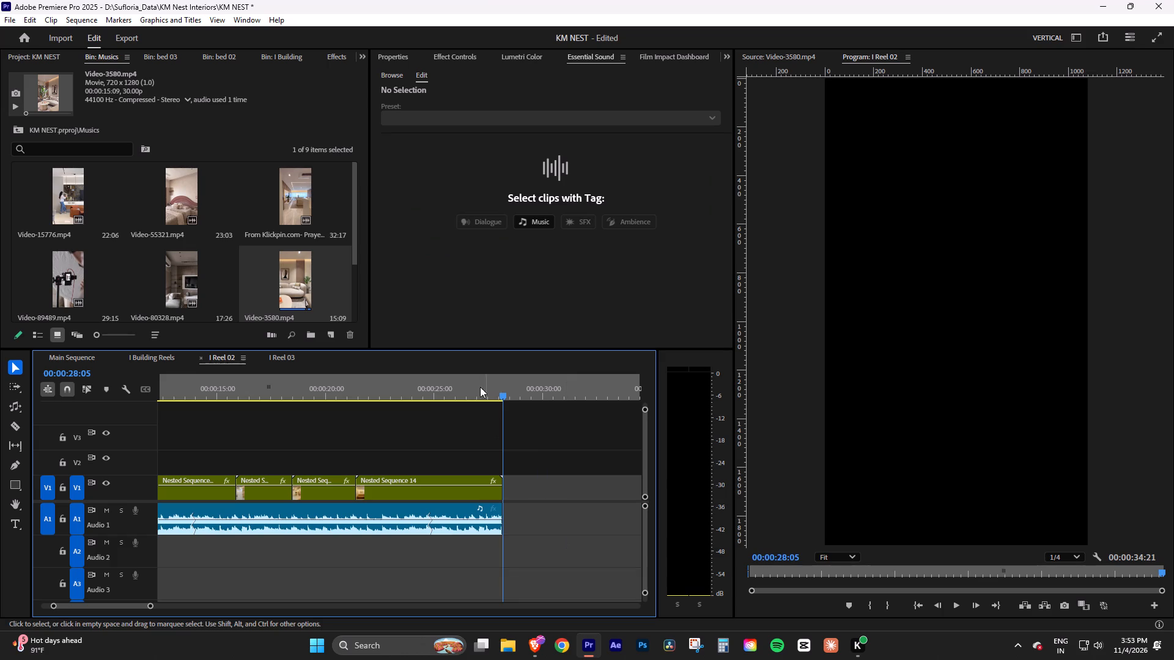
Replay the end of I Reel 02 with the trimmed music and save the project.
left_click(424, 391)
key("space")
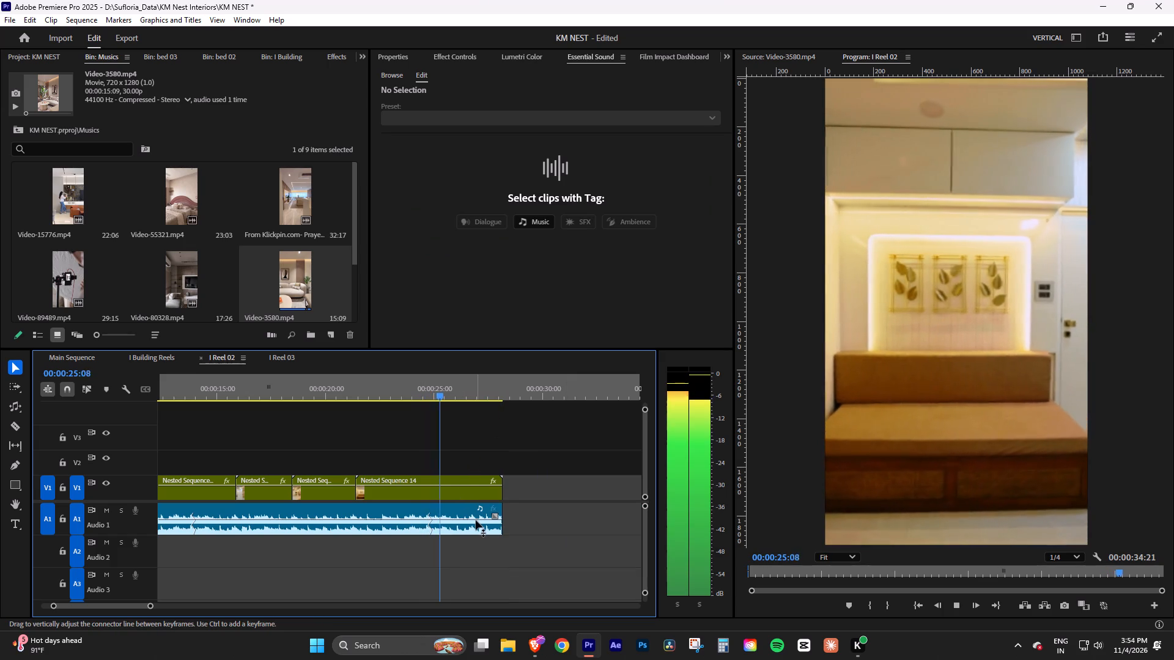
key("space")
left_click(476, 521)
key("ctrl+s")
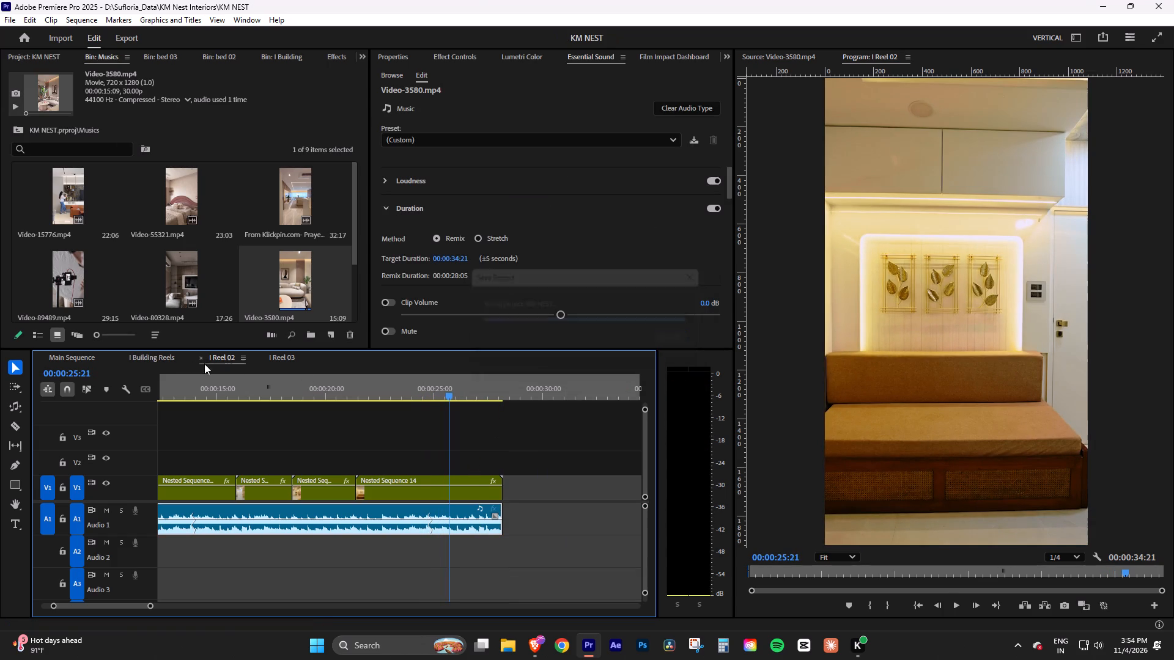
Copy both Layer 1.png logo clips from V2 of I Building Reels and paste them into I Reel 02 at its video's end.
left_click(152, 360)
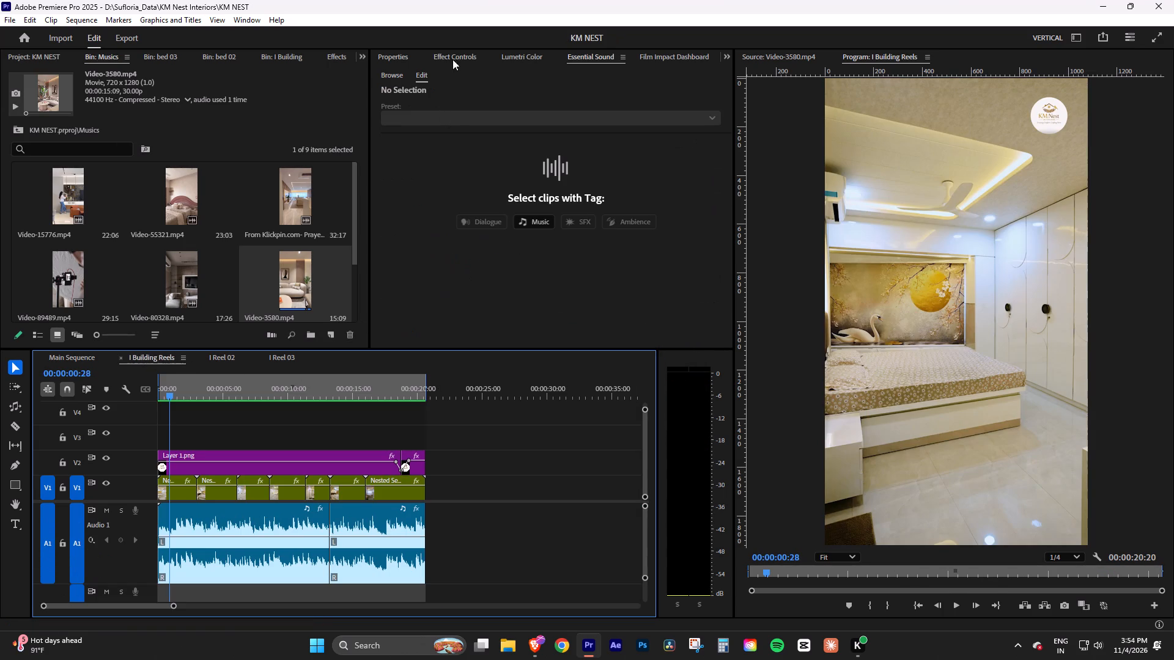
left_click(375, 521)
left_click(333, 57)
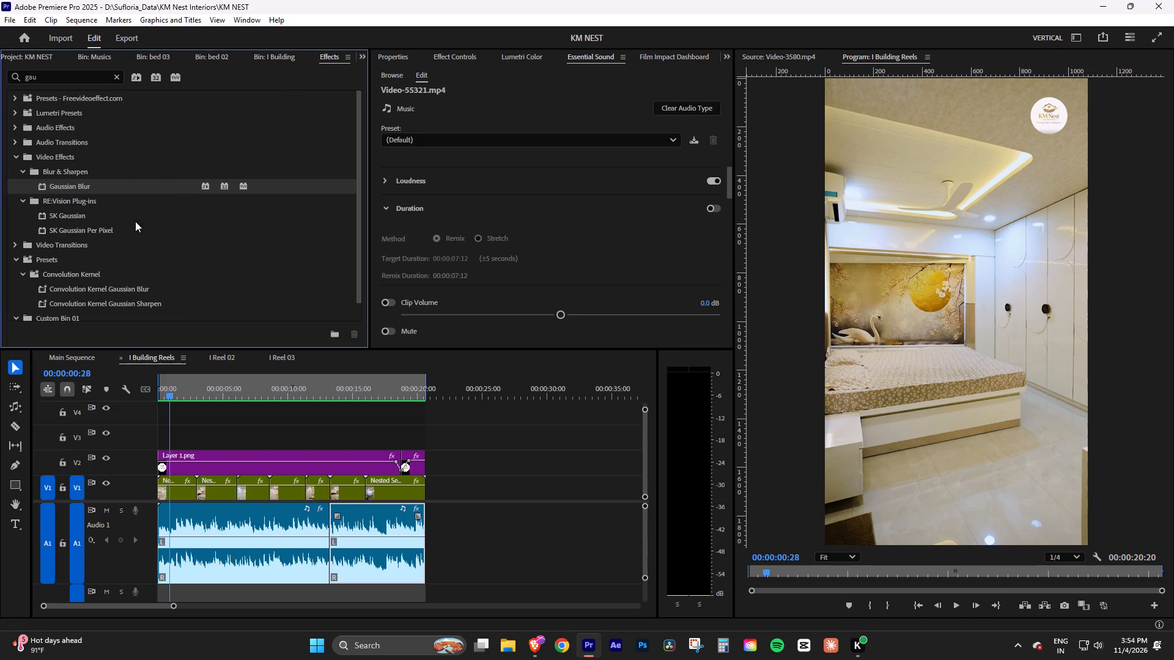
left_click_drag(513, 452, 309, 463)
key("ctrl+c")
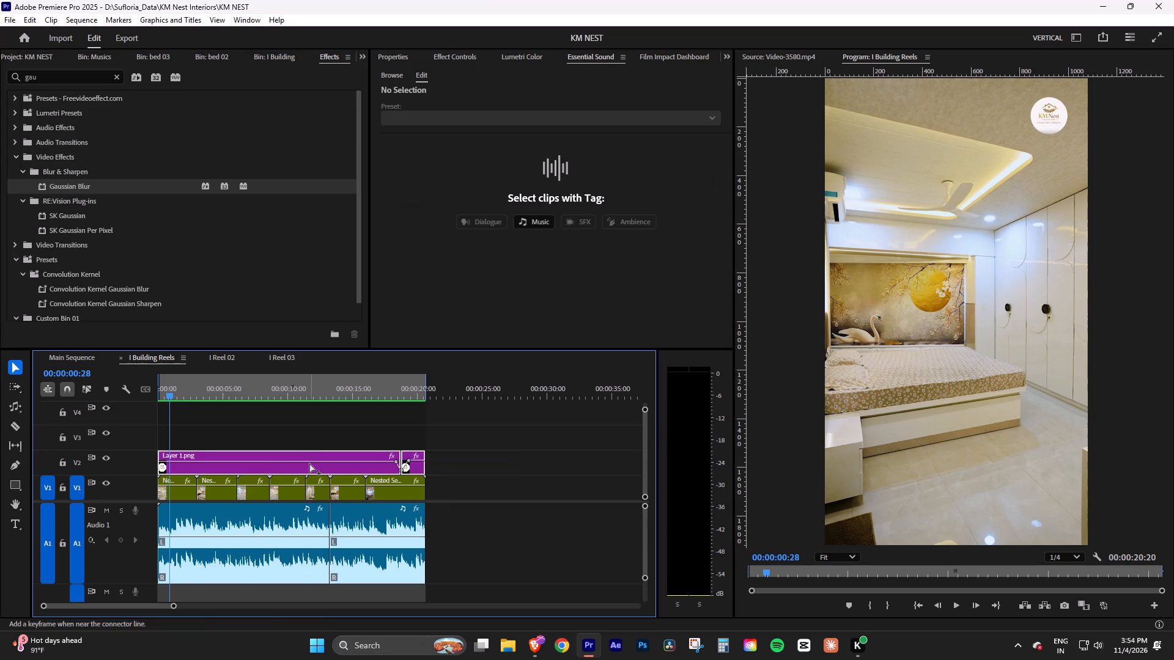
left_click(228, 356)
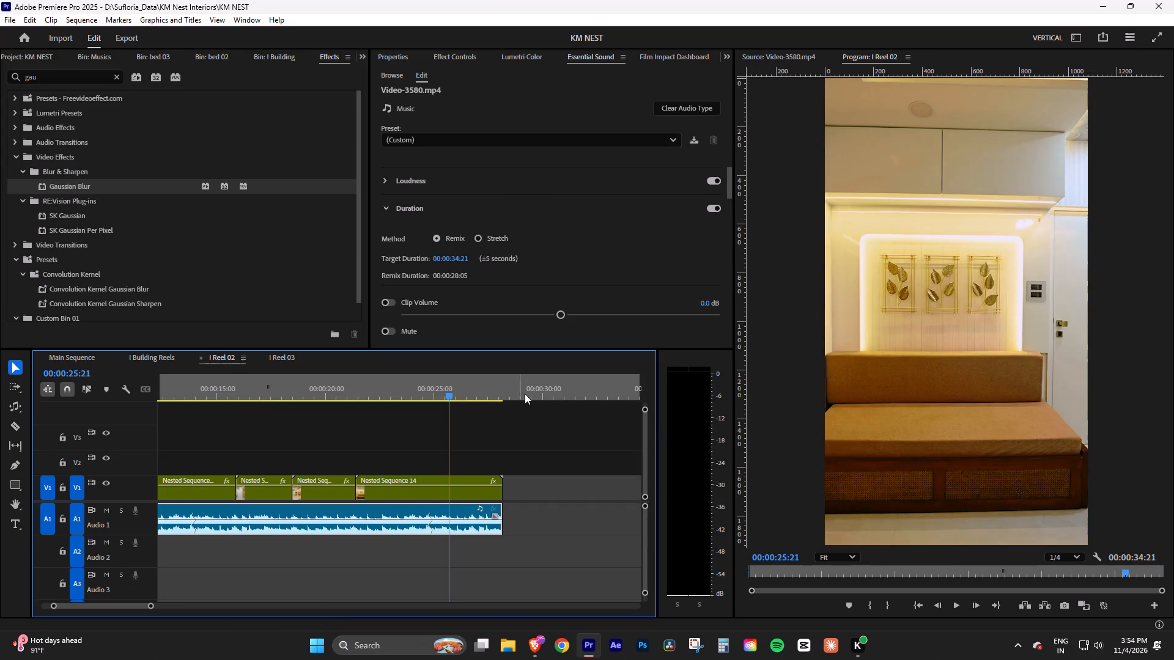
left_click_drag(525, 394, 508, 394)
key("ctrl+v")
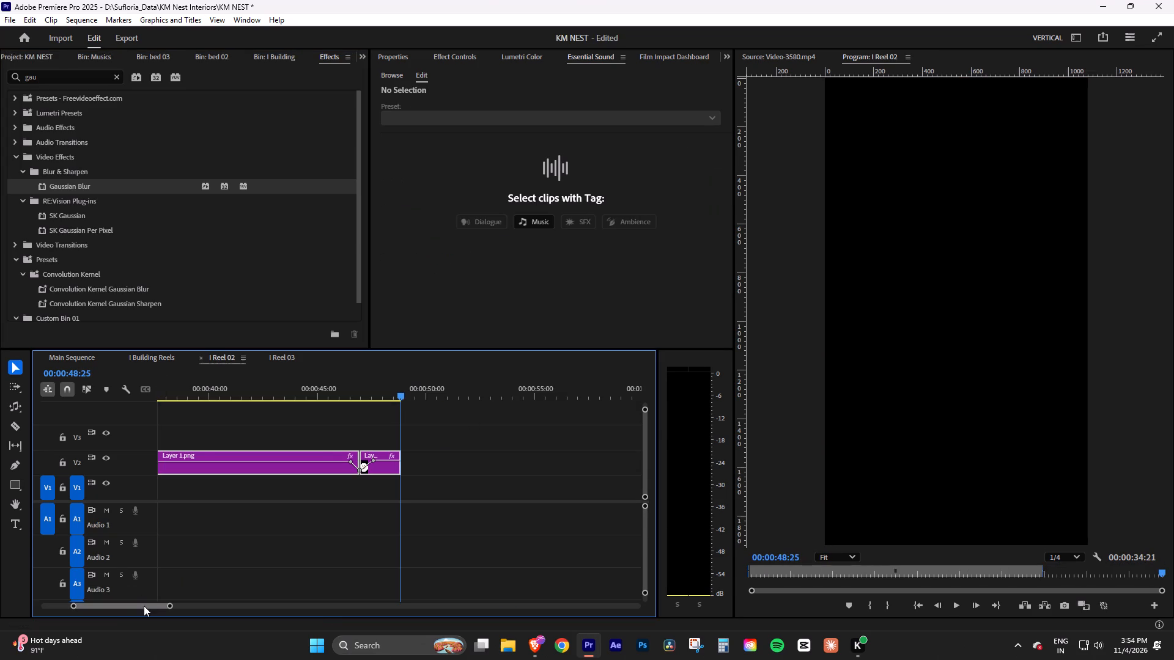
Undo the logo paste at the video's end and paste both Layer 1.png clips on V2 from 00:00:00:00.
left_click_drag(144, 608, 94, 609)
key("ctrl+z")
left_click_drag(202, 391, 53, 422)
key("ctrl+v")
left_click_drag(275, 395, 87, 395)
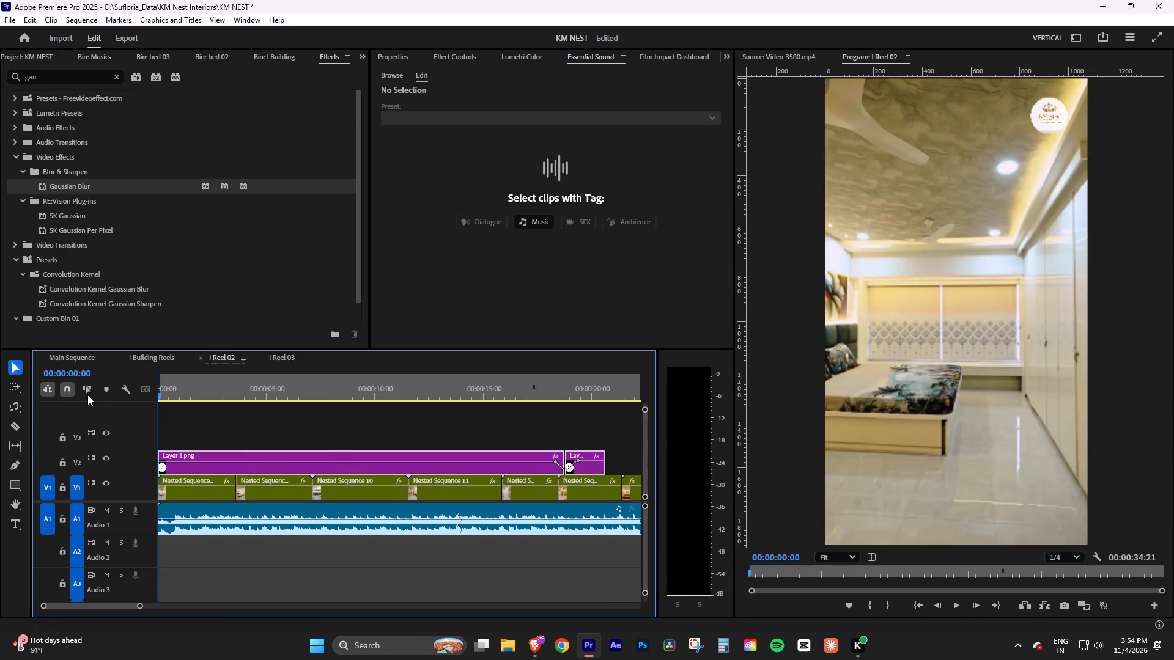
key("space")
Move the short Layer 1.png clip to end with Nested Sequence 14 and extend the long logo clip up to it.
left_click_drag(141, 607, 161, 603)
left_click_drag(463, 468, 556, 472)
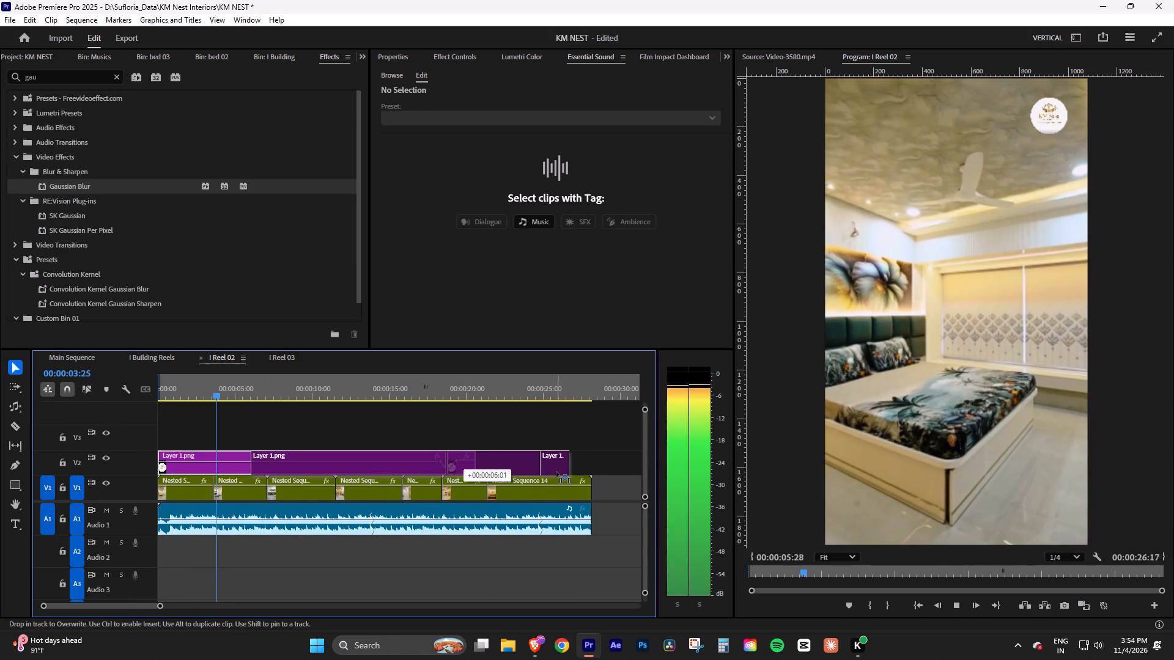
left_click_drag(556, 472, 555, 472)
left_click_drag(555, 469, 388, 470)
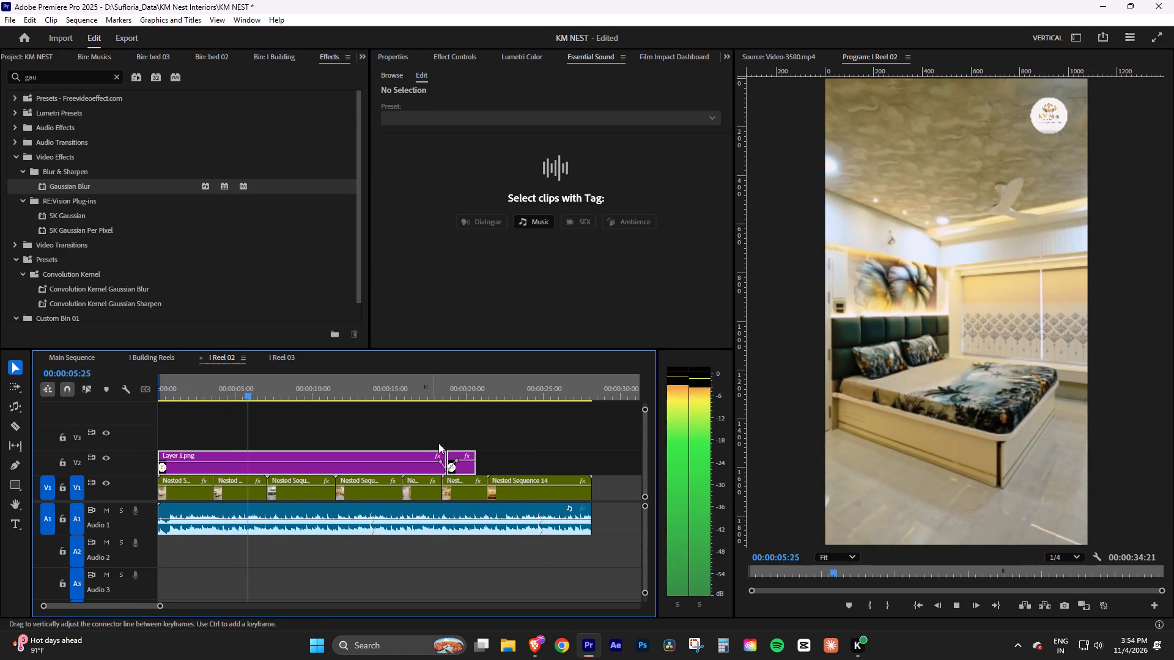
left_click(447, 419)
left_click_drag(467, 471, 580, 472)
left_click_drag(451, 463, 559, 463)
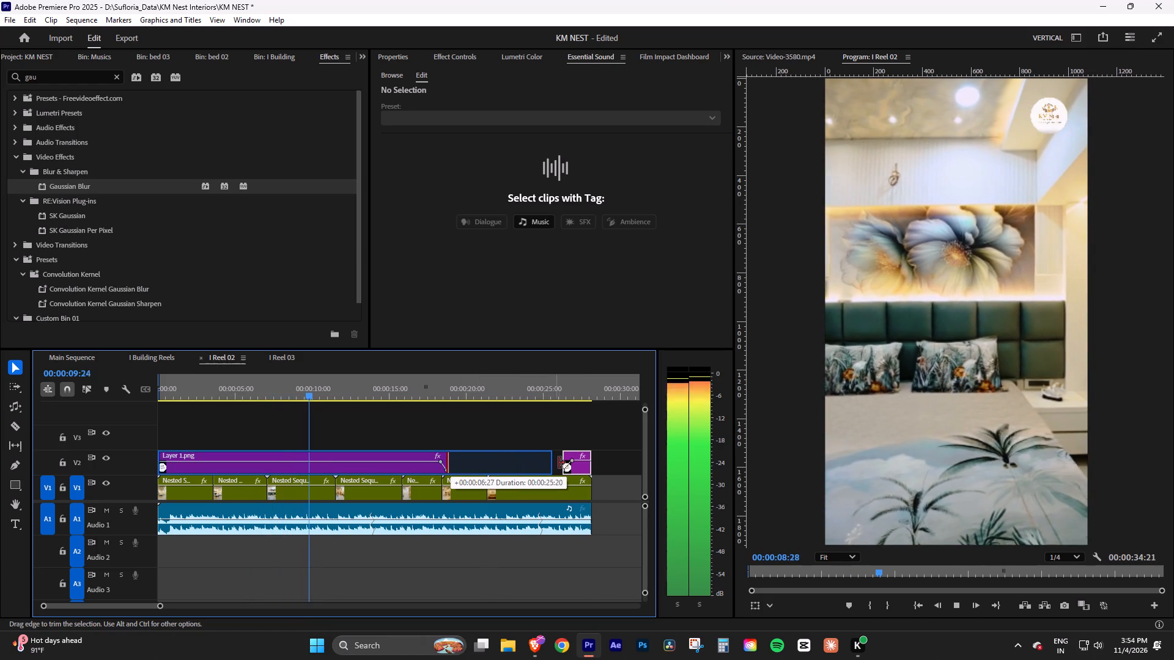
left_click_drag(559, 463, 565, 463)
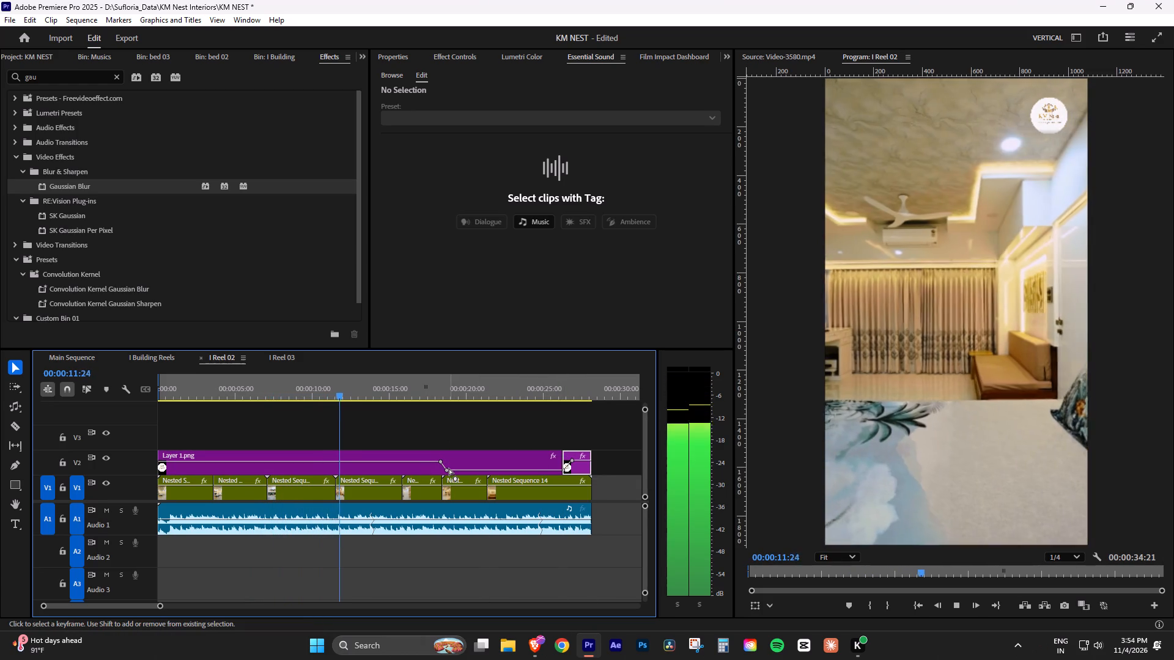
Delete the zero-opacity keyframe at 00:00:18:22 on the long Layer 1.png clip, play the result and save the project.
left_click(447, 471)
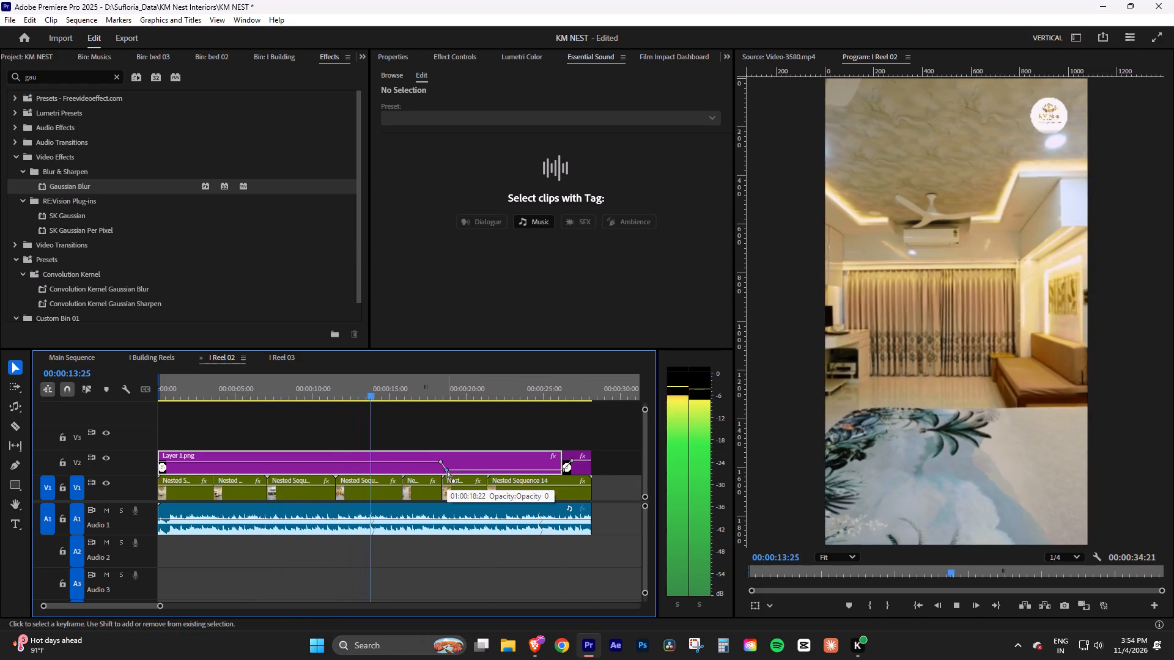
key("Delete")
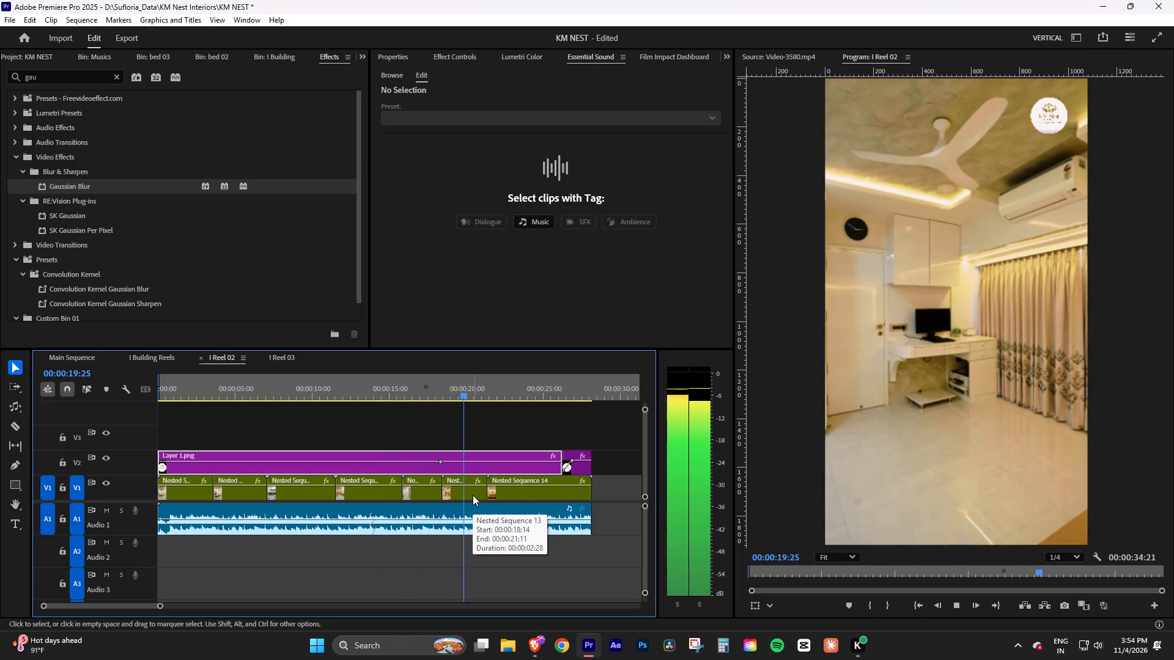
scroll(523, 483, "up", 4, "alt")
scroll(523, 483, "down", 3, "alt")
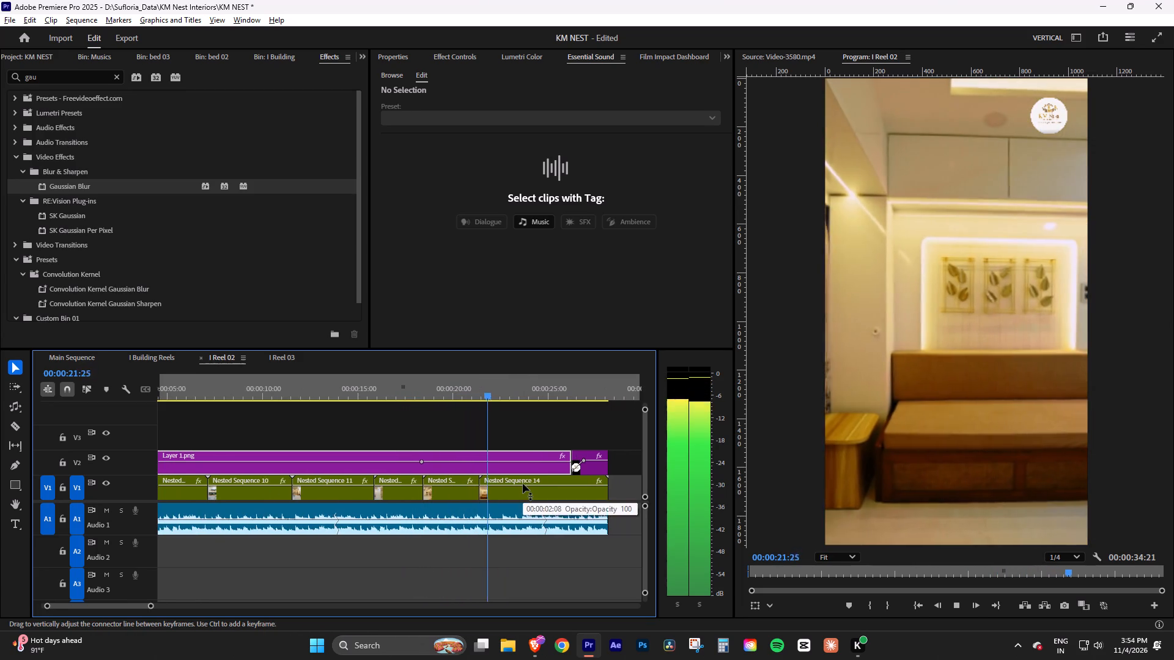
scroll(523, 483, "down", 1, "alt")
scroll(535, 491, "up", 2, "alt")
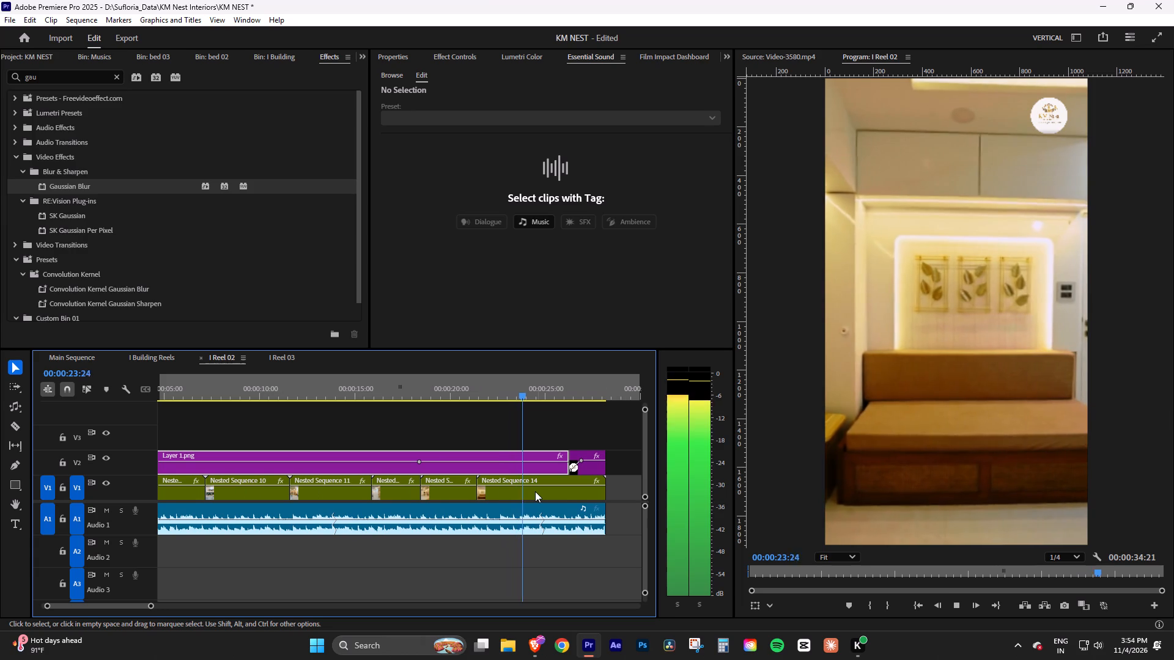
key("space")
key("ctrl+s")
Clear the effects search and apply the Lowpass effect from Custom Bin 01 to the music clip on A1.
left_click(159, 238)
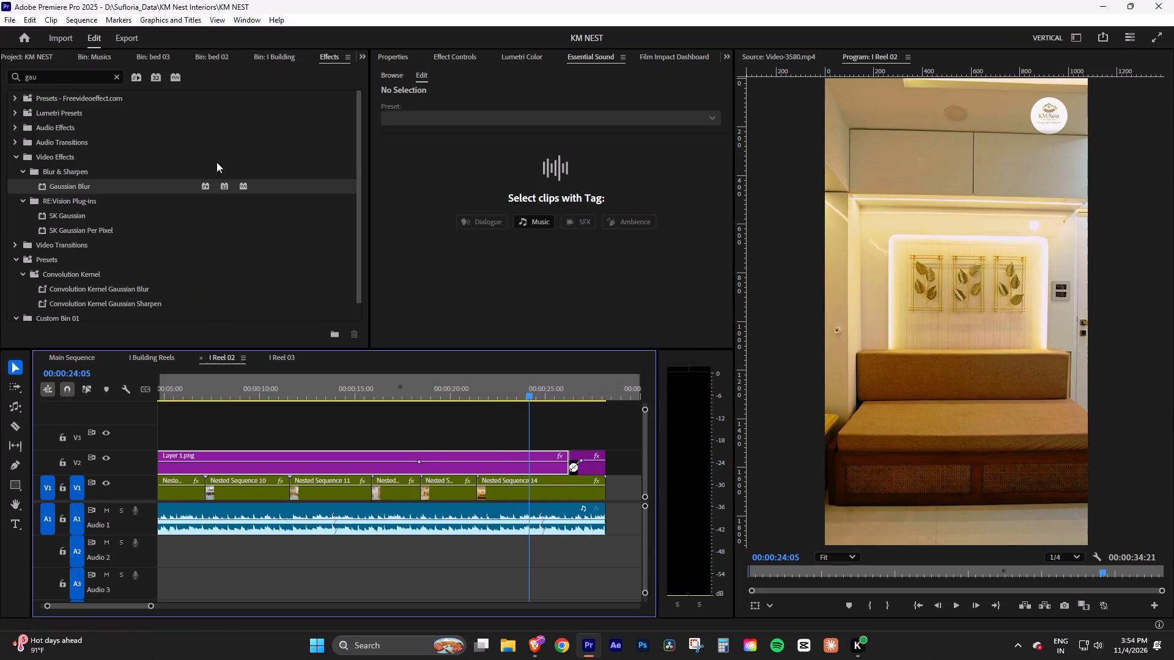
left_click(116, 78)
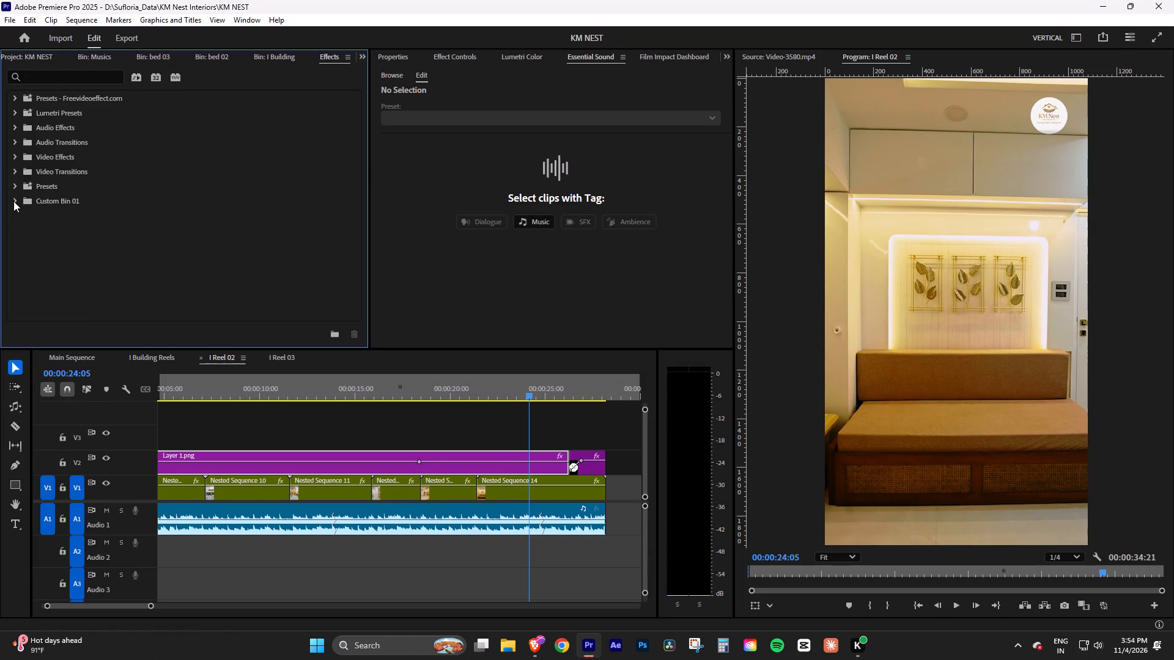
left_click(13, 201)
left_click_drag(76, 284, 476, 528)
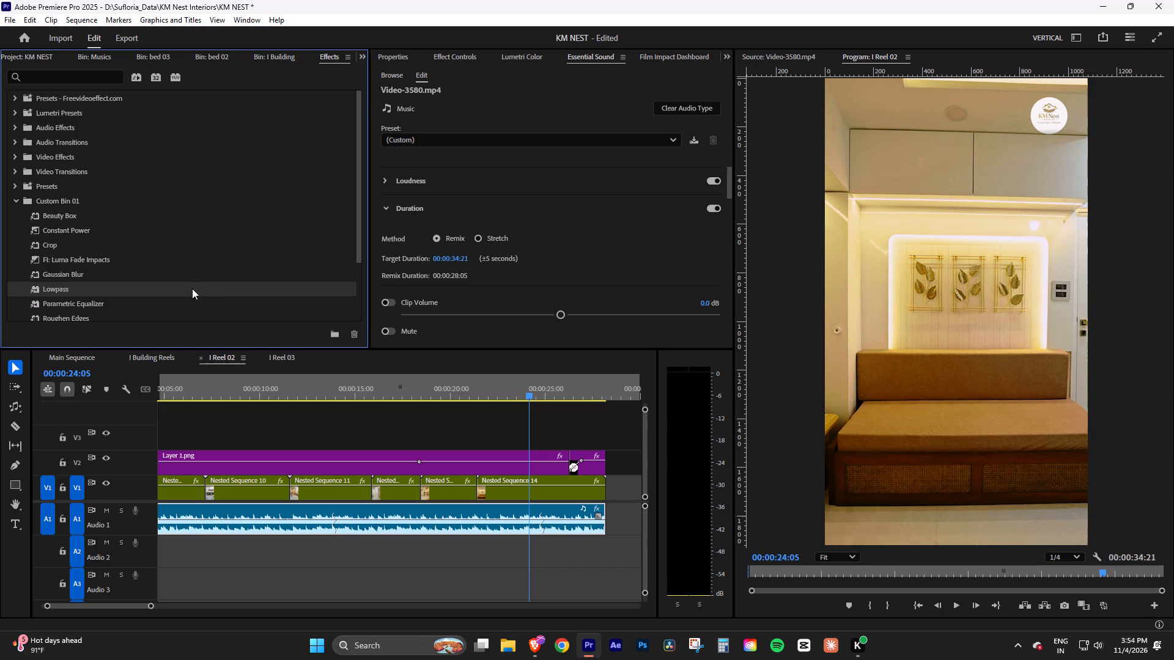
key("ctrl+z")
left_click(87, 290)
left_click(446, 59)
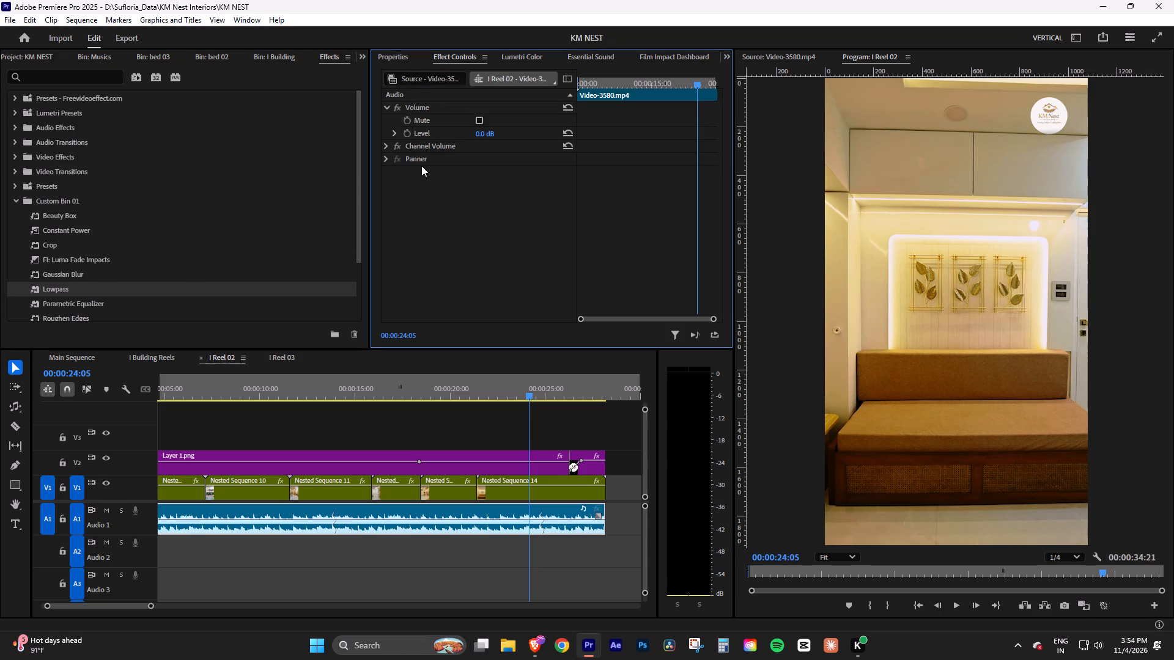
left_click(124, 277)
left_click(89, 276)
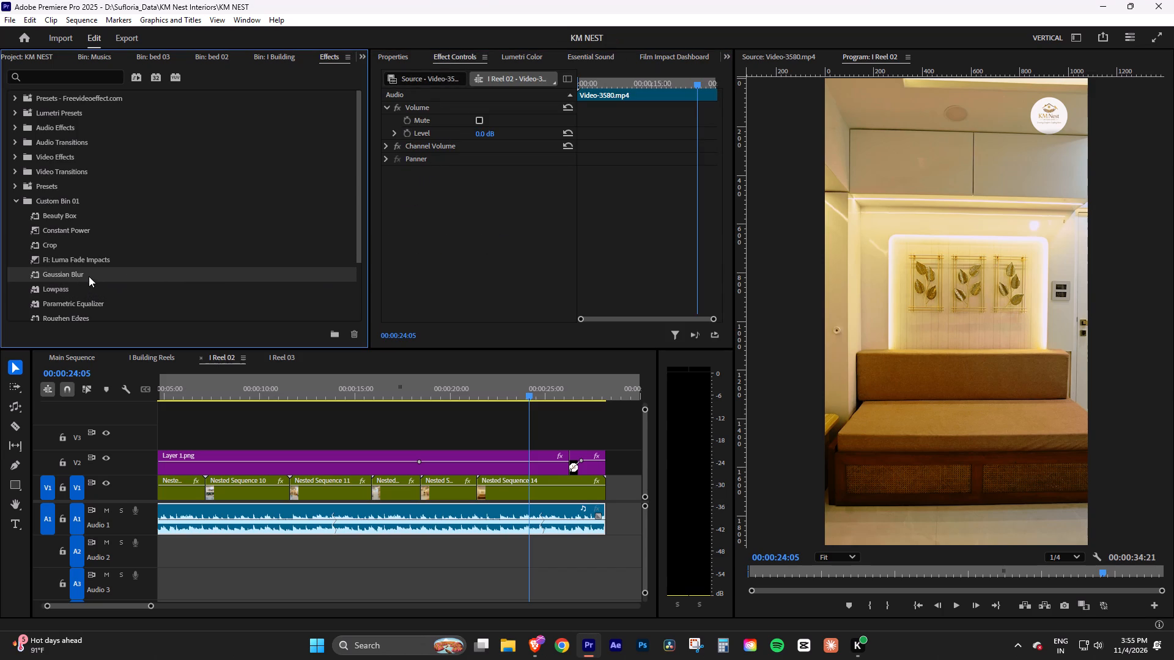
left_click(56, 296)
left_click(78, 291)
left_click_drag(53, 291, 539, 519)
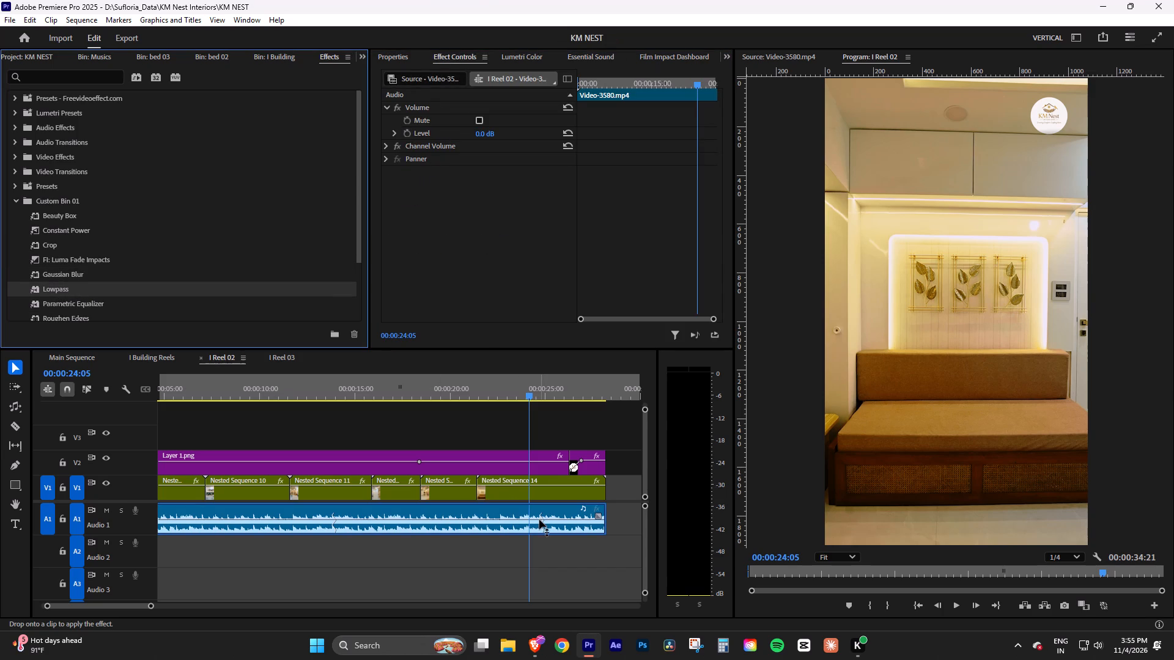
left_click(420, 163)
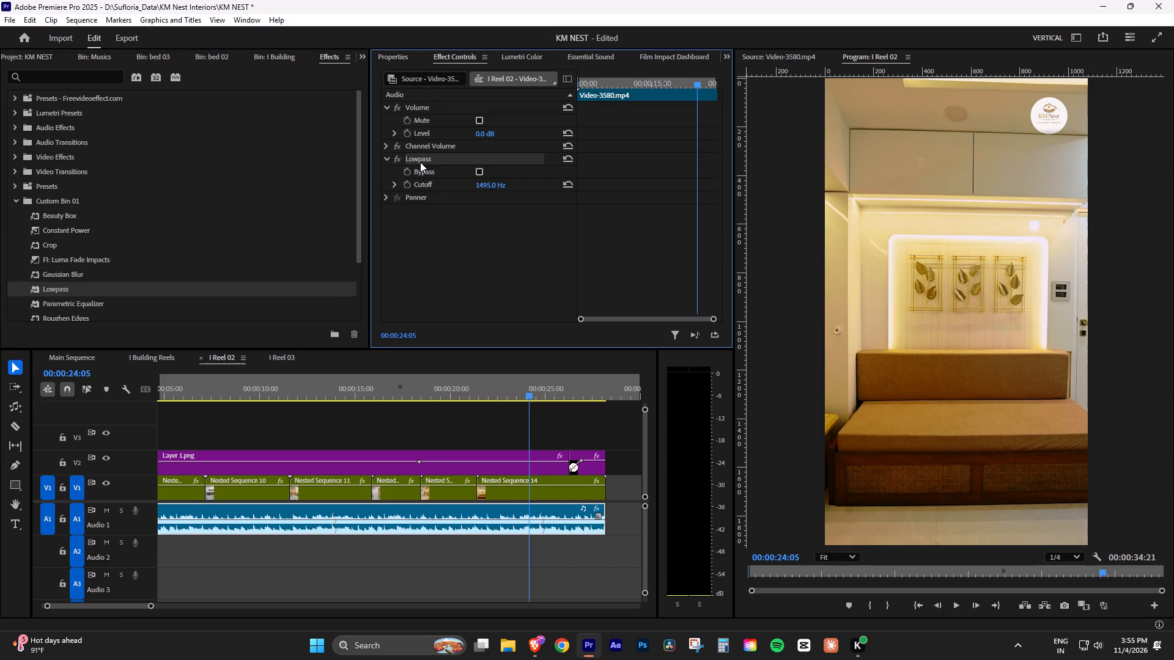
Enable keyframing for the music's Lowpass Cutoff at 00:00:24:05 and preview the sound from there.
left_click(422, 183)
left_click(406, 185)
key("space")
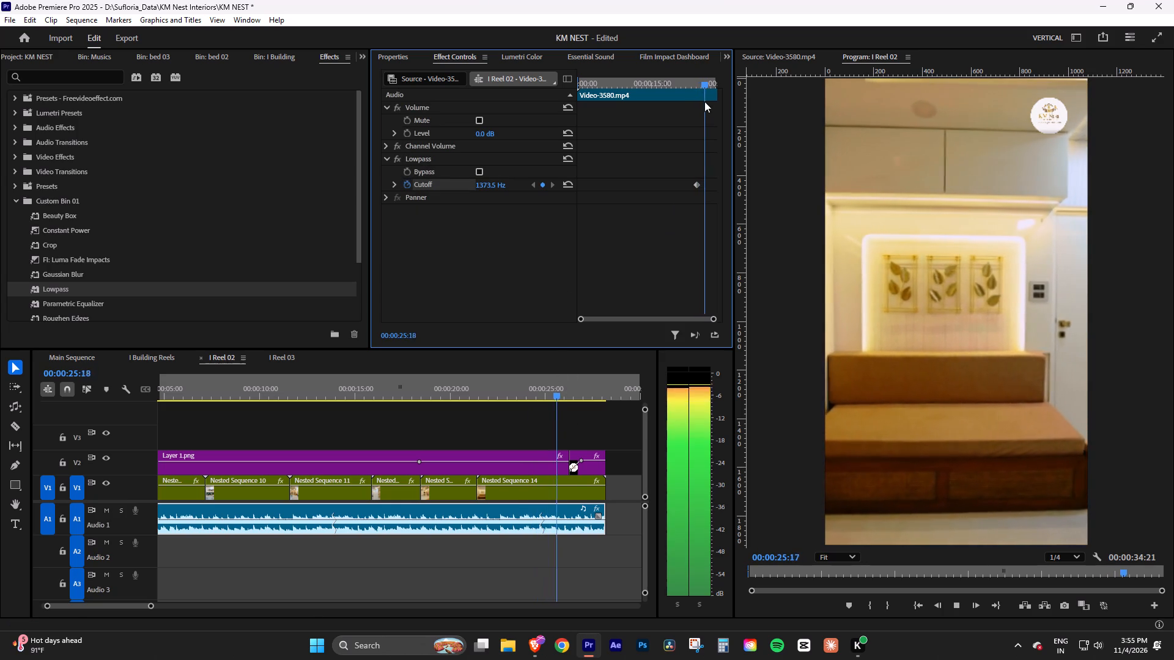
left_click_drag(702, 84, 694, 84, "shift")
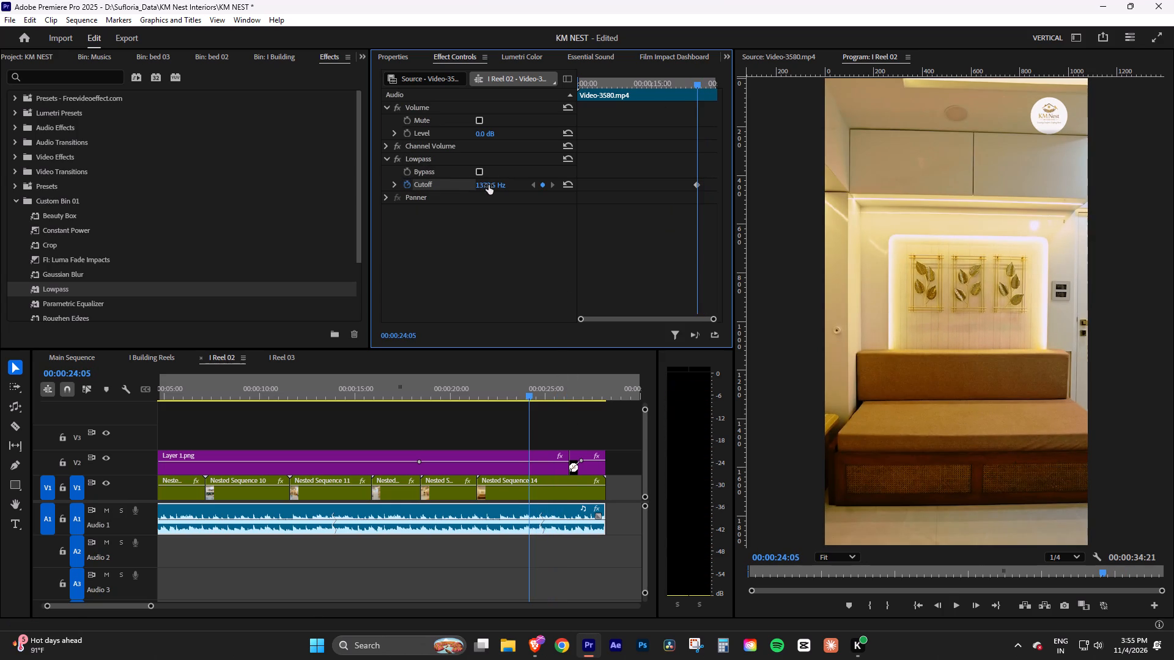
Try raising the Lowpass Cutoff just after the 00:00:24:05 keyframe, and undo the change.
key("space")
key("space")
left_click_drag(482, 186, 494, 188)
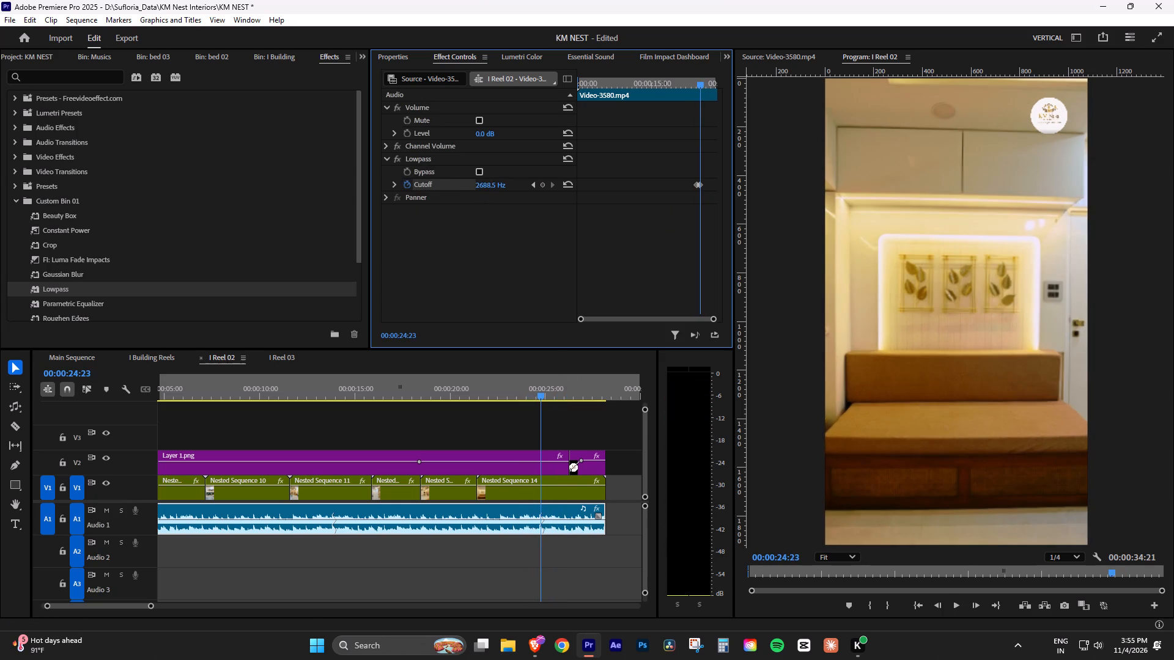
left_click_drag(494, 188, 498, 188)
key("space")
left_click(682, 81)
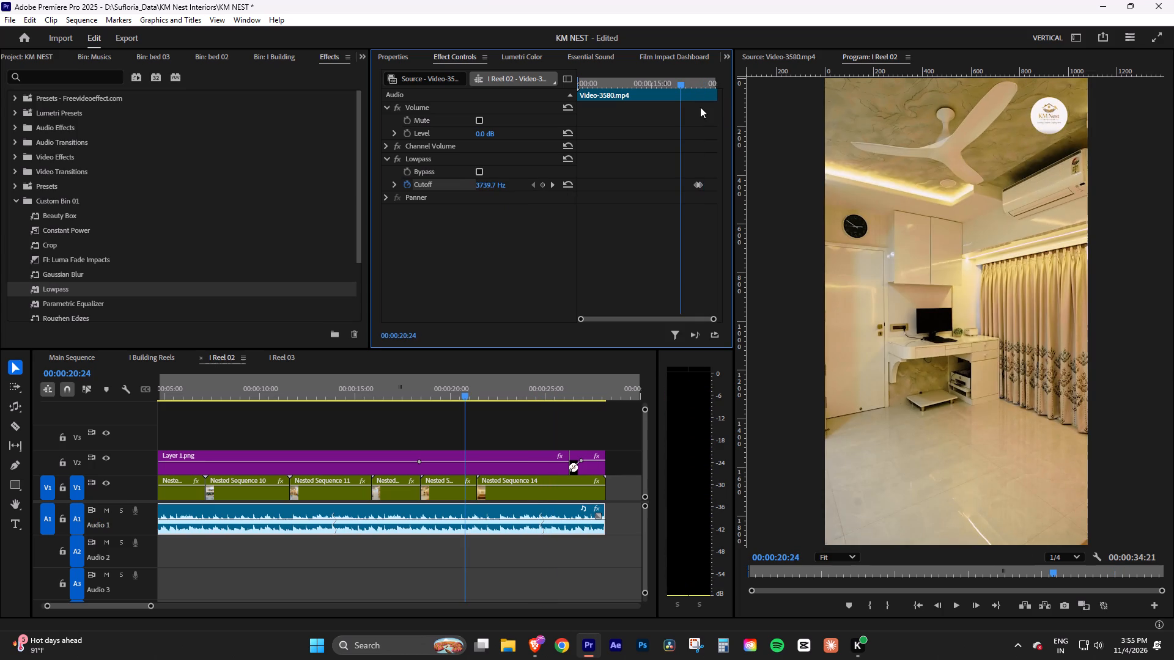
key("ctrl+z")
Set the Lowpass Cutoff keyframe at 00:00:24:05 to 7913.7 Hz and replay the music around it.
left_click_drag(700, 79, 694, 81)
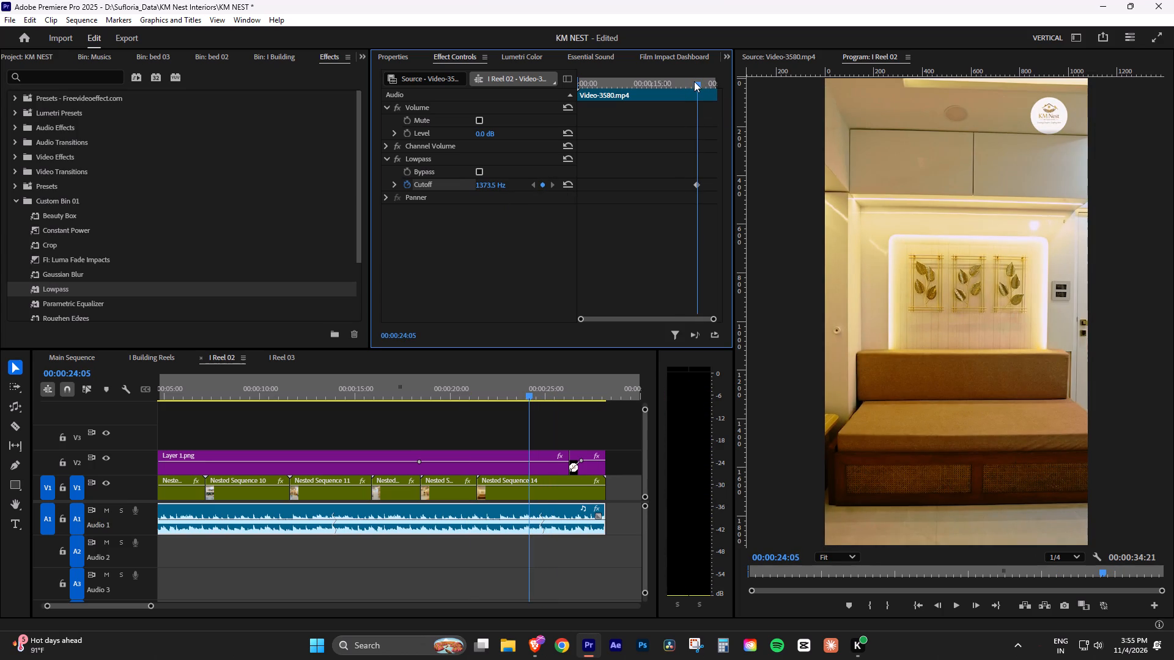
left_click_drag(696, 82, 689, 86)
left_click_drag(489, 185, 515, 187)
key("space")
left_click(495, 394)
key("space")
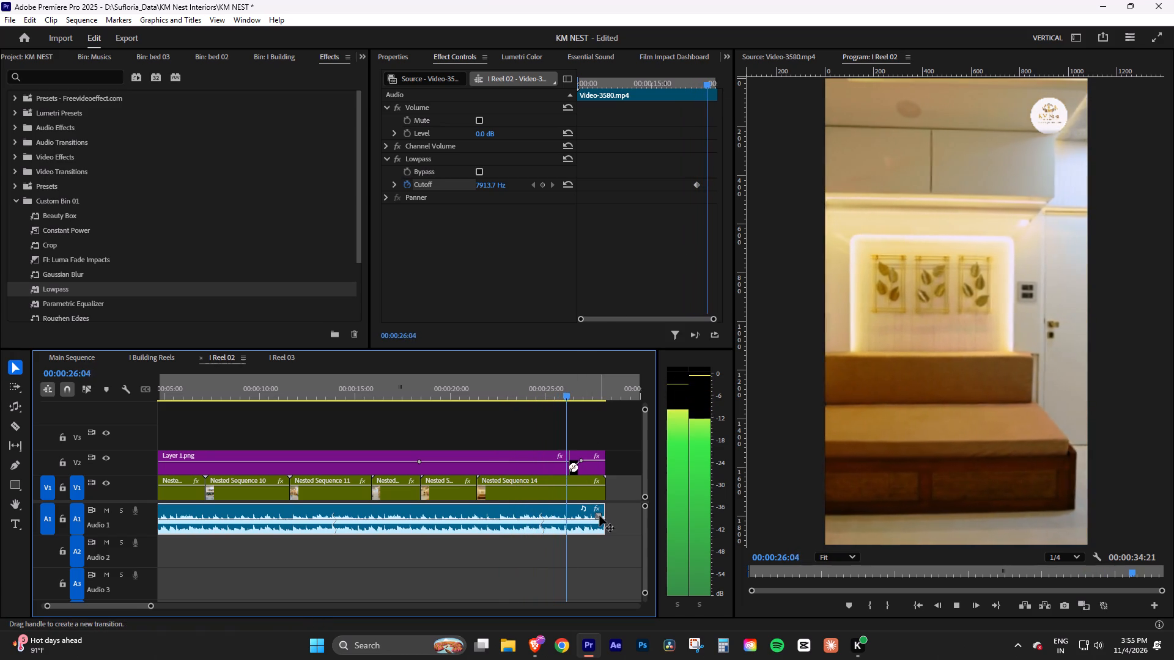
Add a second Lowpass Cutoff keyframe at 00:00:26:26 and set it to 364.3 Hz.
key("space")
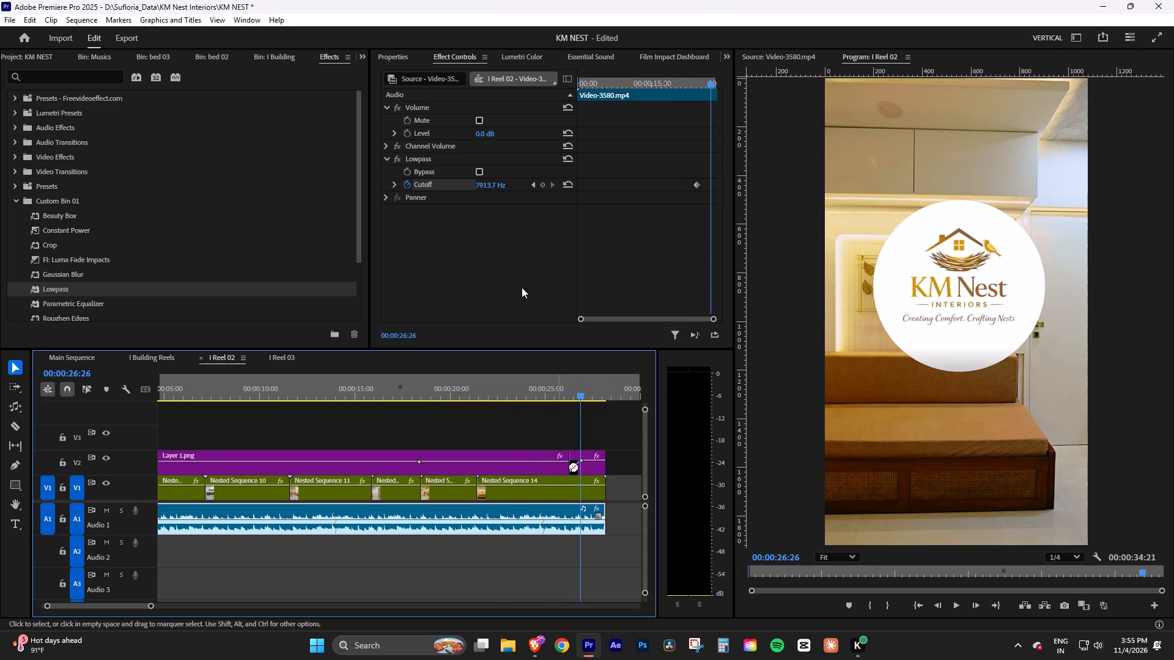
left_click(544, 183)
left_click_drag(489, 185, 479, 185)
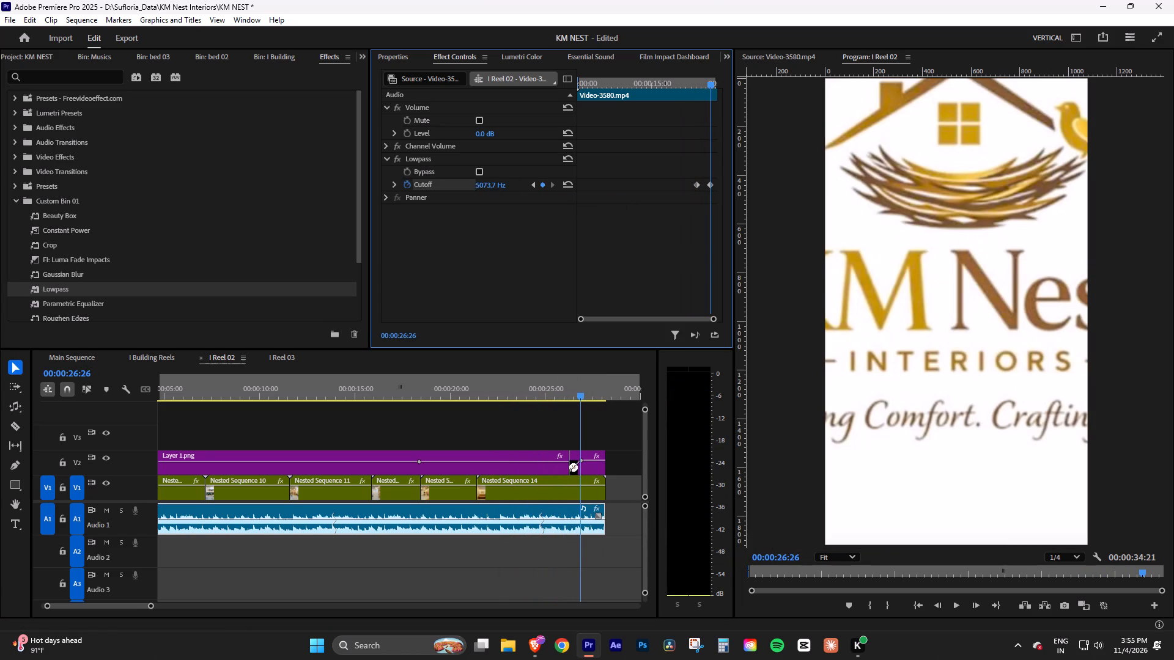
left_click_drag(479, 185, 455, 185)
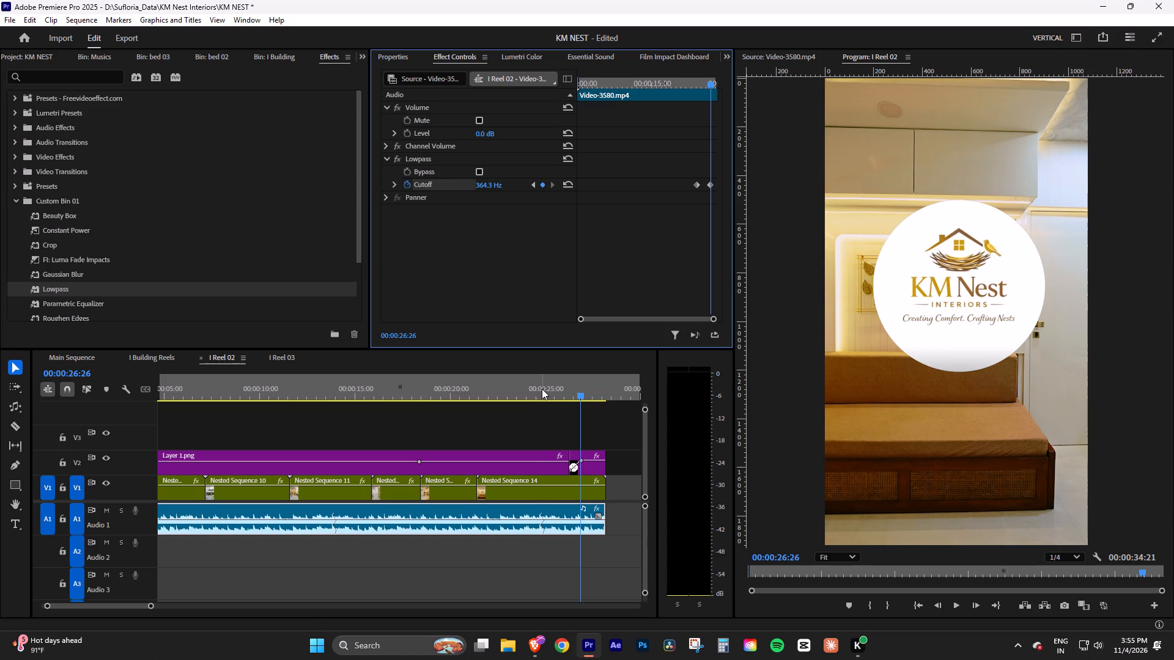
Replay the ending from just before the first Cutoff keyframe to check the lowpass sweep against the closing logo.
left_click(539, 388)
double_click(536, 390)
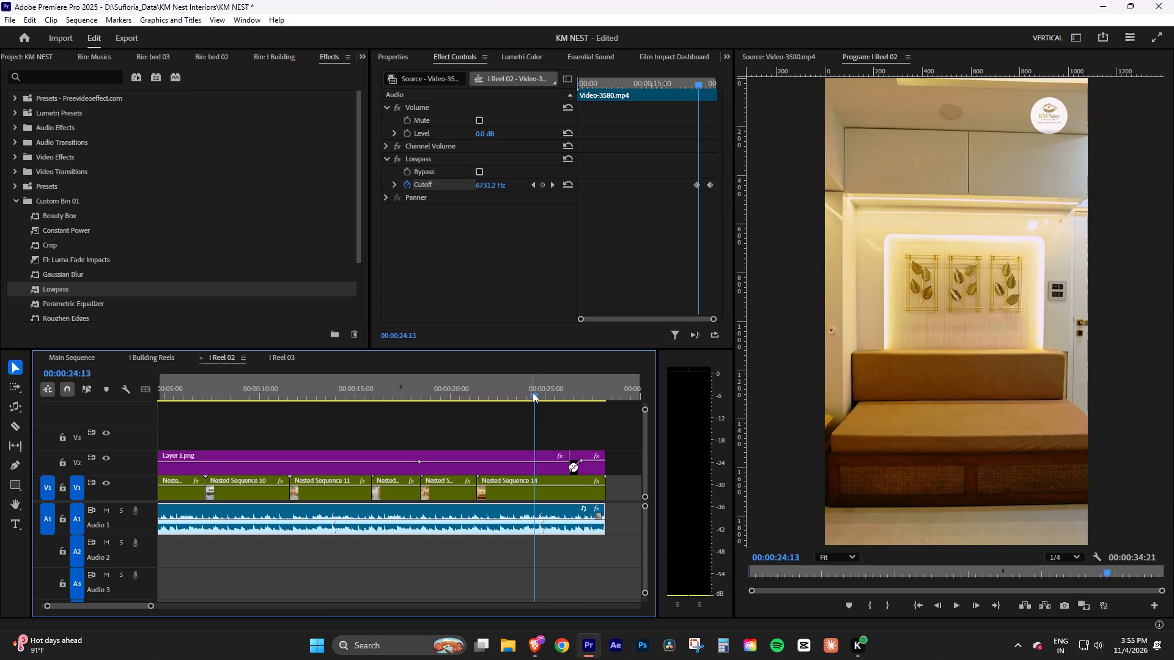
left_click(521, 394)
key("space")
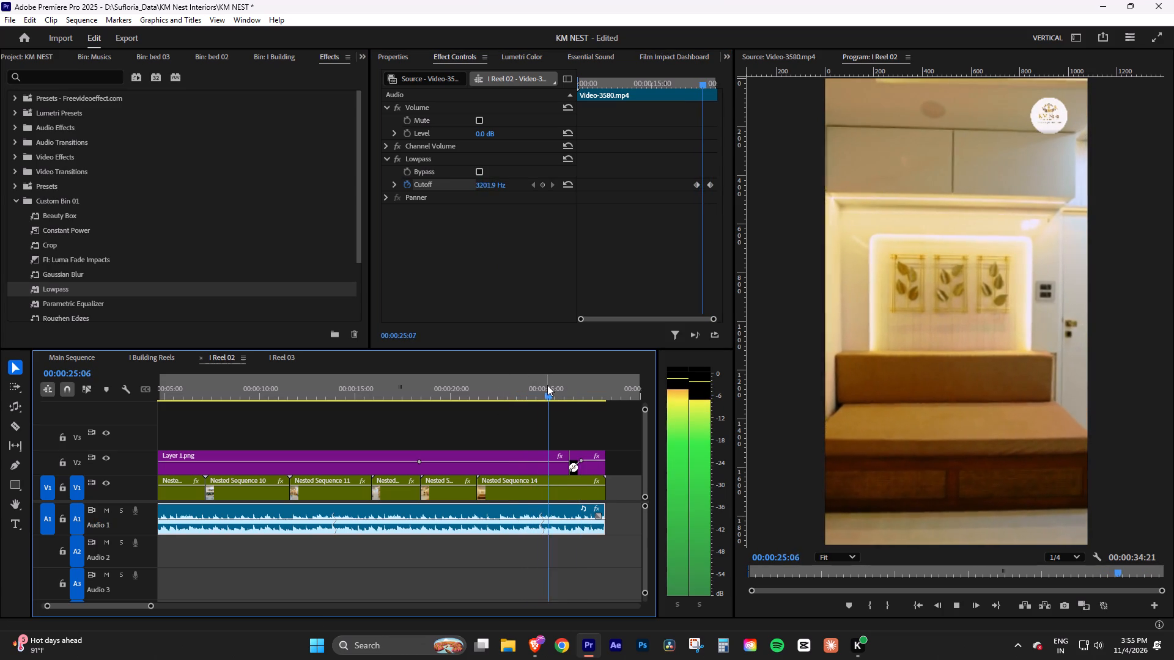
key("space")
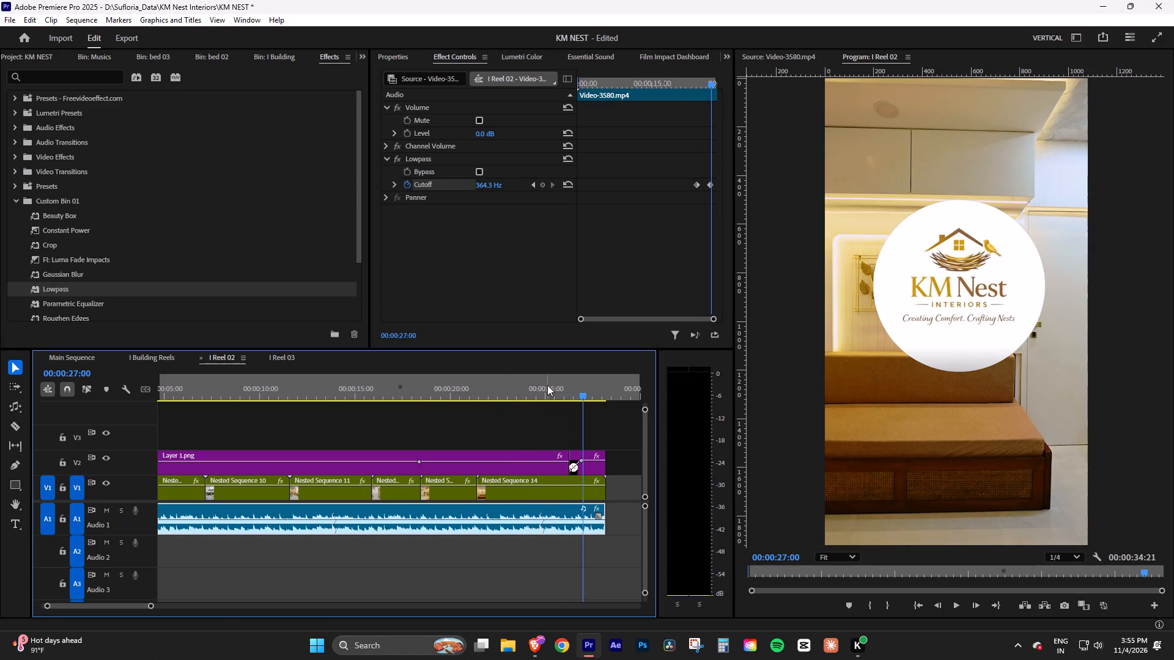
key("space")
left_click_drag(583, 394, 572, 395)
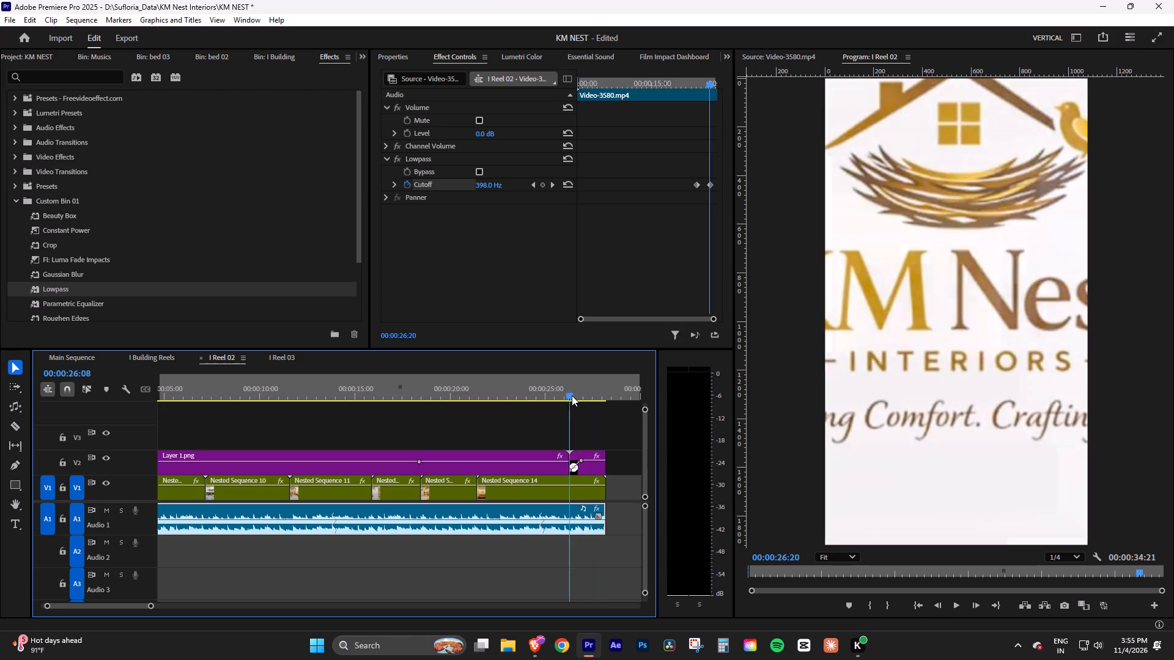
left_click_drag(572, 395, 590, 400)
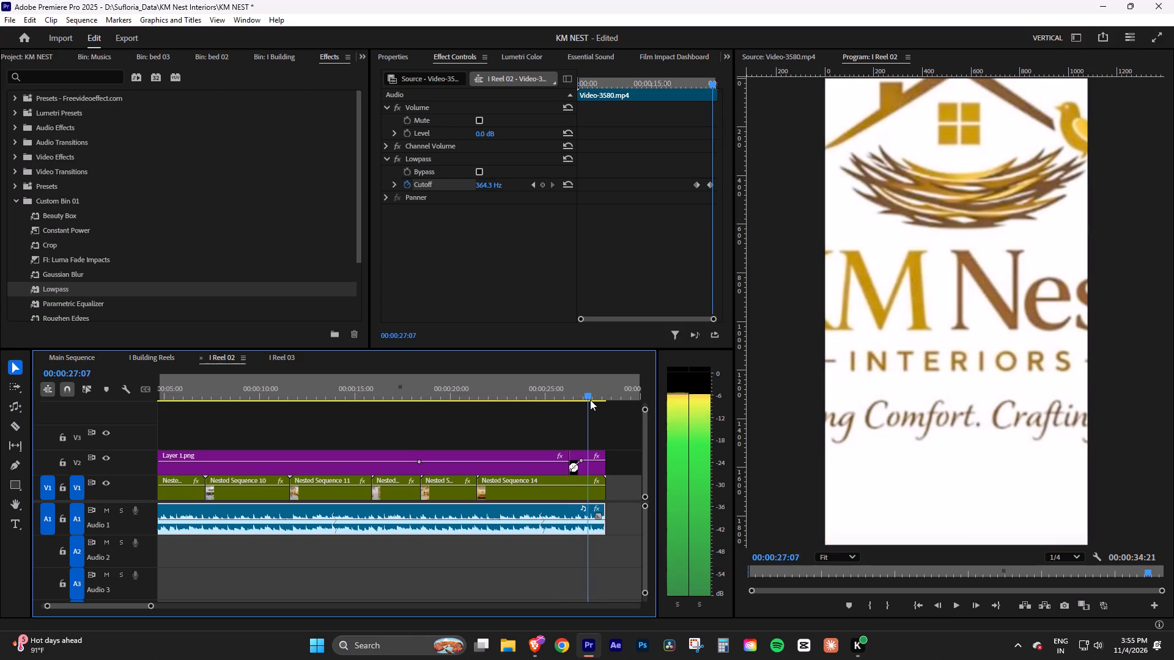
left_click_drag(590, 400, 590, 400)
Apply Gaussian Blur to Nested Sequence 14 and start Blurriness keyframing at 00:00:25:28 with a value of 0.0.
left_click(594, 468)
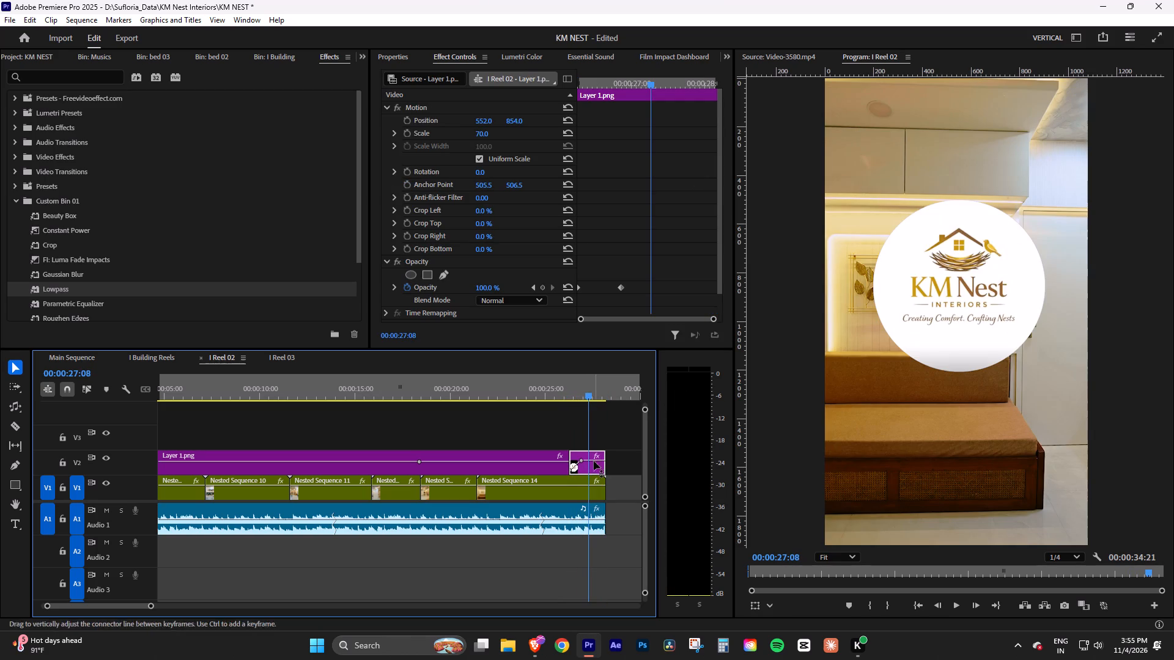
left_click_drag(578, 386, 569, 387)
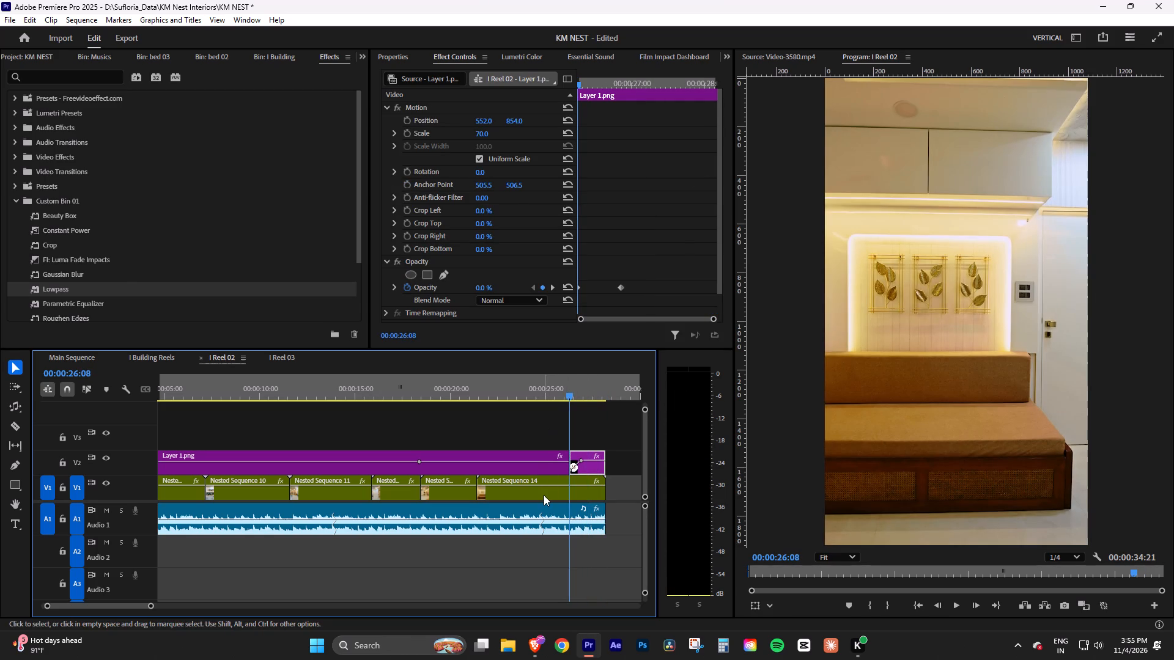
left_click(544, 495)
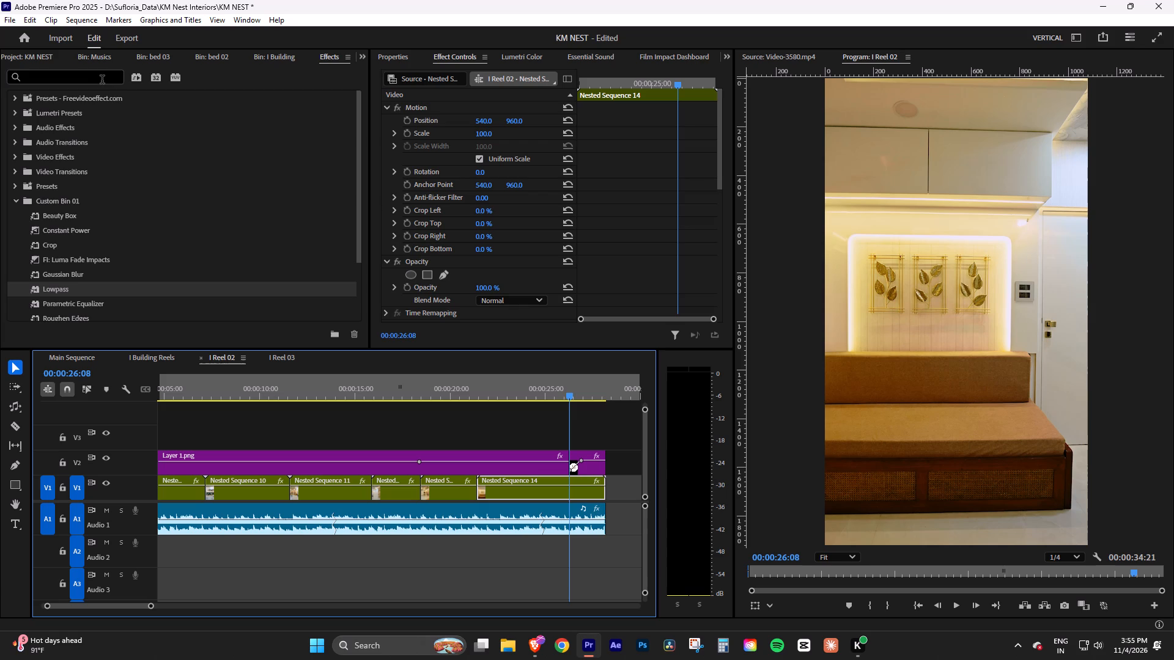
left_click_drag(83, 272, 529, 485)
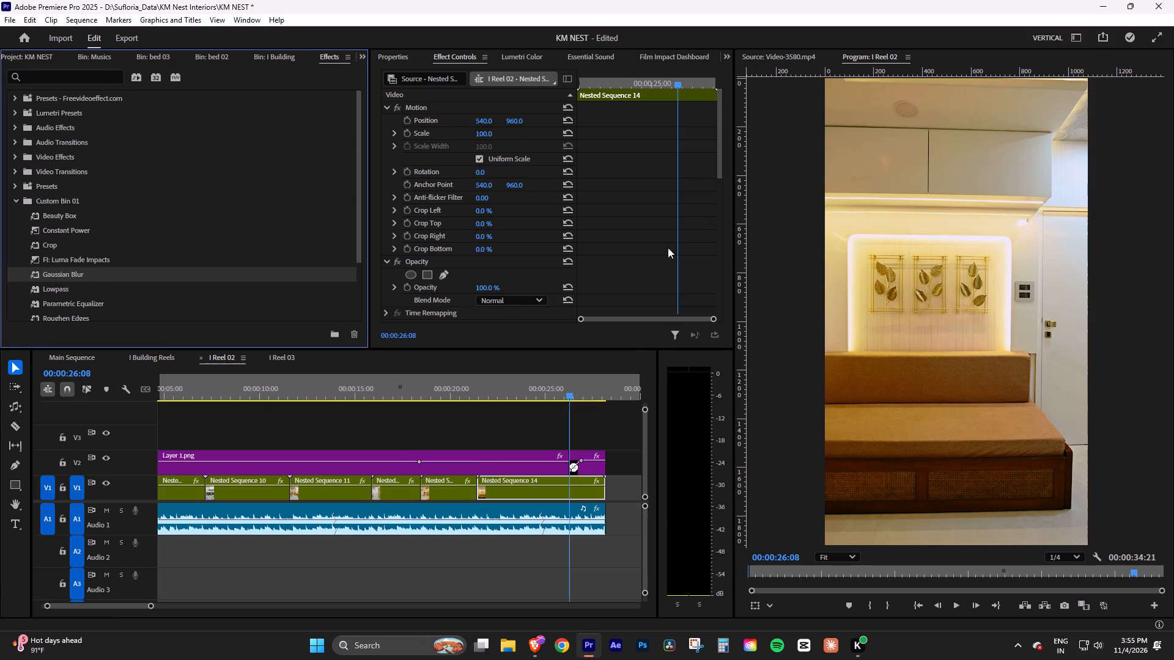
left_click(717, 152)
left_click_drag(718, 148, 719, 216)
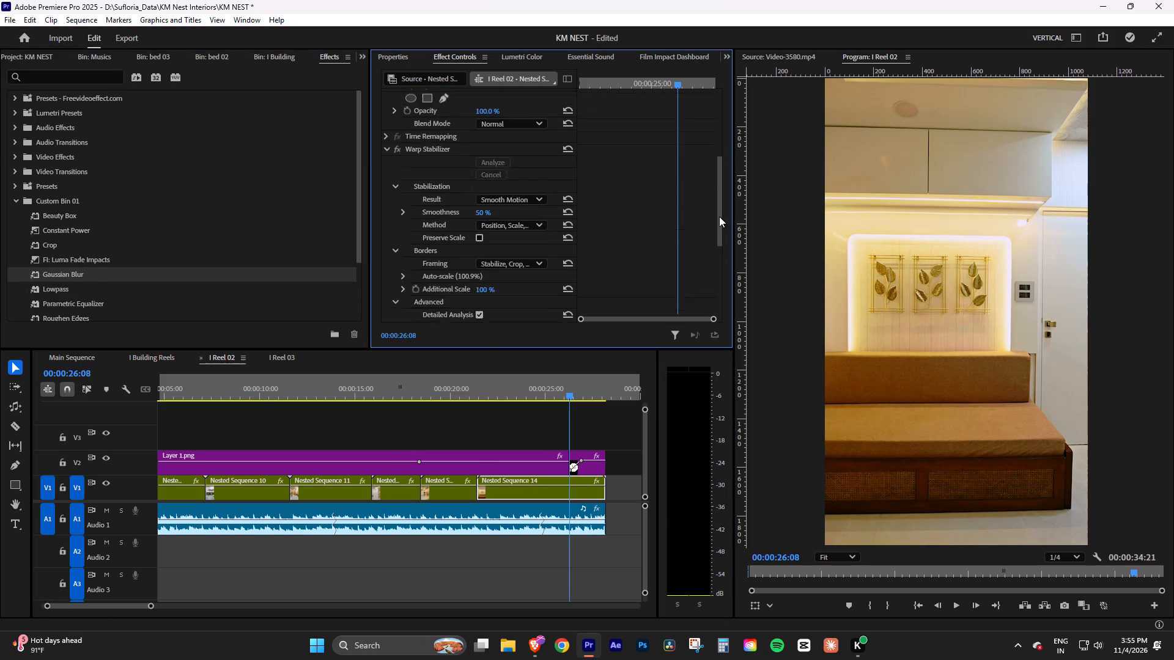
left_click_drag(719, 216, 709, 313)
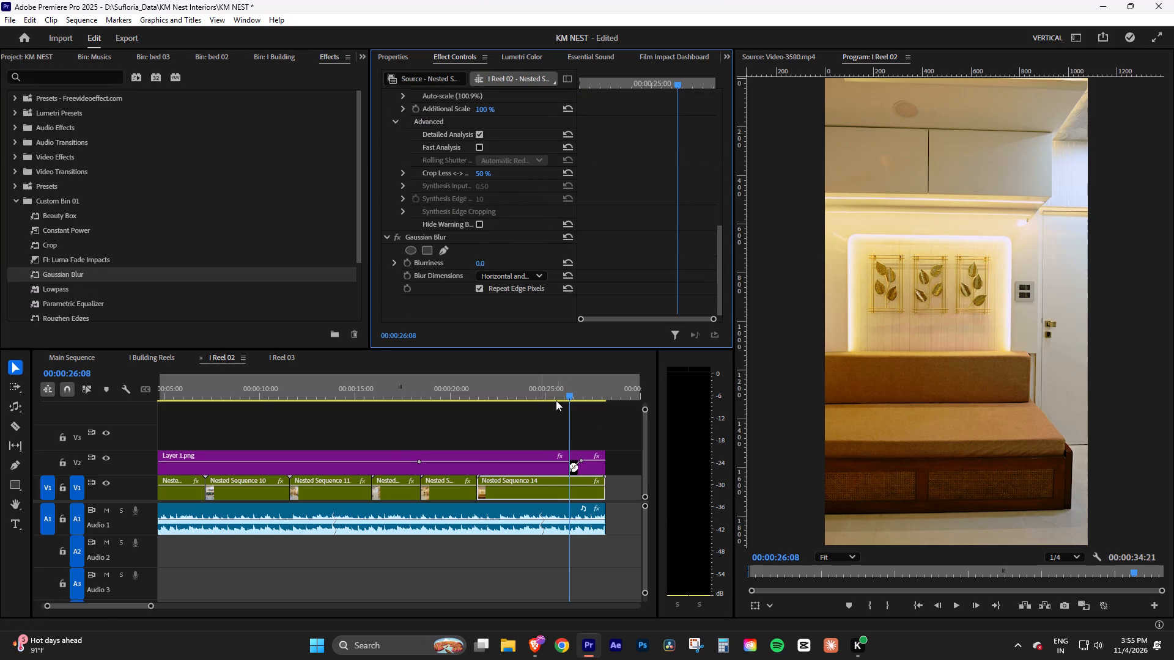
left_click_drag(558, 394, 564, 397)
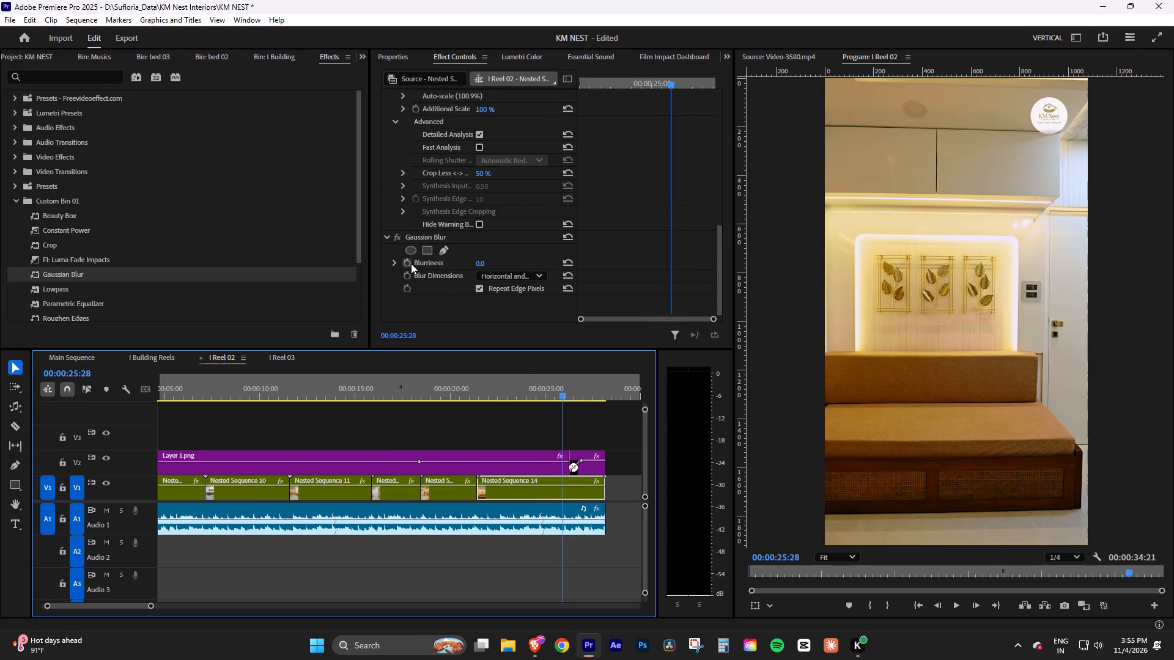
left_click(406, 263)
Play the closing logo section from 00:00:27:04 with the music clip selected to check the ending.
left_click_drag(567, 393, 579, 394)
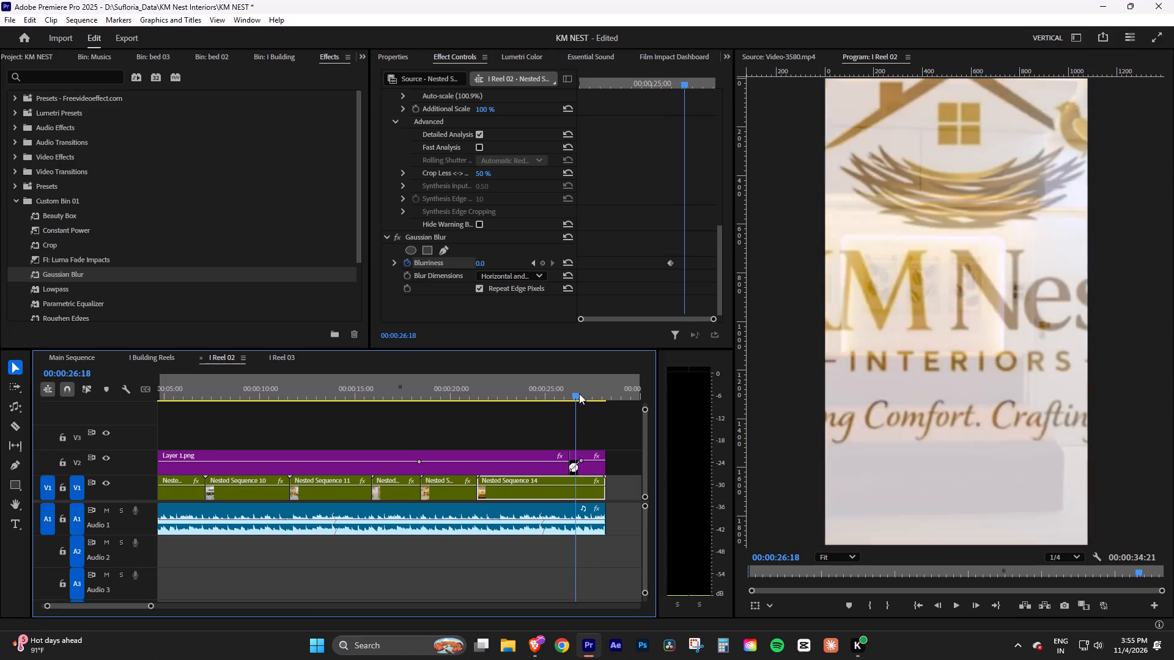
left_click_drag(579, 394, 588, 395)
left_click(575, 510)
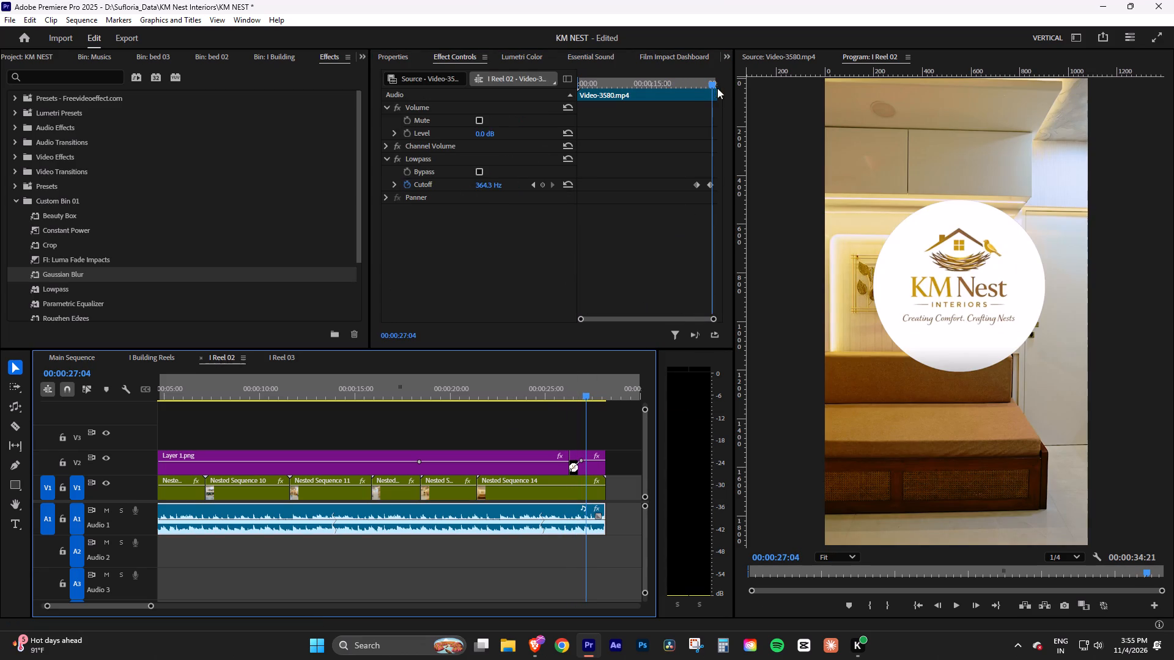
key("space")
key("space")
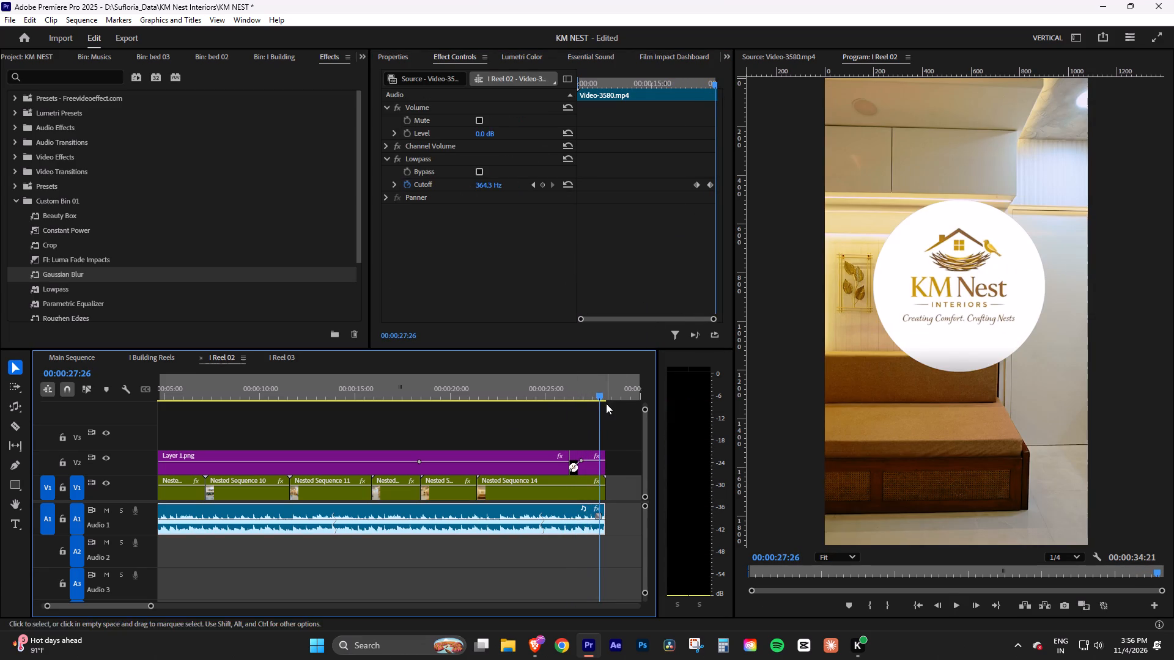
left_click_drag(595, 401, 578, 397)
Return to about 00:00:25:26 and bring up the Gaussian Blur settings of Nested Sequence 14.
left_click_drag(598, 395, 567, 394)
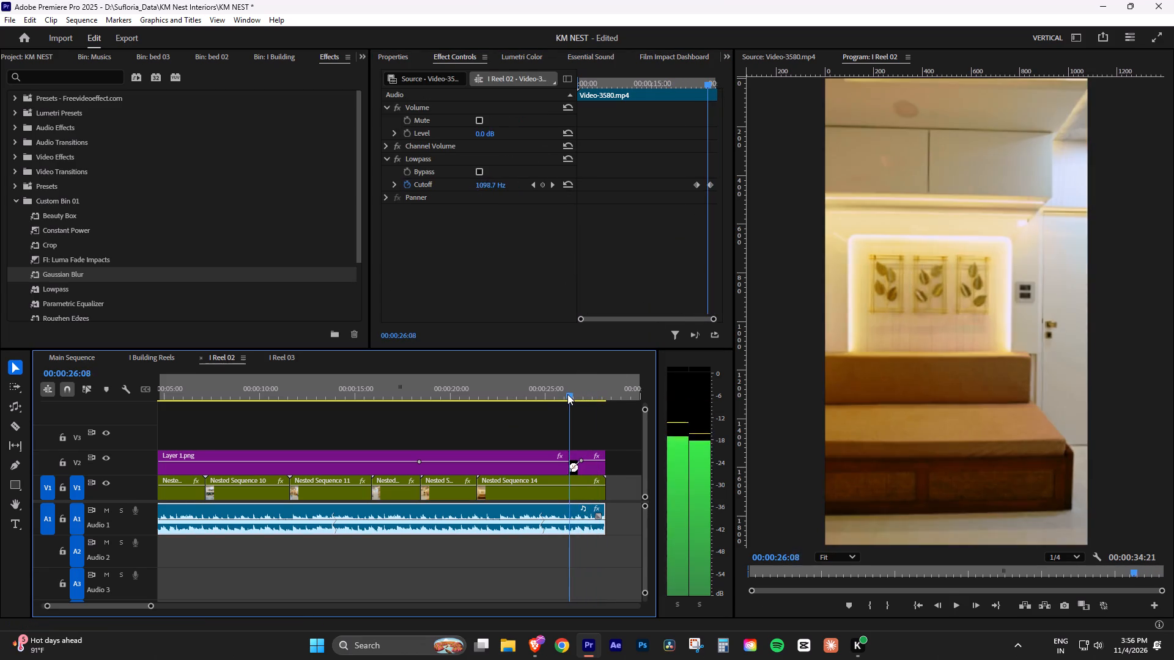
left_click_drag(567, 394, 561, 394)
left_click(544, 491)
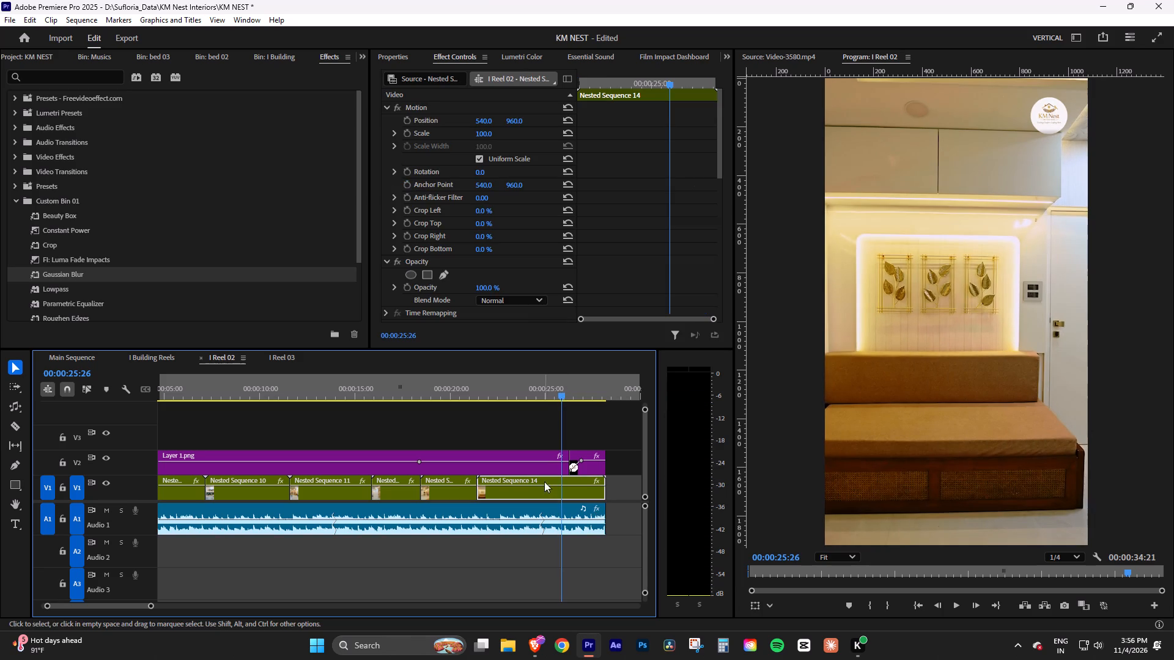
left_click_drag(718, 146, 713, 274)
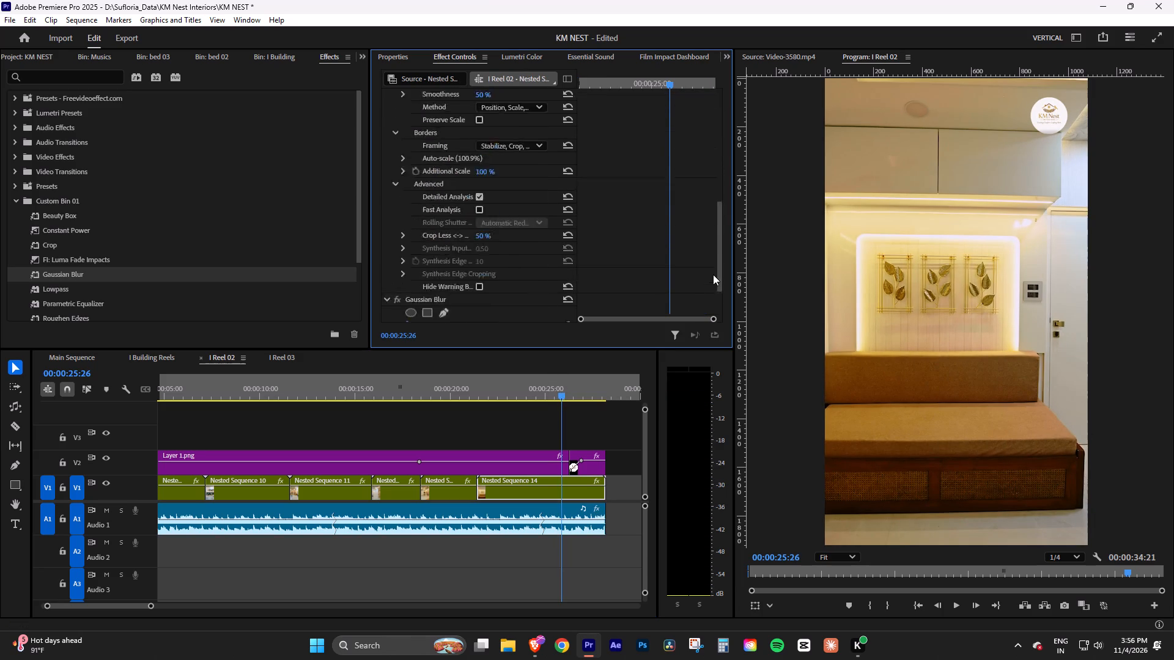
left_click_drag(713, 274, 708, 293)
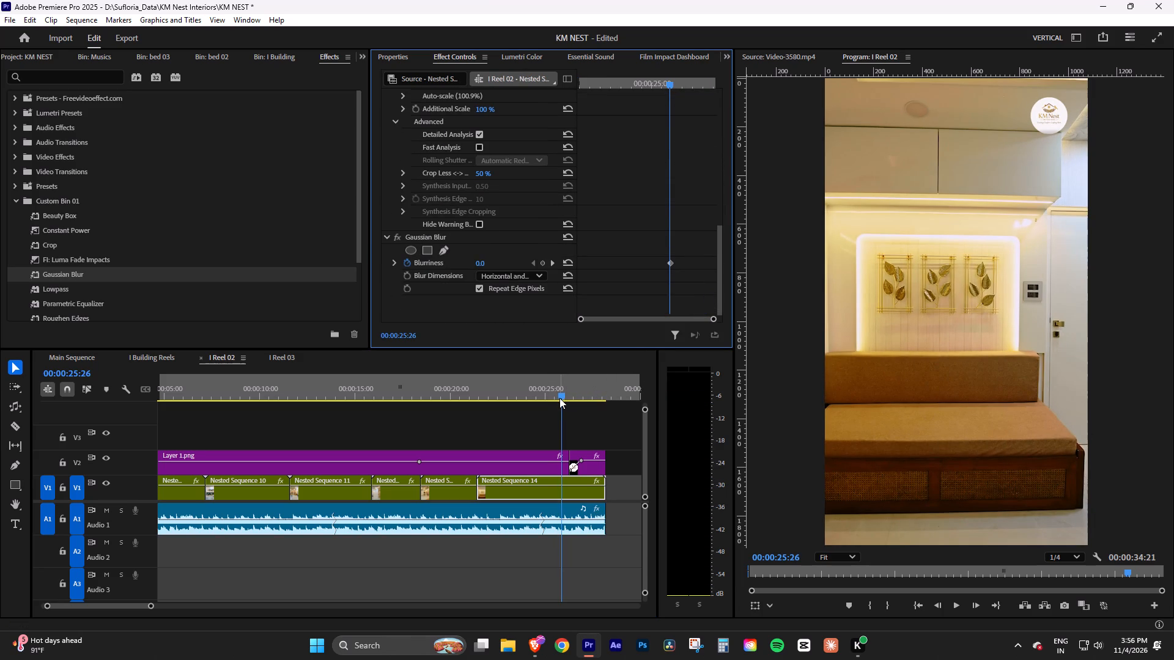
Add a second Blurriness keyframe to Nested Sequence 14 at 00:00:27:11, behind the closing logo, with a value of 52.0.
left_click_drag(560, 396, 516, 398)
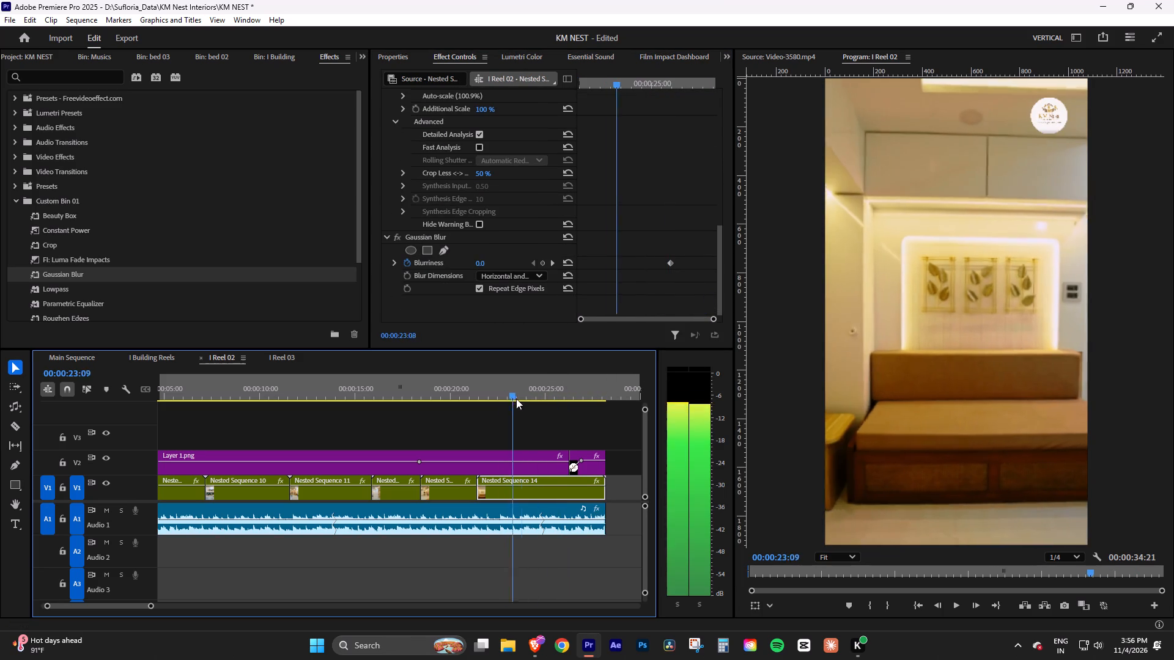
left_click_drag(516, 398, 573, 395)
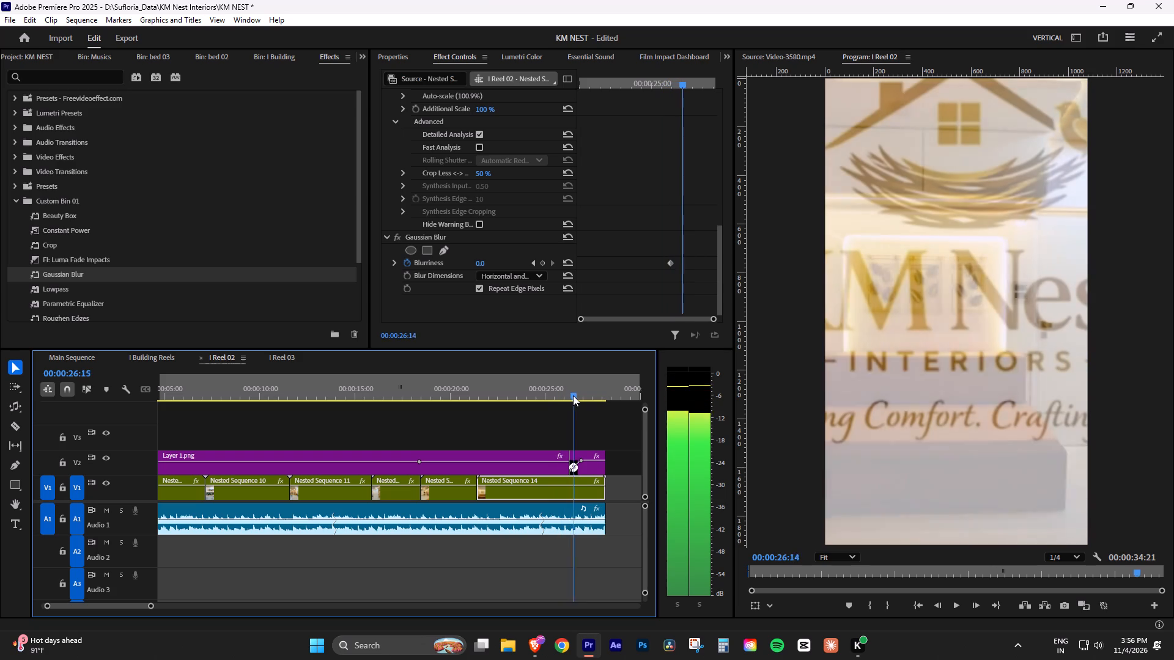
left_click_drag(573, 395, 566, 395)
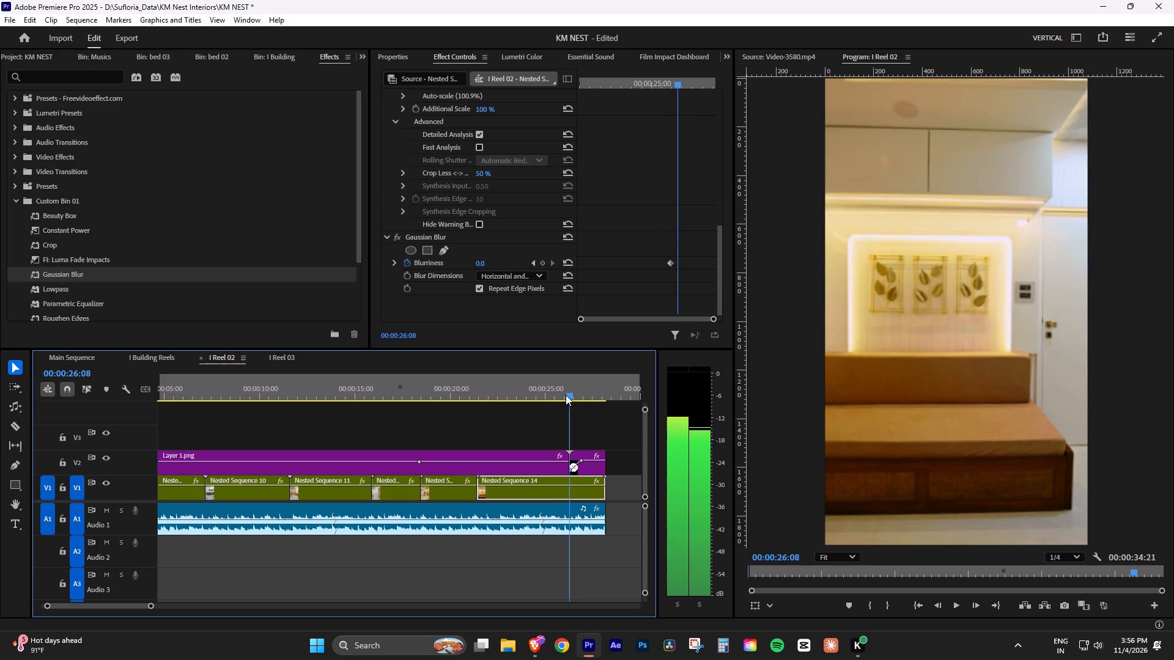
left_click_drag(566, 395, 589, 394)
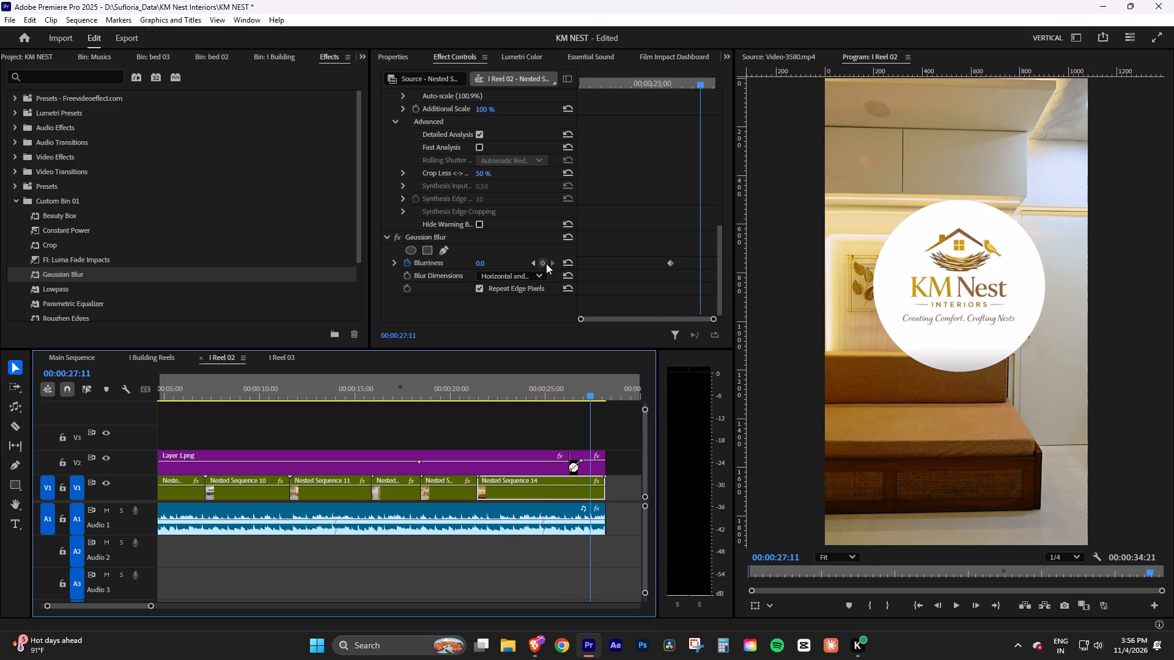
left_click(546, 263)
left_click_drag(480, 262, 514, 268)
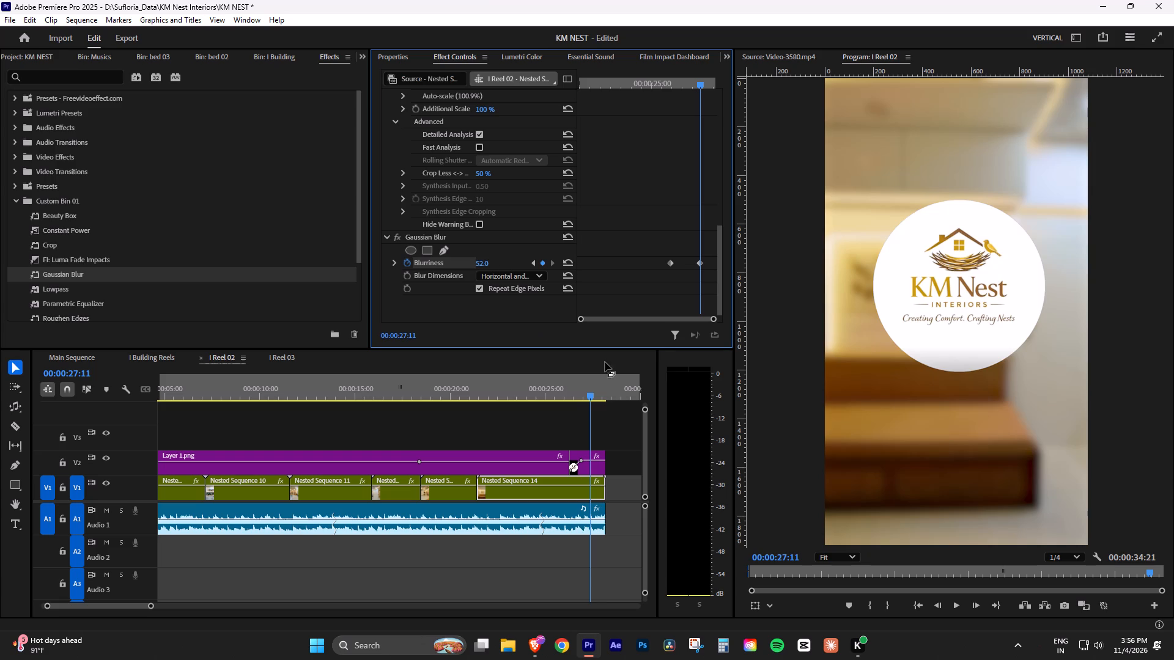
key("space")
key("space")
Mark the I Reel 02 sequence's Out point at the clips' end, 00:00:28:05, and its In point at 00:00:00:00.
left_click_drag(616, 391, 607, 389)
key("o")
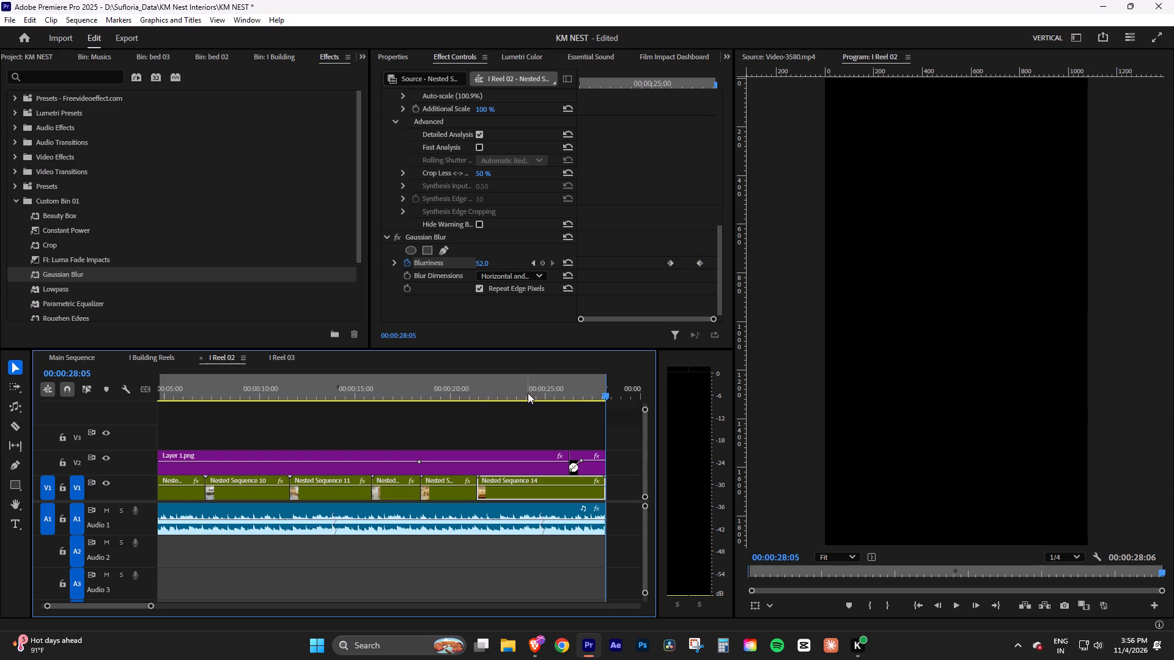
left_click_drag(513, 393, 93, 401)
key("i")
Render the I Reel 02 sequence from In to Out.
left_click(95, 24)
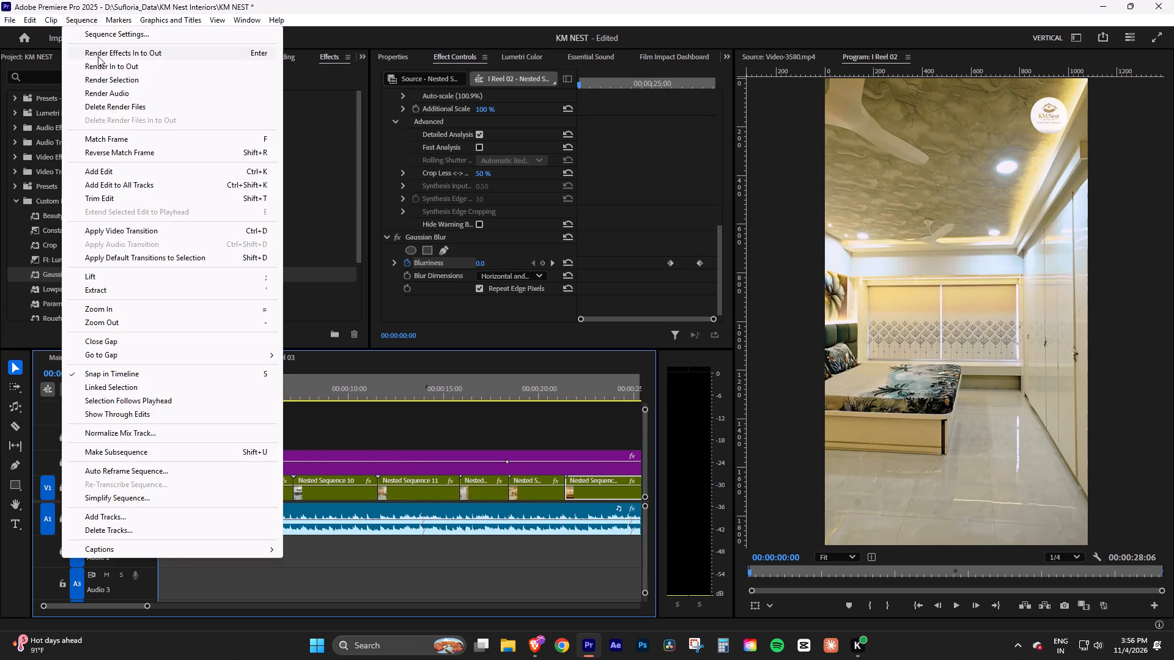
left_click(101, 65)
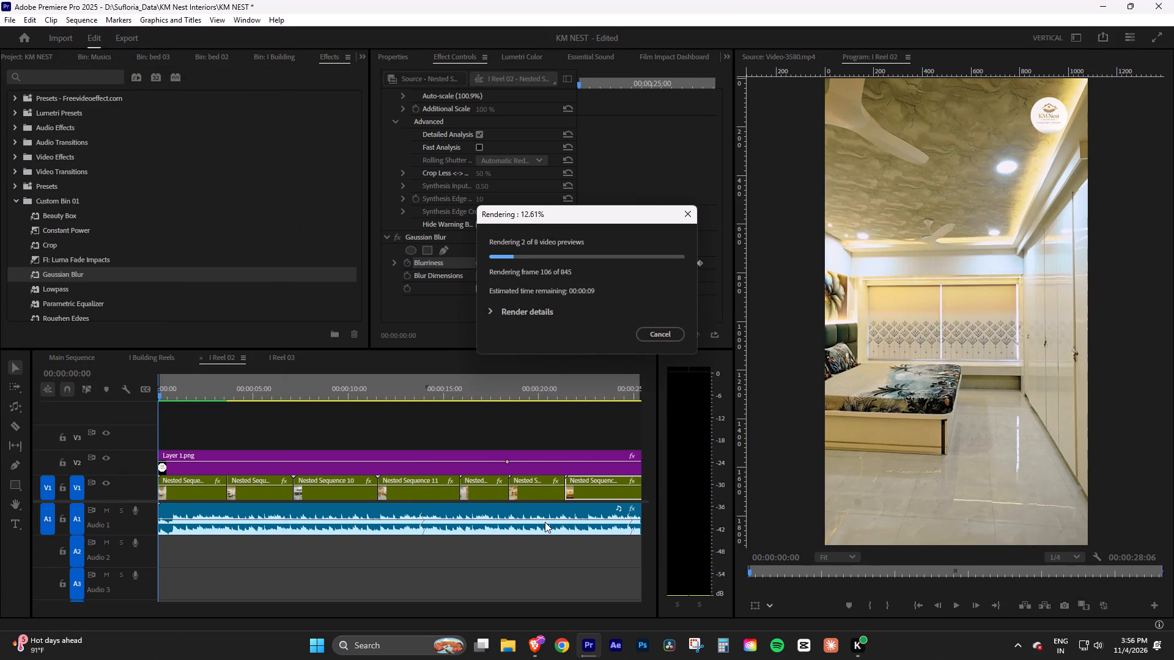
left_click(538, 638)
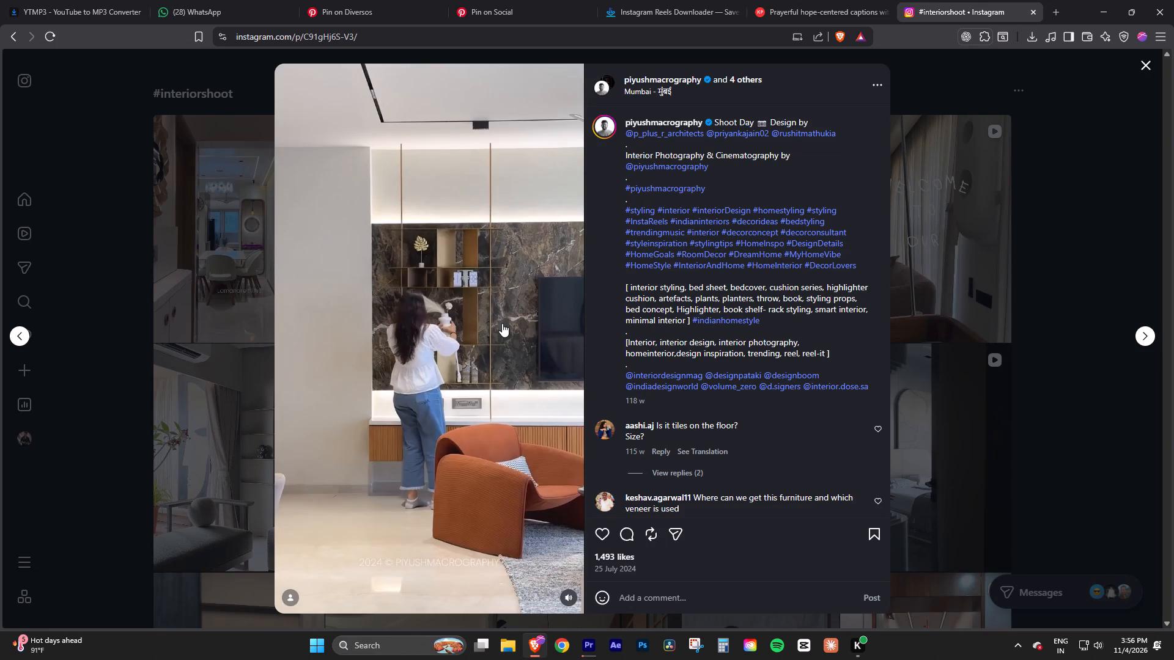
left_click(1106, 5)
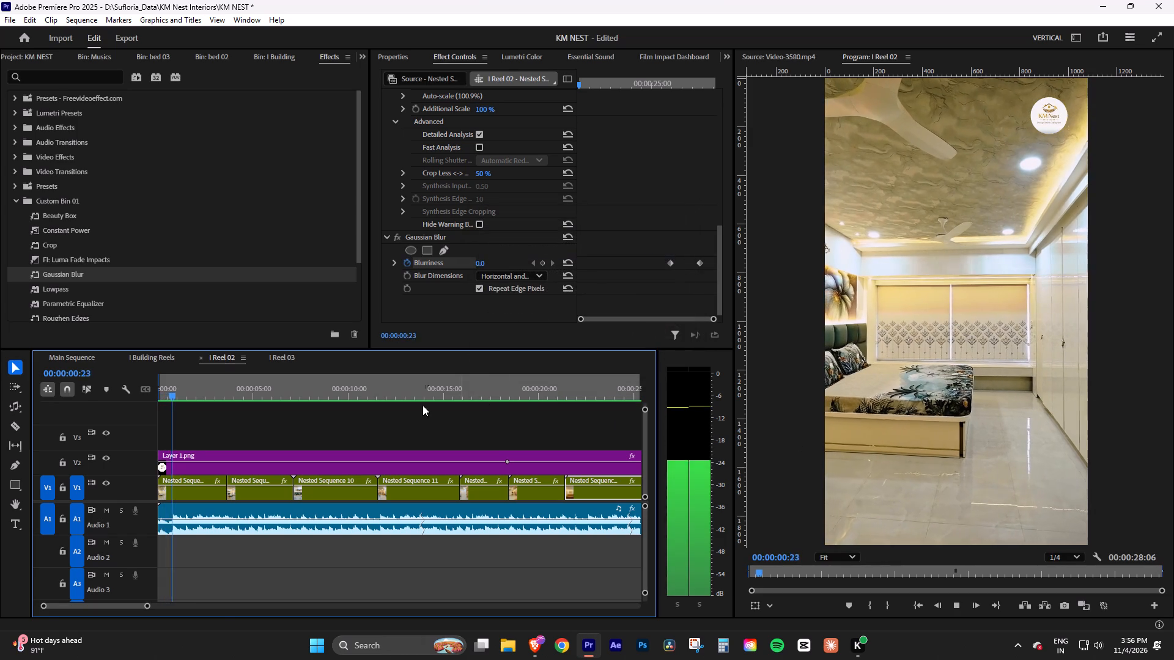
Play the reel from about 00:00:13:00 through to the closing logo to review the cuts and blurred ending.
left_click_drag(147, 603, 158, 603)
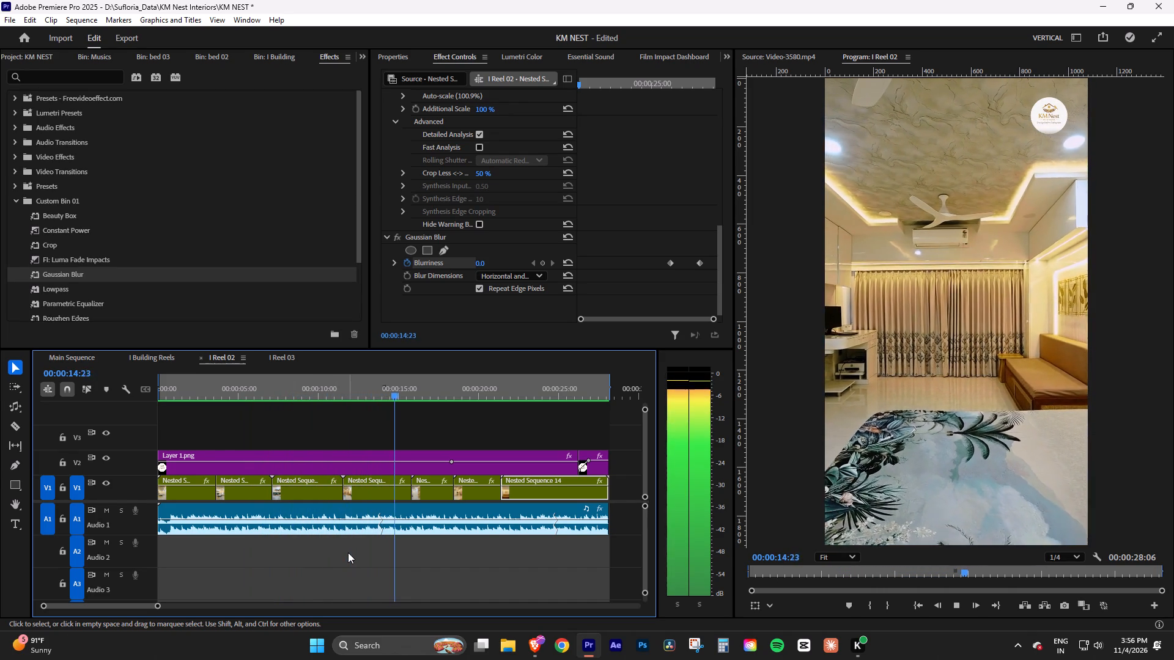
left_click(365, 385)
key("space")
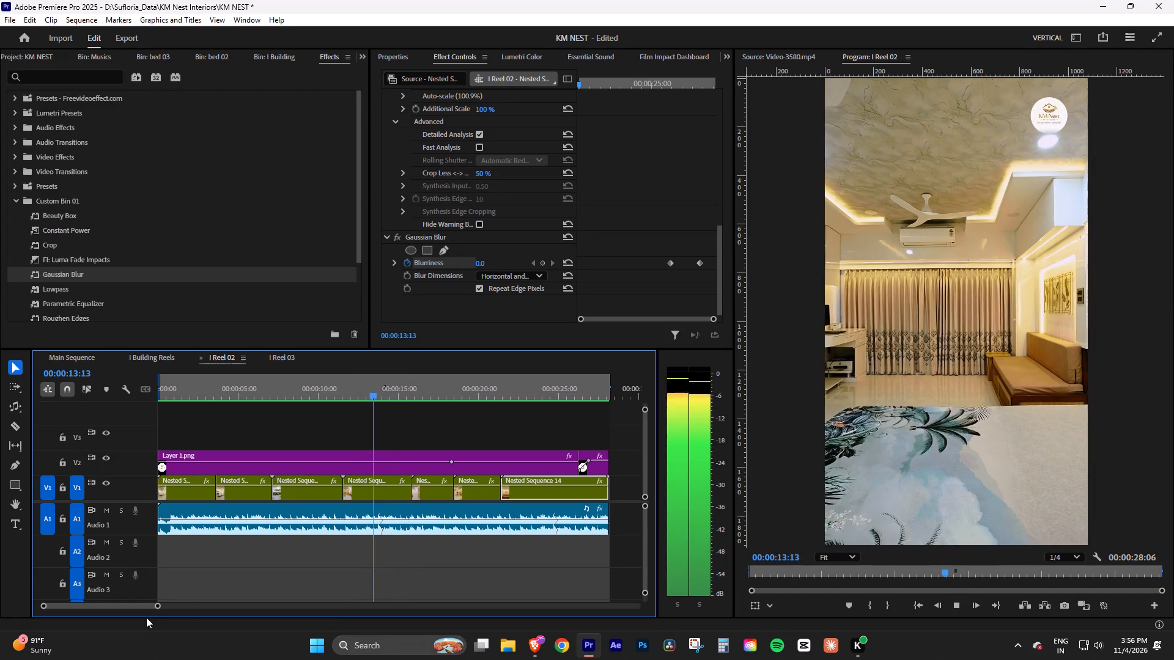
left_click_drag(157, 606, 124, 607)
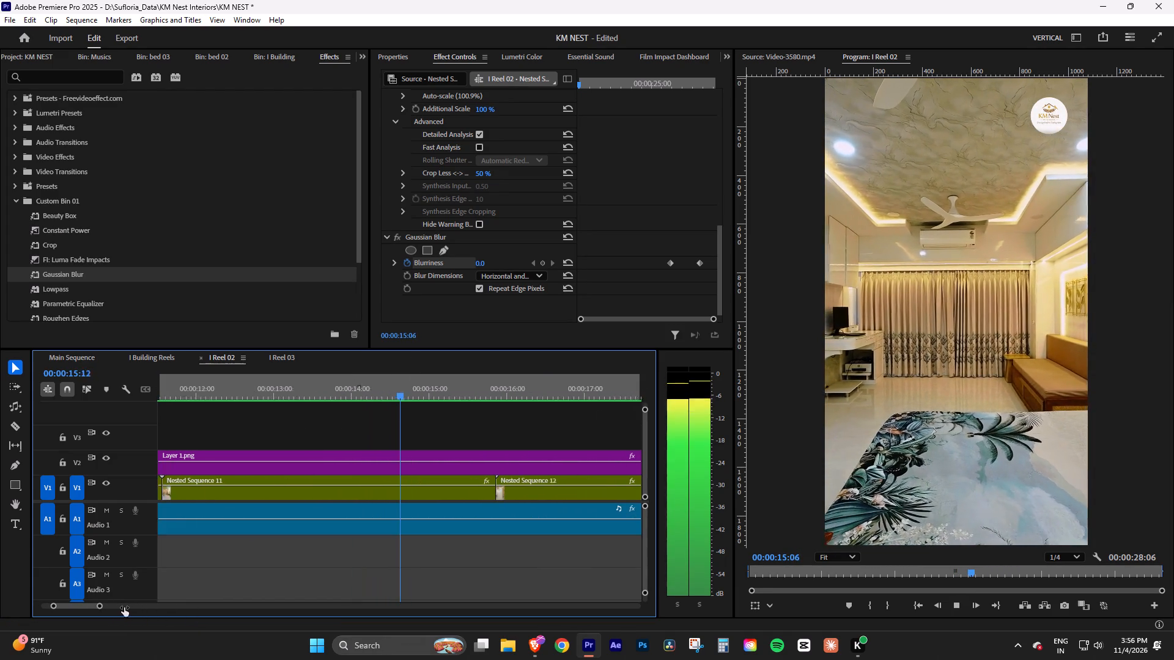
left_click_drag(124, 607, 132, 608)
left_click_drag(106, 607, 141, 612)
left_click(457, 551)
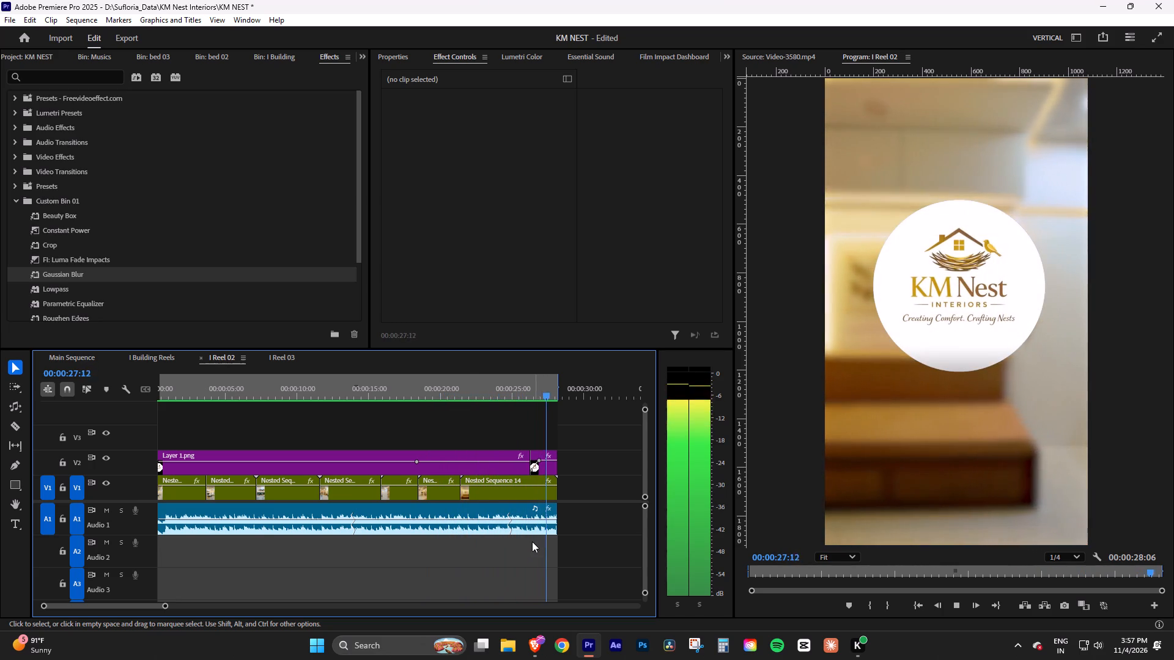
Replay the reel's opening in an enlarged timeline and examine the first seconds of the music waveform for beats.
left_click_drag(532, 392, 46, 422)
key("space")
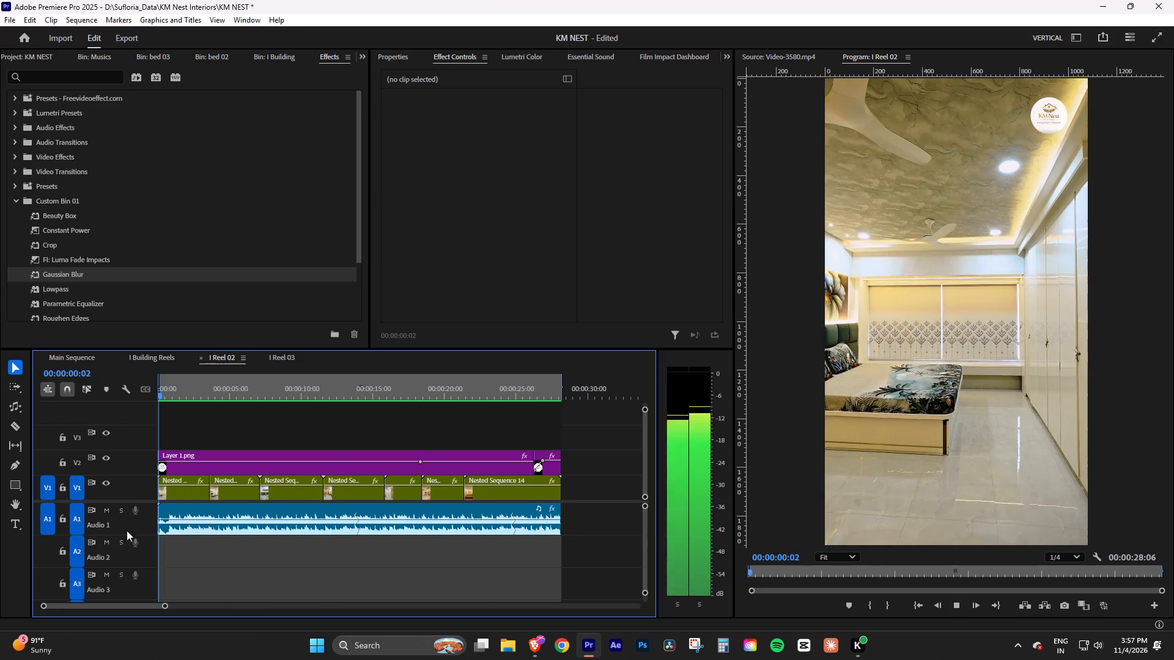
key("grave")
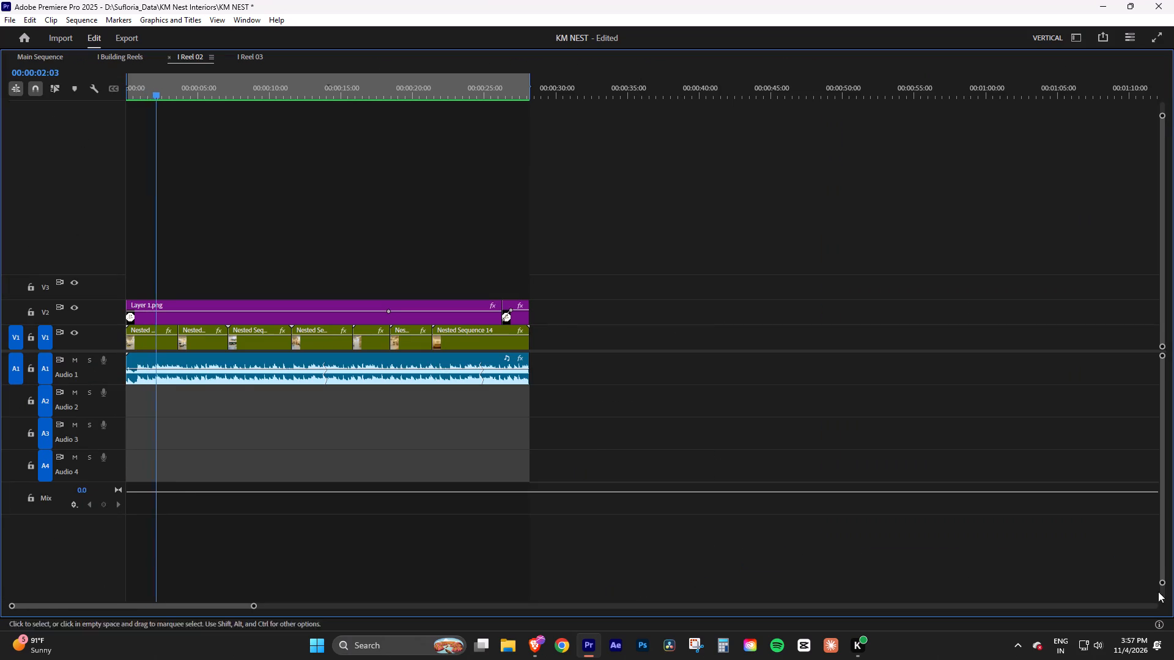
left_click_drag(1162, 582, 1158, 566)
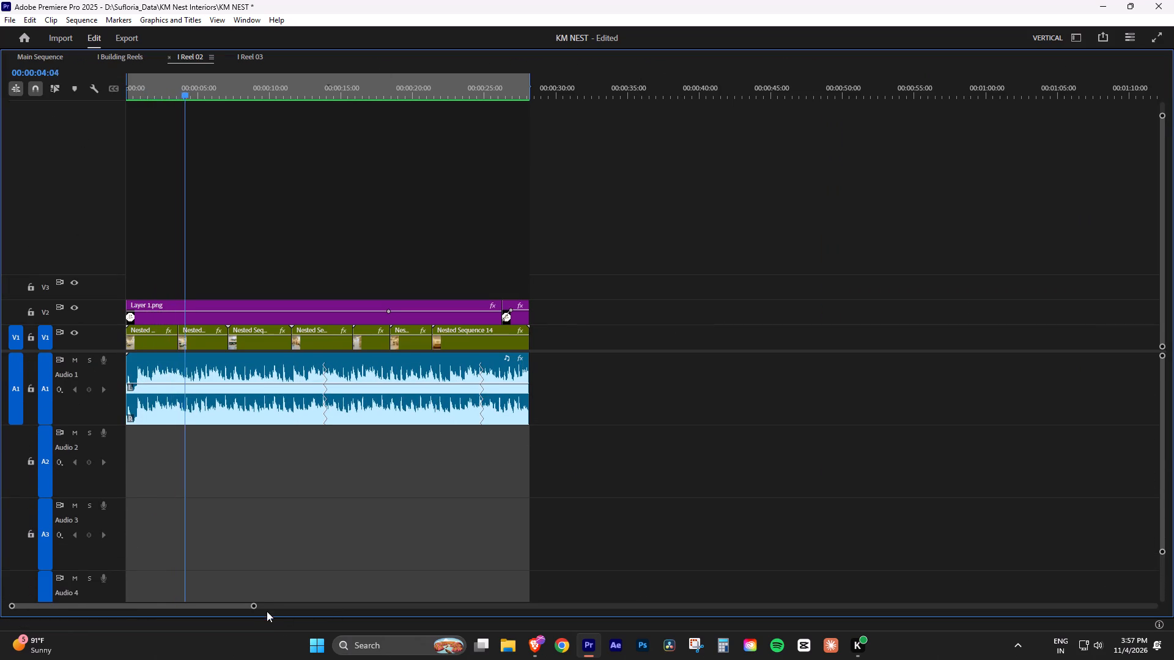
left_click_drag(253, 607, 220, 606)
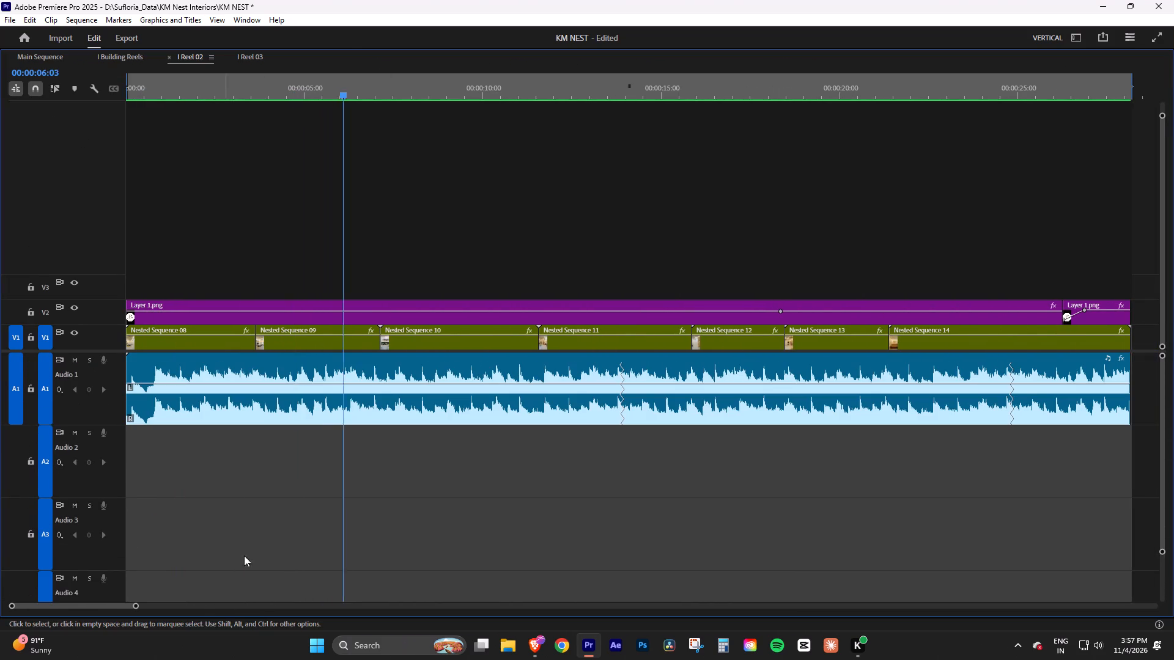
left_click_drag(213, 88, 7, 132)
key("space")
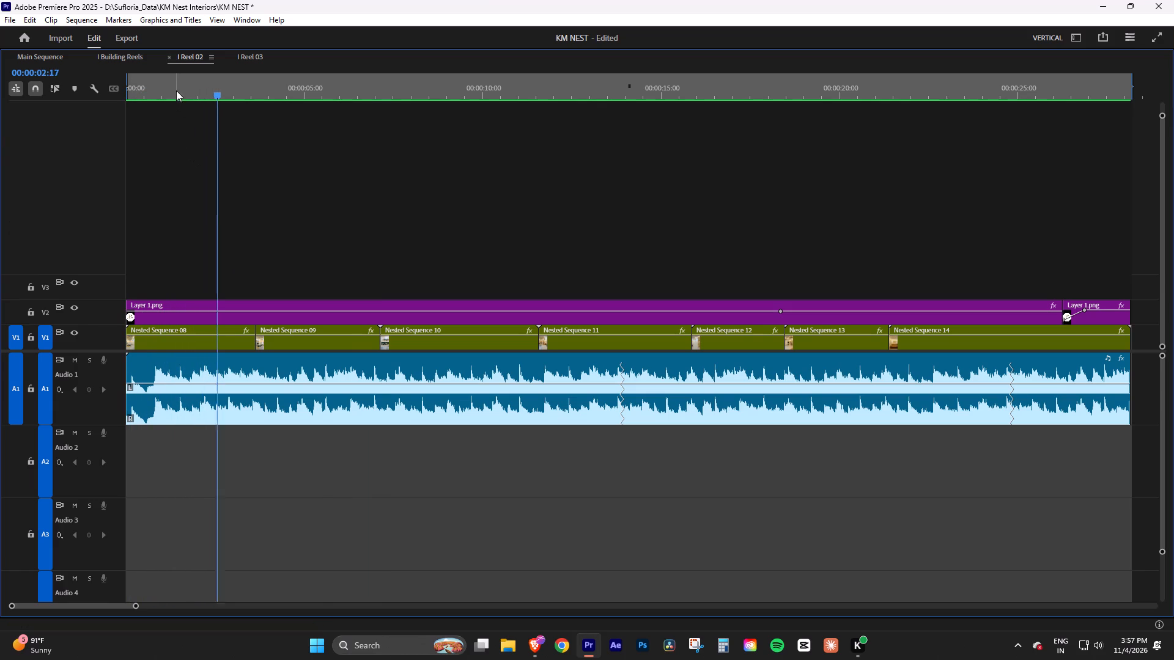
left_click_drag(176, 90, 48, 116)
left_click_drag(136, 607, 94, 604)
key("space")
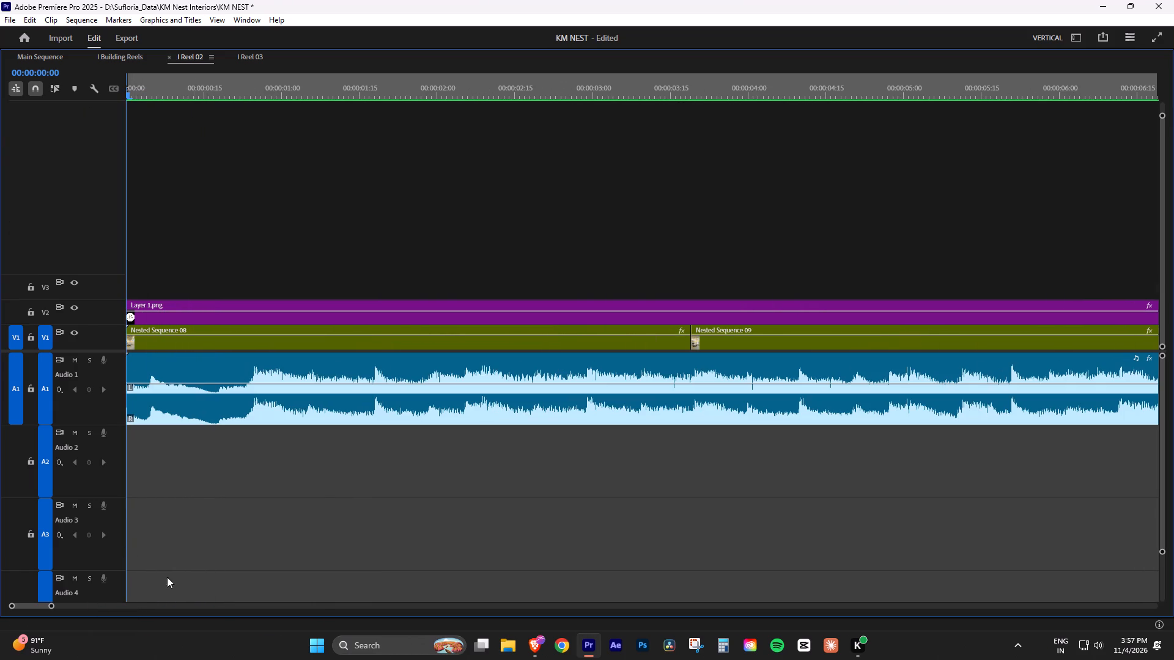
key("space")
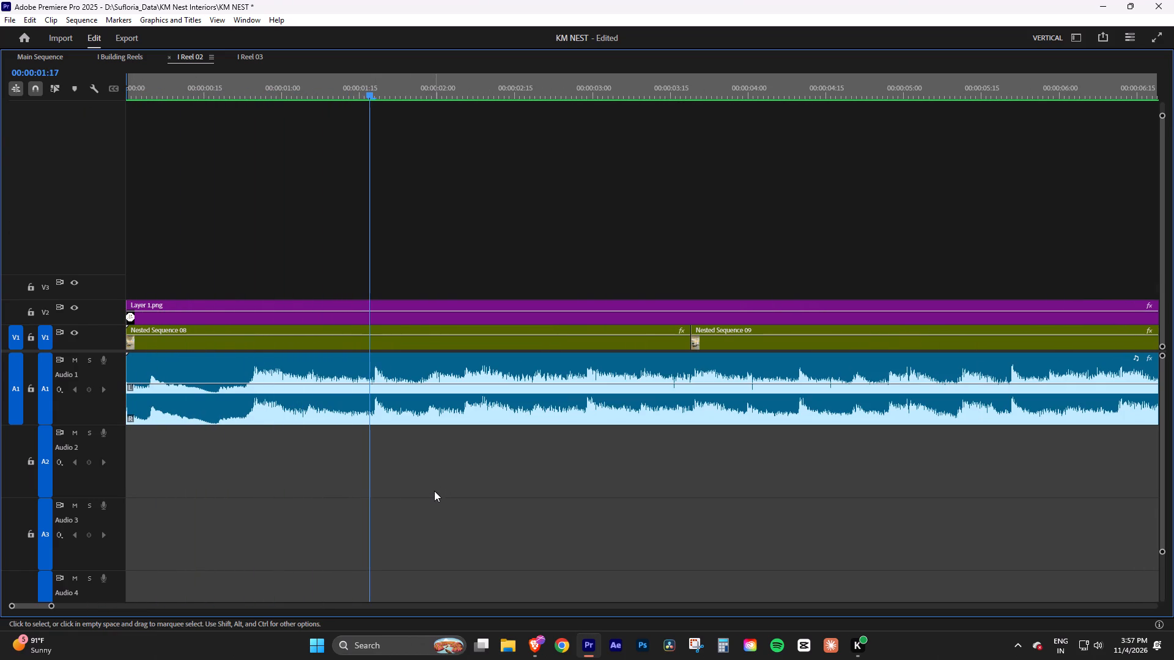
left_click_drag(316, 72, 94, 123)
key("space")
key("space")
left_click_drag(260, 100, 6, 128)
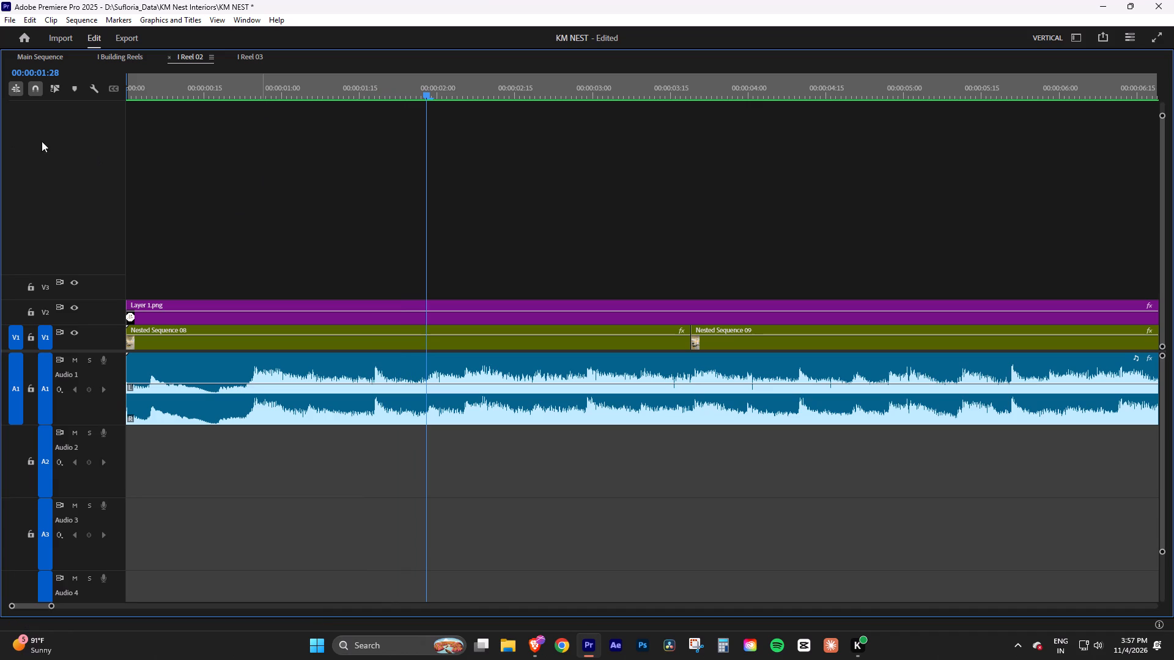
left_click_drag(182, 86, 0, 100)
Cut the music clip on the first audio track at 00:00:01:13.
key("space")
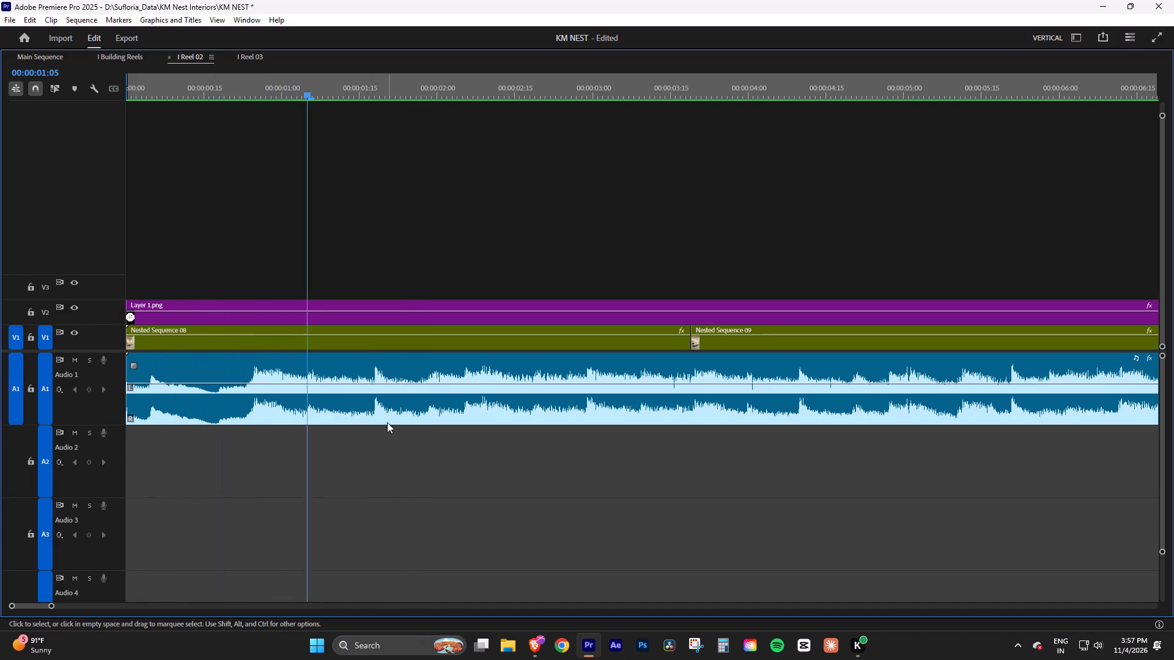
key("space")
left_click(367, 397)
key("ctrl+k")
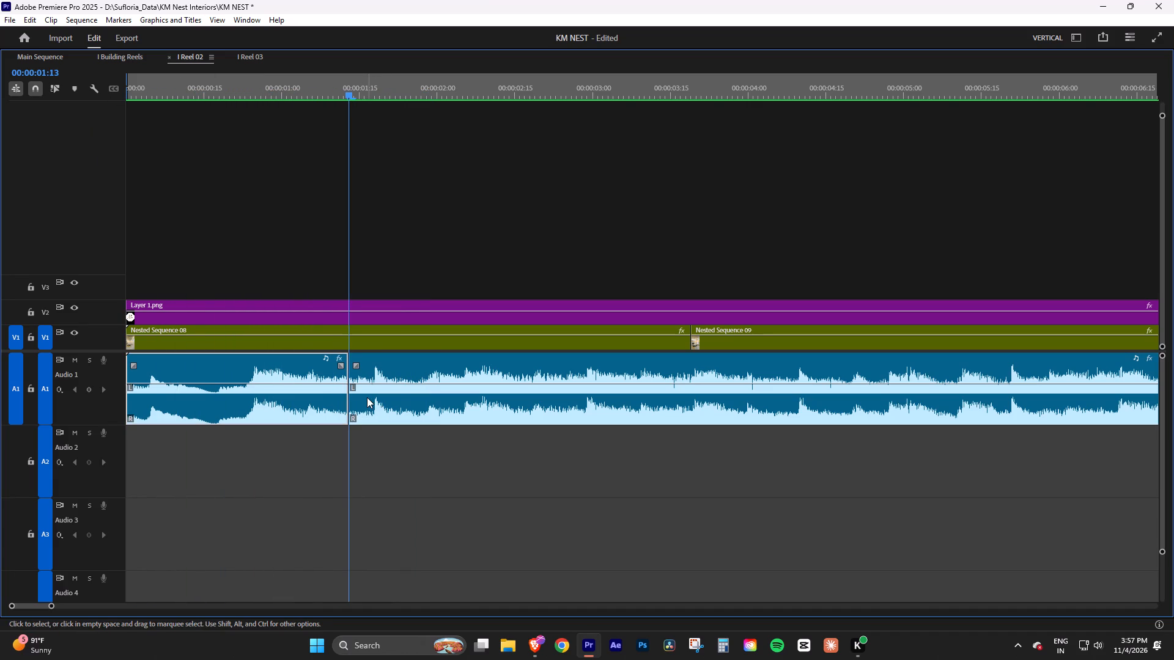
Trim the opening music piece to end at 00:00:01:09 and move the remaining music back to meet it.
key("space")
key("space")
left_click_drag(368, 82, 267, 116)
key("space")
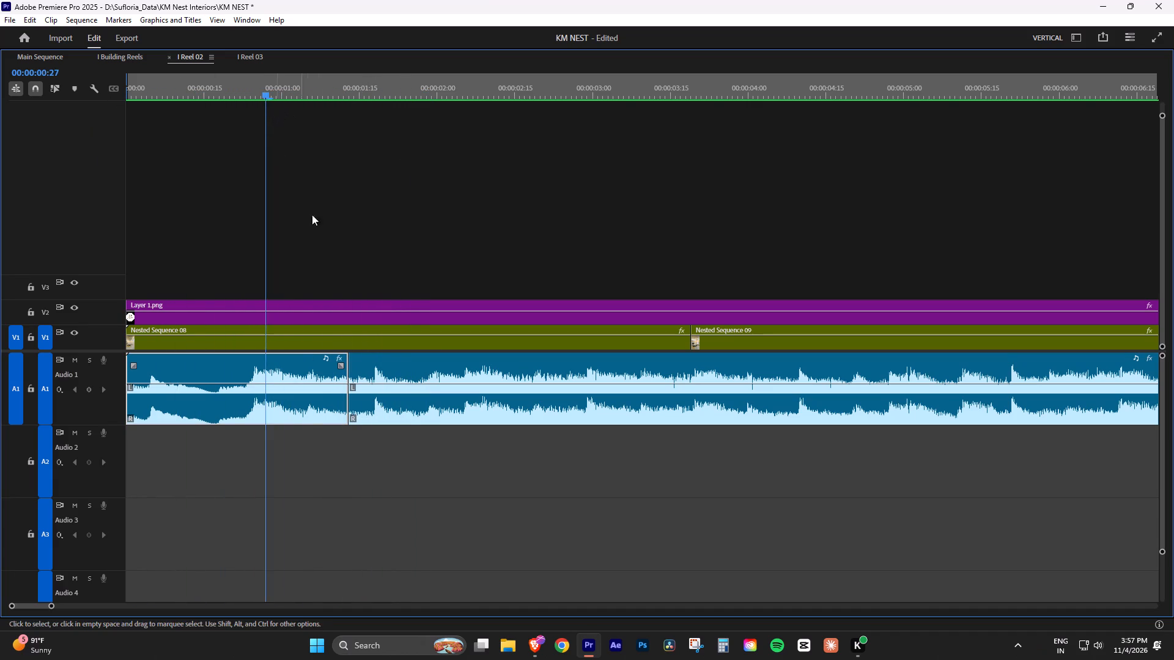
key("space")
left_click_drag(342, 378, 320, 380)
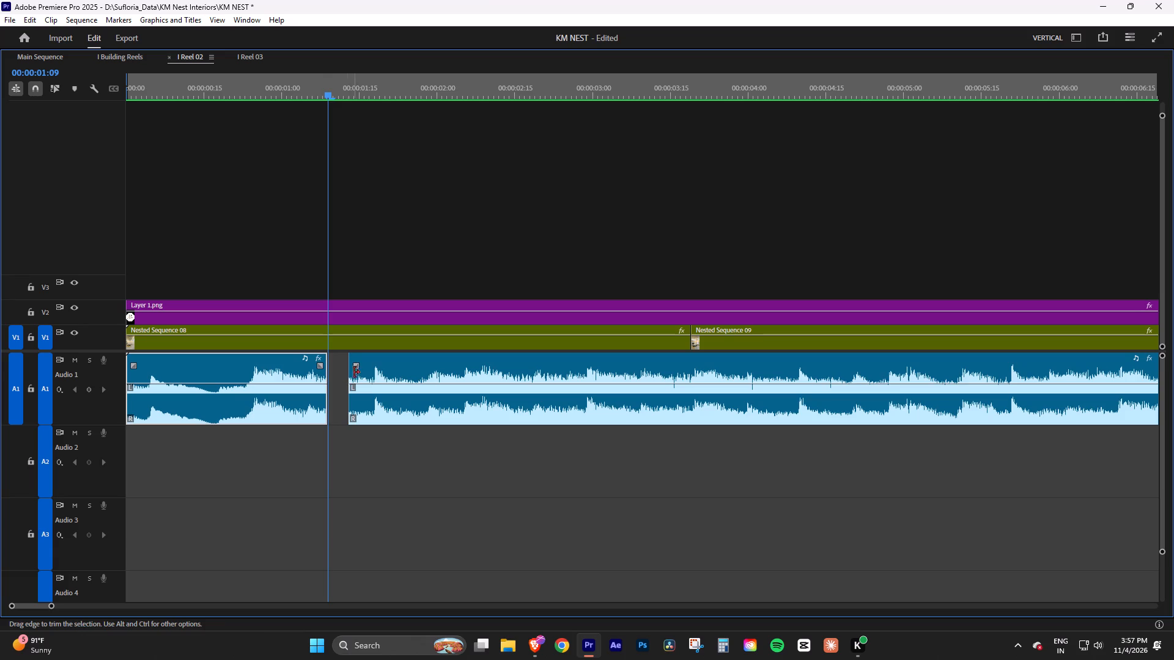
left_click_drag(366, 369, 348, 371)
Replay the opening several times from the start to check how the music flows across the new edit.
left_click_drag(273, 84, 19, 99)
key("space")
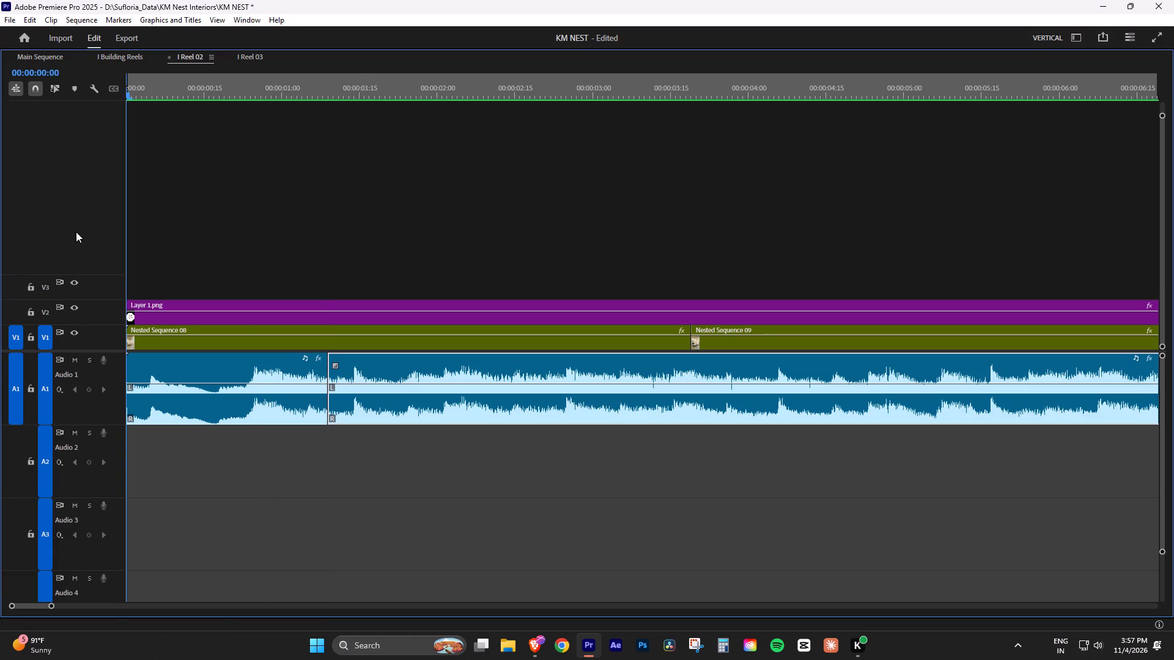
left_click(424, 492)
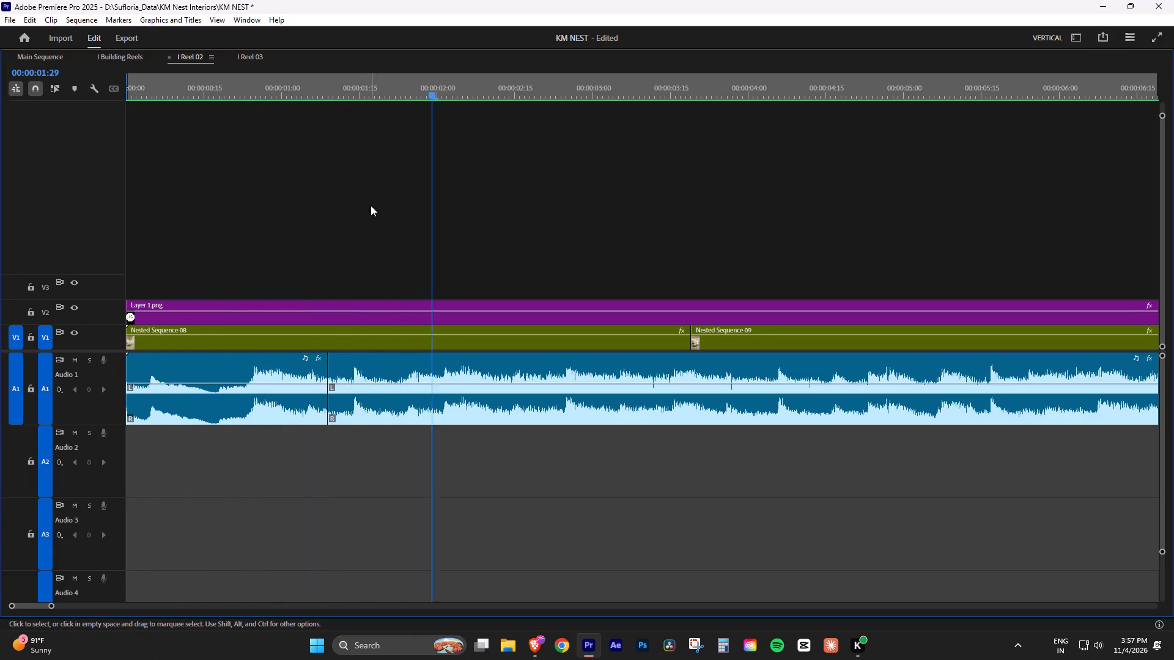
key("space")
left_click_drag(308, 86, 6, 109)
key("space")
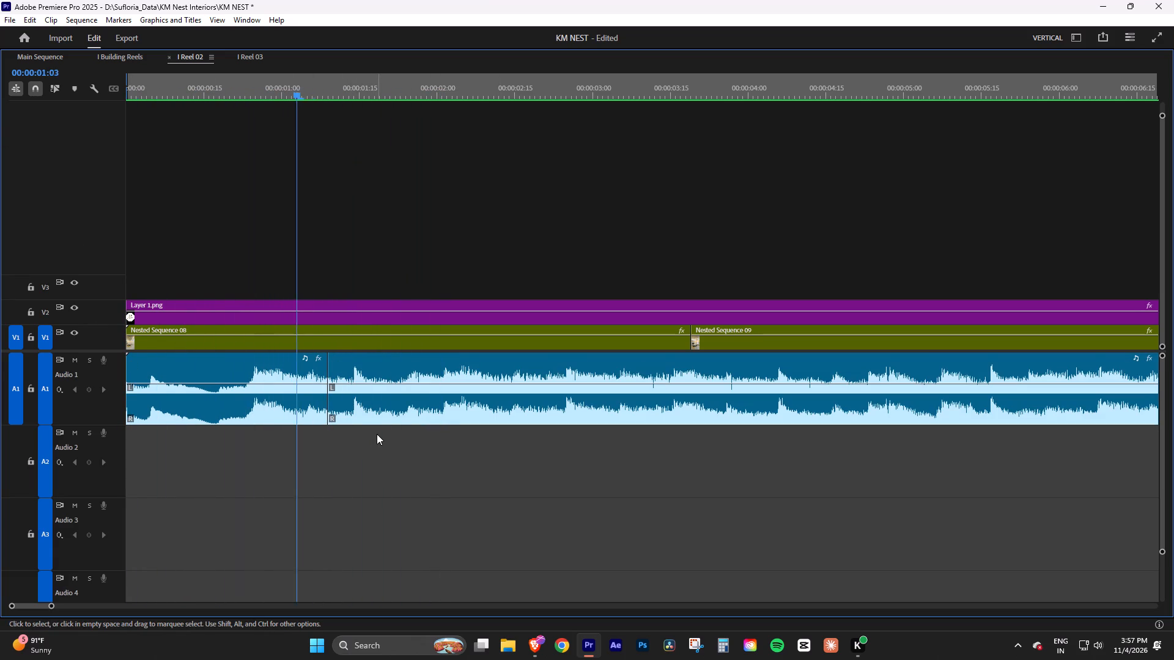
key("space")
key("space")
left_click_drag(281, 81, 0, 114)
key("space")
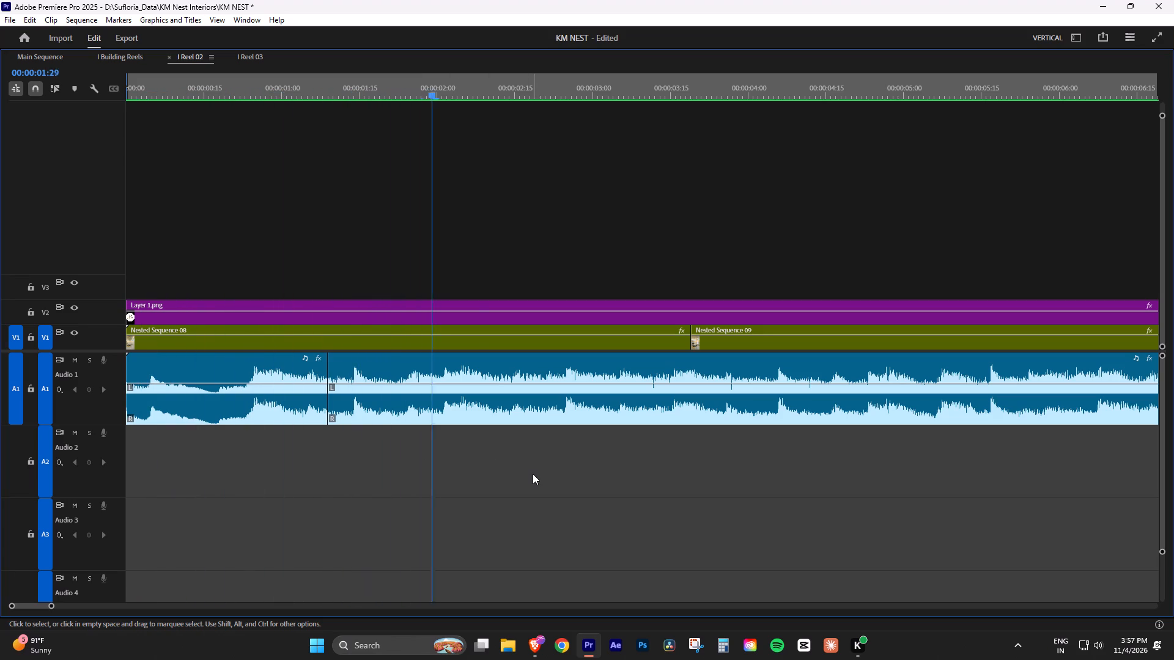
left_click(80, 605)
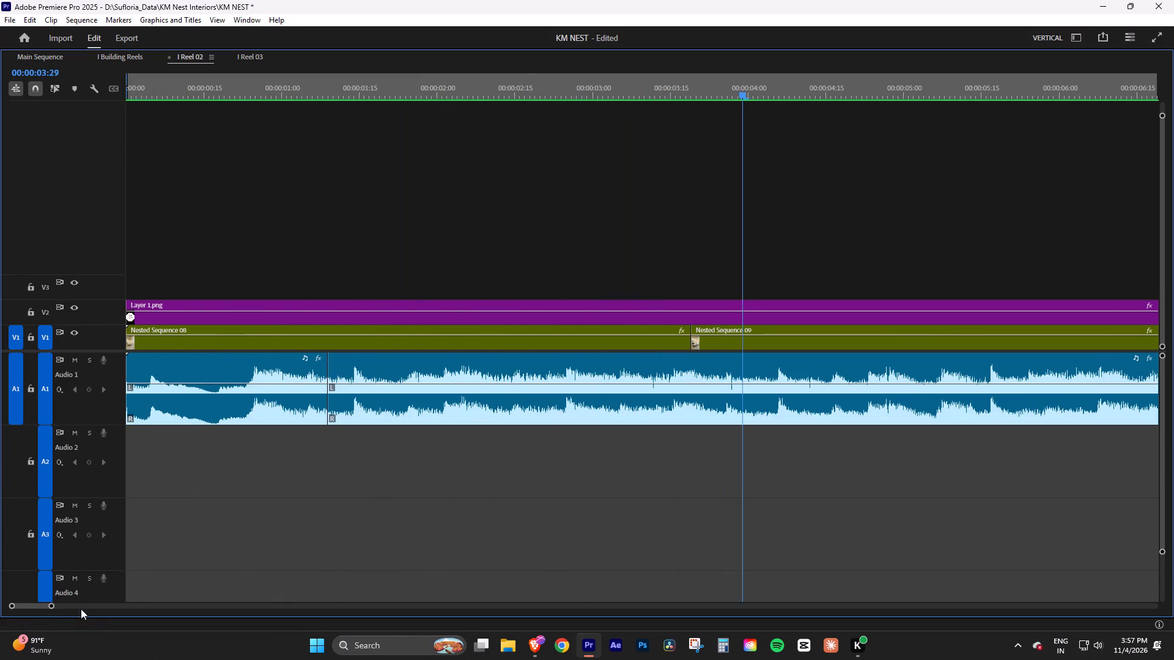
Play through the rest of the reel and extend the end of the music clip to meet the end of the video clips.
left_click_drag(54, 607, 94, 603)
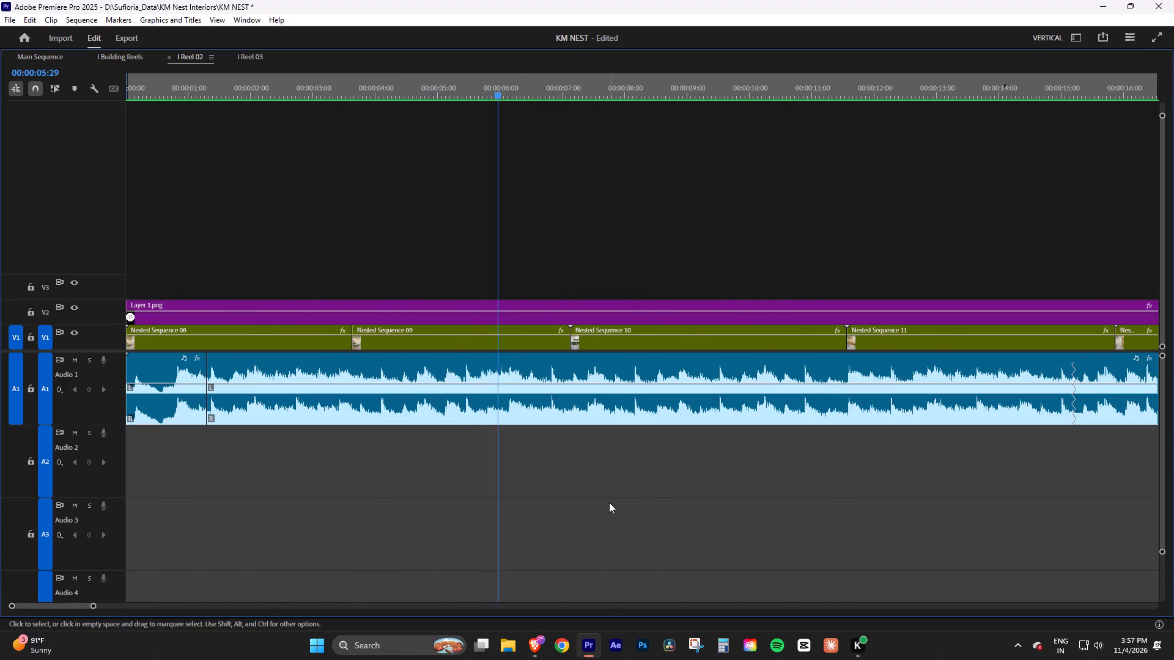
left_click_drag(92, 607, 128, 601)
scroll(726, 406, "up", 8, "alt")
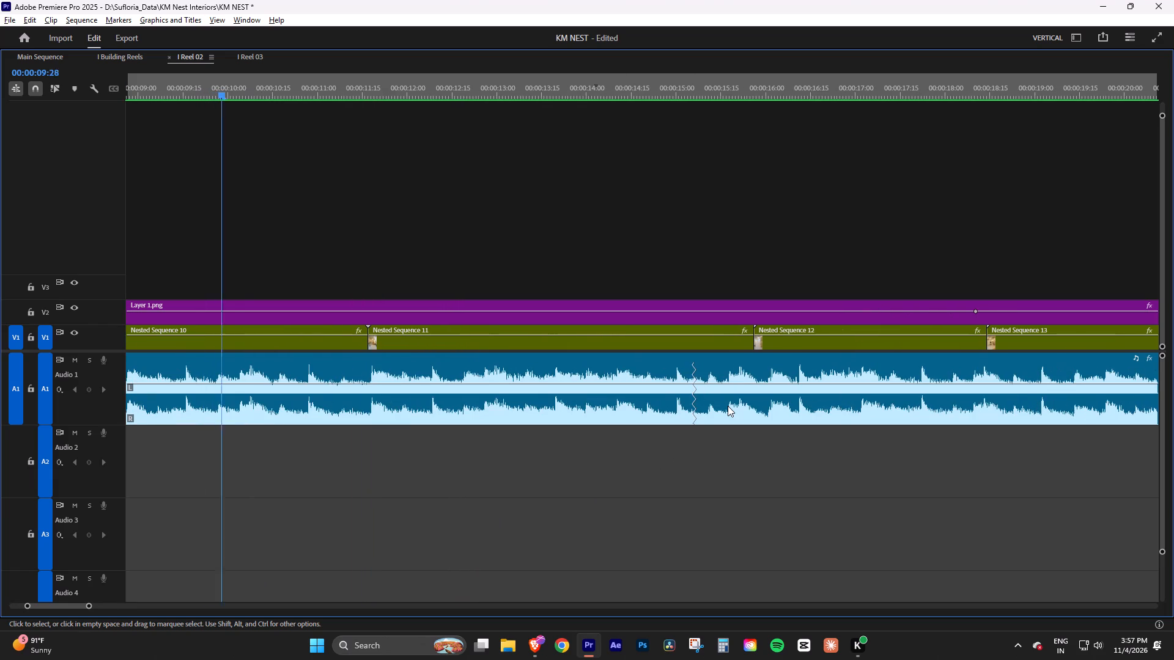
scroll(728, 406, "up", 1, "alt")
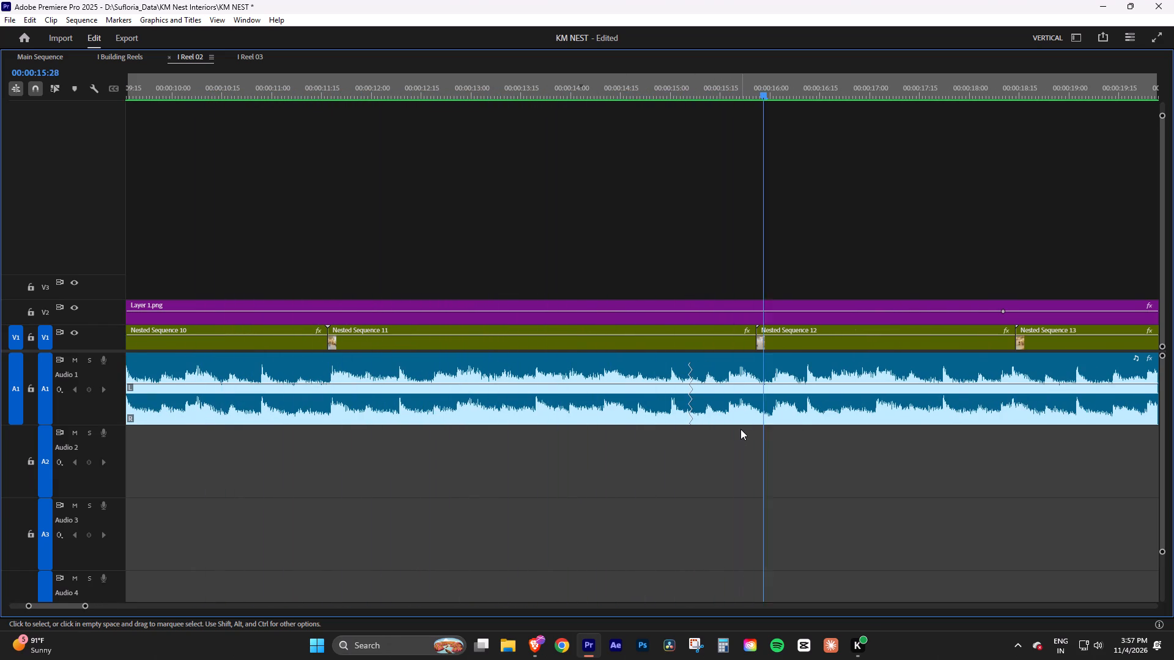
left_click_drag(86, 604, 204, 609)
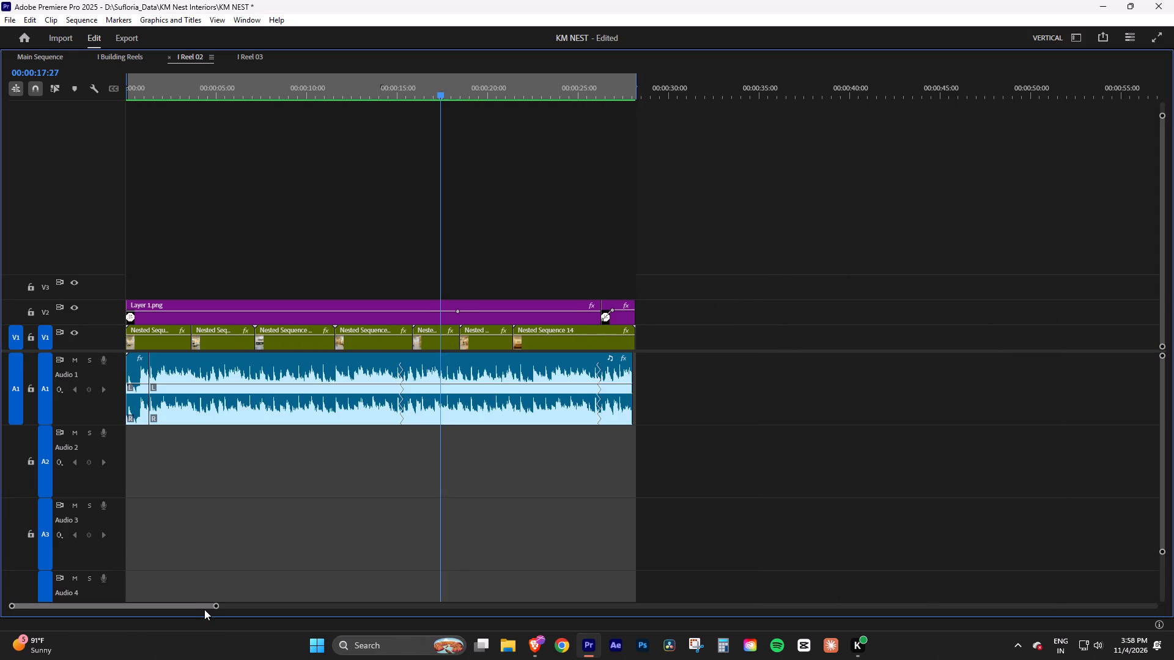
scroll(586, 446, "up", 7, "alt")
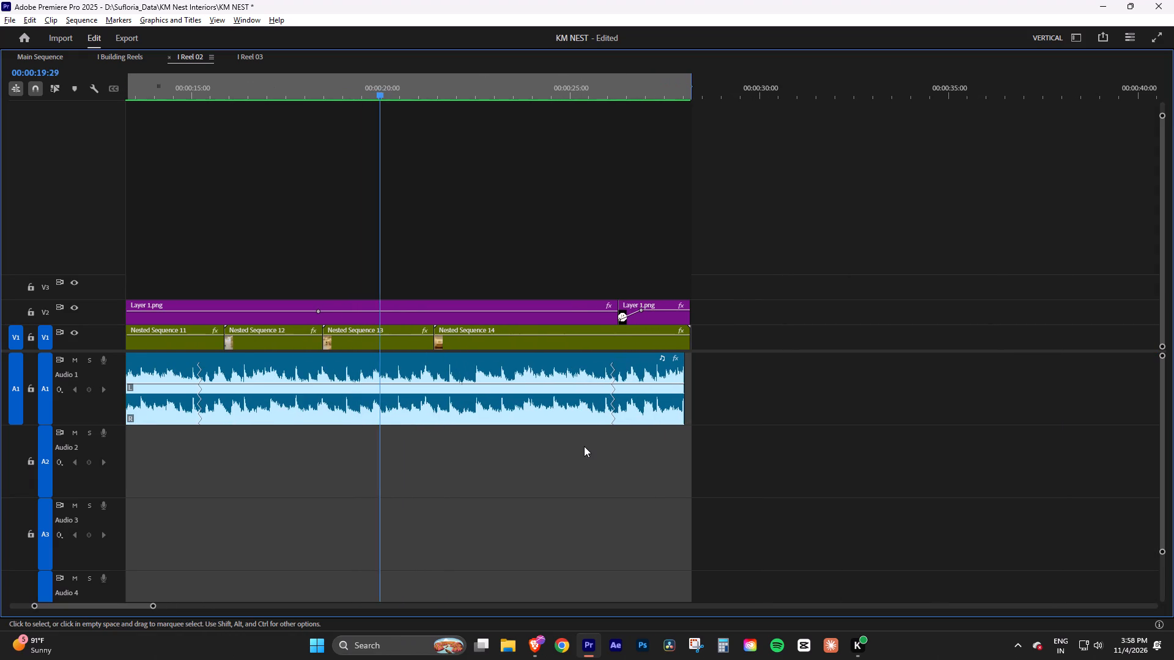
left_click(670, 407)
left_click(681, 412)
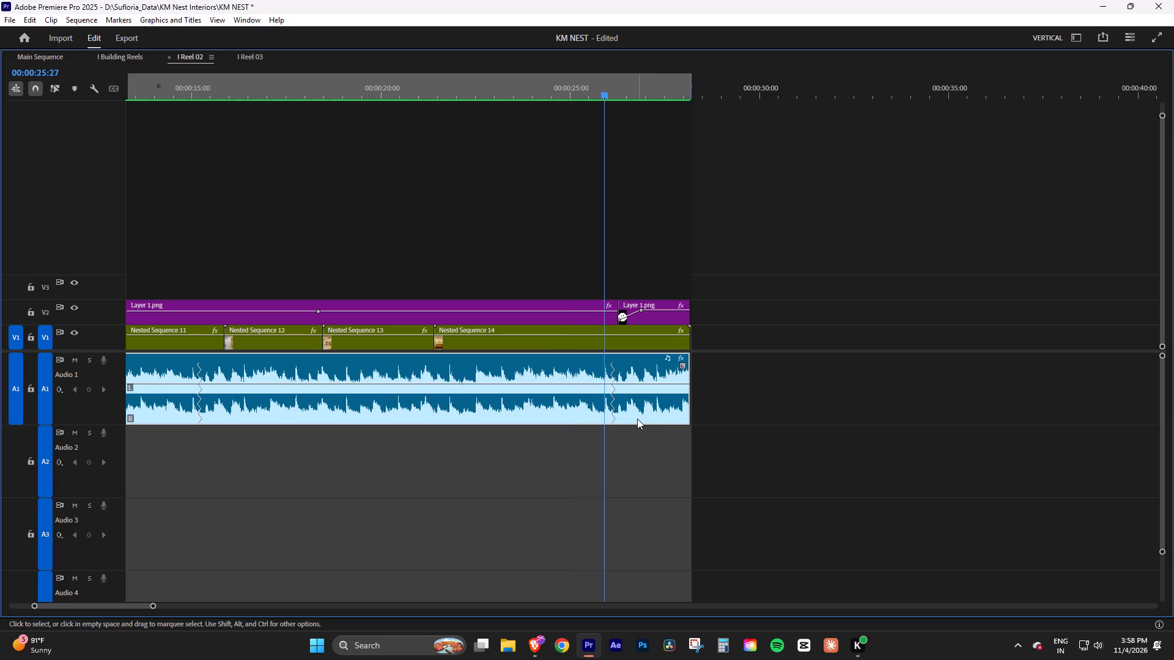
Export the I Reel 02 sequence as an H.264 video named Bedroom 02 in the KM Nest Interiors folder.
left_click_drag(150, 604, 287, 601)
key("ctrl+m")
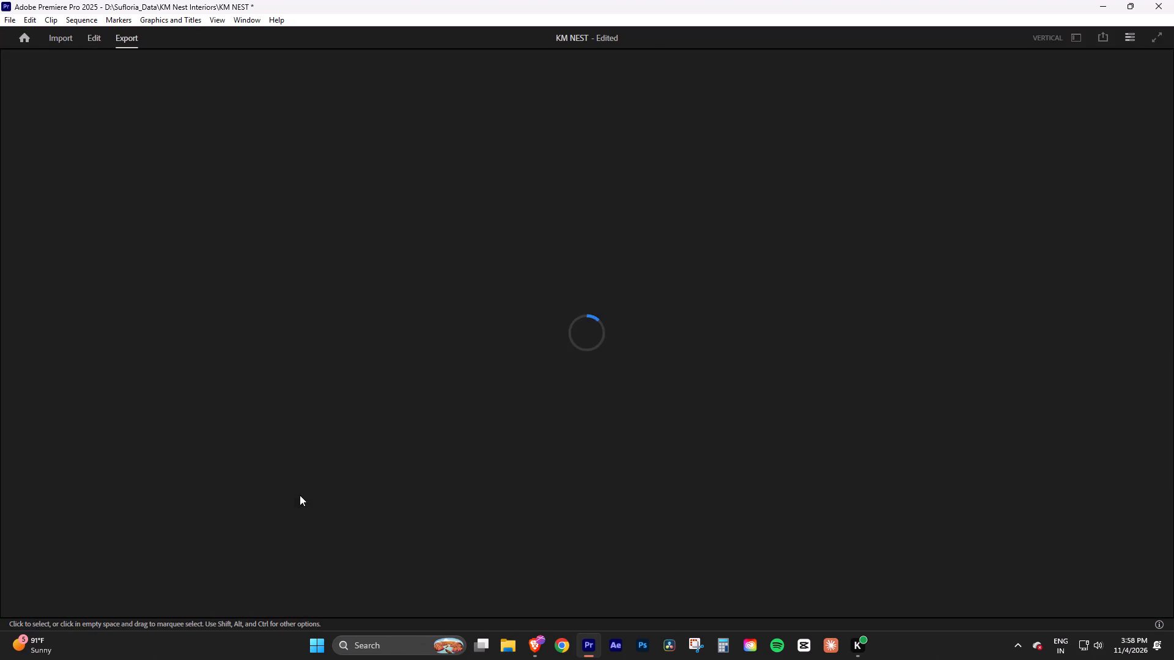
left_click(355, 126)
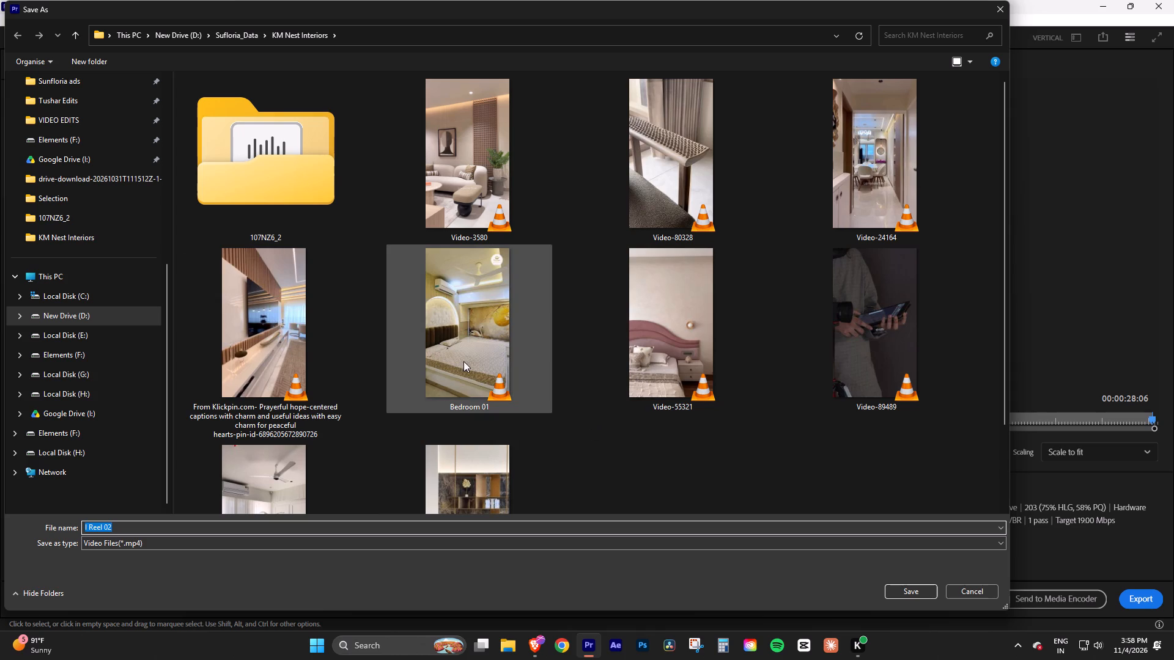
left_click(444, 342)
double_click(209, 528)
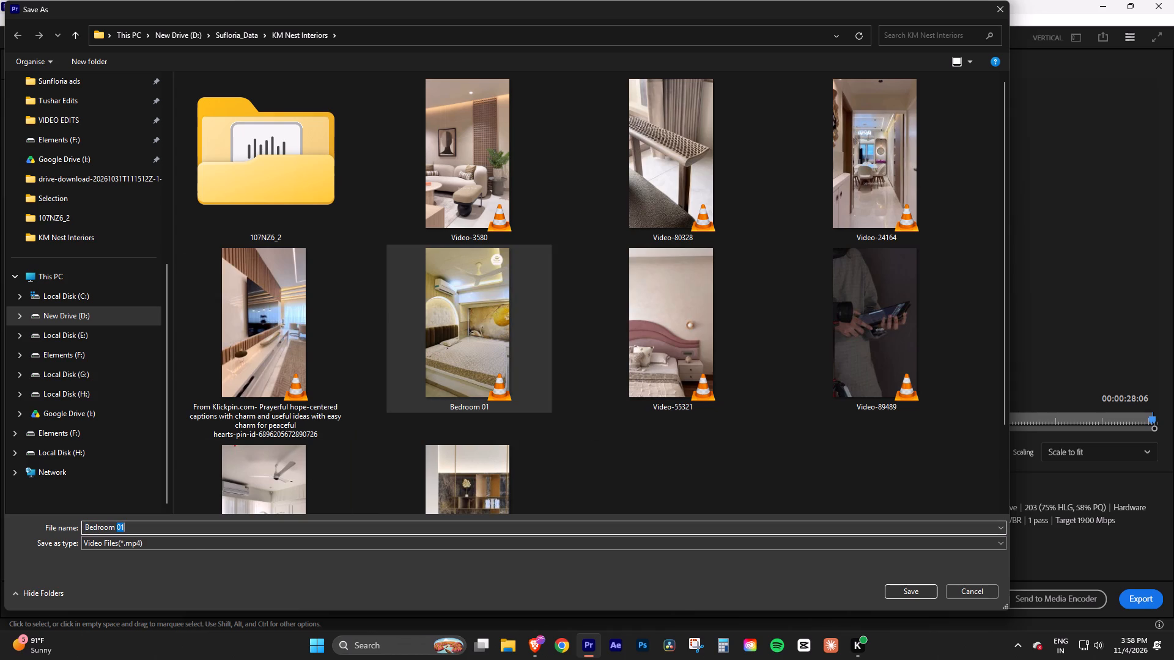
left_click(209, 528)
key("BackSpace")
key("2")
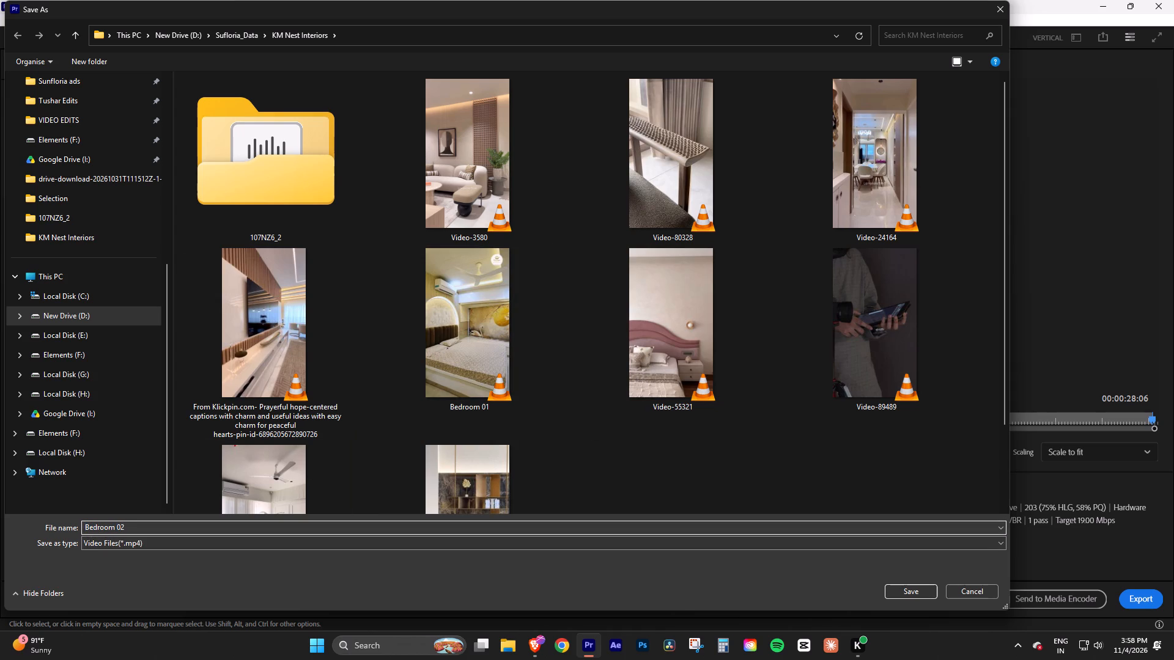
left_click(897, 591)
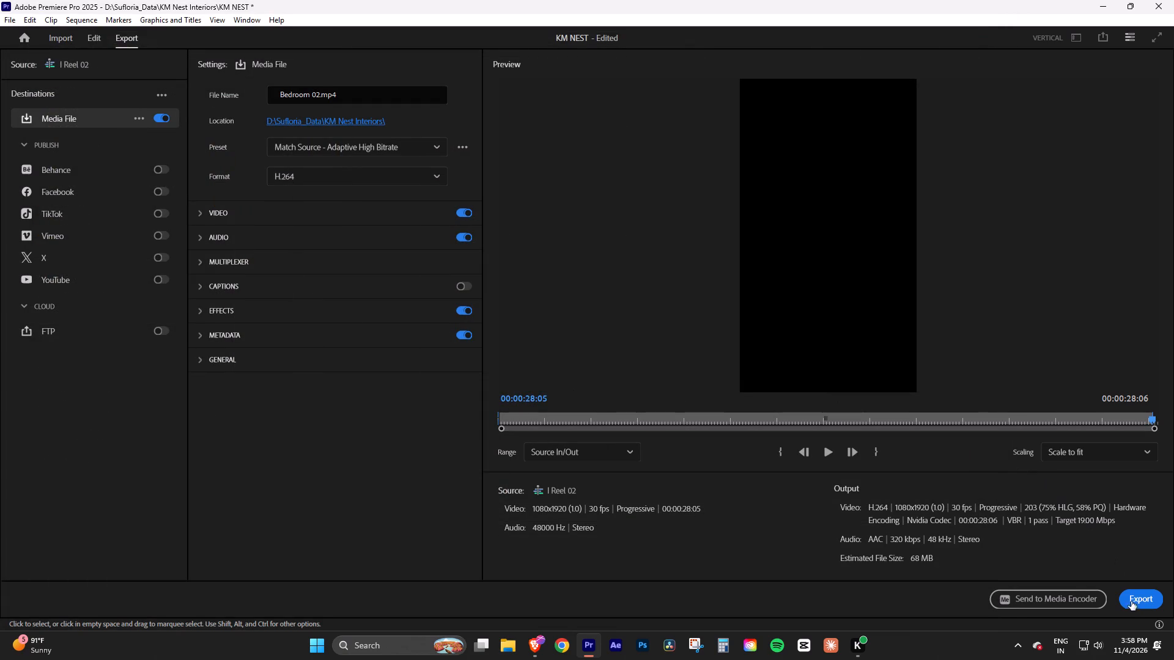
left_click(1135, 603)
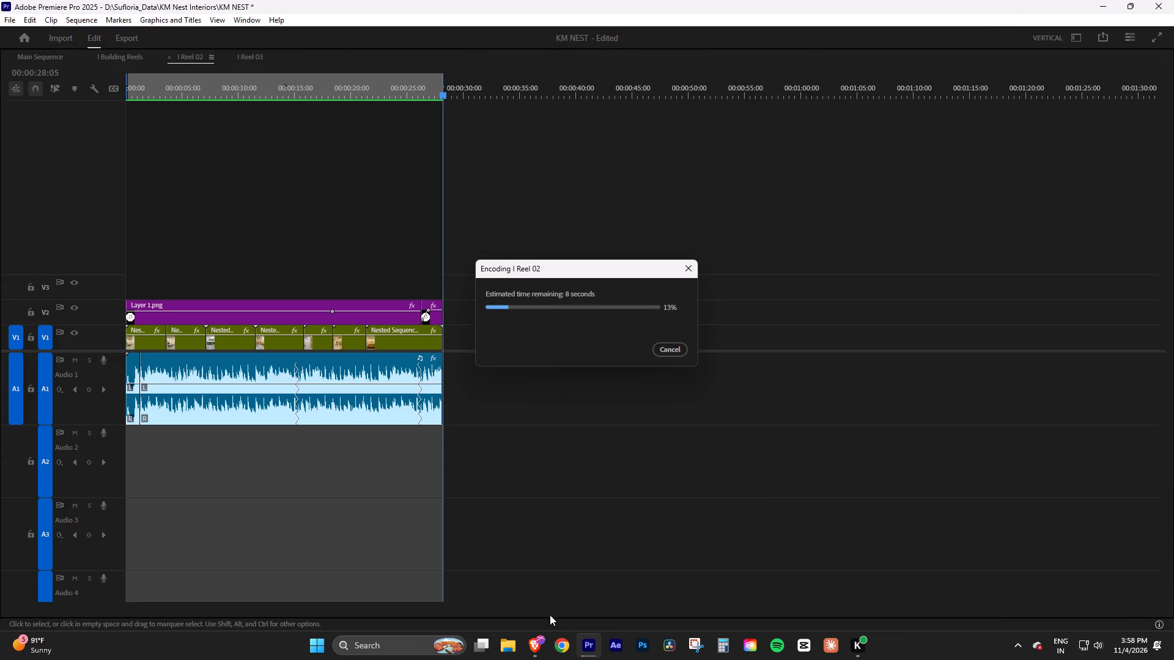
Switch to the Brave browser and open YouTube in a new tab.
left_click(538, 654)
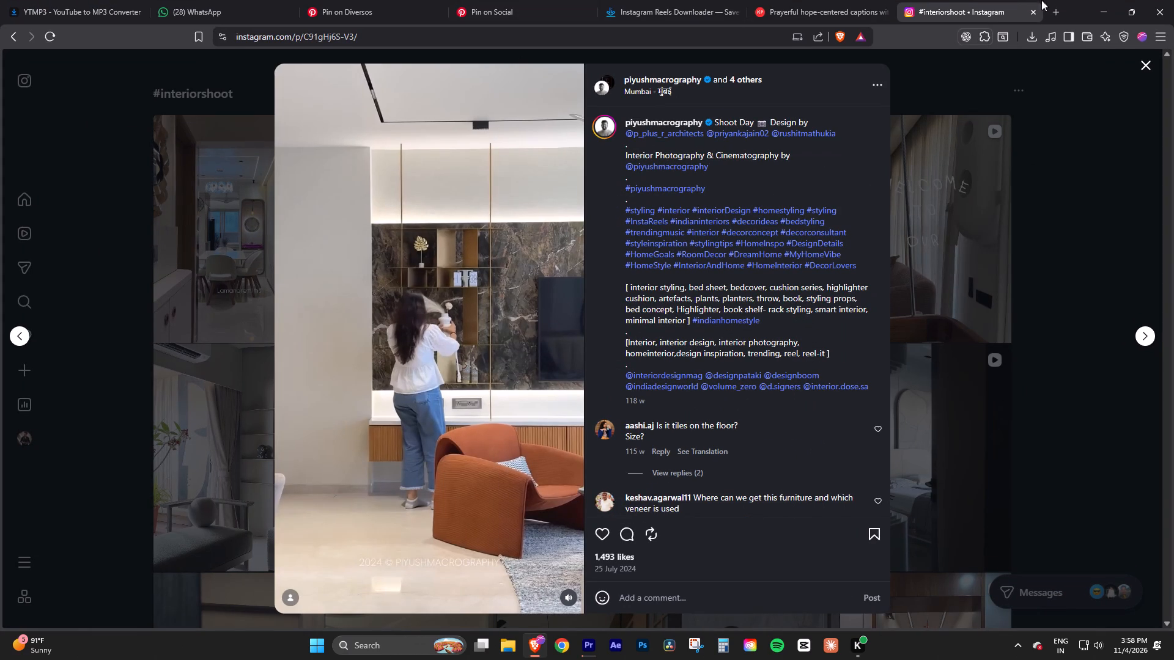
left_click(1055, 13)
key("y")
key("Return")
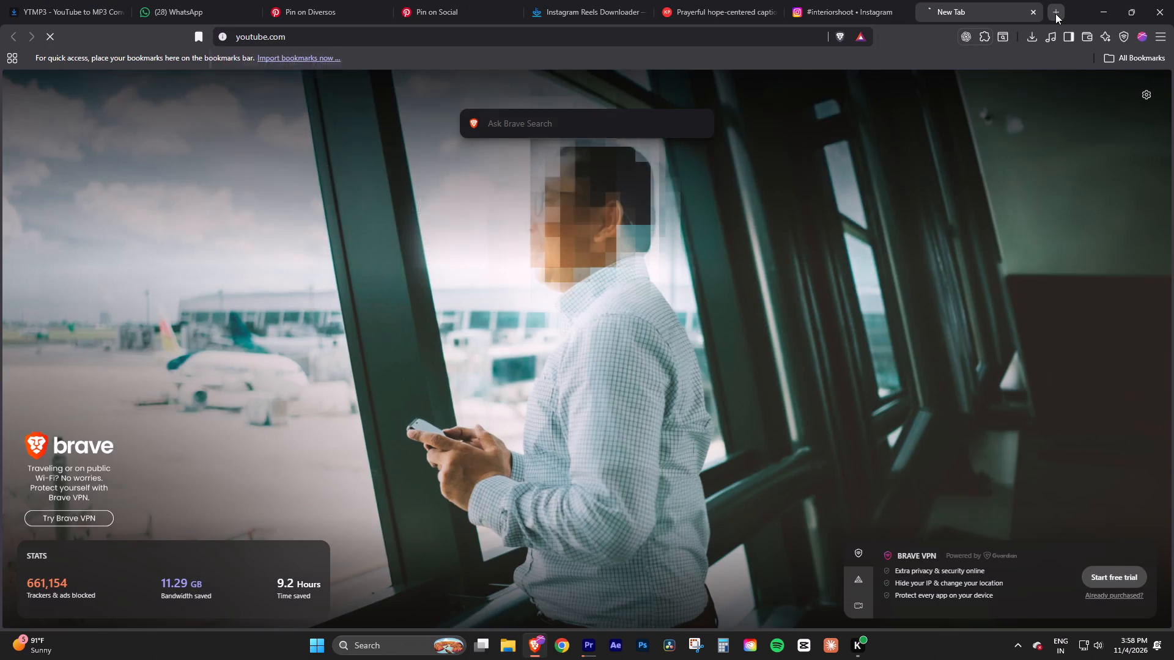
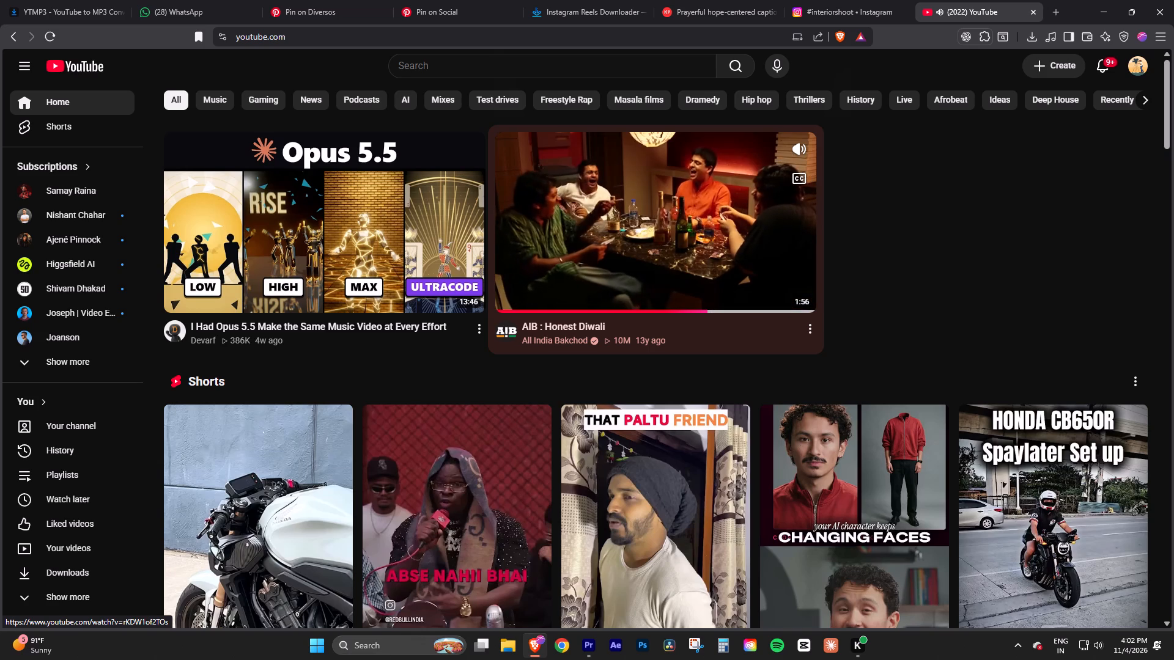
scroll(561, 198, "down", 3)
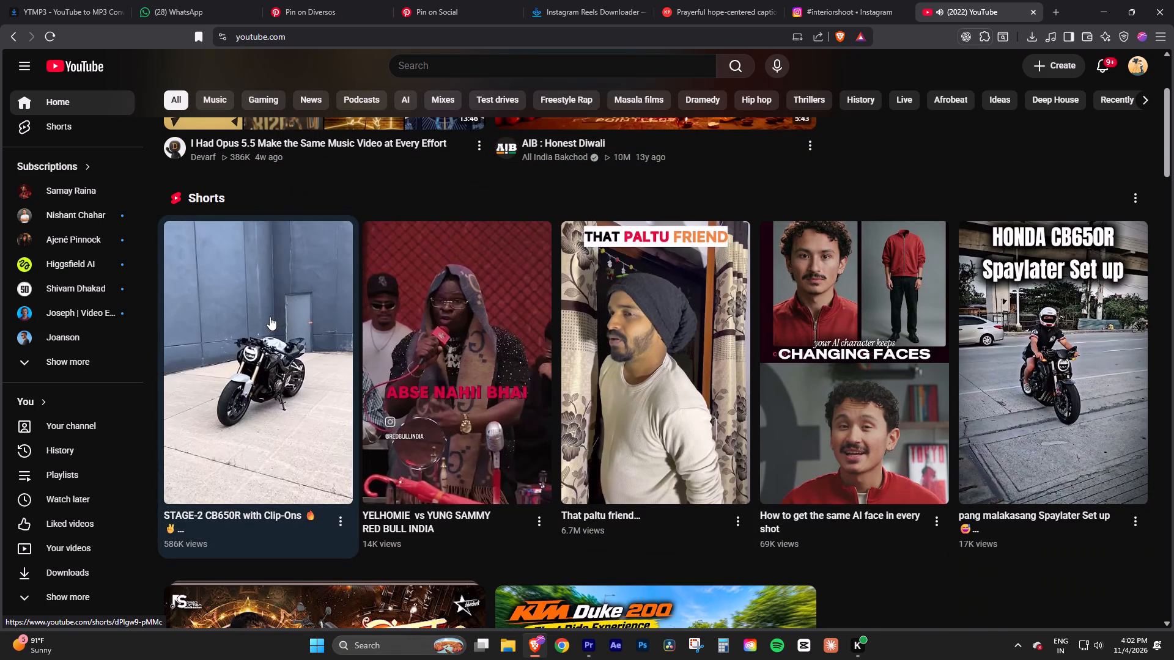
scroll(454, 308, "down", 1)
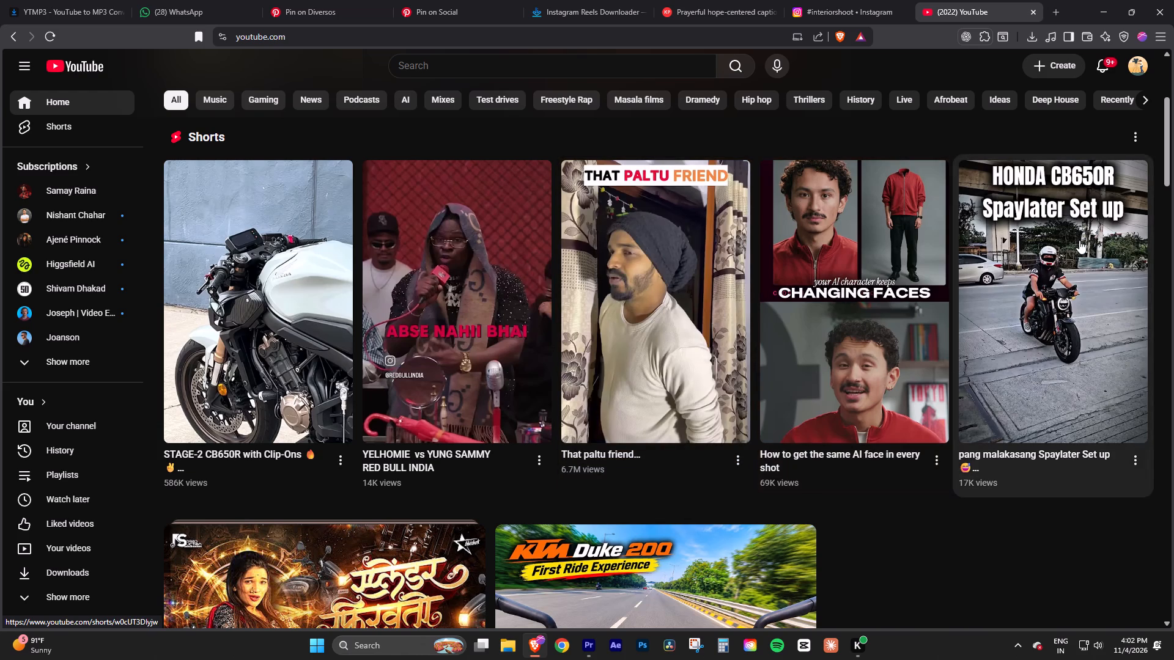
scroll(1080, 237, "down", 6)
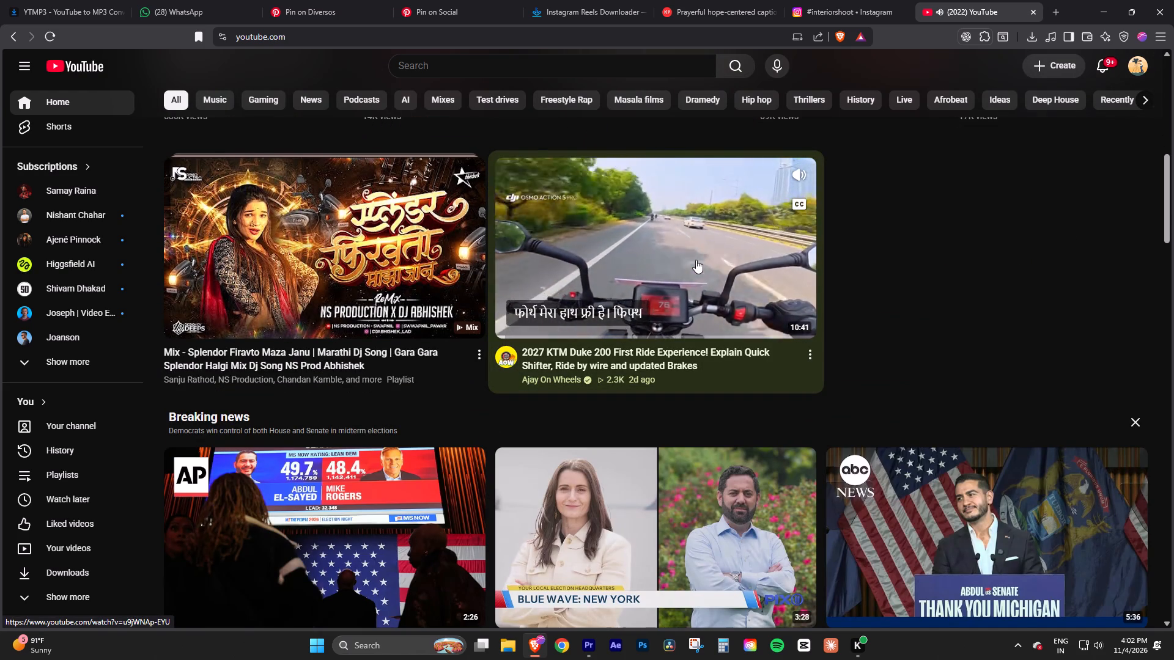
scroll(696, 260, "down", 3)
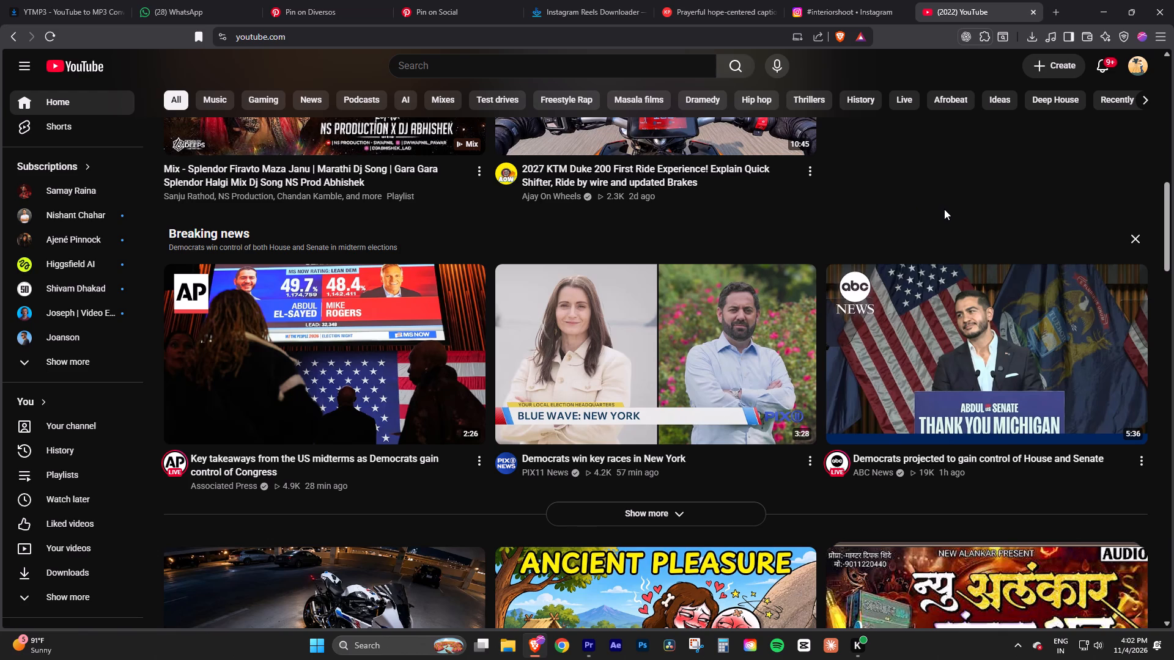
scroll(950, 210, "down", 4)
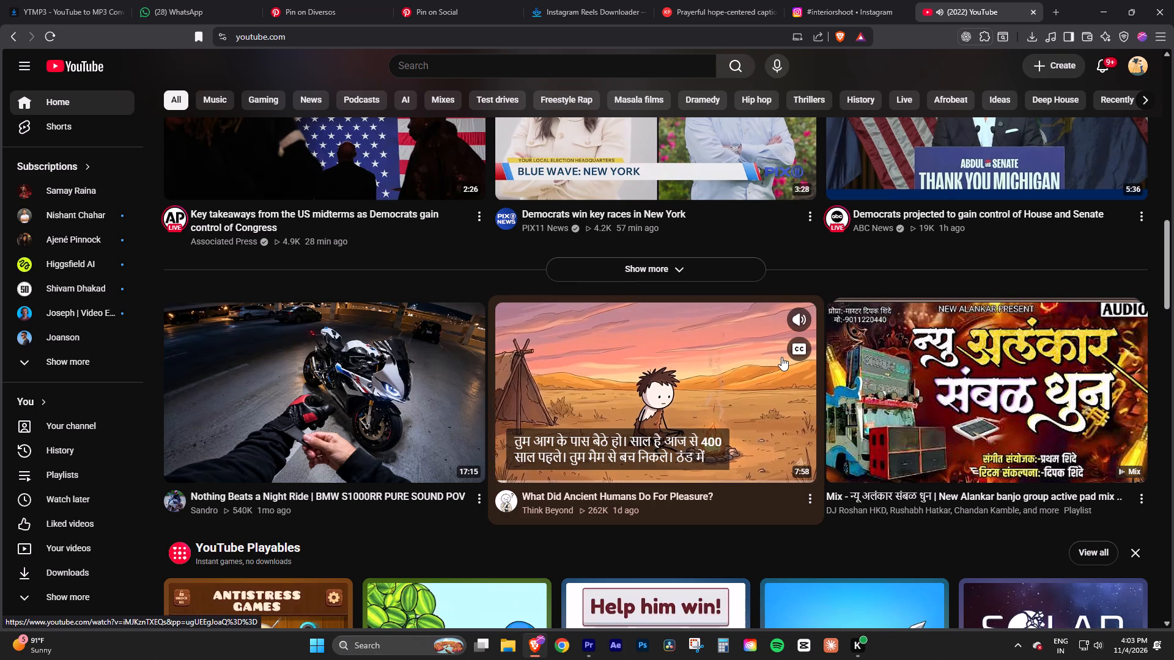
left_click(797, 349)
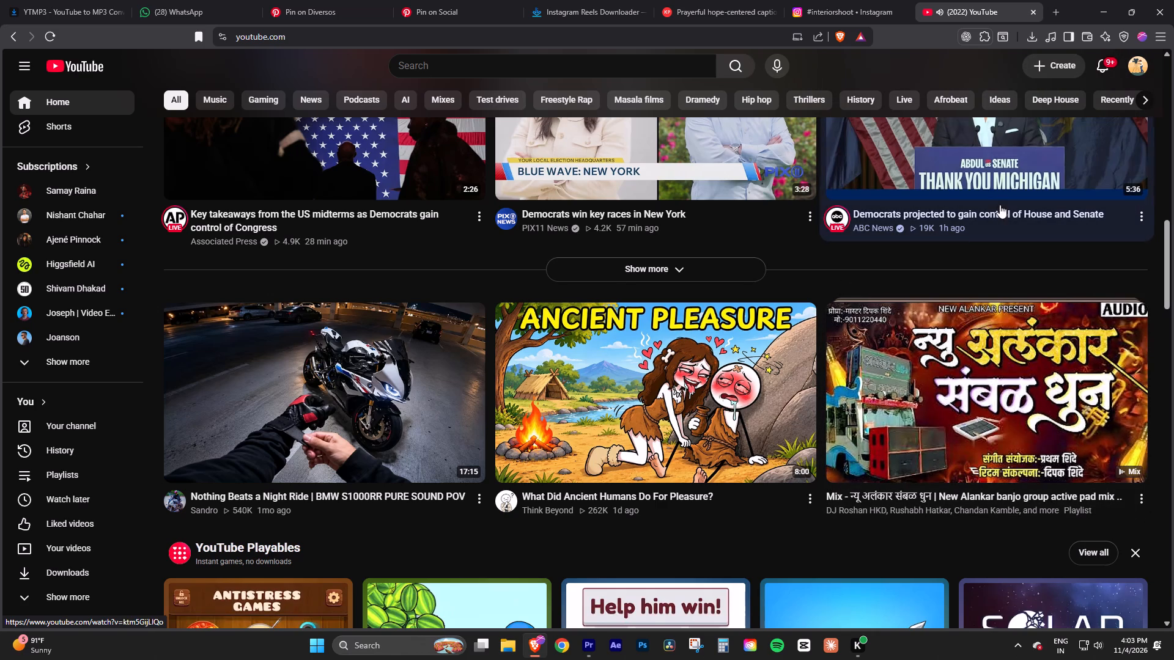
Switch to Premiere Pro, open the I Reel 03 sequence and play it from the start.
left_click(589, 649)
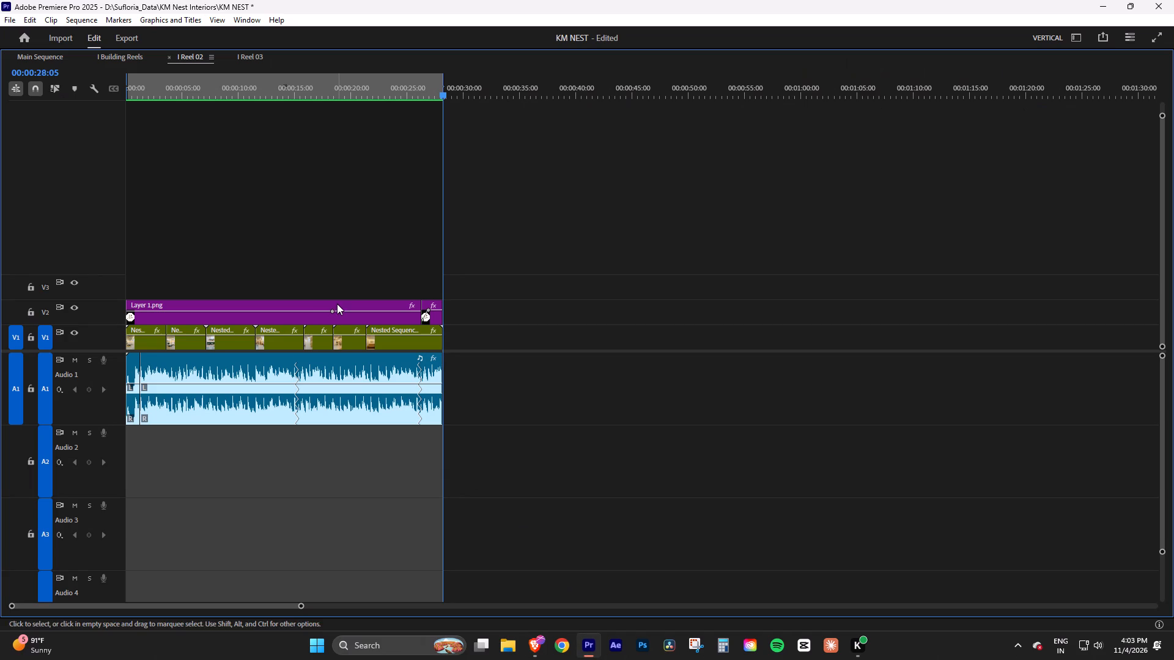
left_click(253, 59)
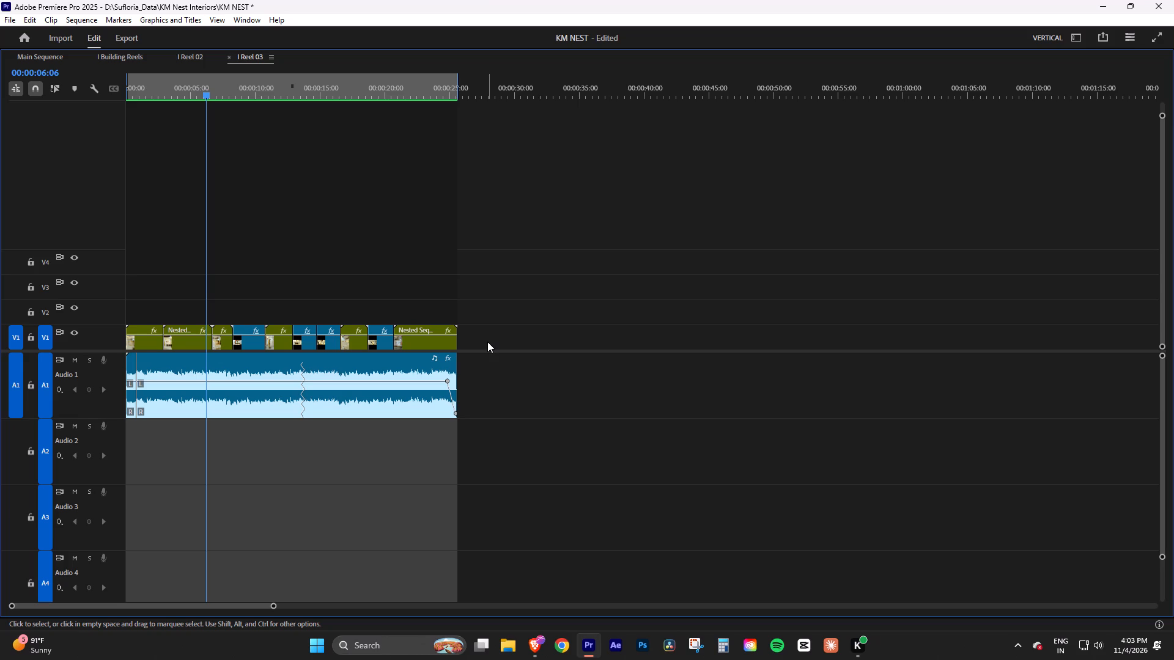
left_click_drag(218, 89, 125, 103)
key("space")
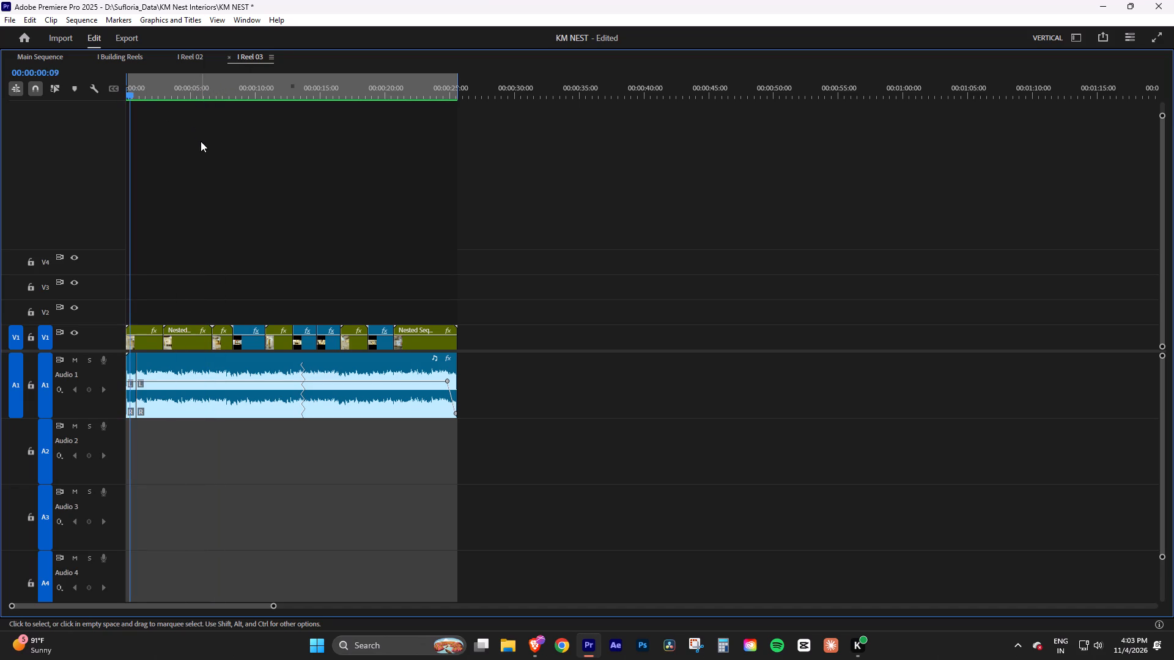
key("grave")
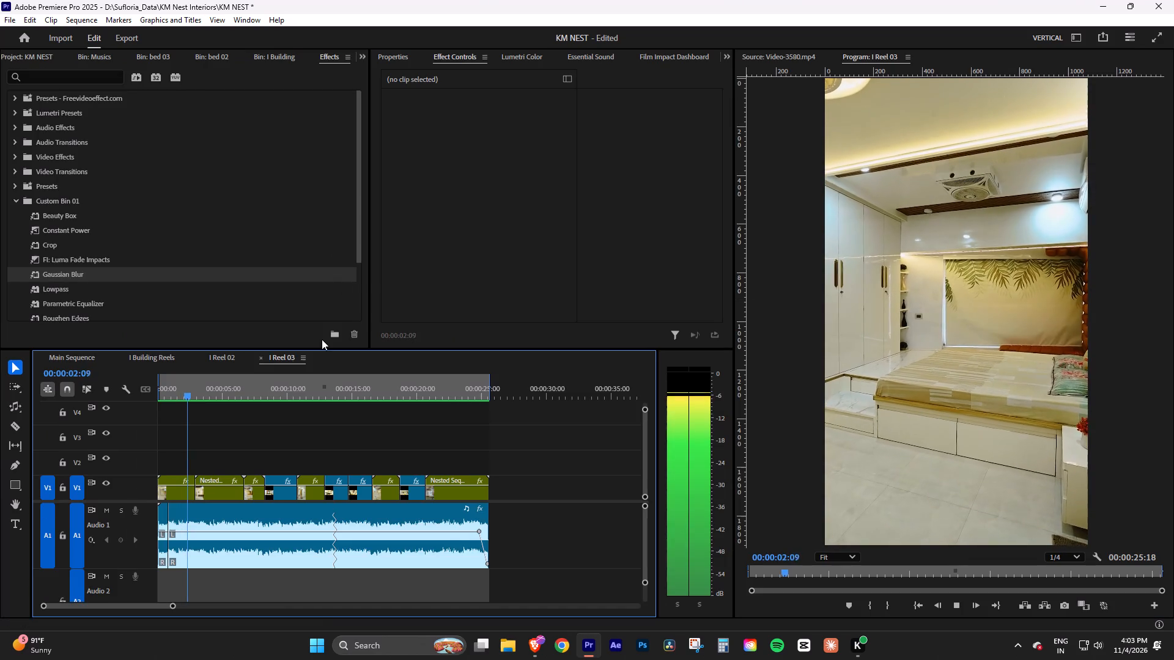
Delete all the existing music clips from the Audio 1 track of I Reel 03 and return to the start.
left_click_drag(172, 604, 199, 599)
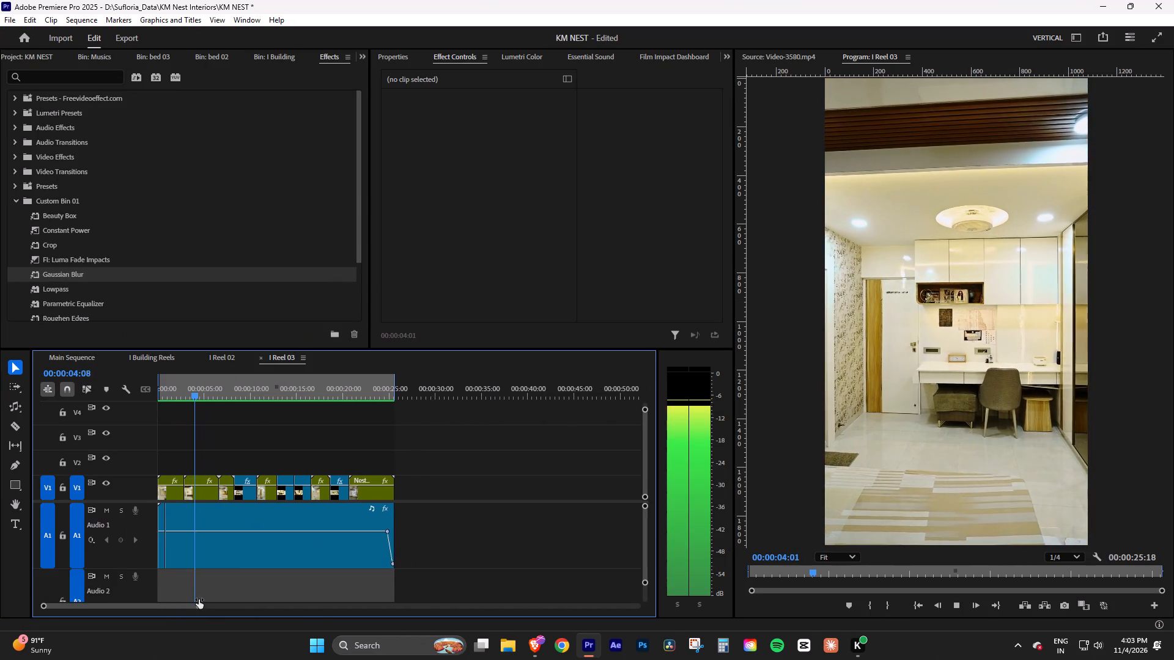
left_click_drag(199, 599, 199, 599)
left_click_drag(441, 529, 169, 554)
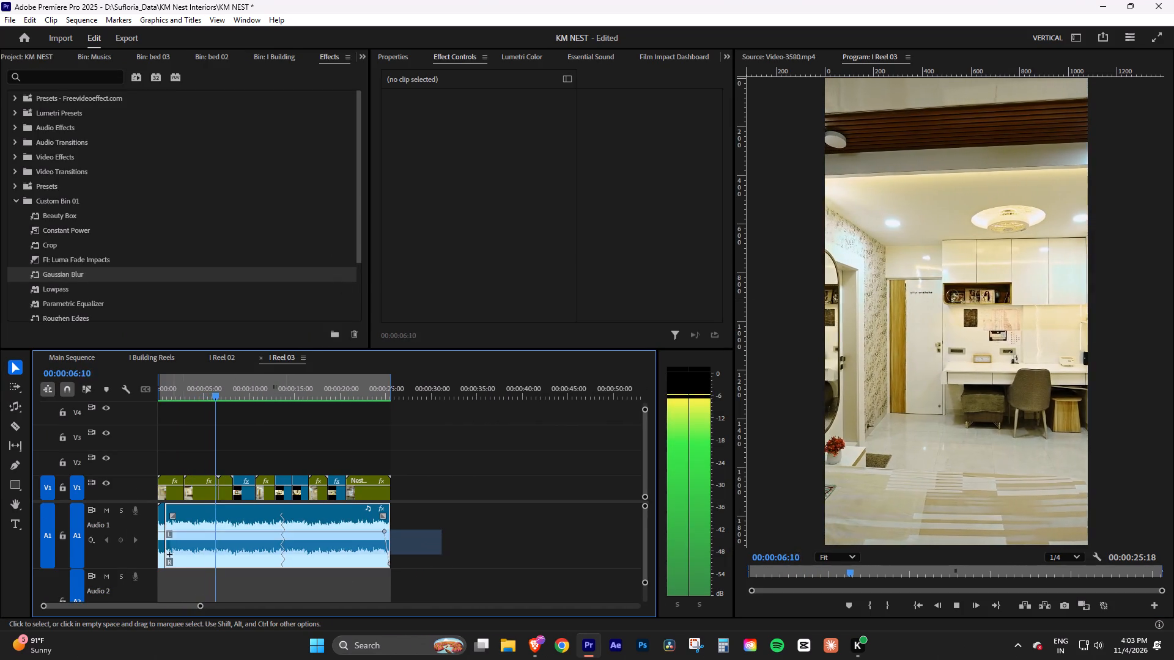
left_click_drag(169, 554, 121, 560)
key("Delete")
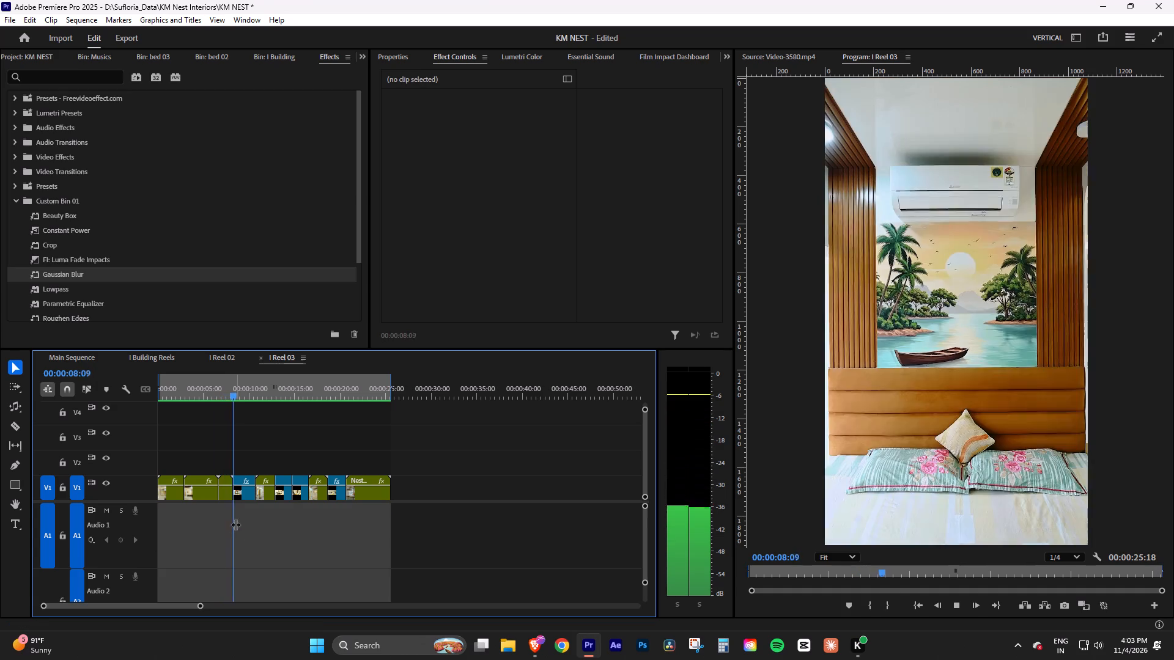
left_click_drag(229, 394, 83, 405)
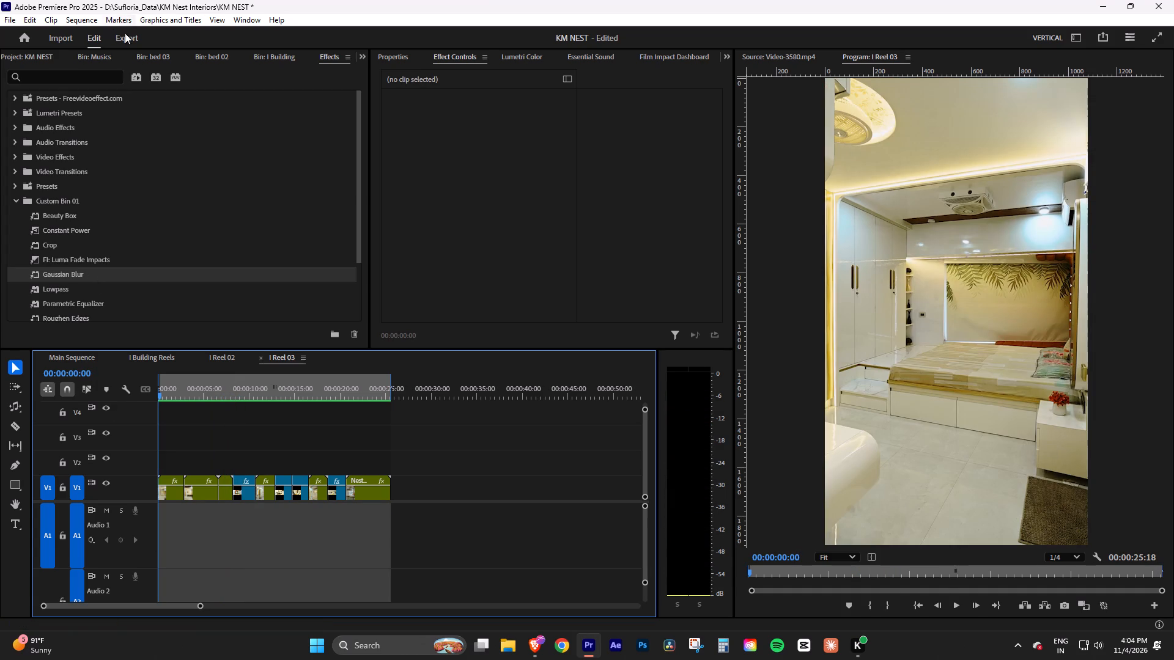
Preview Video-88823.mp4 from the Musics bin and delete it from the bin.
left_click(103, 56)
left_click(275, 120)
key("grave")
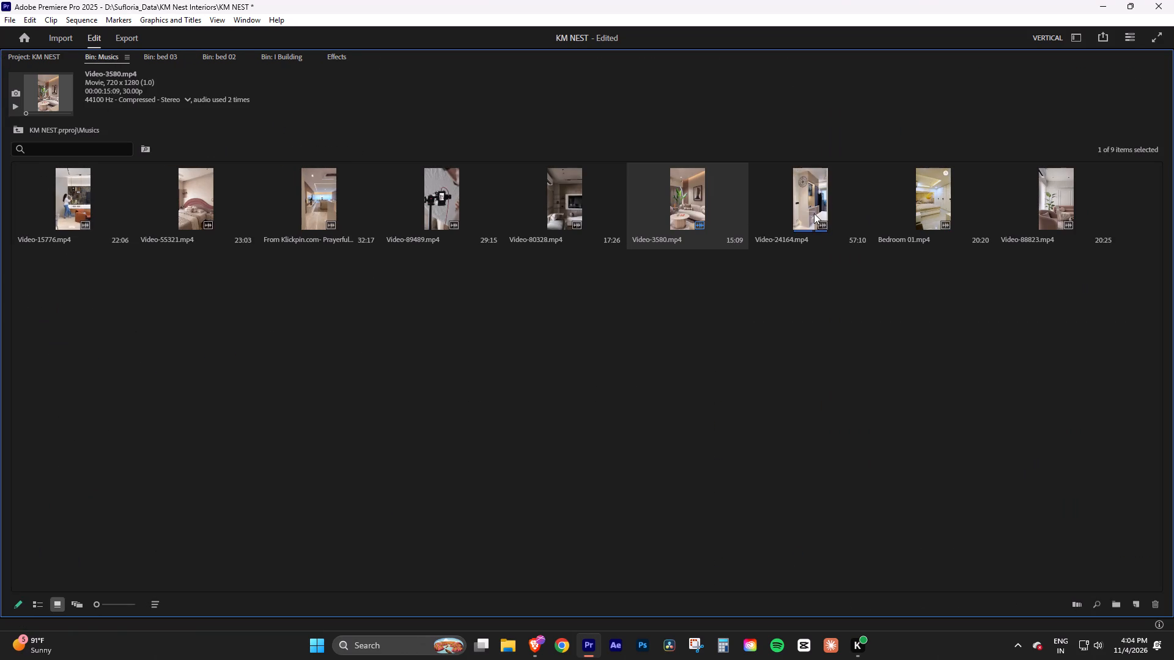
double_click(1061, 199)
key("space")
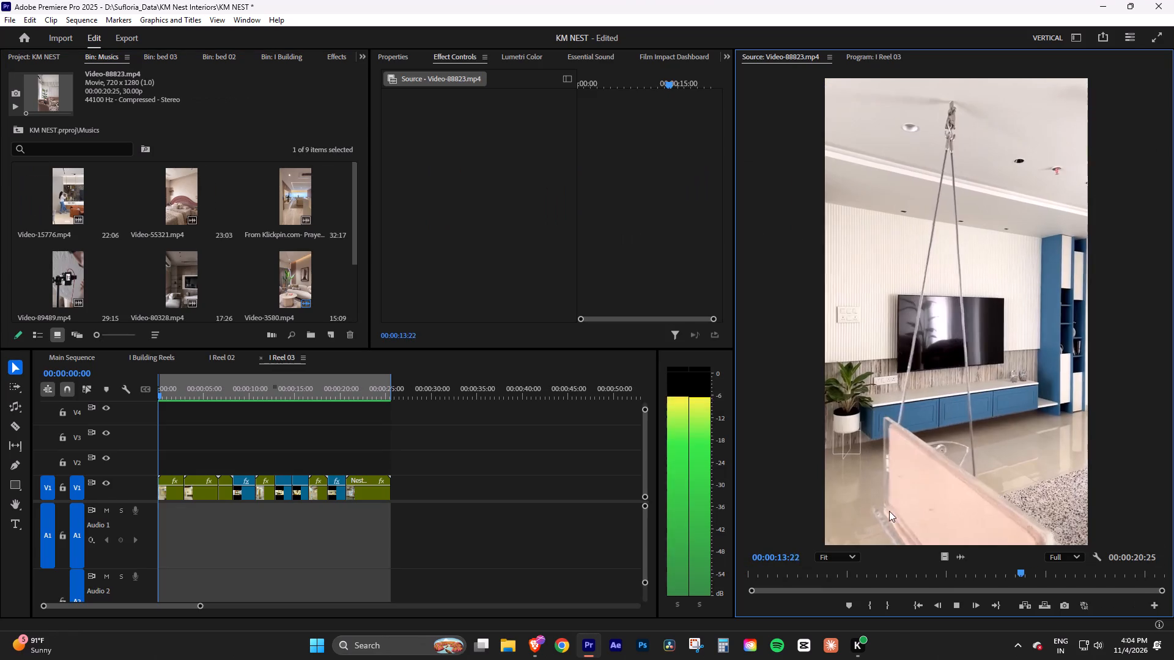
left_click(775, 570)
left_click(287, 103)
key("grave")
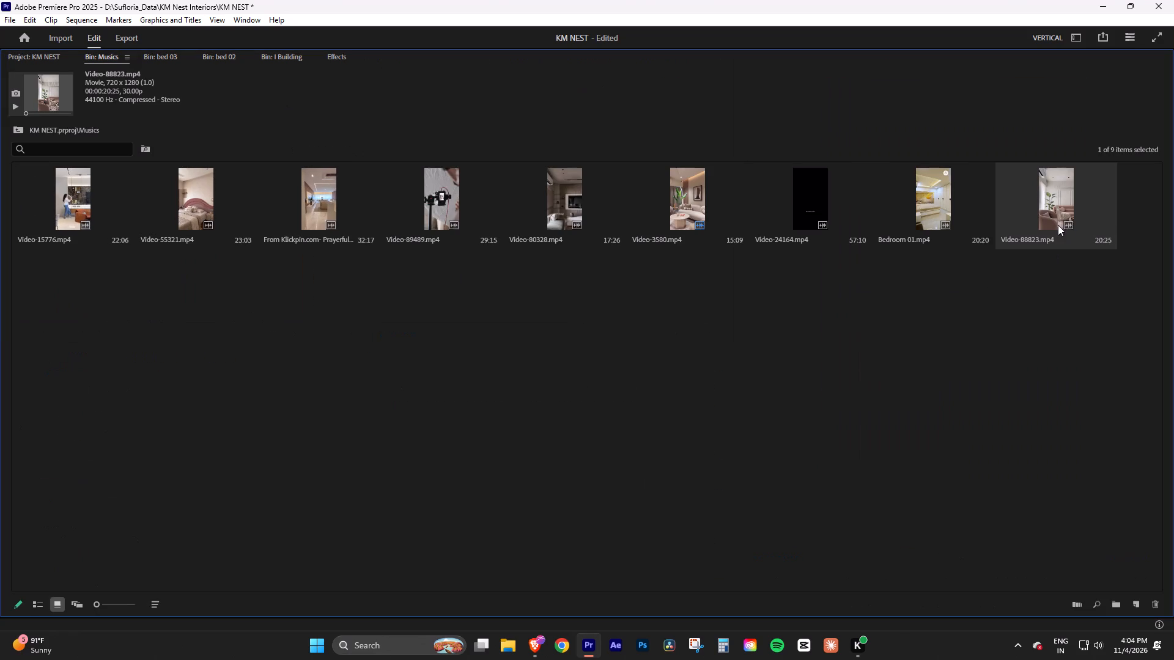
left_click(1055, 191)
key("Delete")
Audition the music of Video-24164.mp4 and Video-3580.mp4 from the Musics bin as candidates for the reel.
double_click(800, 202)
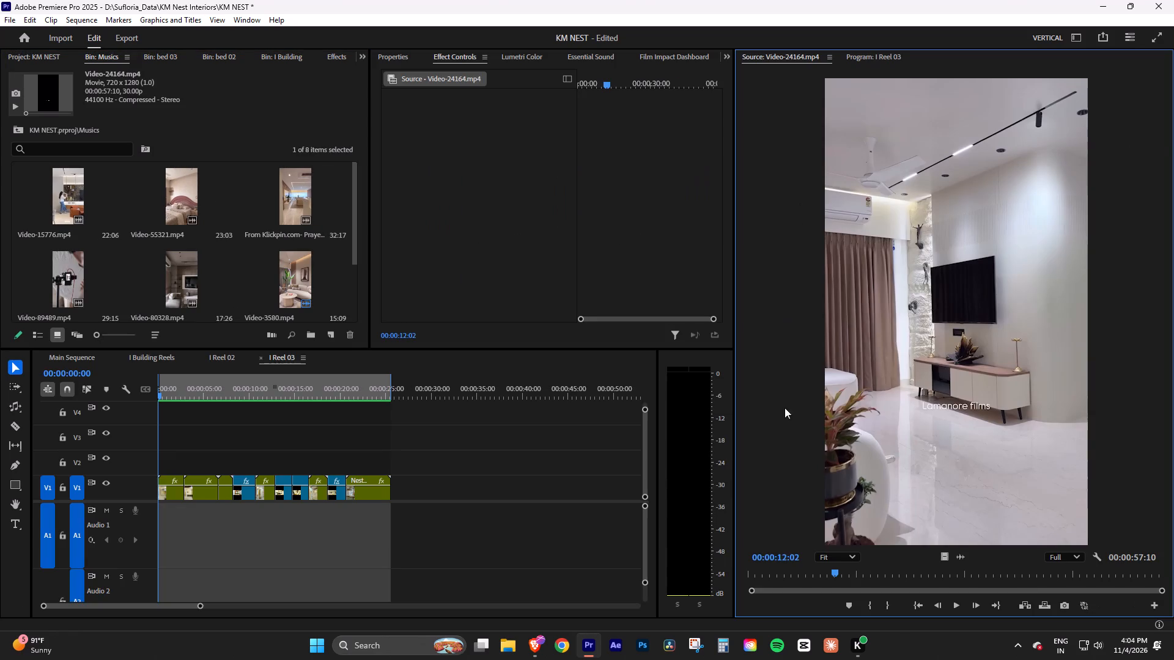
left_click_drag(777, 578, 676, 584)
key("space")
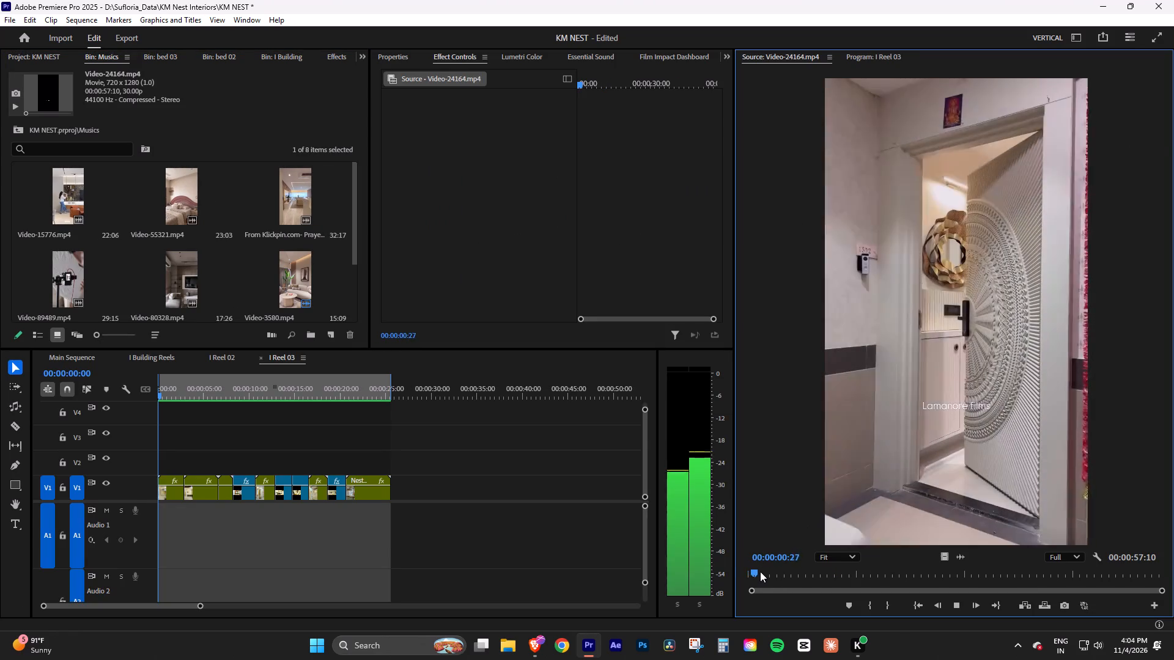
left_click(776, 570)
key("space")
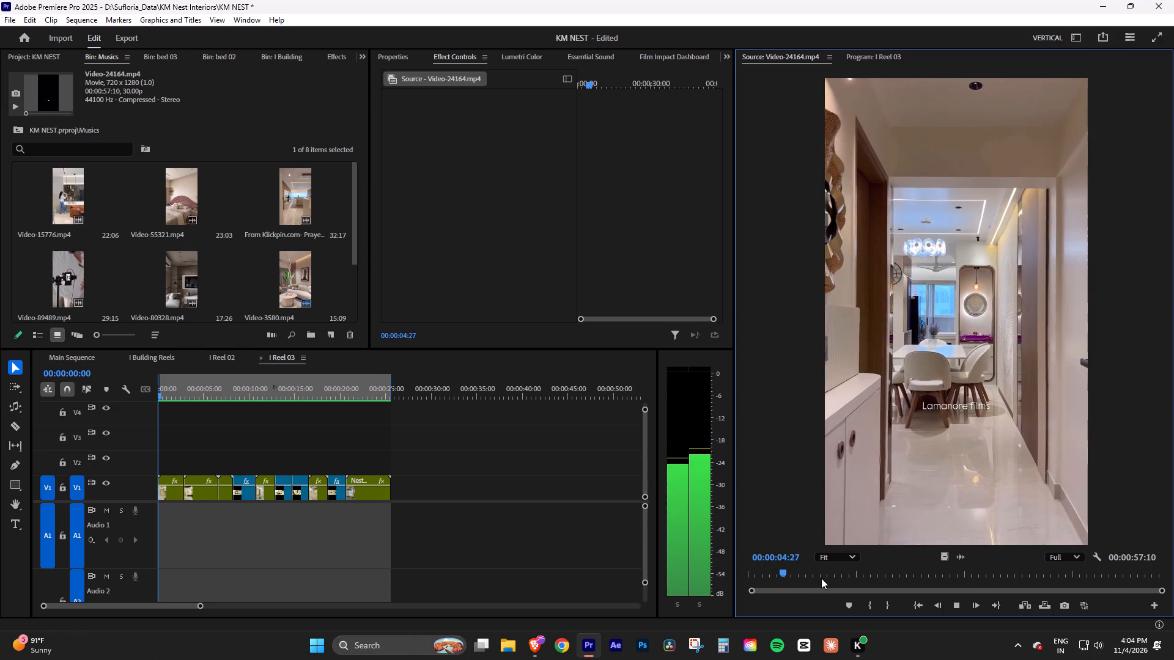
left_click(813, 577)
key("space")
left_click(349, 117)
key("grave")
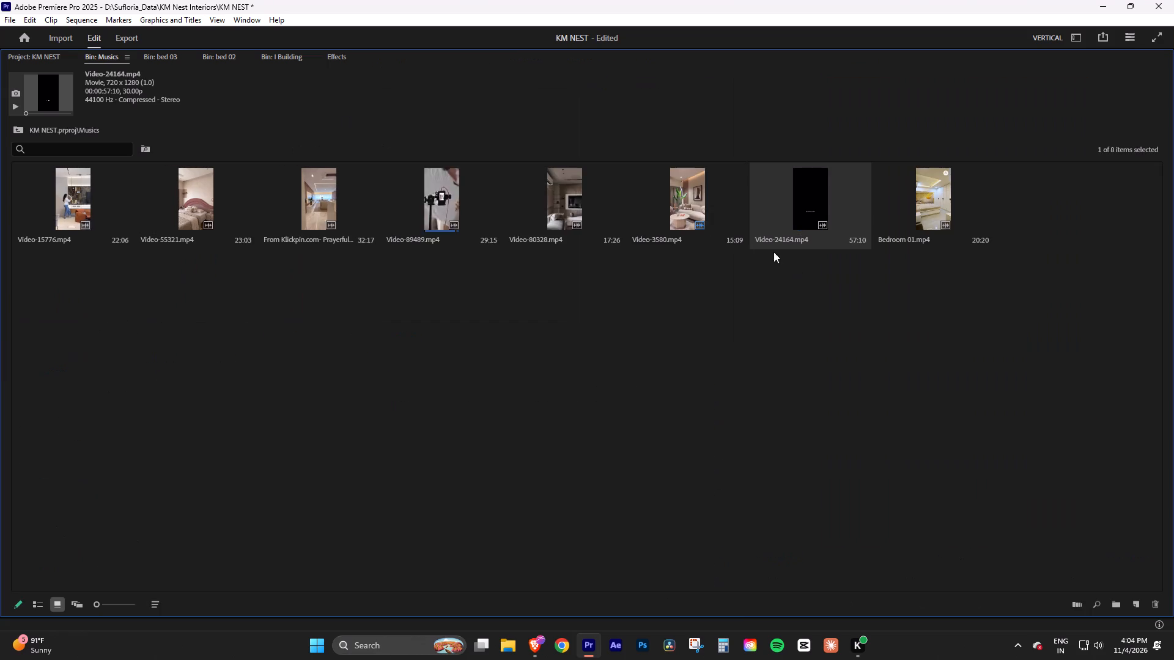
double_click(688, 199)
left_click_drag(780, 570, 709, 569)
key("space")
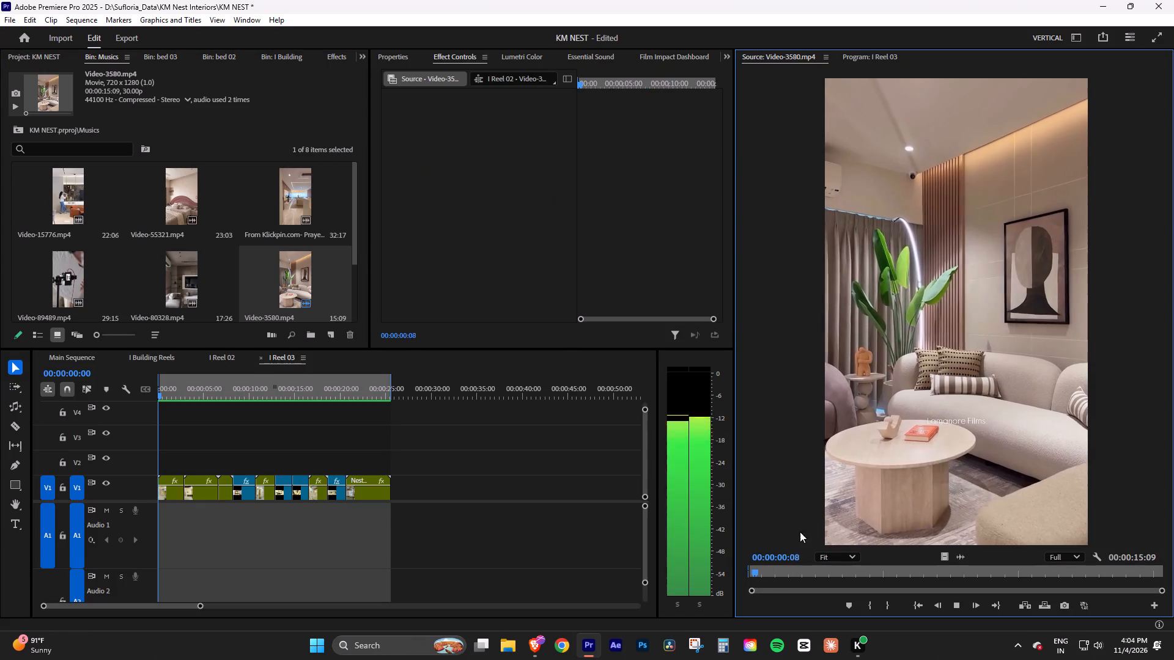
left_click(328, 118)
key("grave")
Audition the music of Video-80328.mp4 and briefly play the opening of I Reel 03 for comparison.
double_click(561, 200)
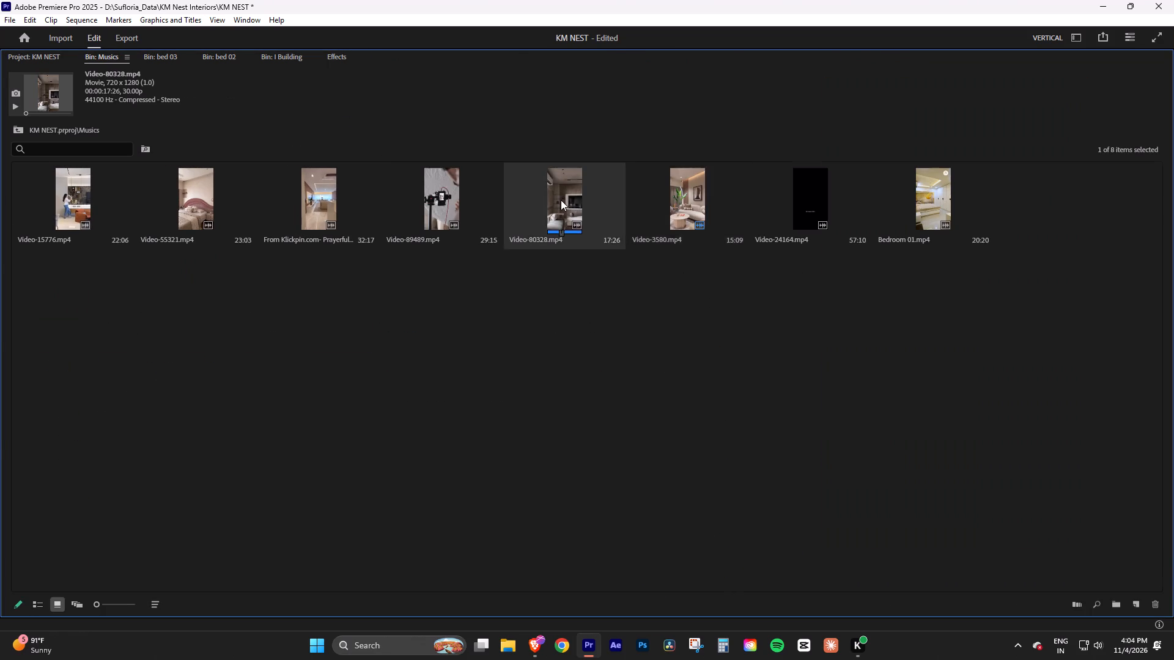
key("space")
left_click_drag(784, 574, 674, 577)
key("space")
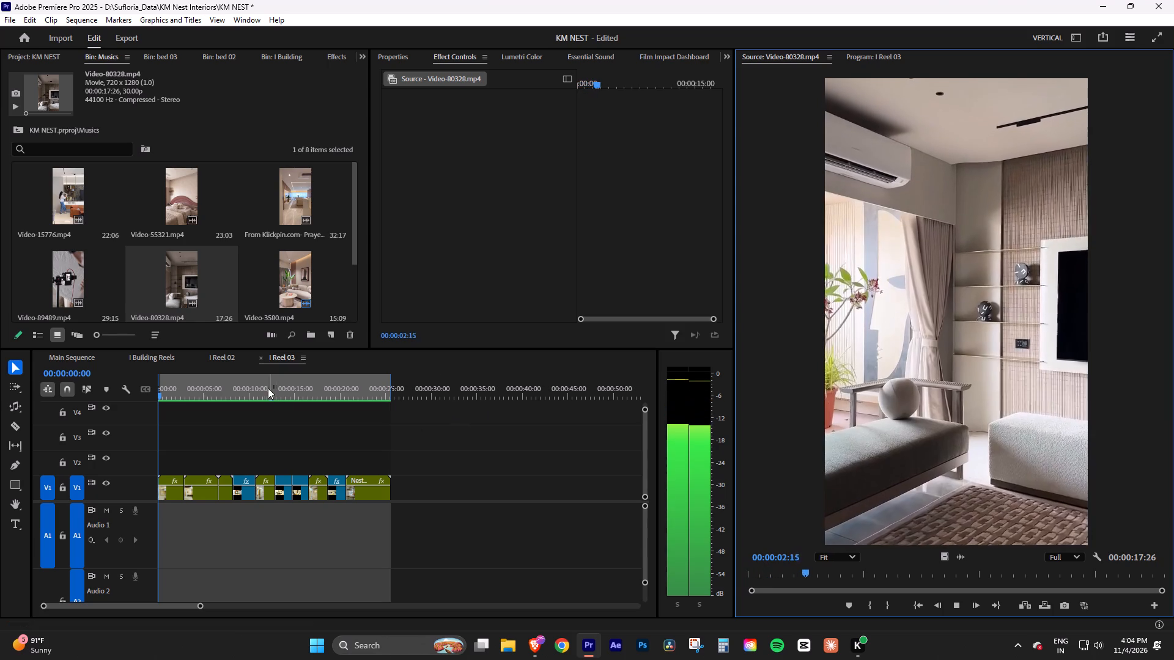
left_click_drag(221, 386, 103, 406)
key("space")
key("space")
left_click(241, 129)
key("grave")
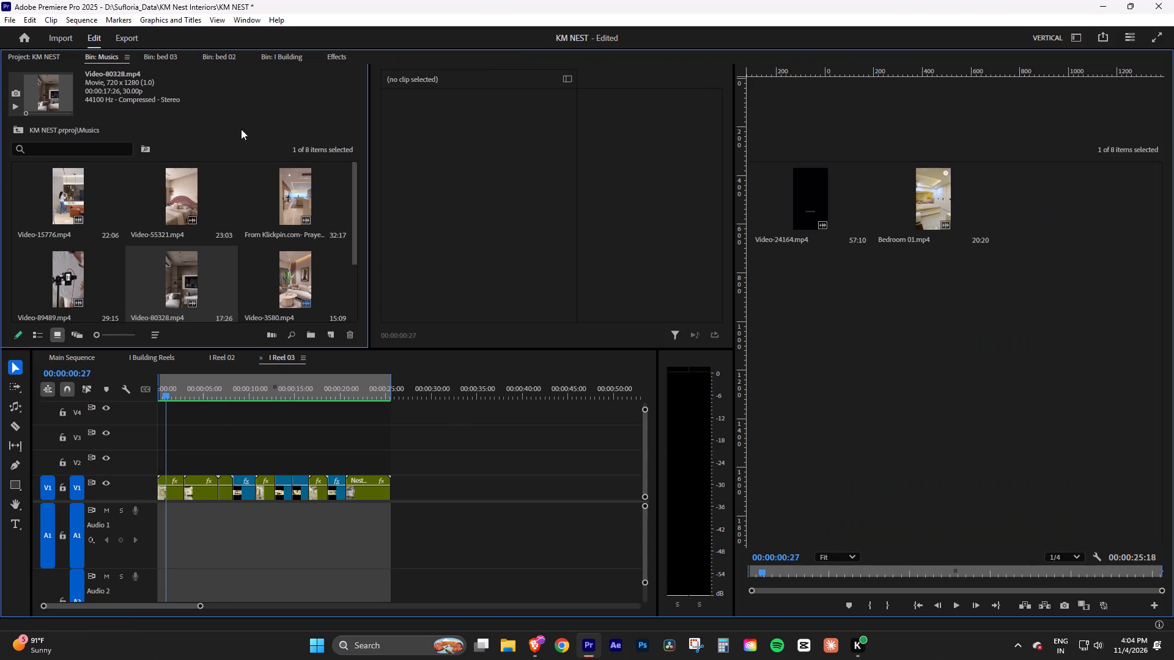
Mark an In point about one second into the From Klickpin.com clip and place its audio at the start of Audio 1.
double_click(339, 197)
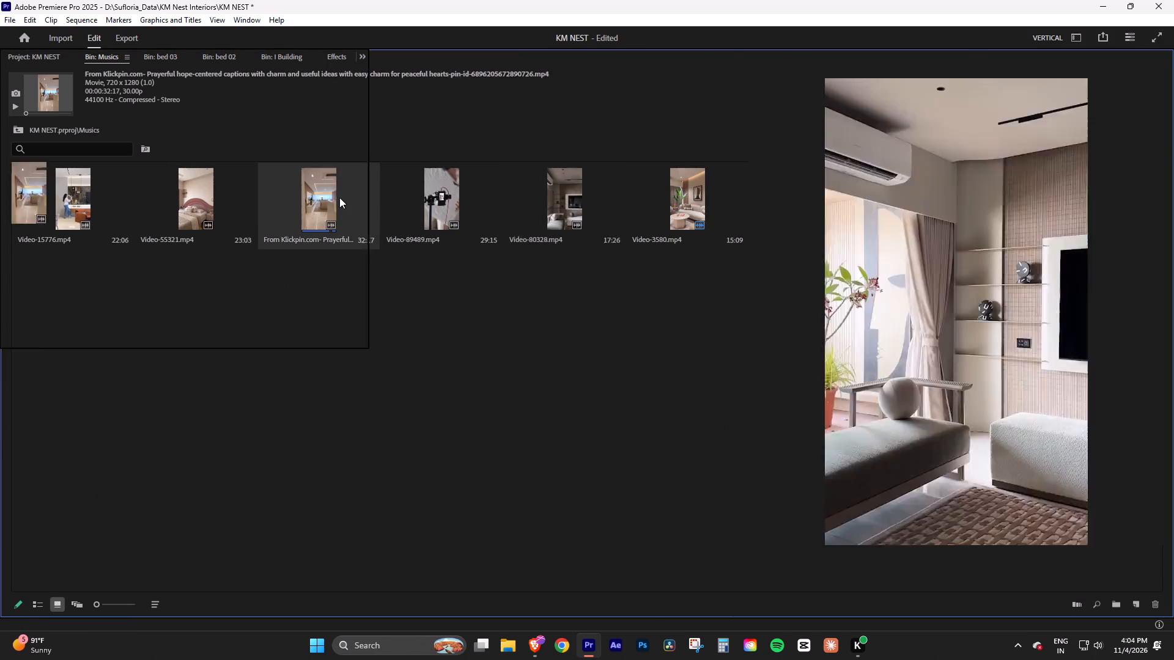
key("space")
left_click(289, 122)
key("grave")
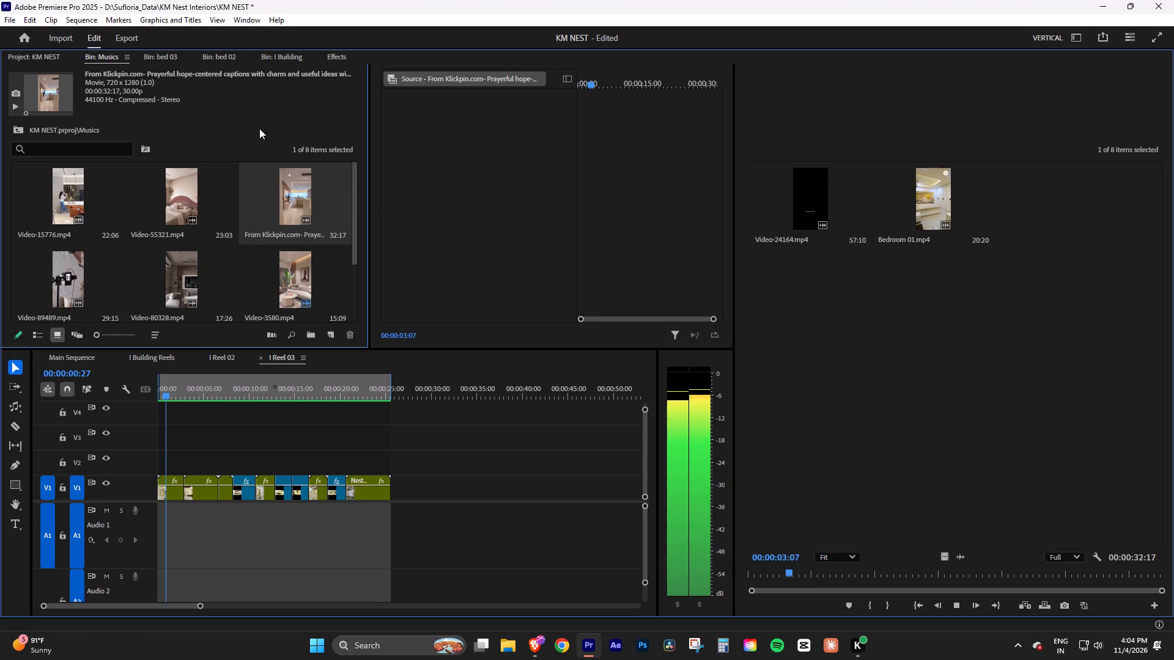
double_click(303, 203)
left_click_drag(767, 574, 715, 573)
key("space")
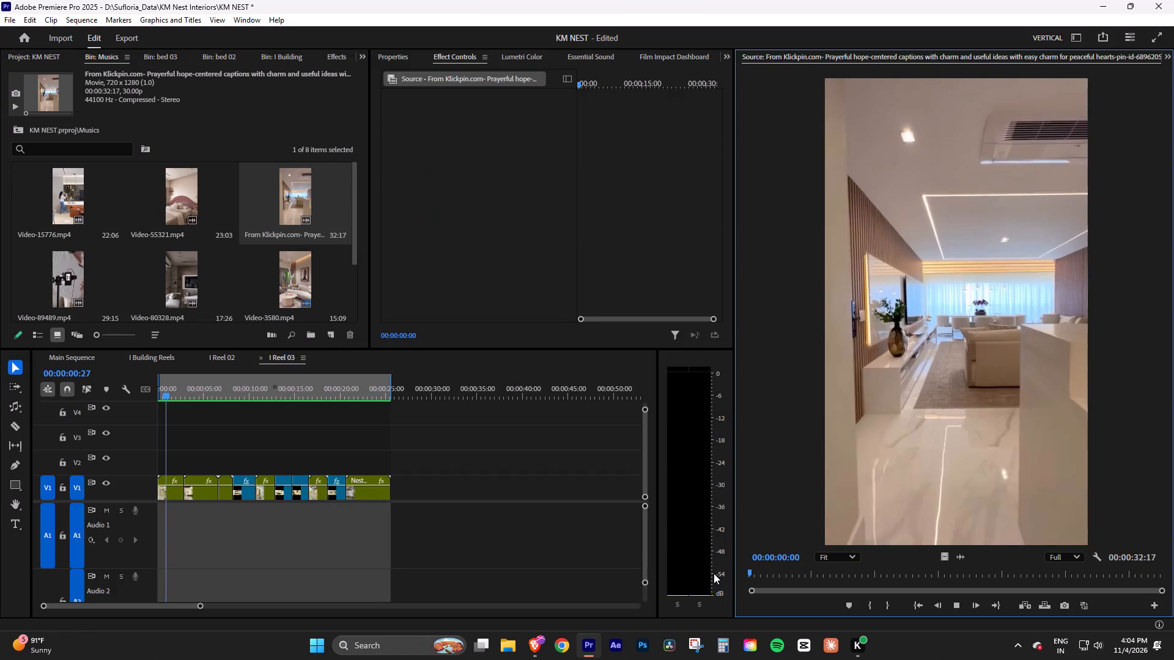
key("space")
key("i")
key("space")
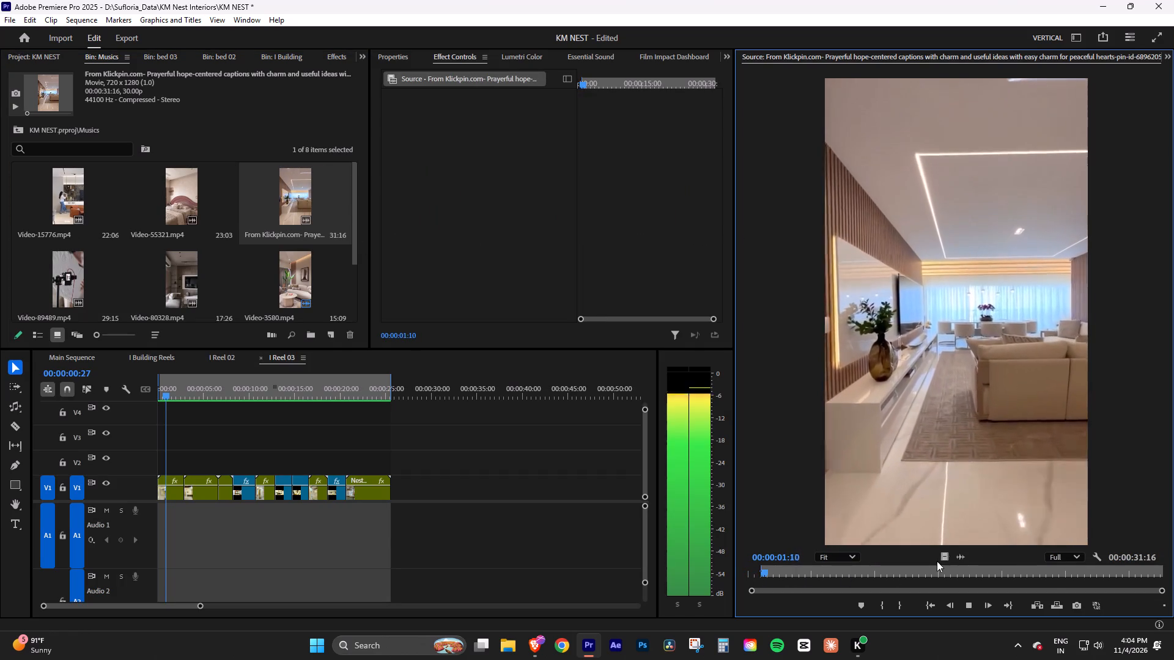
key("space")
left_click_drag(960, 557, 150, 535)
Find the first music beat and move Nested Sequence 18 earlier to start there at 00:00:02:10, overwriting the end of Nested Sequence 15.
left_click_drag(182, 389, 83, 404)
key("space")
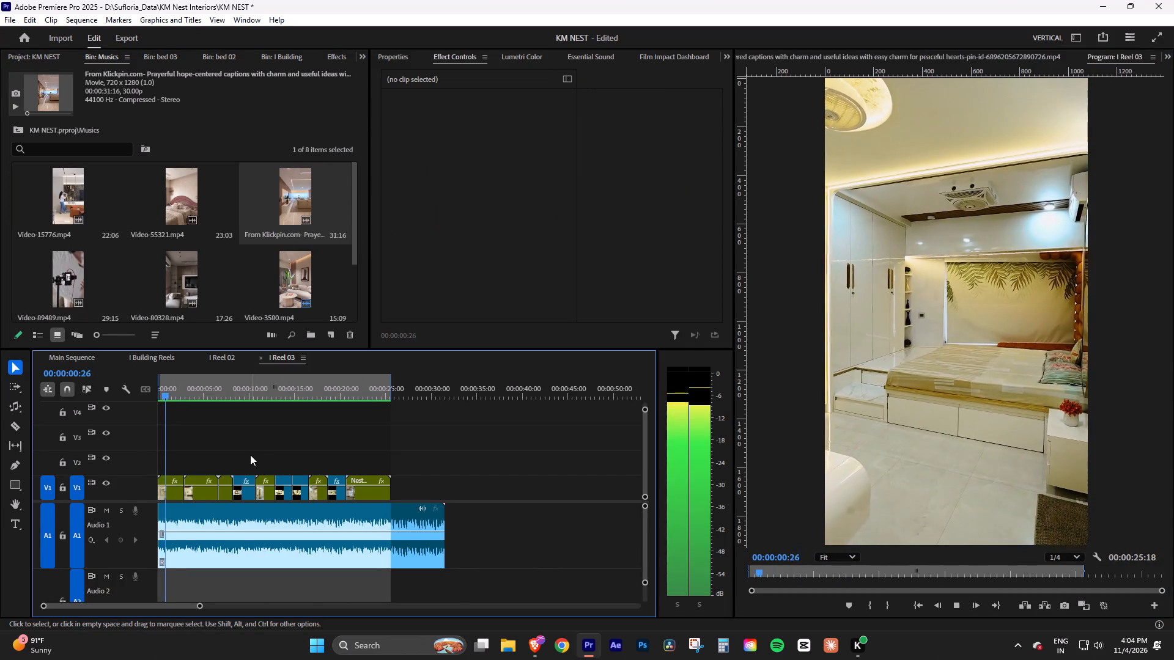
scroll(196, 496, "up", 5, "alt")
key("space")
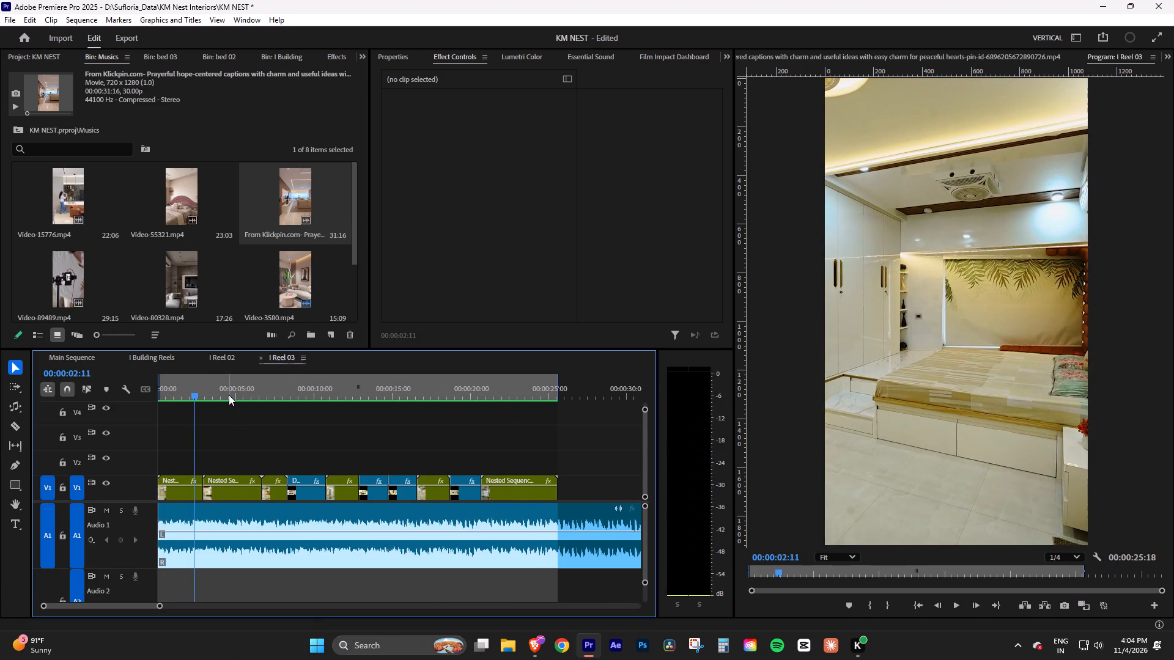
left_click_drag(207, 389, 81, 392)
key("space")
left_click_drag(158, 606, 138, 607)
key("space")
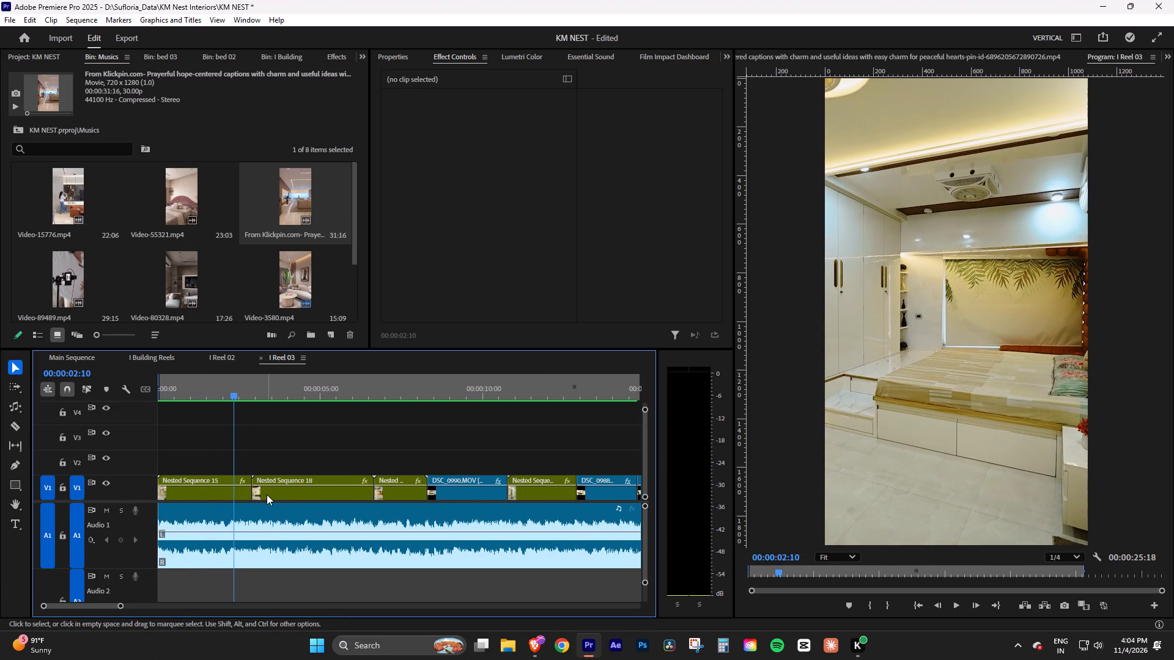
left_click(272, 493)
left_click_drag(281, 493, 265, 493)
left_click(264, 440)
Replay the opening with the new cut and ripple delete the gap after Nested Sequence 18.
left_click_drag(244, 389, 105, 410)
key("space")
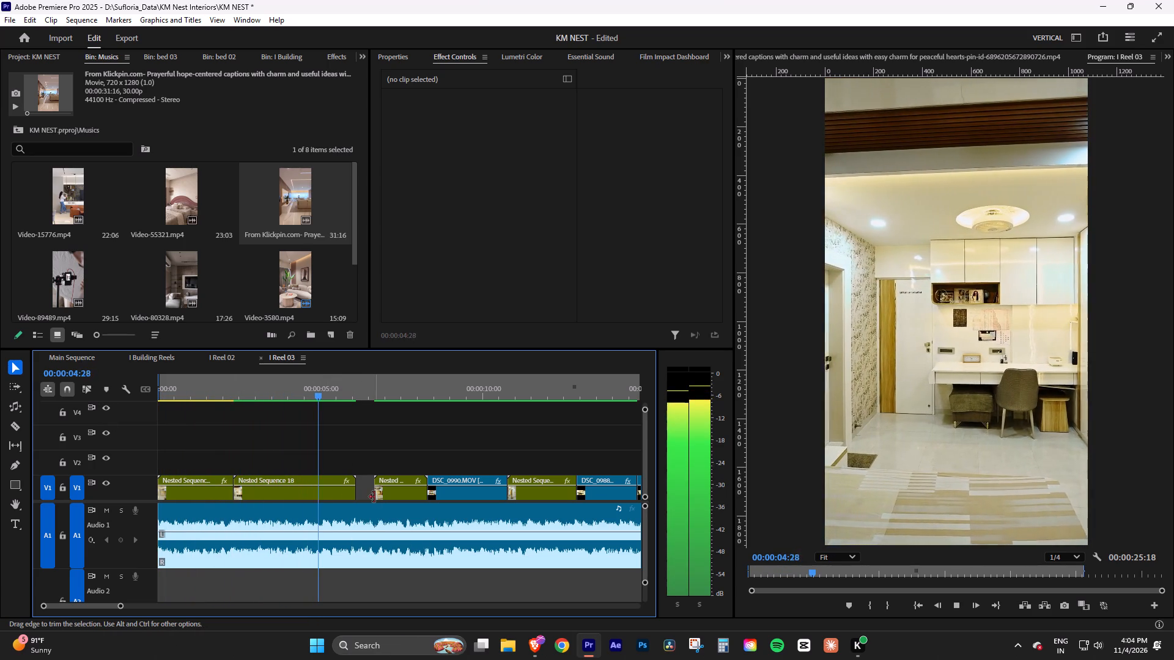
left_click(365, 491)
right_click(365, 491)
left_click(393, 501)
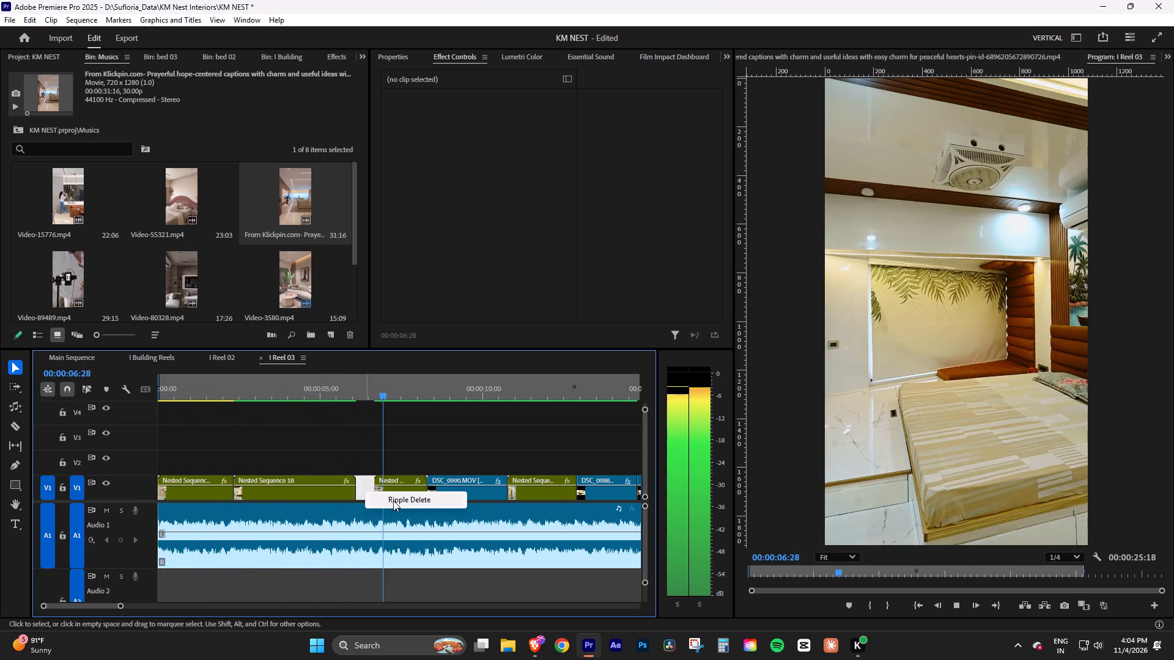
Find the next music beat and move DSC_0990.MOV earlier to start there at 00:00:07:15, overwriting the end of the preceding nested clip.
left_click(330, 387)
key("space")
left_click(427, 433)
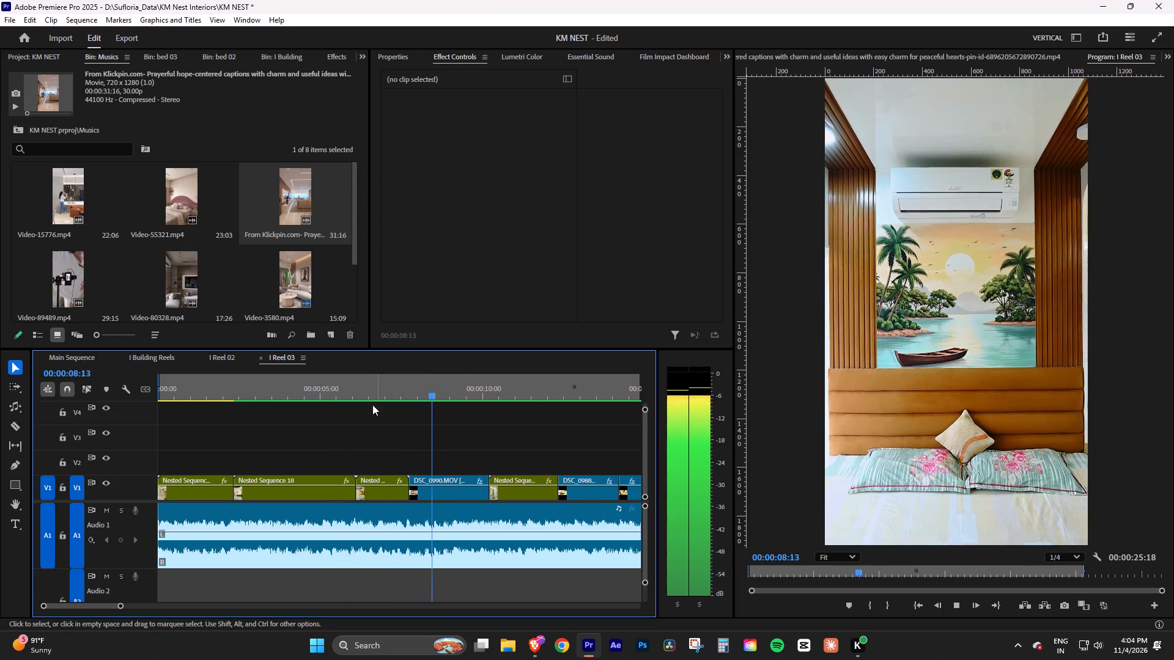
left_click(353, 392)
key("space")
left_click(439, 433)
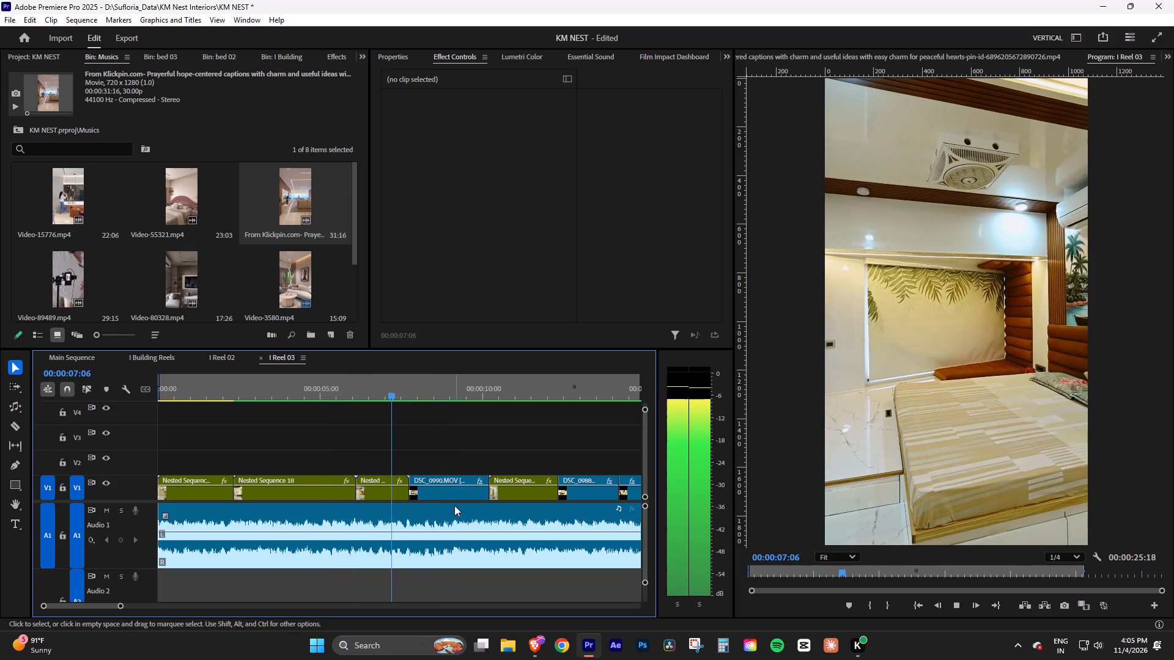
key("space")
left_click_drag(446, 496, 440, 496)
left_click(445, 459)
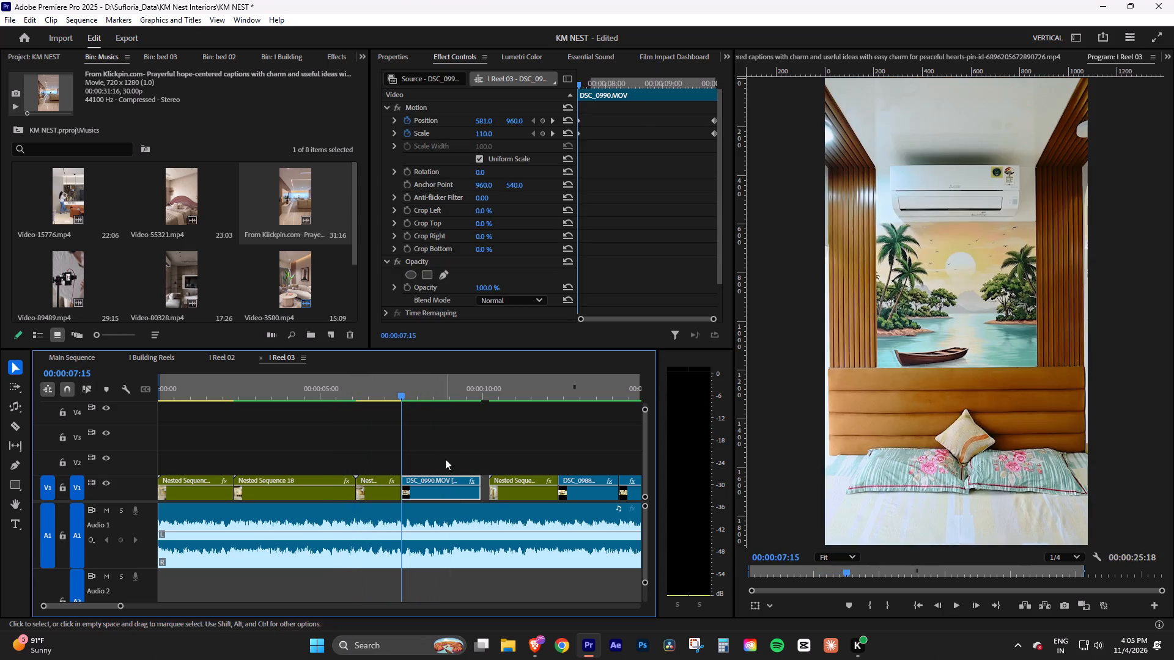
Ripple delete the gap between DSC_0990.MOV and Nested Sequence 16.
left_click(324, 394)
left_click(485, 492)
right_click(485, 492)
left_click(503, 497)
left_click(498, 446)
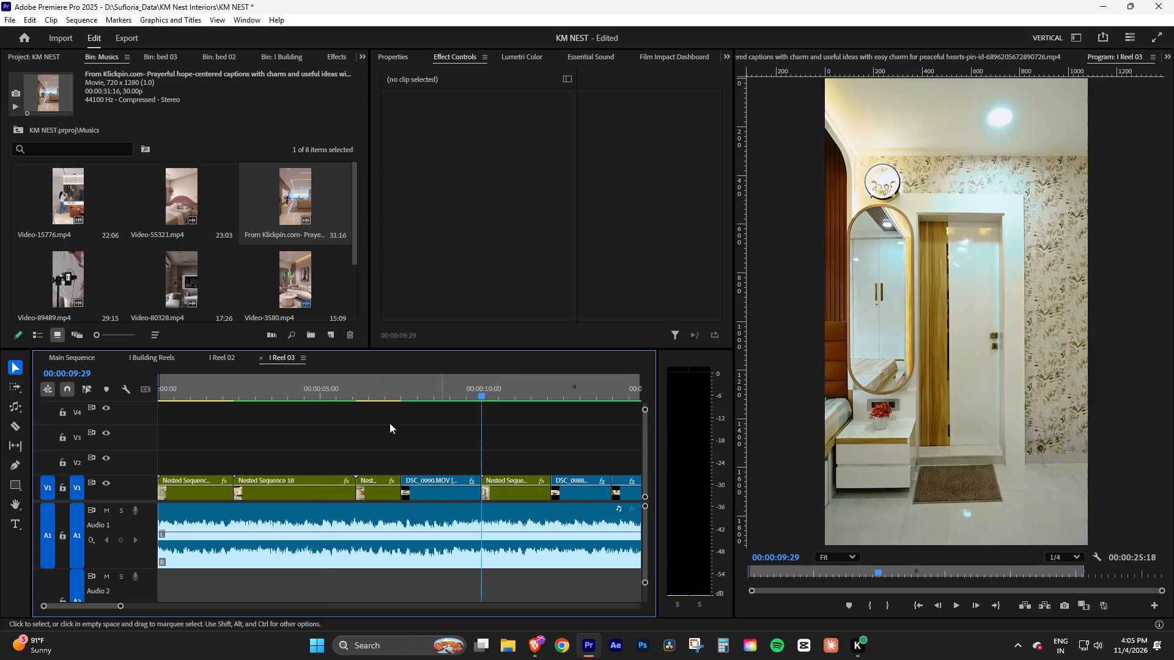
Find the following music beat and move Nested Sequence 16 earlier to start there at 00:00:09:22, overwriting the end of DSC_0990.MOV.
left_click(297, 392)
key("space")
left_click(417, 452)
left_click_drag(122, 605, 146, 604)
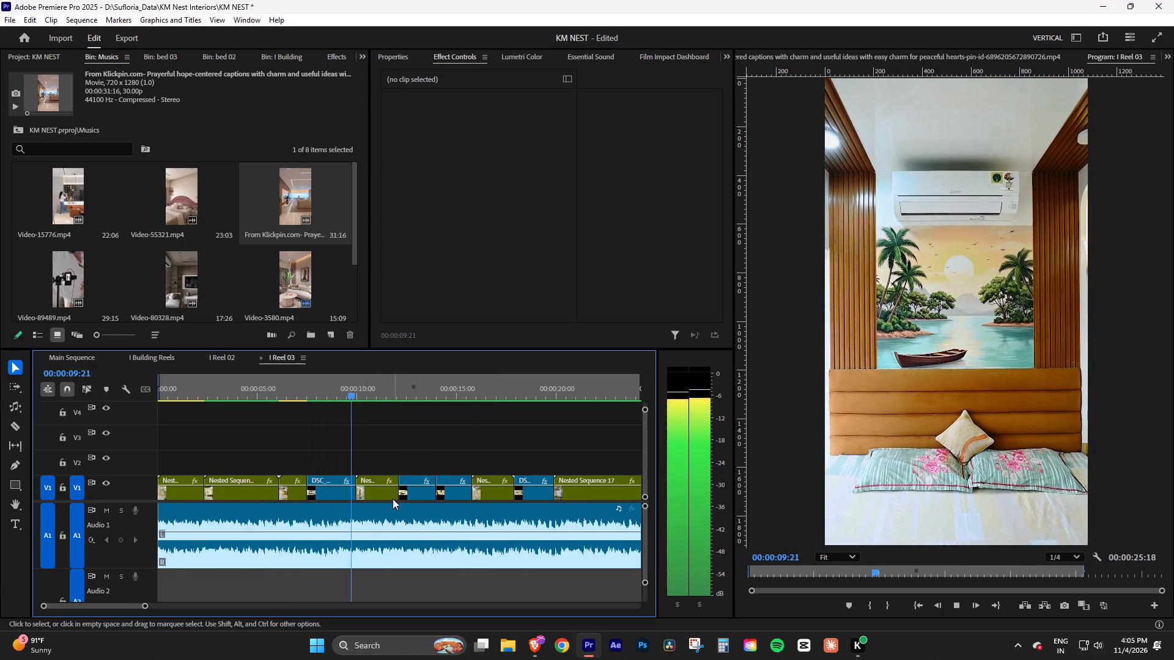
key("space")
left_click(327, 388)
key("space")
scroll(344, 491, "up", 7, "alt")
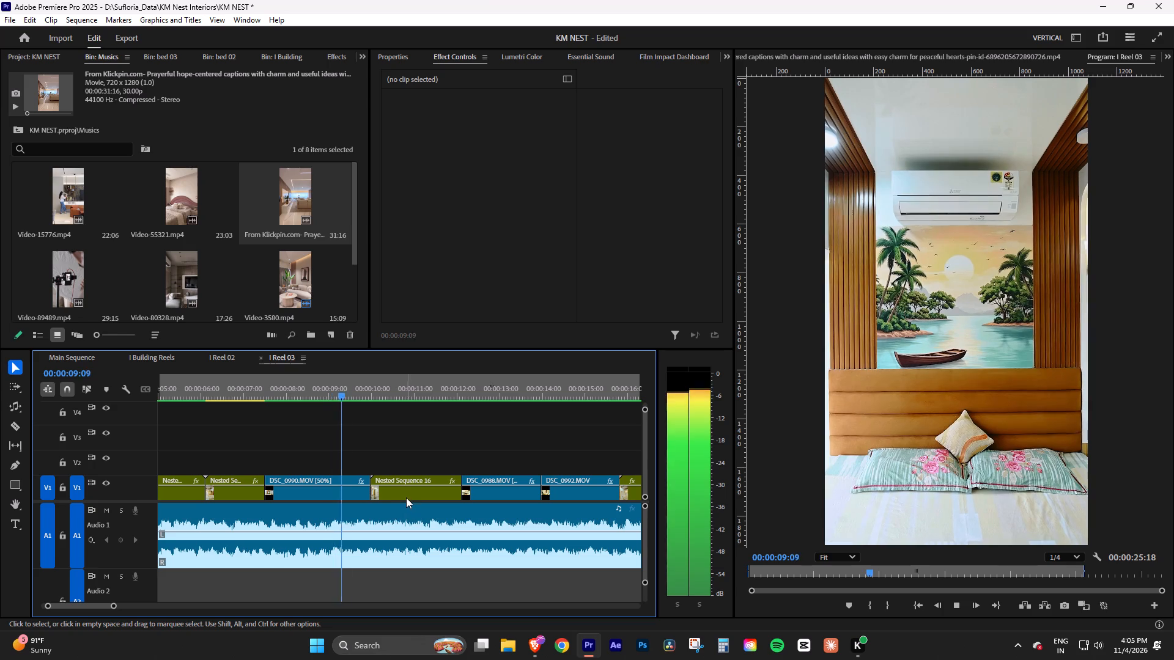
key("space")
left_click(401, 497)
left_click_drag(391, 498, 386, 498)
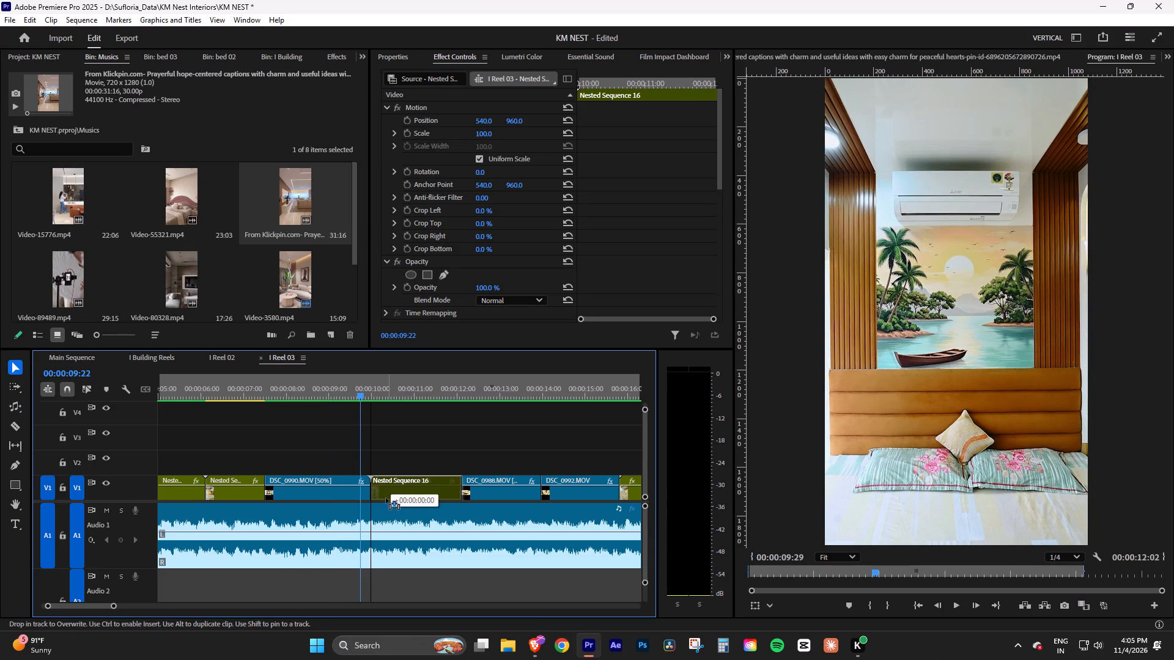
left_click_drag(386, 498, 382, 498)
Ripple delete the gap between Nested Sequence 16 and DSC_0988.MOV.
left_click(452, 490)
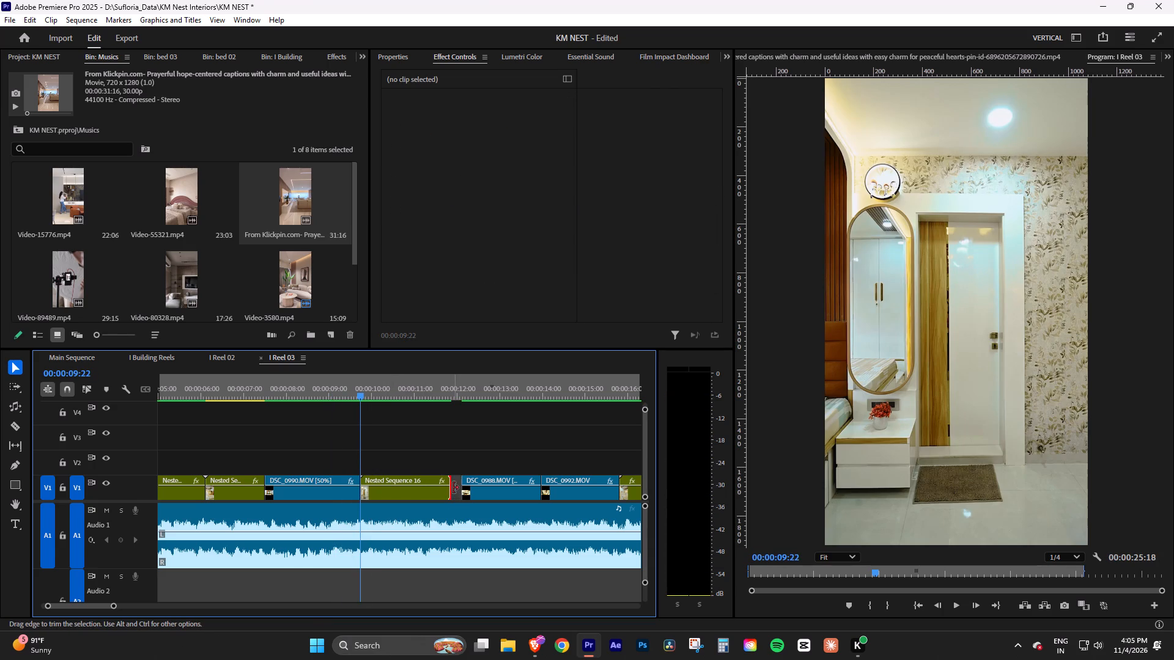
left_click(455, 487)
right_click(455, 487)
left_click(467, 491)
left_click(476, 462)
Play I Reel 03 onward from about 00:00:08:00 to check the remaining cuts against the music.
left_click_drag(334, 389, 284, 397)
key("space")
left_click(413, 434)
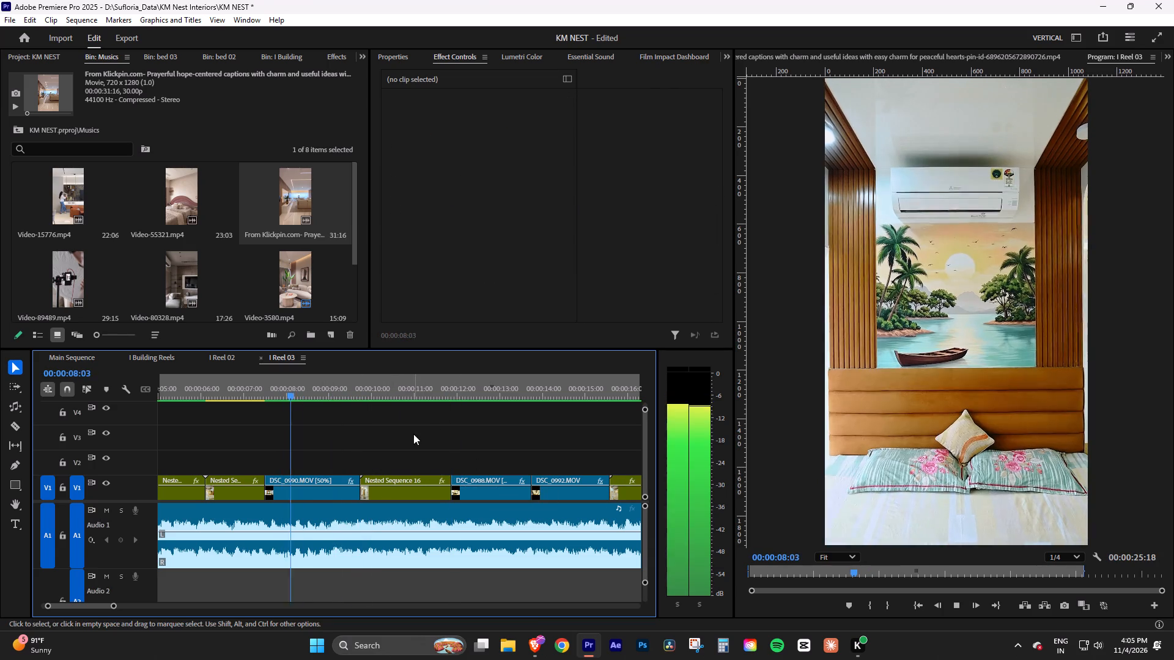
left_click_drag(113, 603, 129, 603)
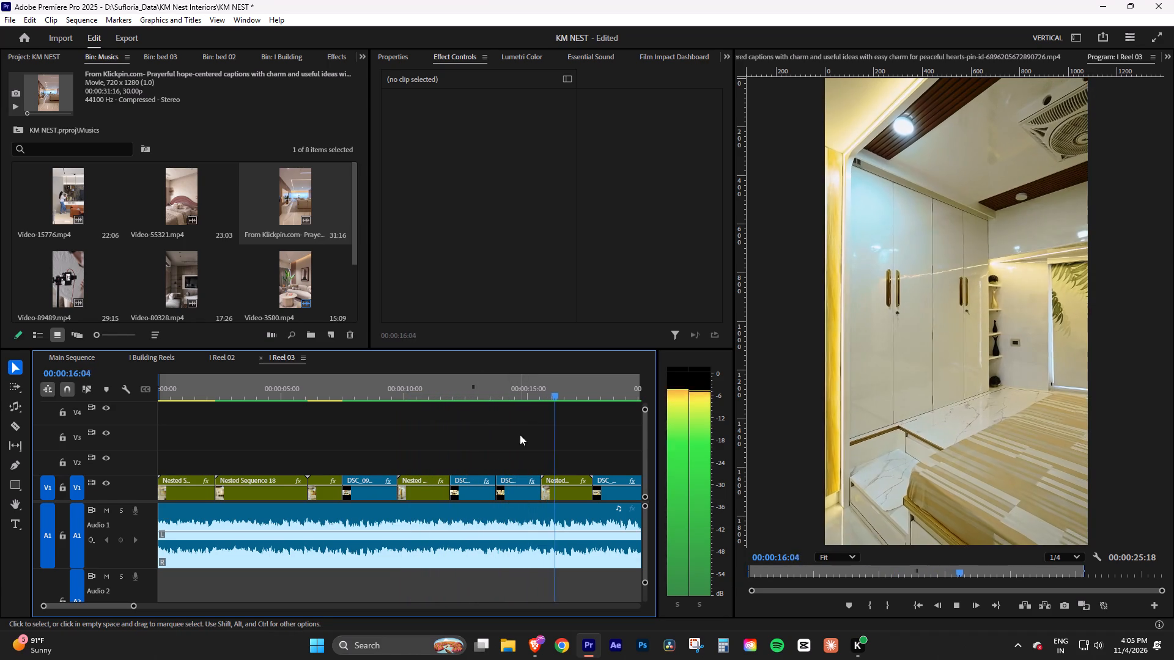
left_click_drag(130, 606, 146, 605)
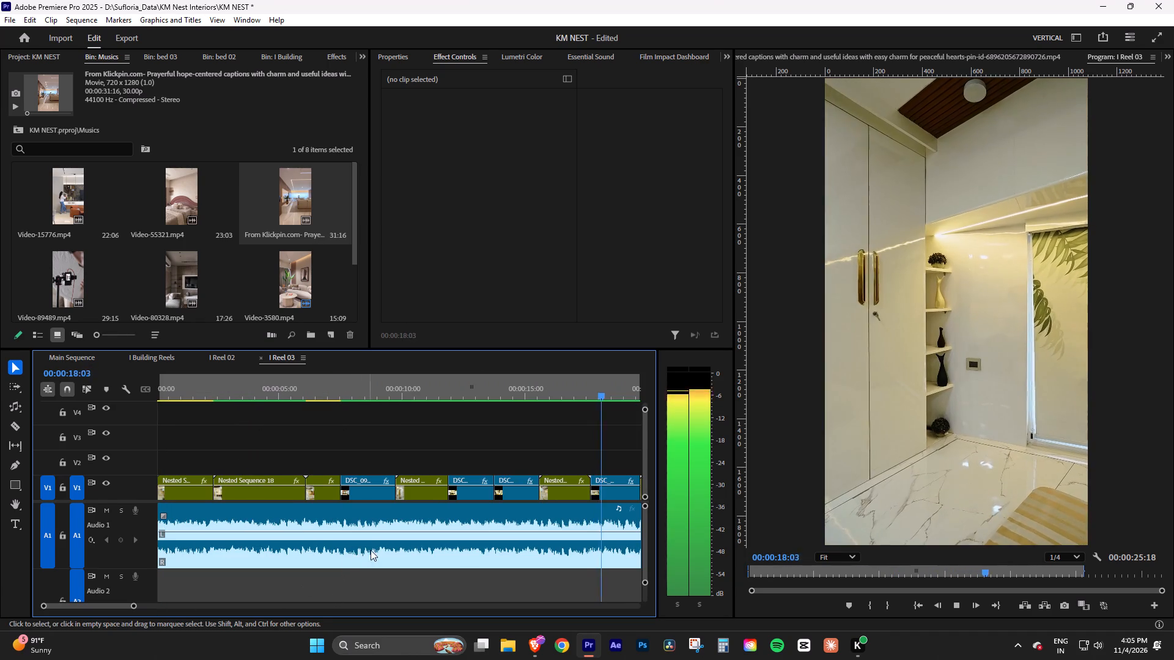
left_click_drag(149, 607, 161, 604)
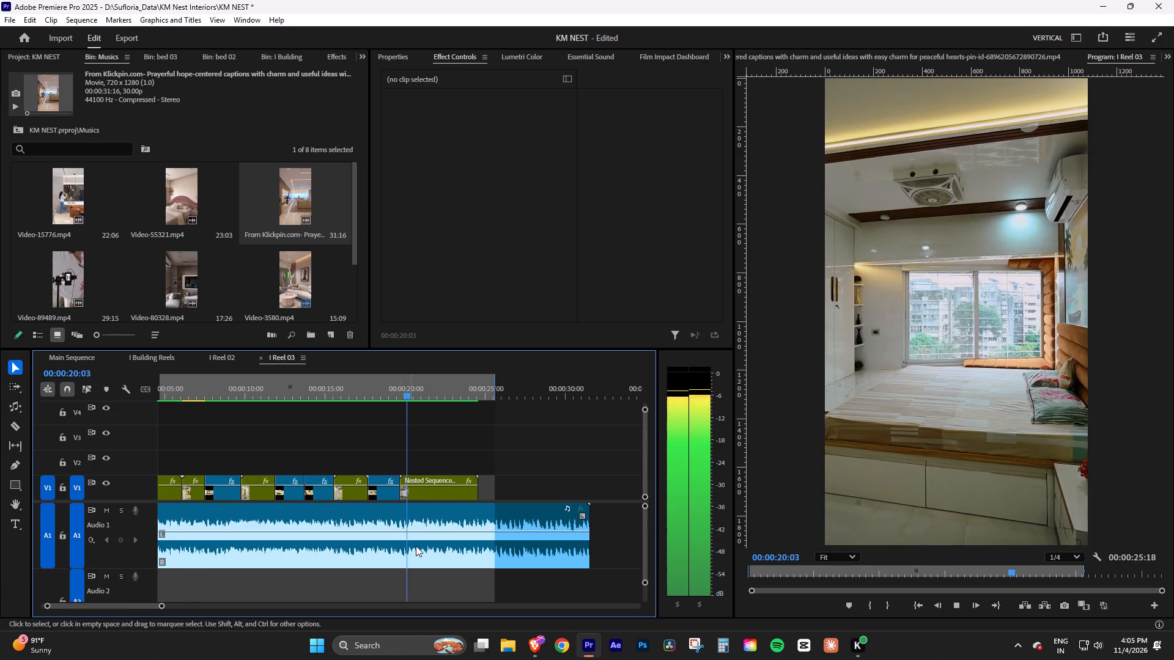
Trim the music's end to match the end of Nested Sequence 17 and mark the sequence Out point at 00:00:24:17.
left_click_drag(589, 554, 498, 552)
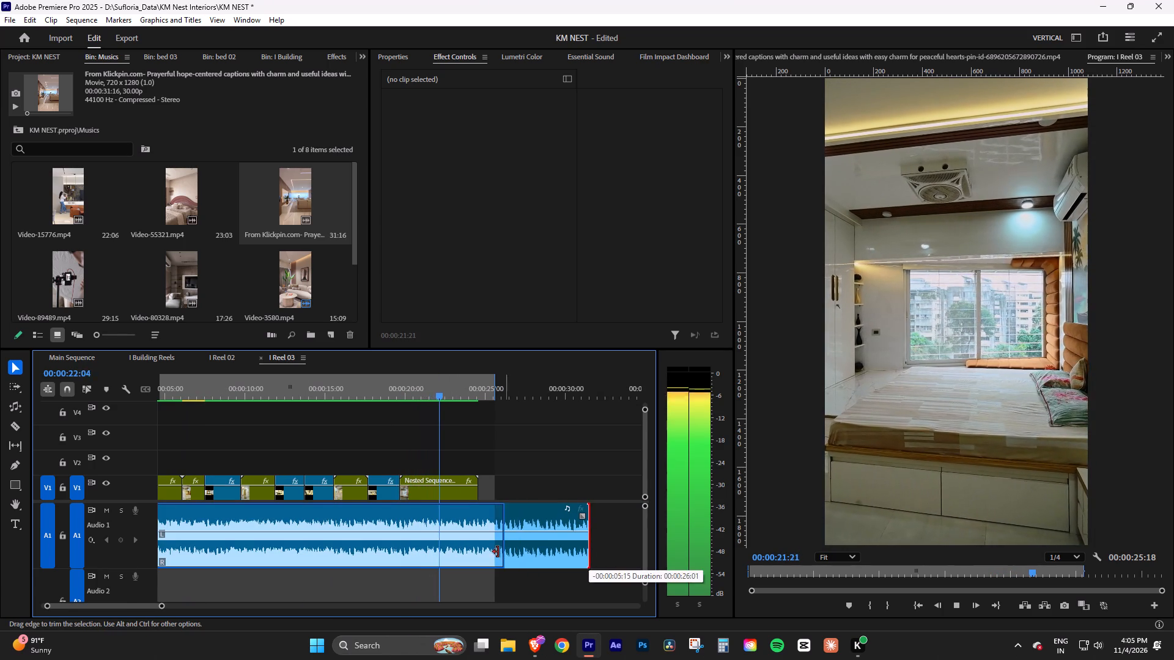
left_click_drag(498, 552, 477, 546)
left_click(484, 395)
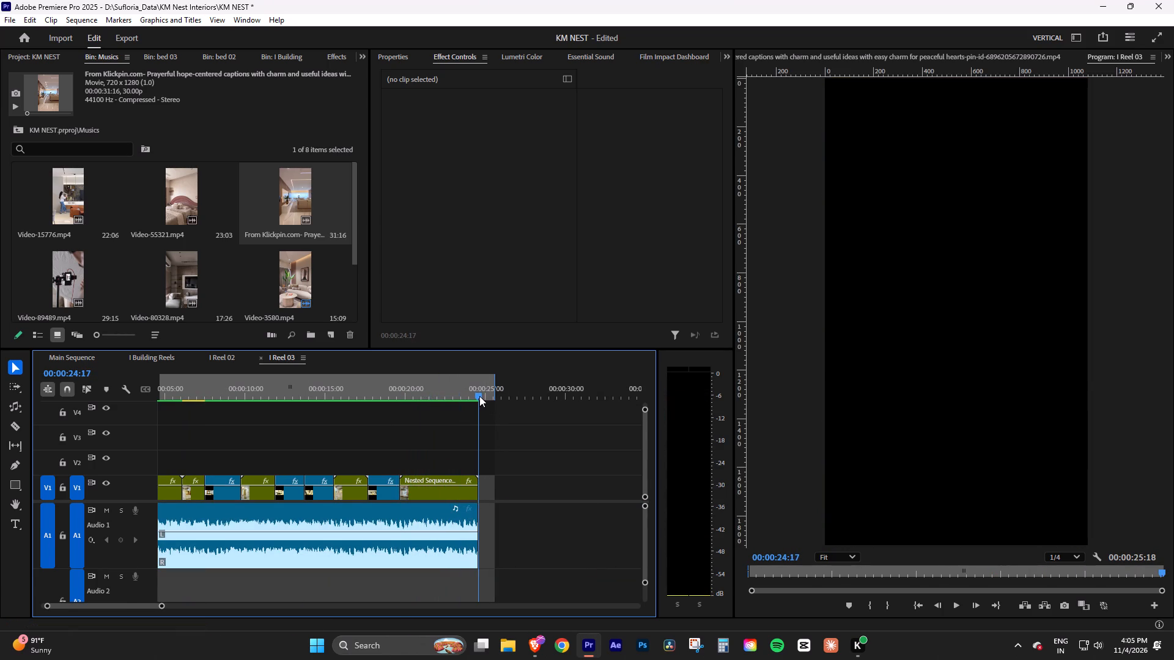
key("o")
Play back the ending of I Reel 03 and save the project.
left_click_drag(433, 392, 427, 392)
key("space")
scroll(440, 529, "up", 9, "alt")
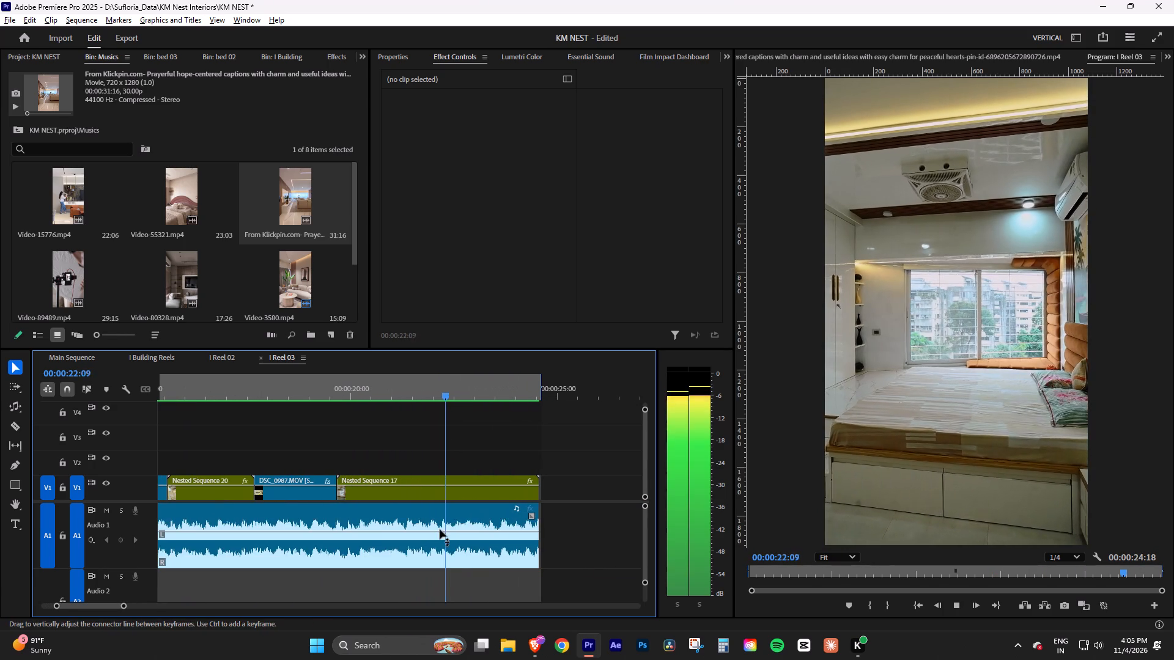
key("space")
key("ctrl+s")
left_click(650, 534)
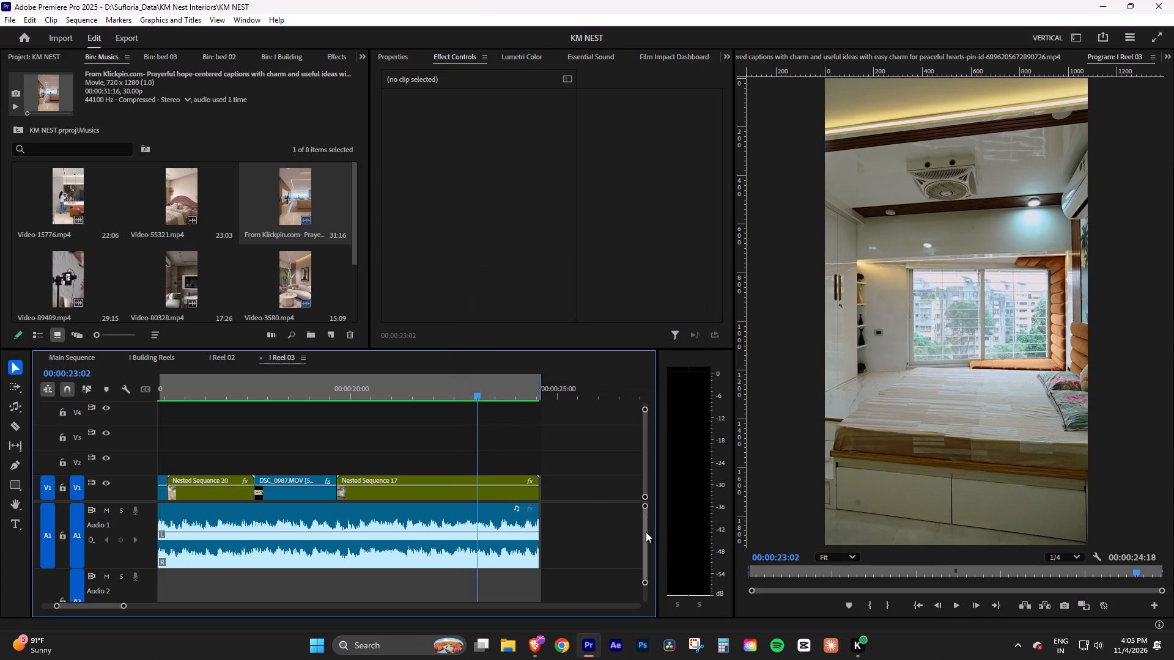
left_click(451, 538)
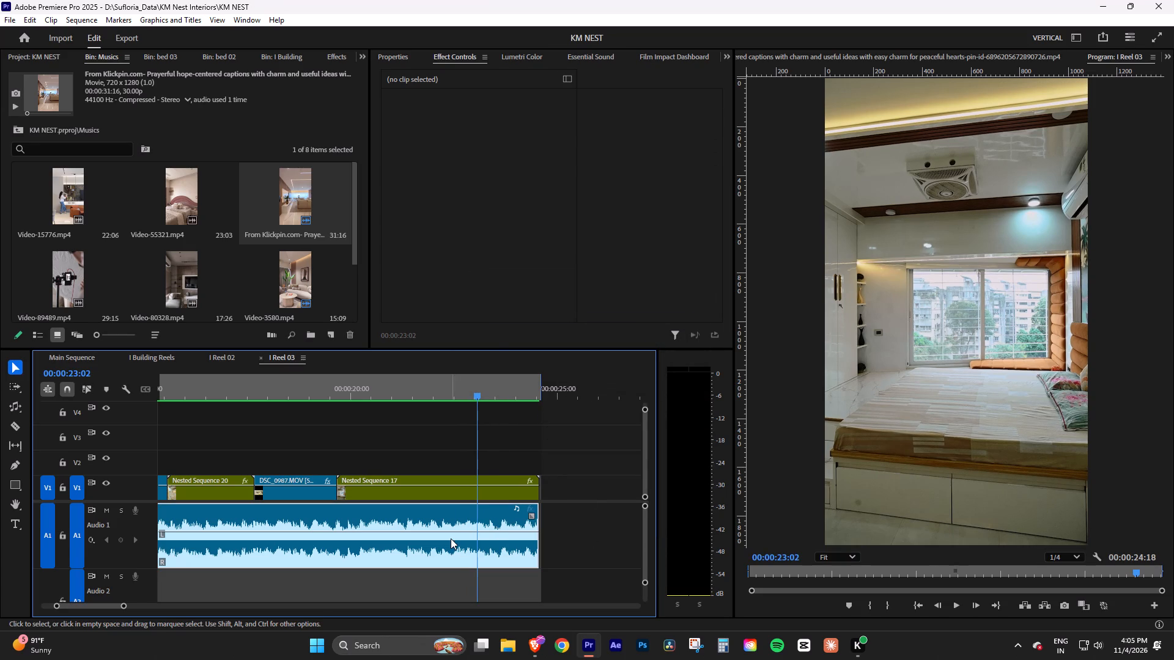
Copy both Layer 1.png logo clips from I Reel 02 and place them on V2 at the start of I Reel 03.
left_click(227, 356)
left_click_drag(514, 431, 393, 460)
key("ctrl+c")
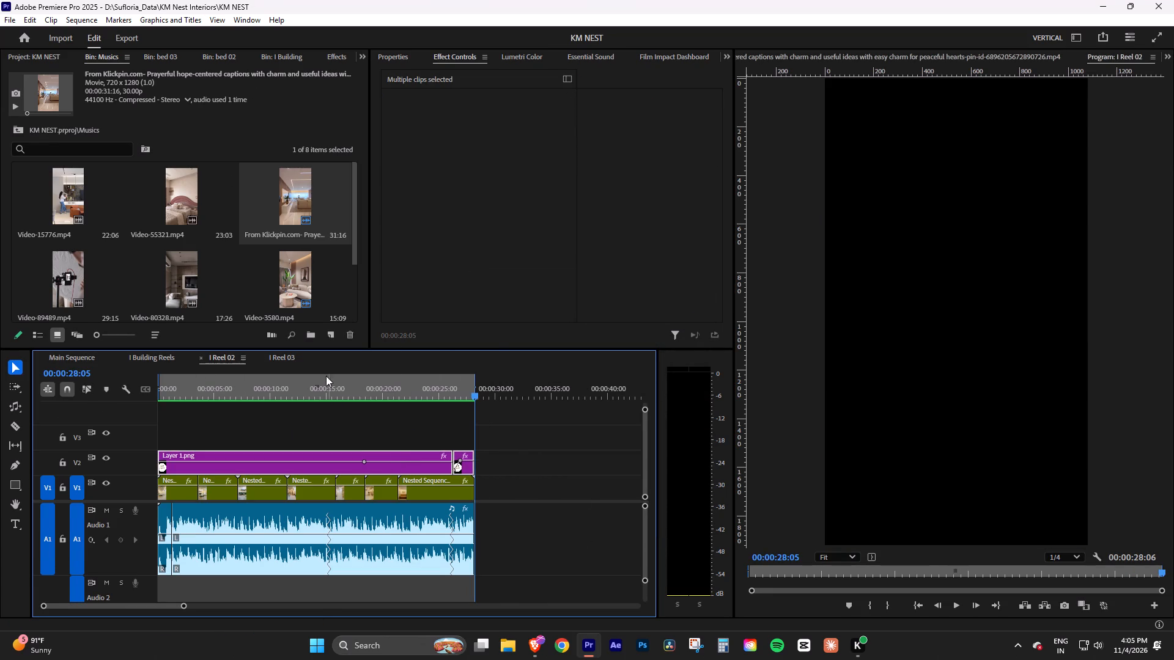
left_click(283, 356)
key("ctrl+v")
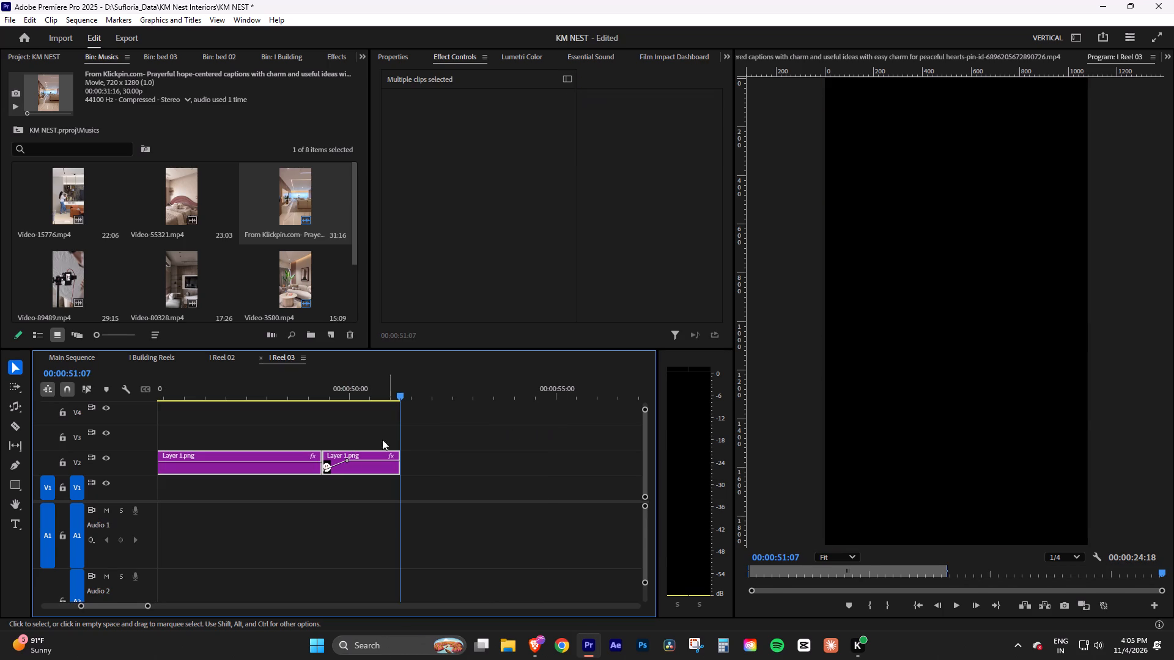
left_click_drag(136, 609, 81, 609)
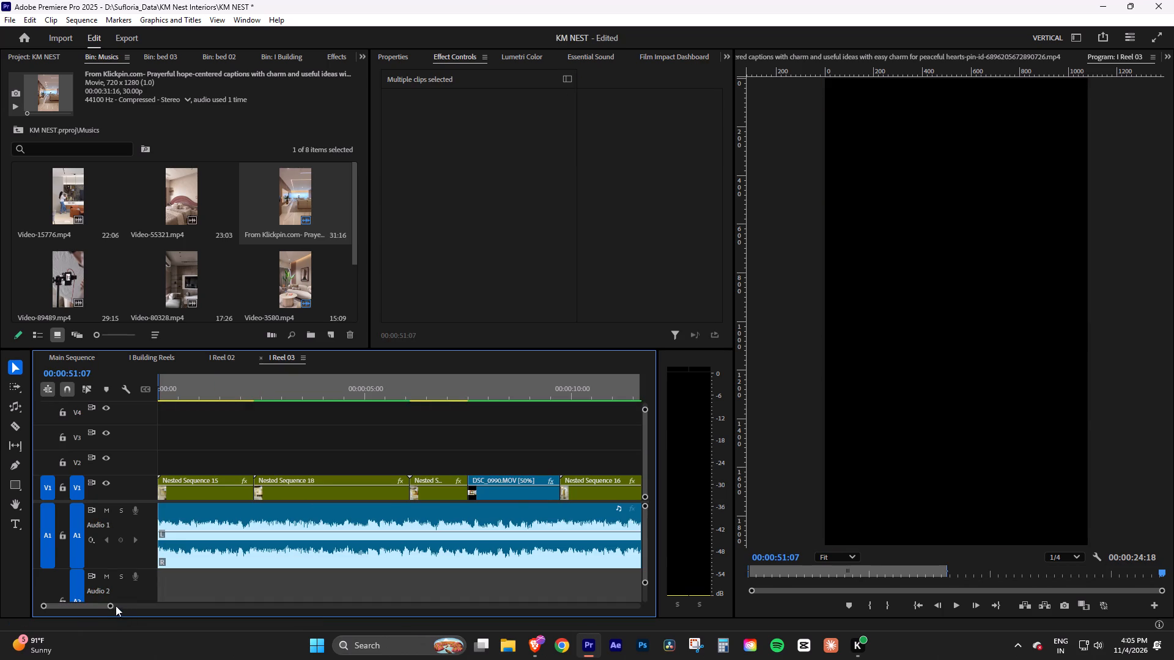
left_click_drag(111, 606, 165, 603)
left_click_drag(504, 468, 467, 468)
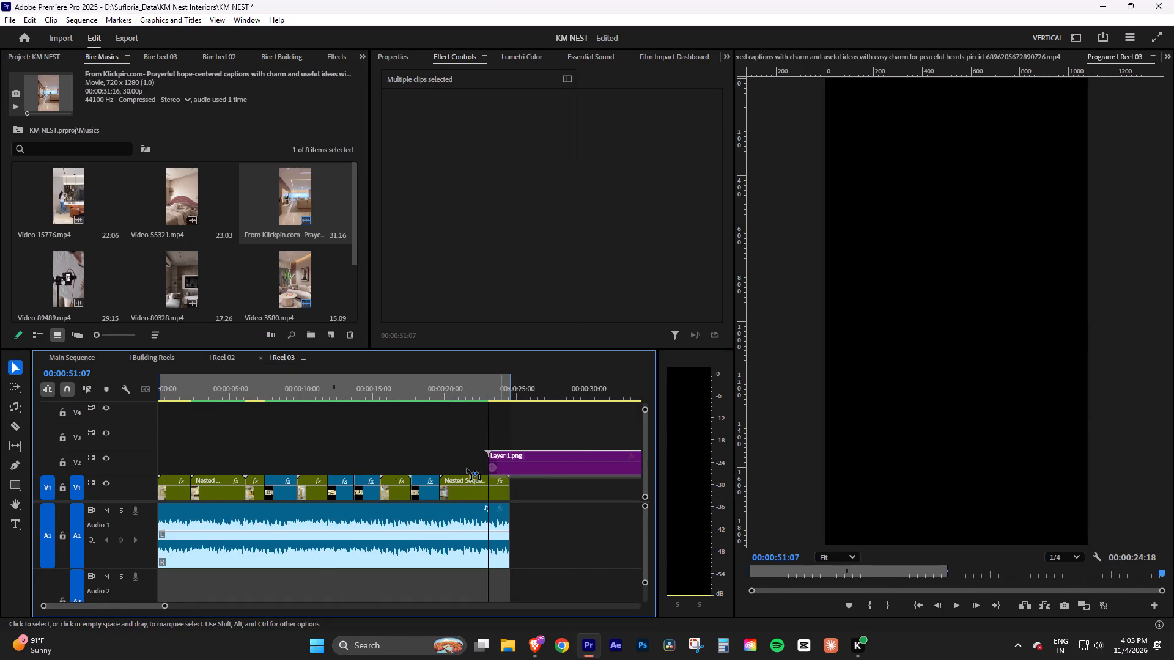
left_click_drag(467, 468, 130, 468)
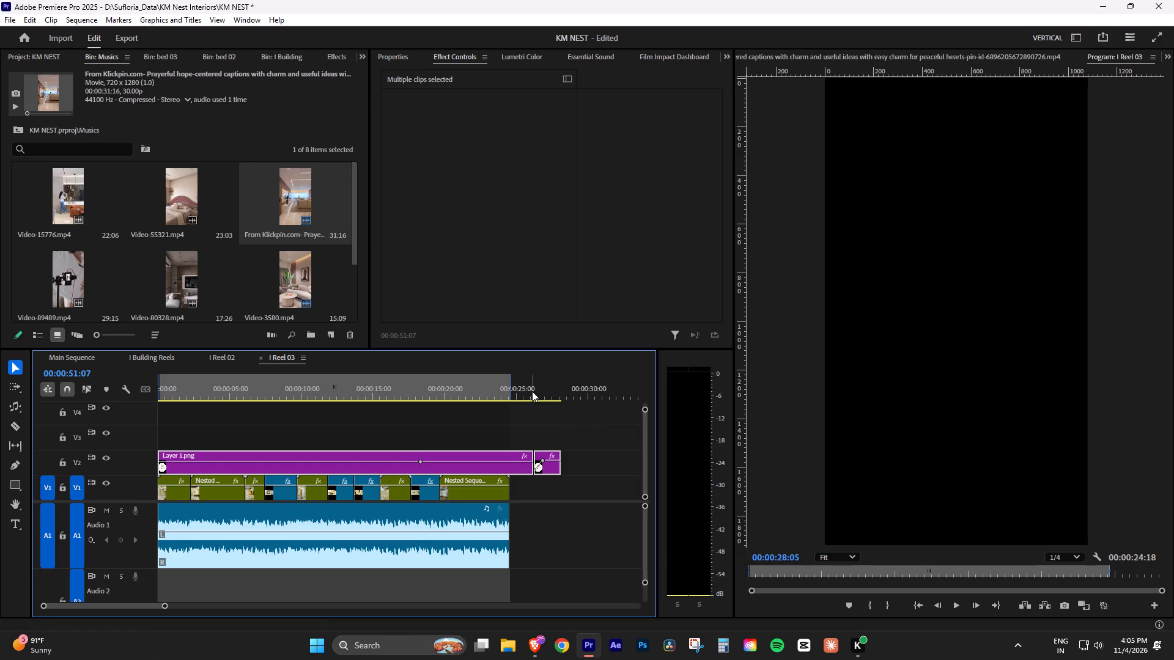
Split the long Layer 1.png clip at 00:00:24:17, delete the excess piece and ripple delete the gap it leaves.
left_click_drag(532, 391, 508, 395)
left_click(560, 425)
left_click(482, 460)
key("ctrl+k")
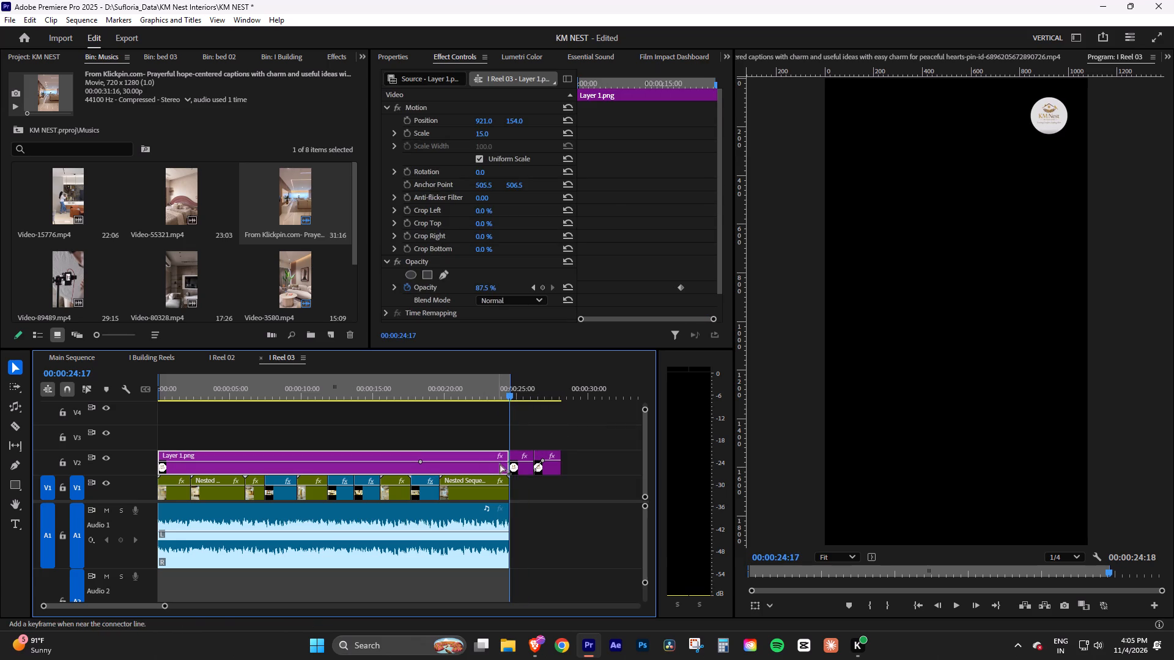
left_click(525, 471)
key("Delete")
left_click(522, 461)
right_click(522, 461)
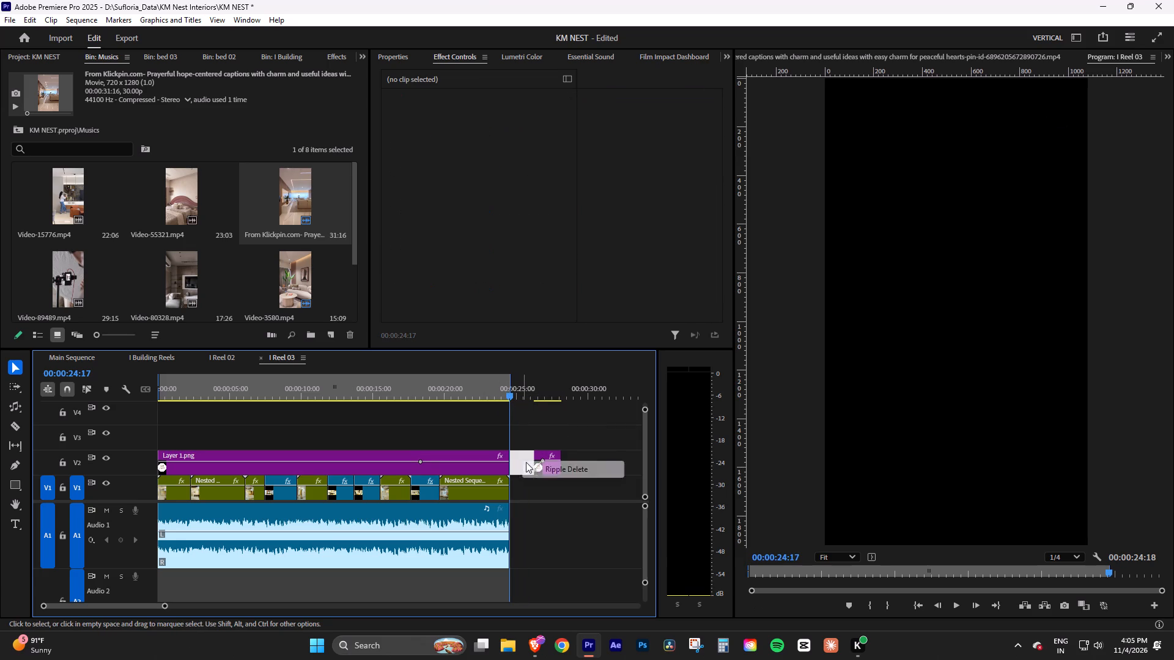
left_click(532, 466)
left_click(545, 434)
Move the closing Layer 1.png clip earlier on V2 so that it ends with Nested Sequence 17.
left_click(451, 390)
key("space")
scroll(418, 480, "up", 3, "alt")
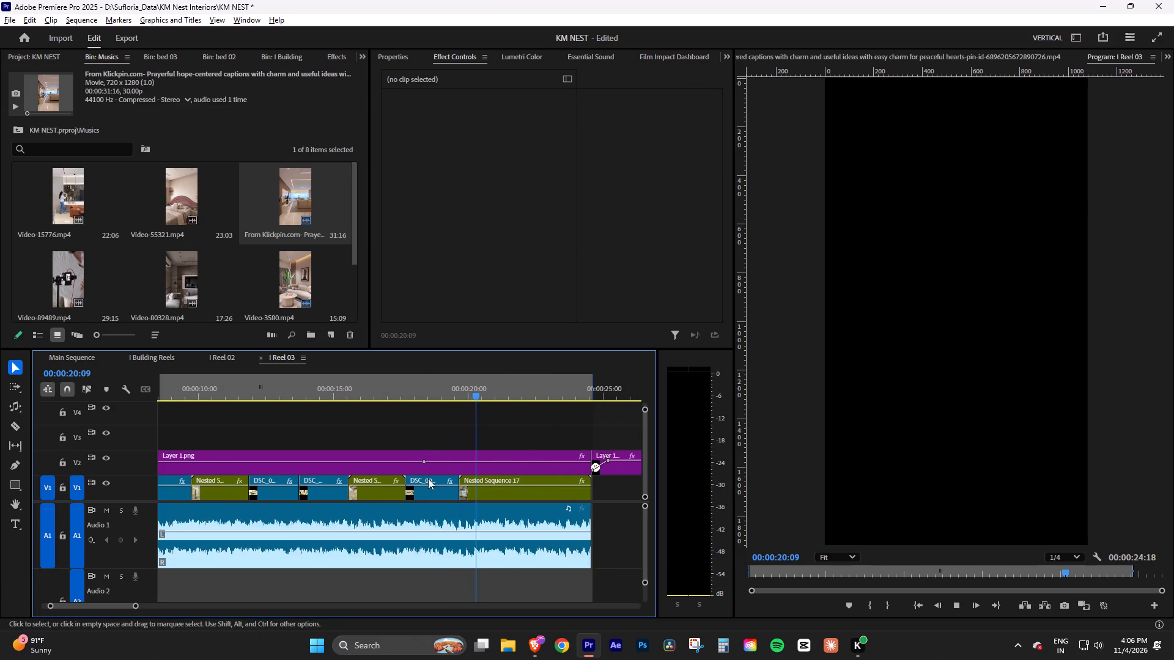
scroll(428, 479, "up", 5, "alt")
scroll(480, 481, "down", 5, "alt")
key("space")
left_click_drag(586, 471, 553, 470)
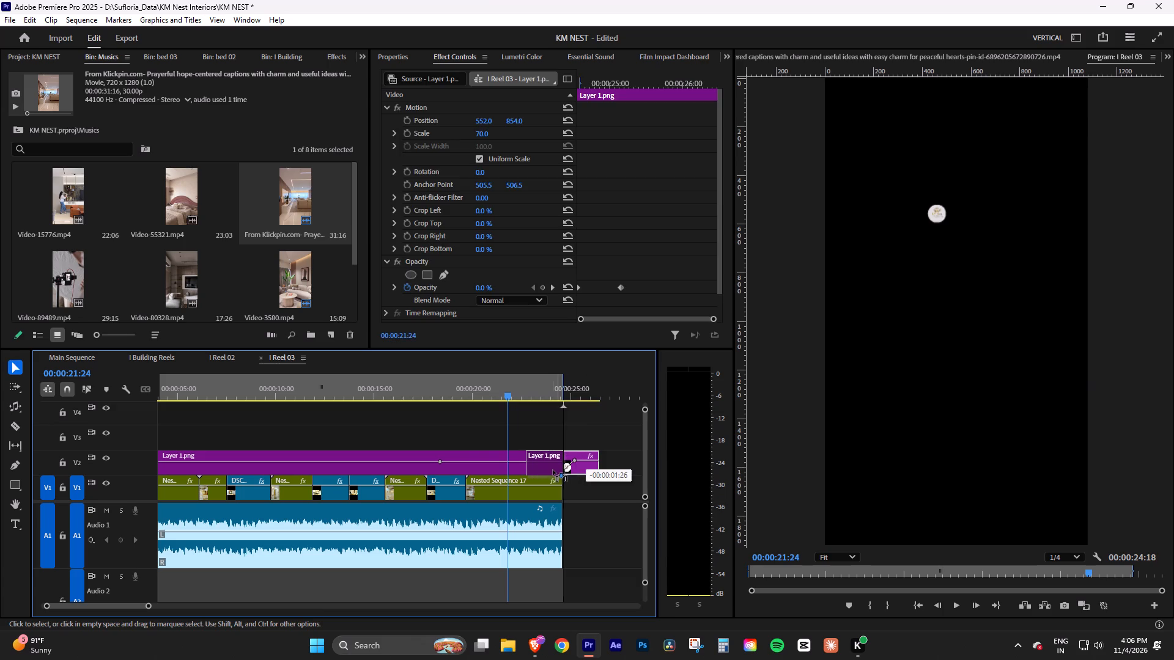
left_click_drag(553, 470, 550, 469)
key("space")
scroll(567, 482, "up", 6, "alt")
Preview the logo ending and move the closing Layer 1.png clip earlier to start at about 00:00:22:05.
left_click(444, 397)
key("space")
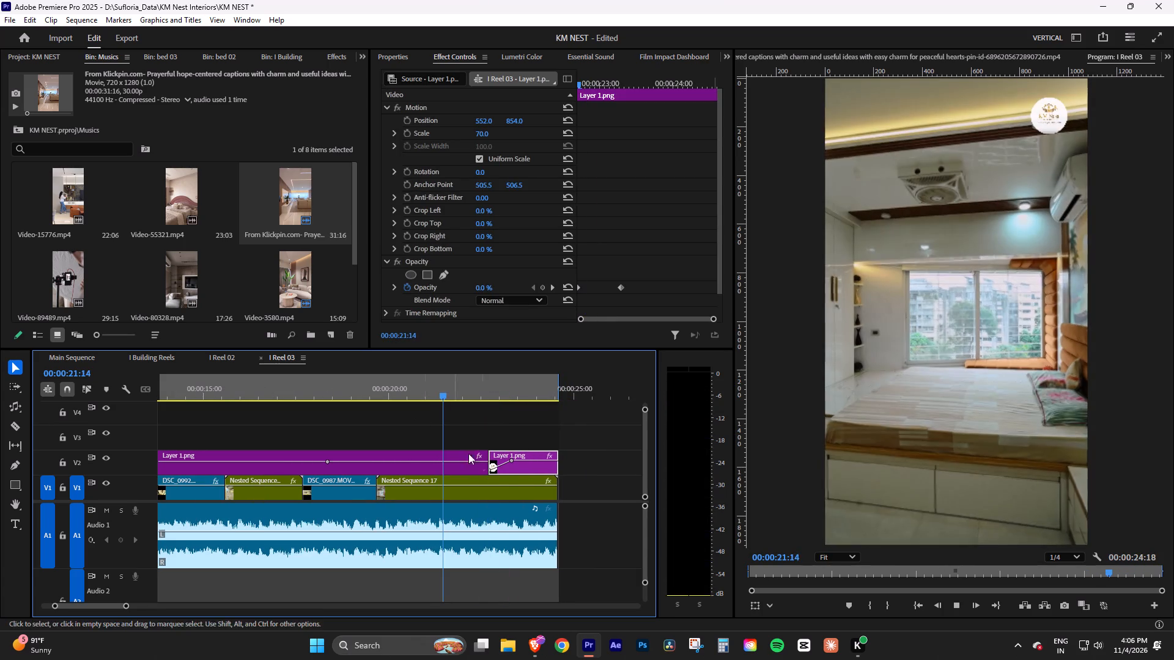
key("space")
left_click_drag(509, 471, 494, 469)
left_click(430, 391)
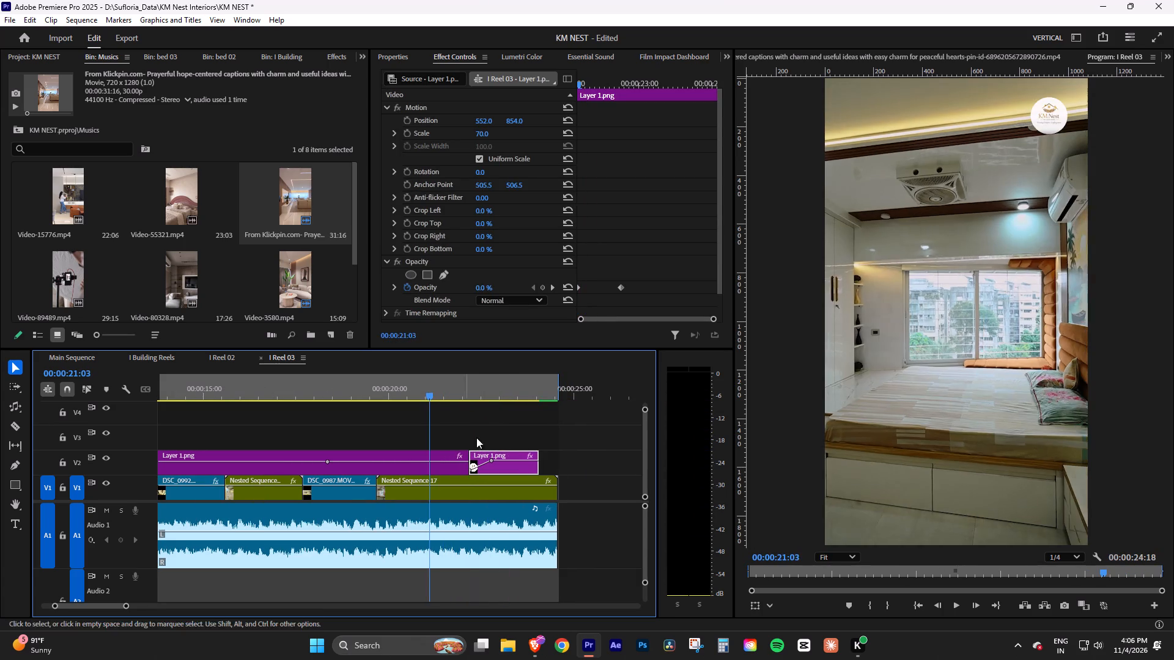
Extend the closing Layer 1.png clip to the end of the reel and play the section leading into it.
key("space")
key("space")
left_click(532, 466)
left_click_drag(537, 469, 560, 468)
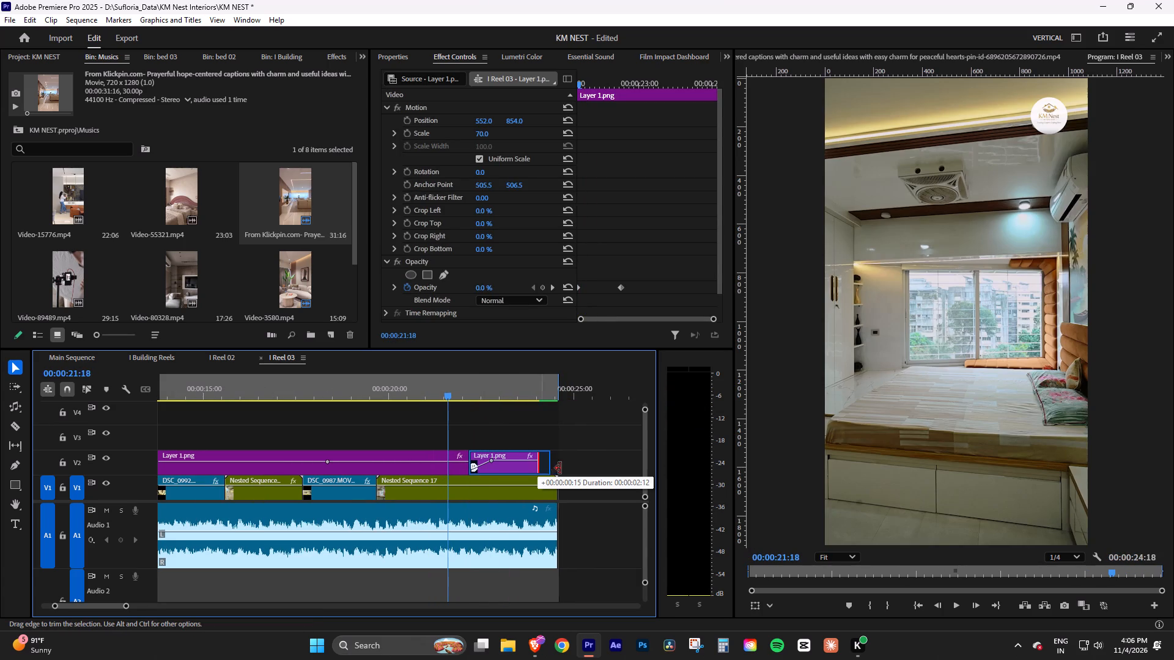
left_click_drag(560, 468, 556, 467)
left_click(610, 468)
key("space")
key("space")
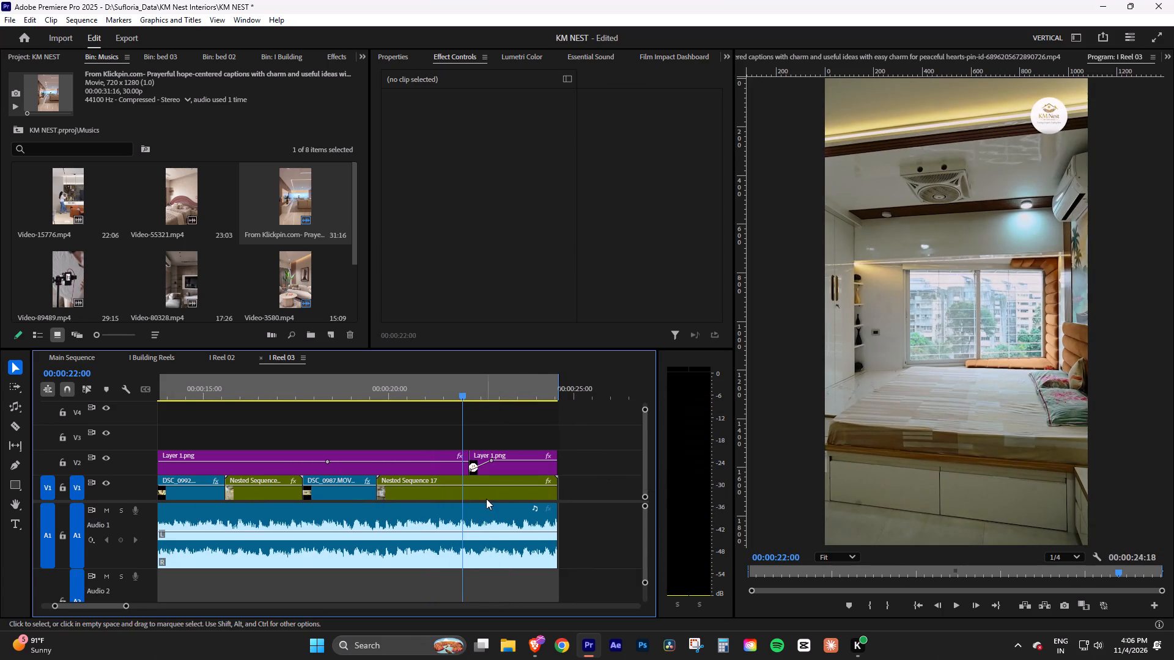
Apply Gaussian Blur to Nested Sequence 17 and add a Blurriness keyframe of 0 at 00:00:22:00.
left_click(486, 499)
left_click(340, 58)
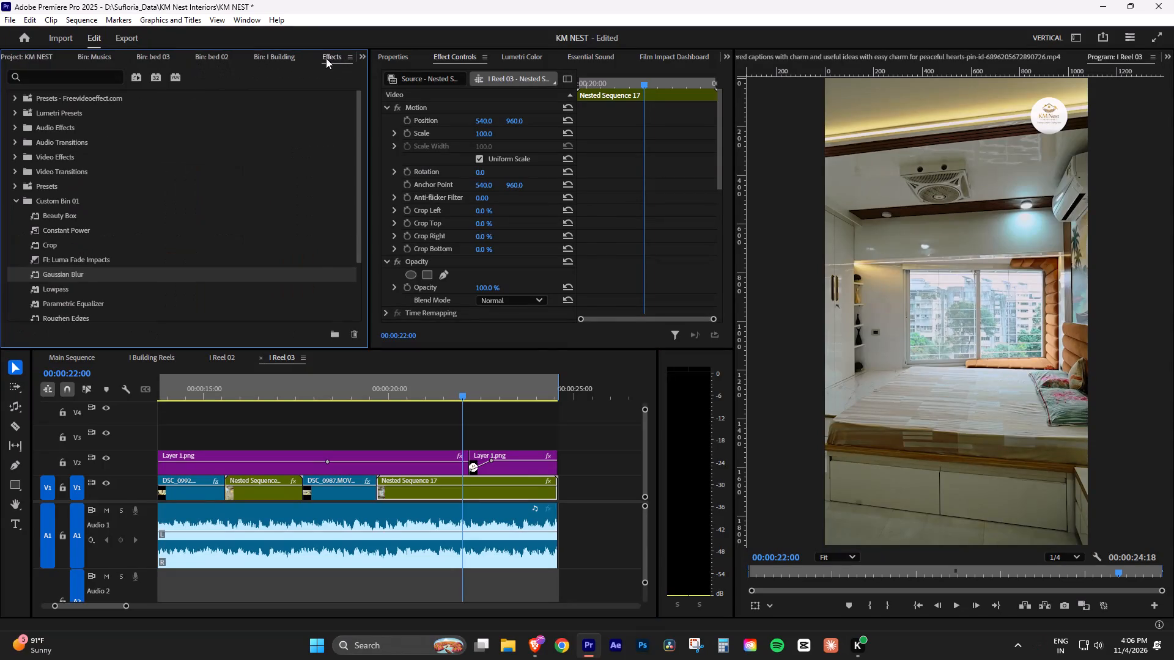
scroll(113, 268, "down", 7)
left_click_drag(72, 195, 423, 483)
left_click_drag(719, 166, 716, 229)
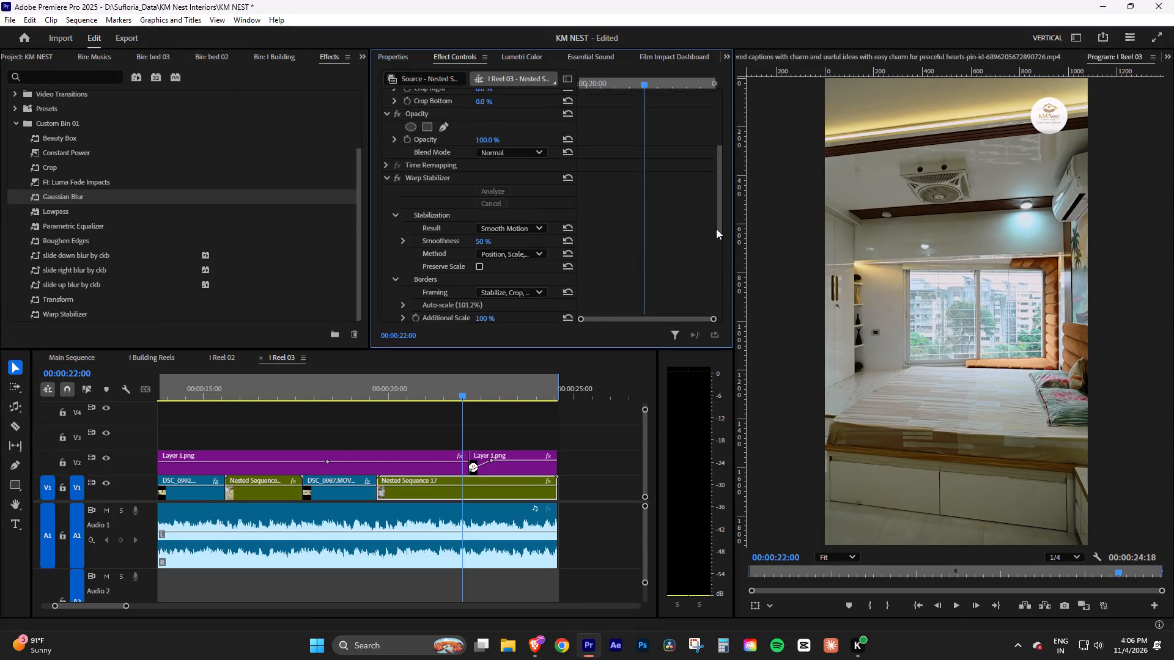
left_click_drag(716, 229, 715, 326)
left_click(405, 263)
Add a second Gaussian Blur keyframe on Nested Sequence 17 at 00:00:23:11 with Blurriness 50.
key("space")
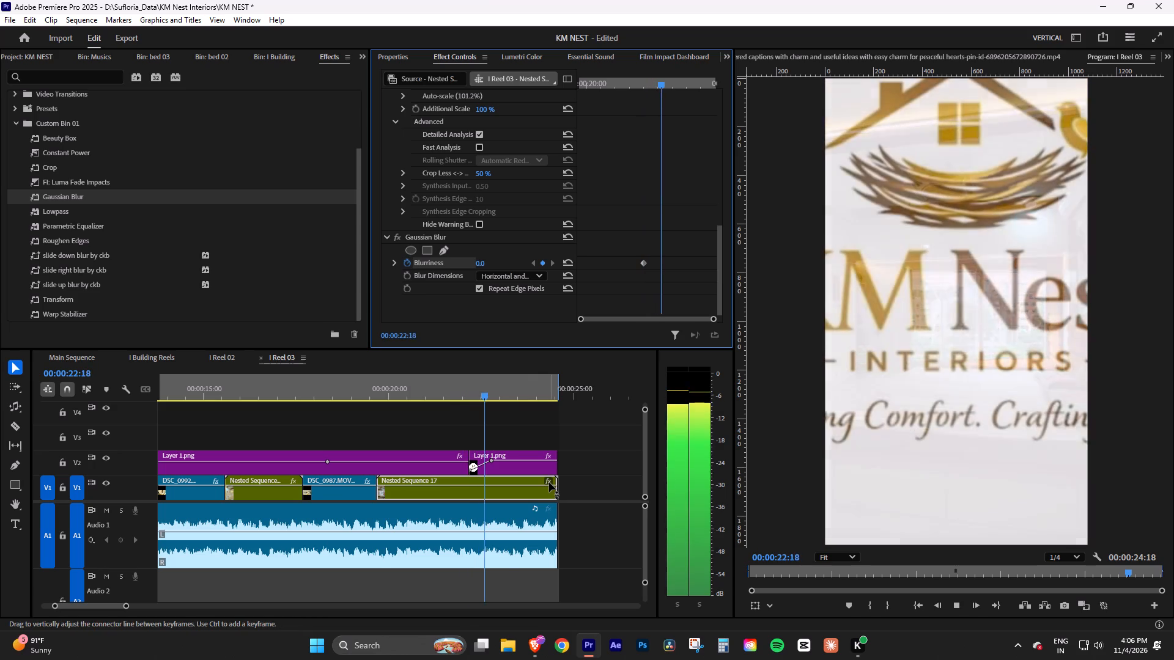
key("space")
key("space")
key("space")
left_click_drag(483, 261, 502, 266)
left_click_drag(482, 263, 497, 264)
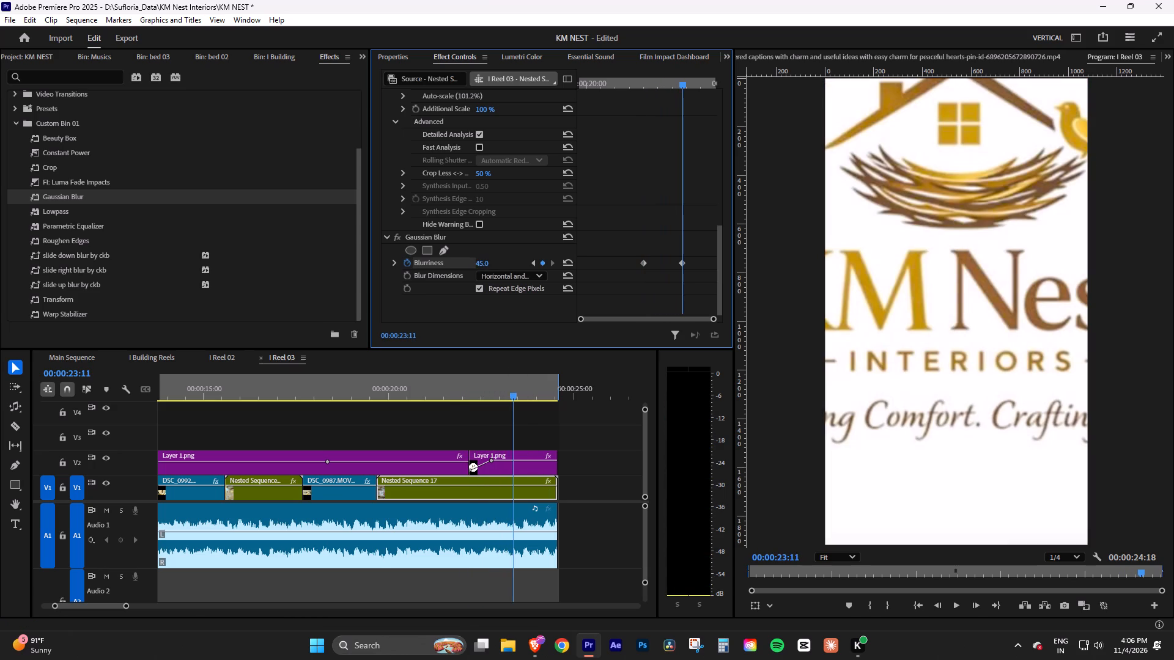
left_click_drag(497, 264, 503, 265)
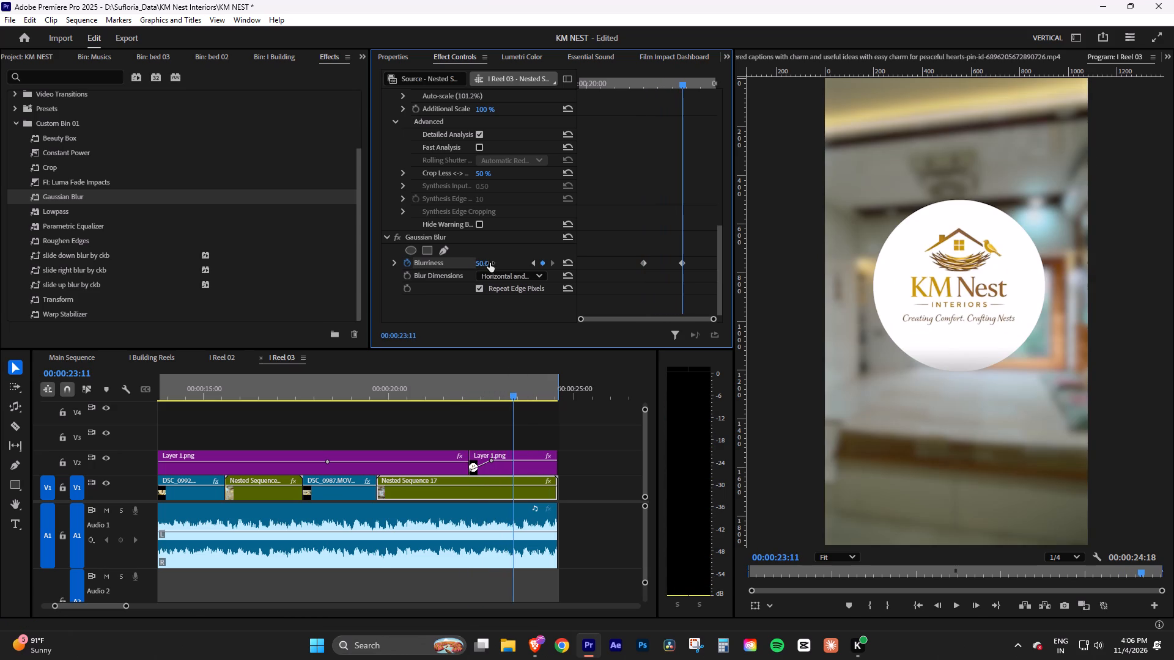
Raise the Gaussian Blur Blurriness on Nested Sequence 17 to 73 at the 00:00:23:11 keyframe.
left_click_drag(490, 263, 504, 264)
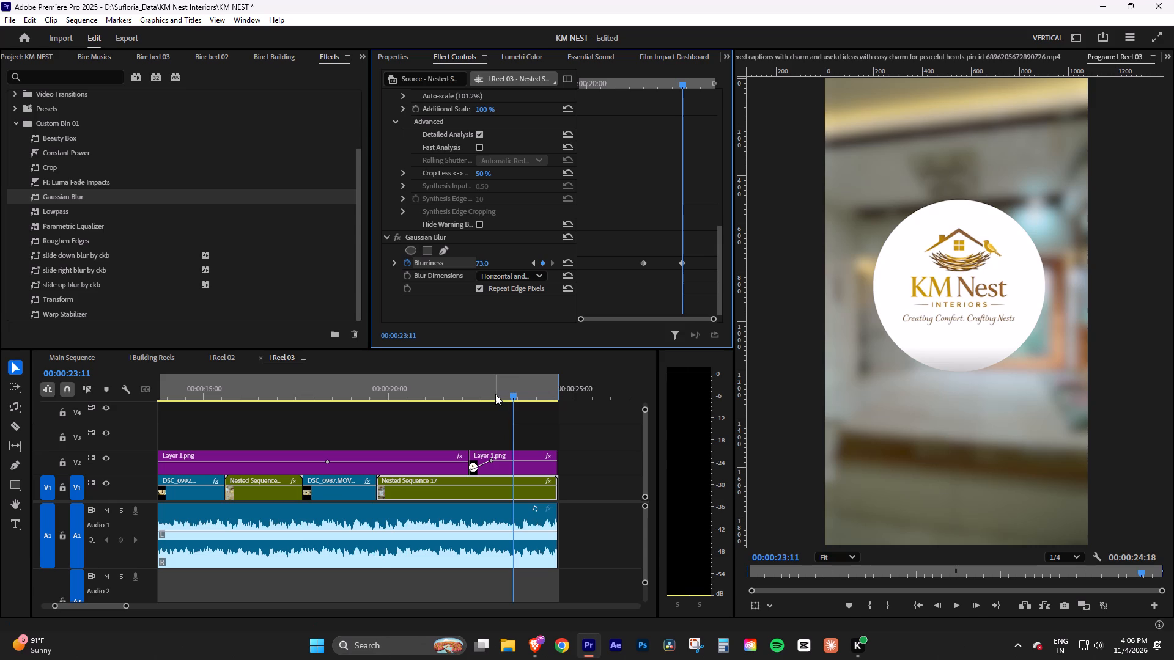
Apply the Lowpass effect to the music clip on Audio 1 of I Reel 03.
left_click(393, 526)
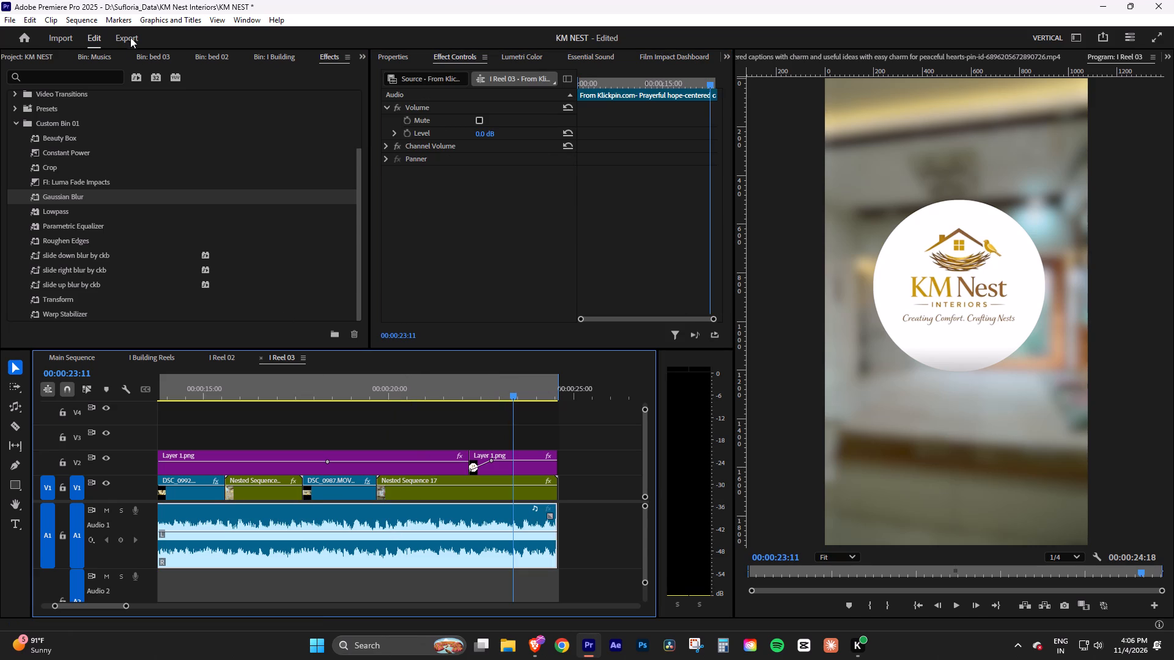
left_click(102, 78)
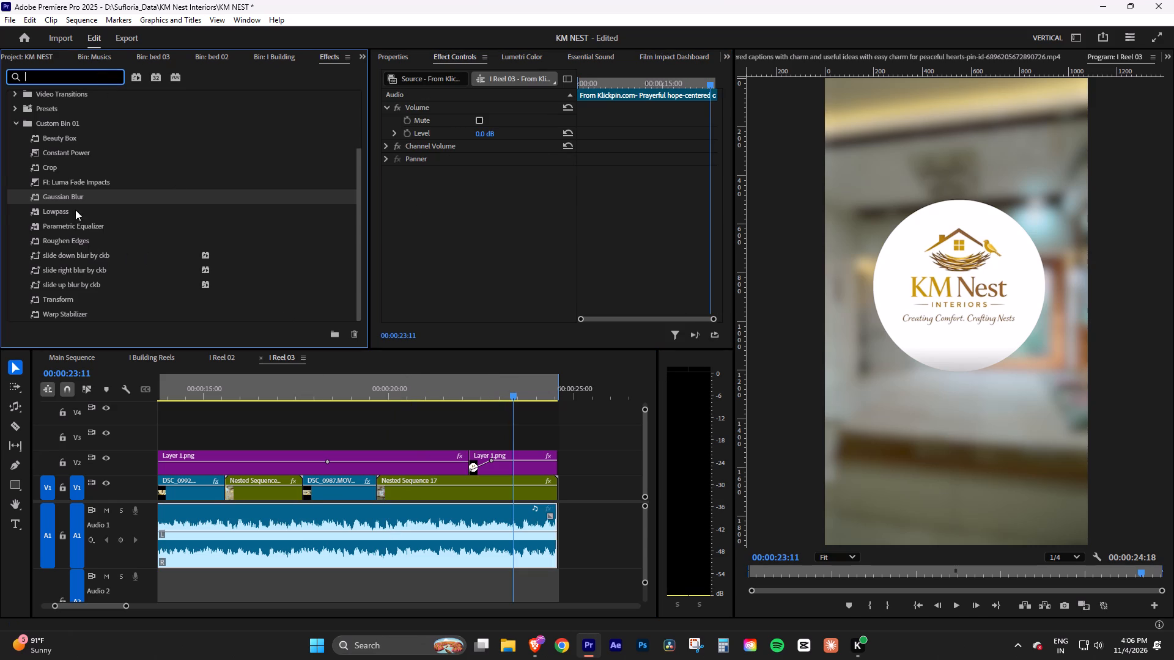
left_click(75, 209)
left_click_drag(57, 211, 338, 558)
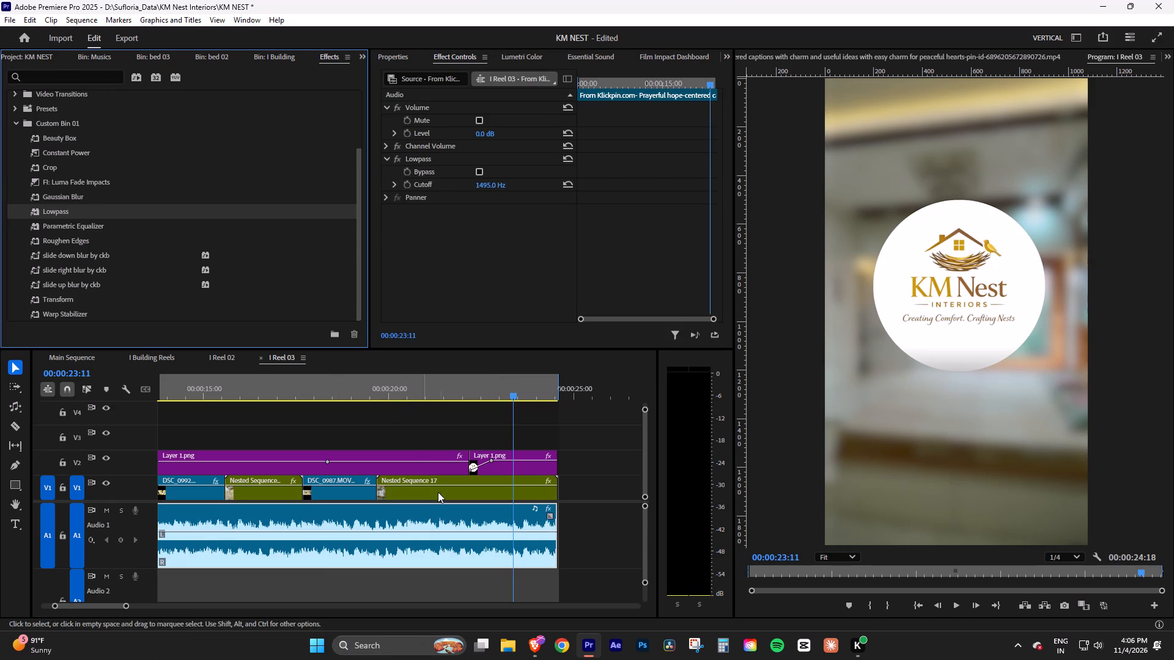
Add a Lowpass Cutoff keyframe of 5875.6 Hz on the music clip at 00:00:22:00, aligned with the first blur keyframe.
left_click(460, 492)
left_click_drag(720, 155, 727, 185)
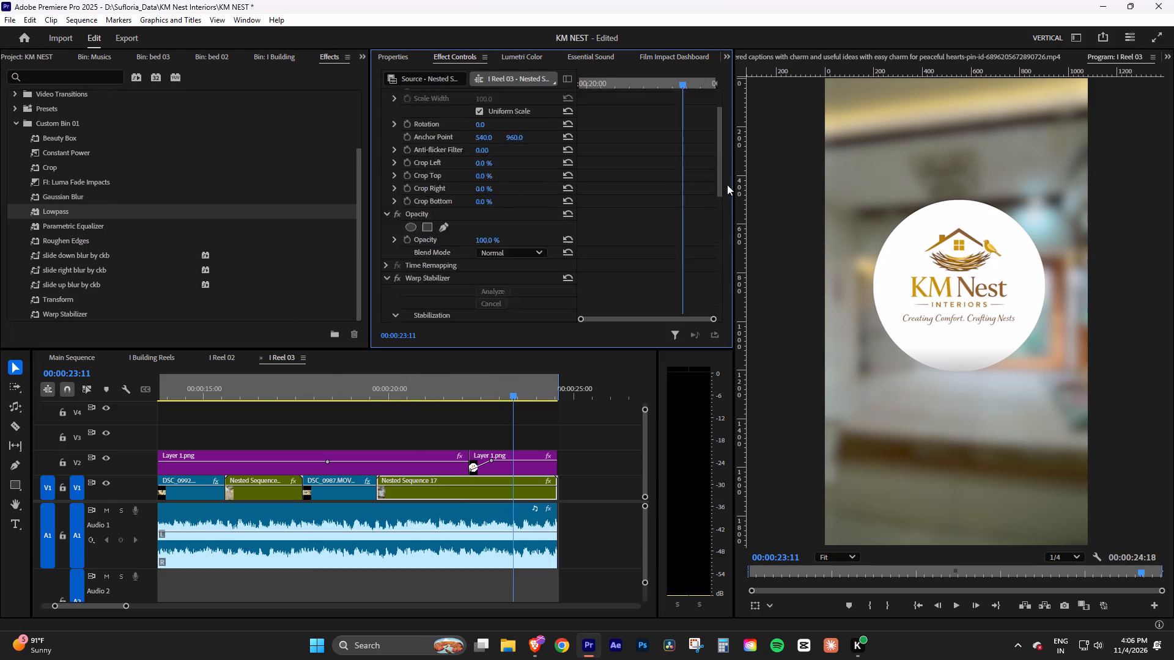
left_click_drag(727, 185, 715, 320)
left_click_drag(653, 82, 640, 87)
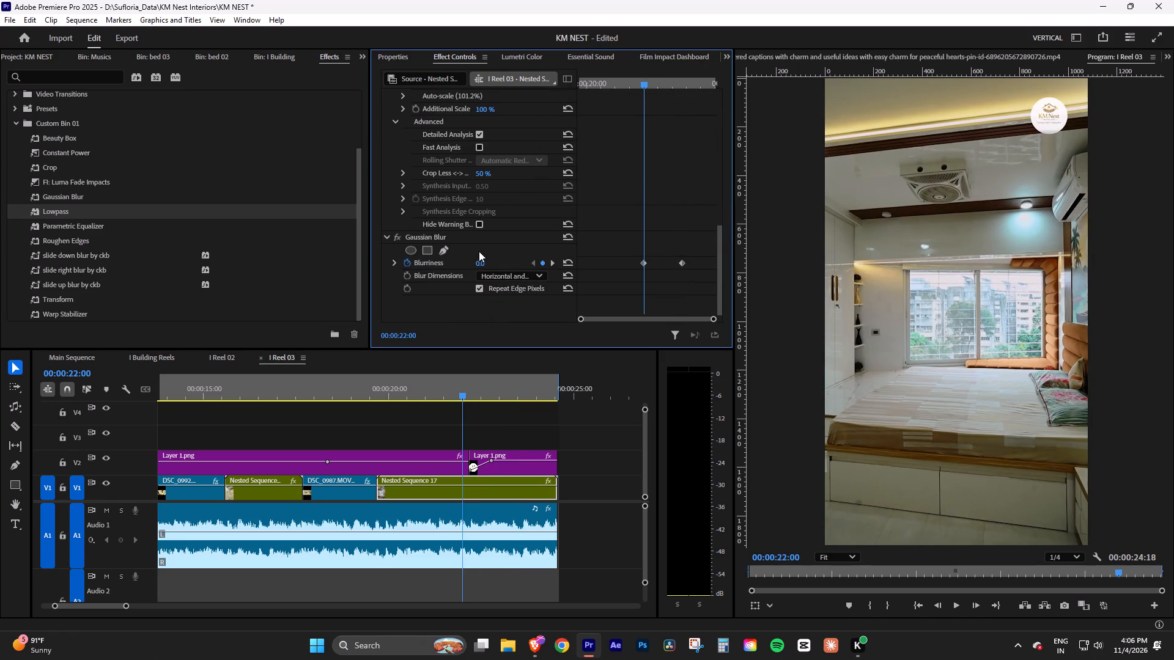
left_click(490, 513)
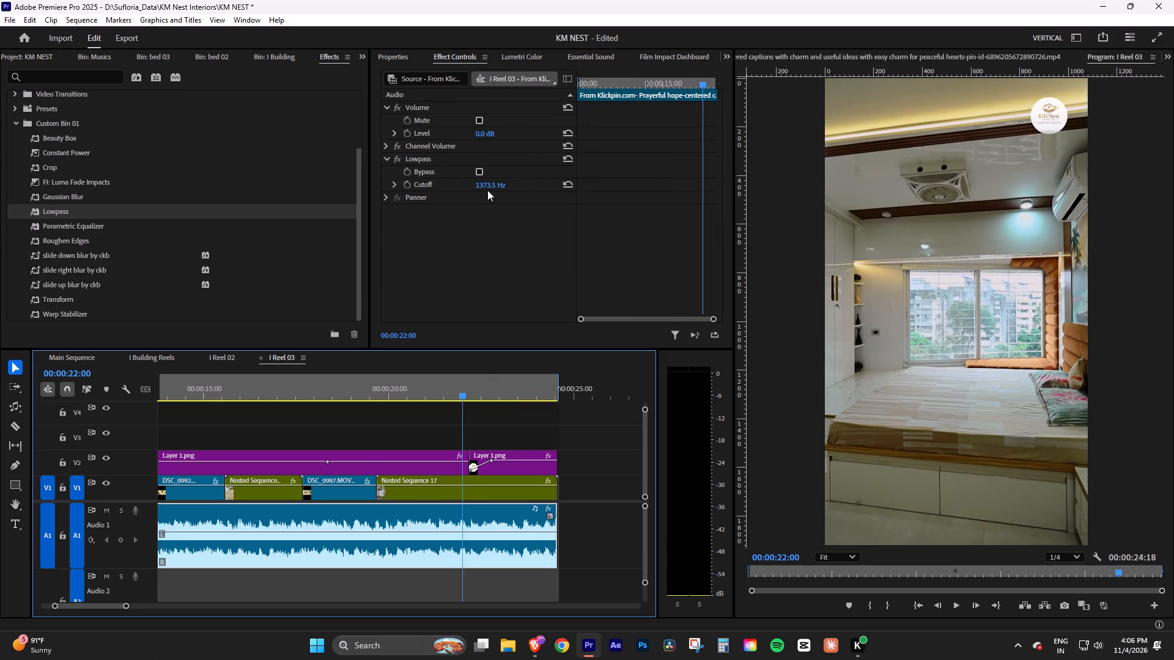
left_click(407, 182)
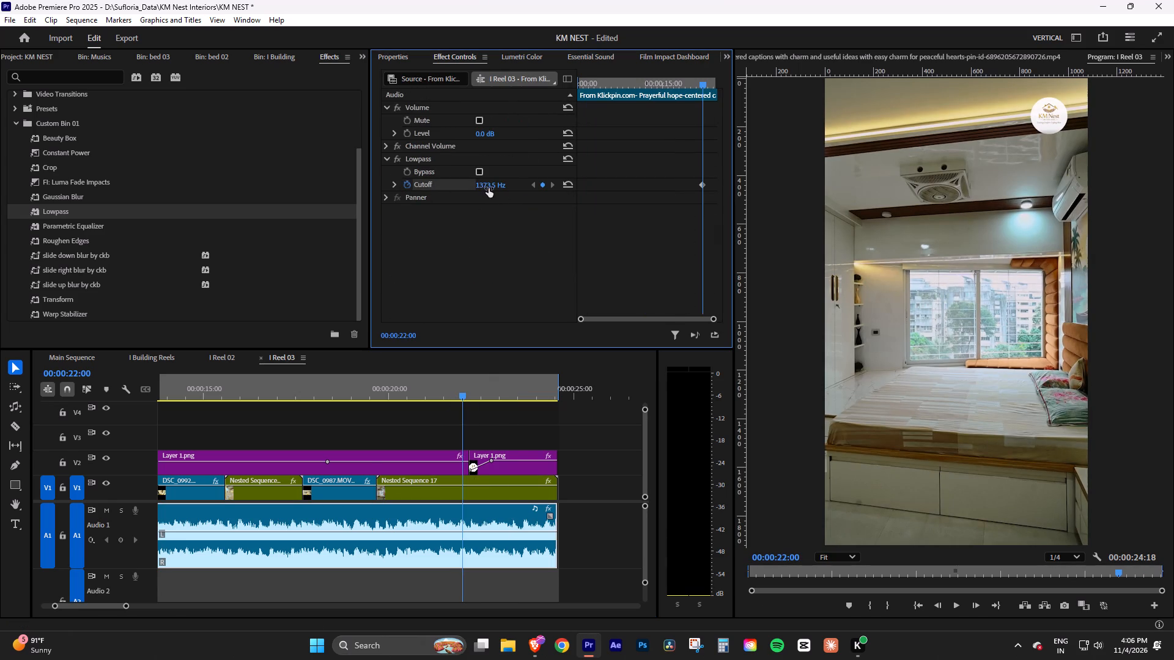
left_click_drag(489, 188, 510, 189)
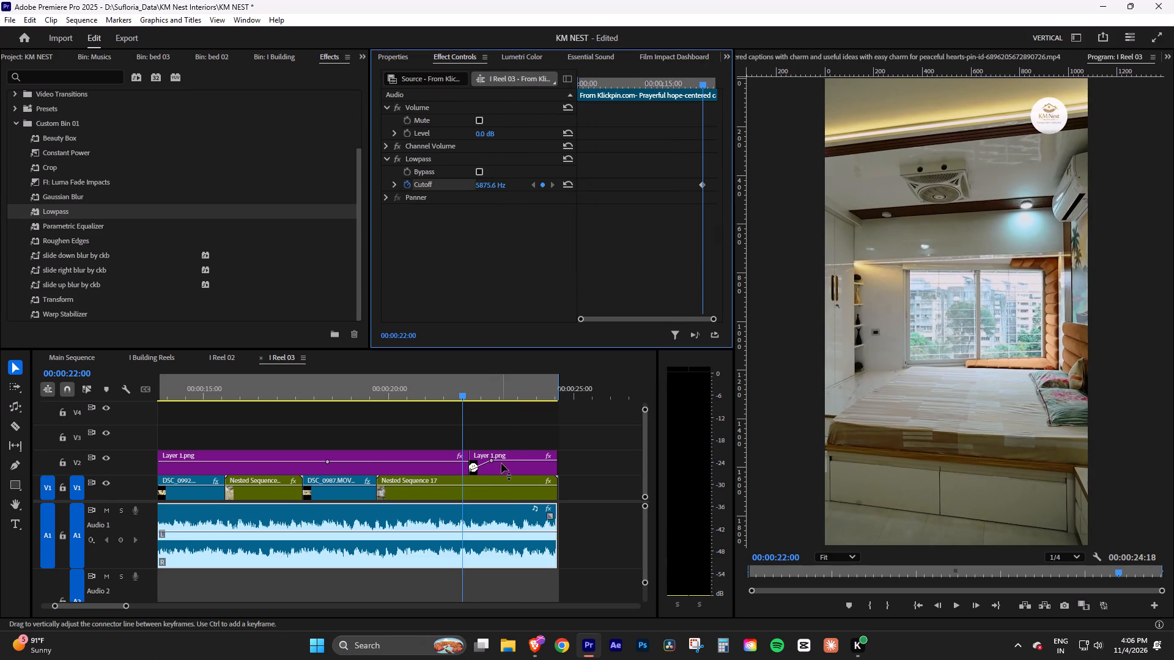
Add a second Lowpass Cutoff keyframe of 827.4 Hz at about 00:00:23:22 and play the ending to check the sound.
key("space")
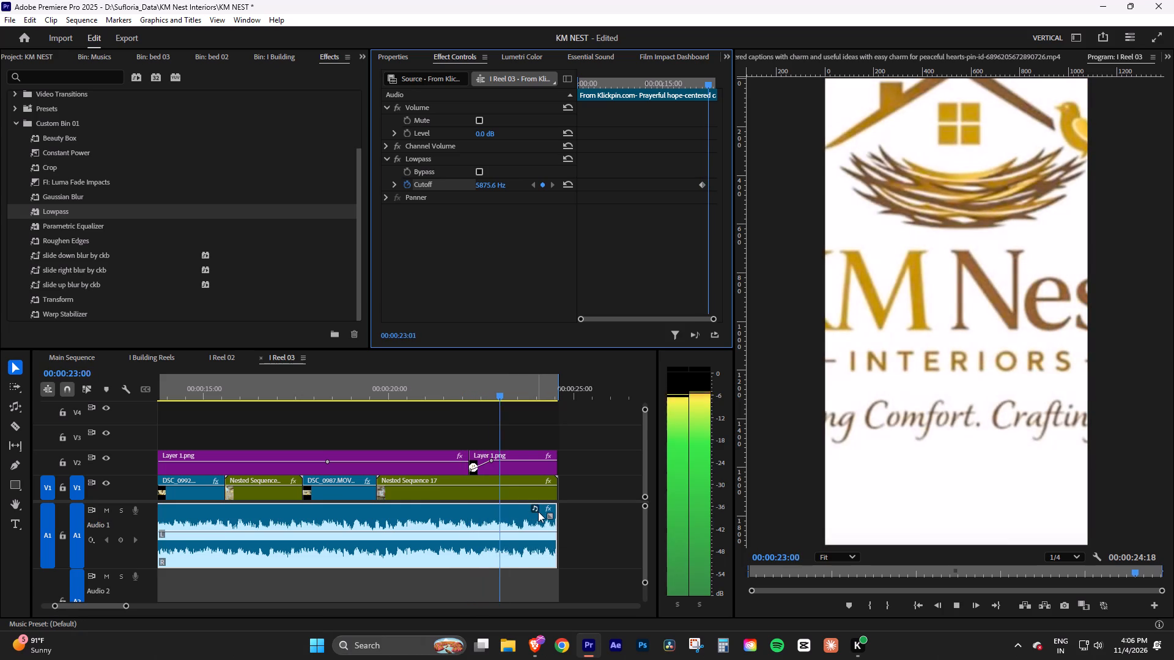
key("space")
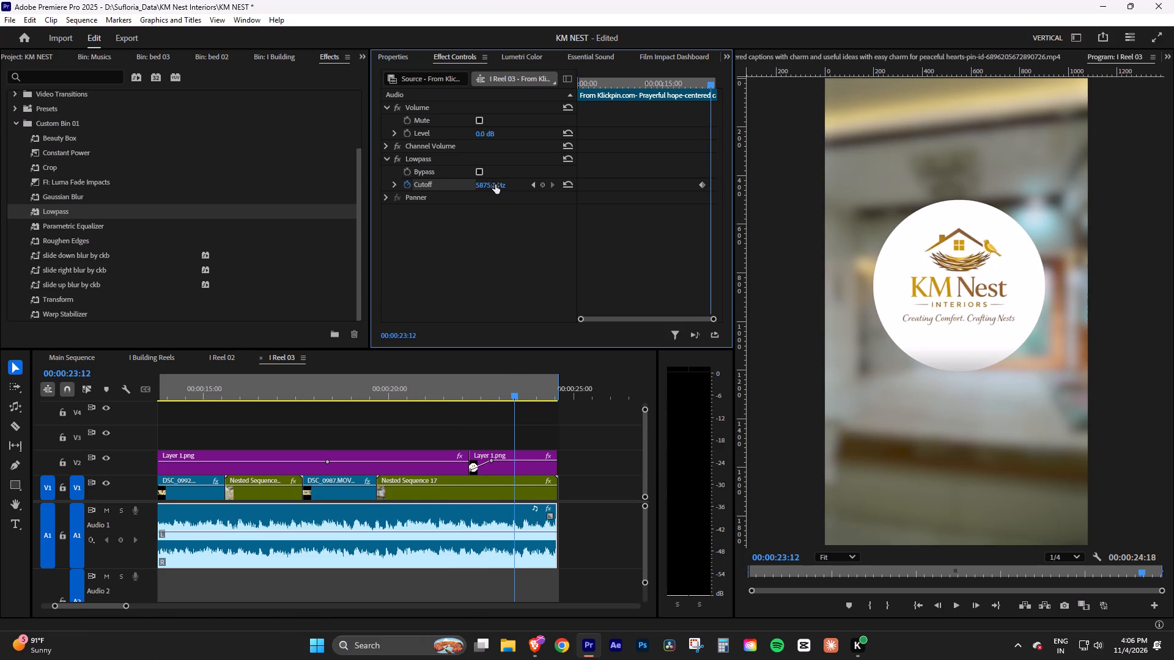
key("space")
key("space")
key("space")
key("space")
left_click_drag(495, 185, 478, 185)
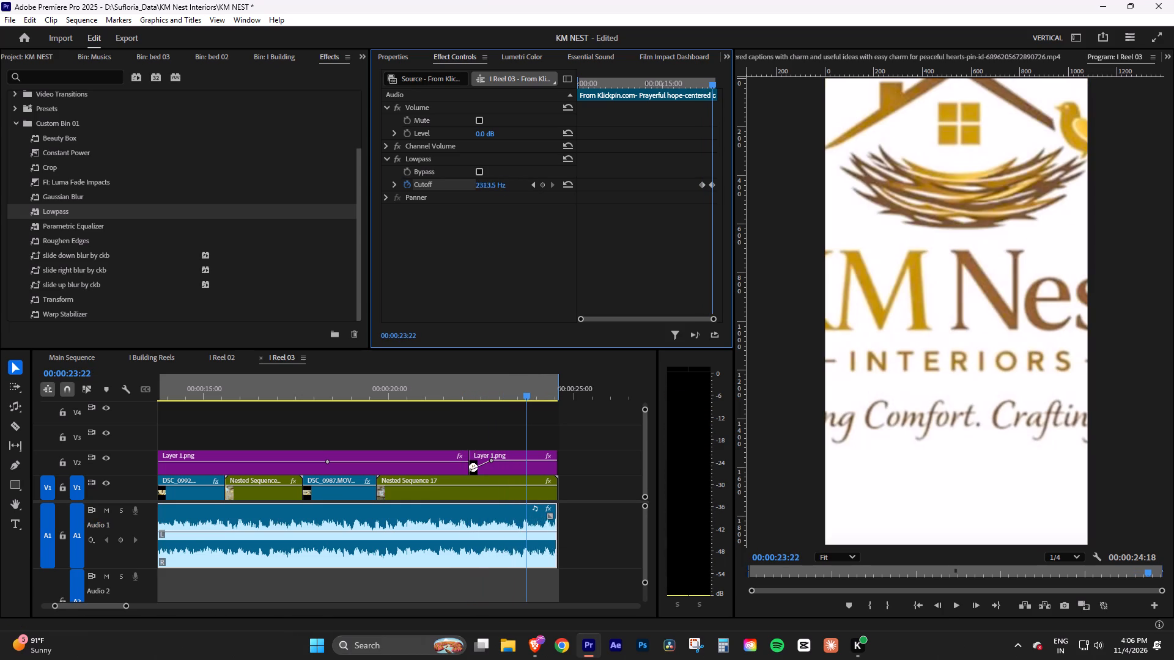
left_click_drag(478, 185, 470, 185)
key("space")
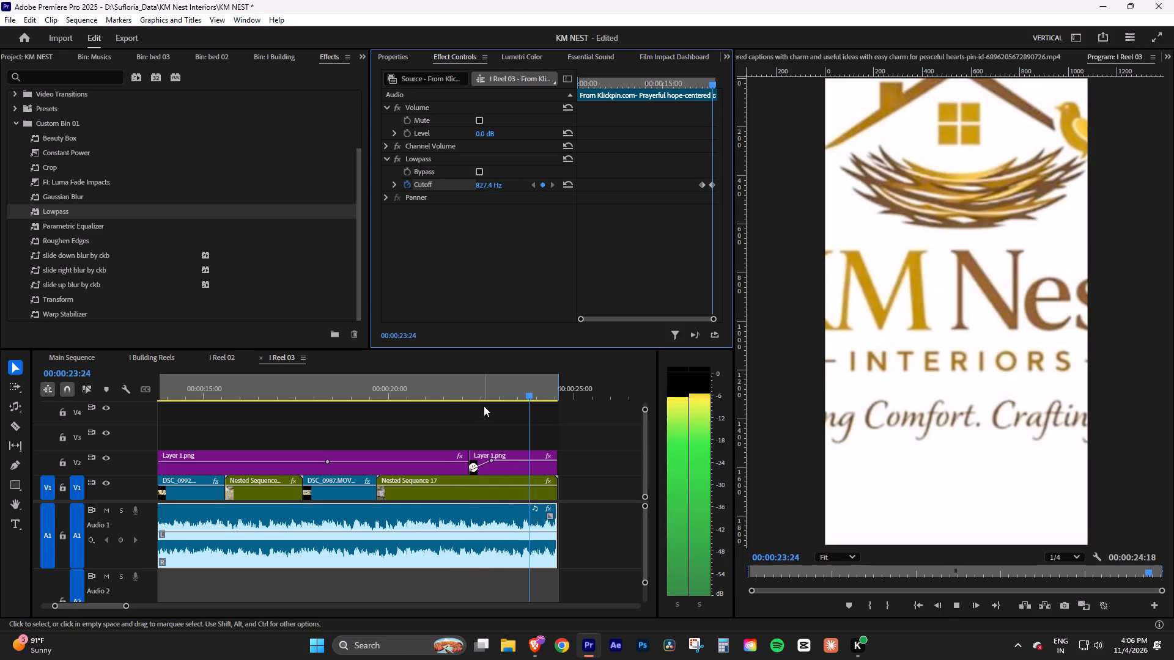
left_click(426, 389)
key("space")
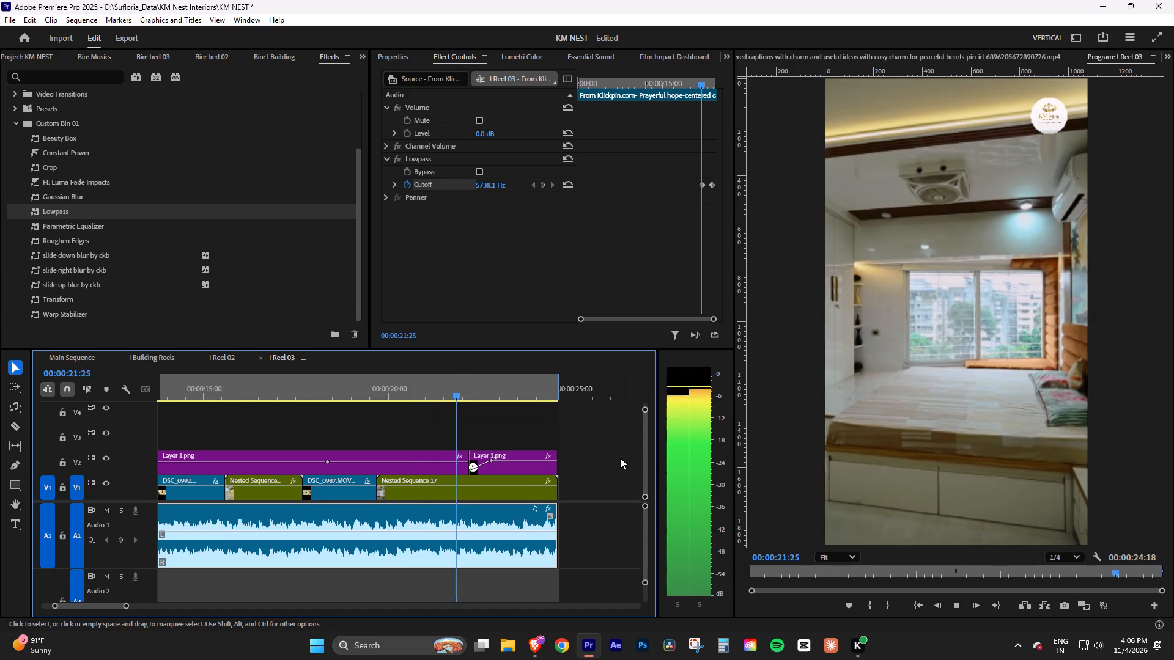
left_click(353, 383)
key("space")
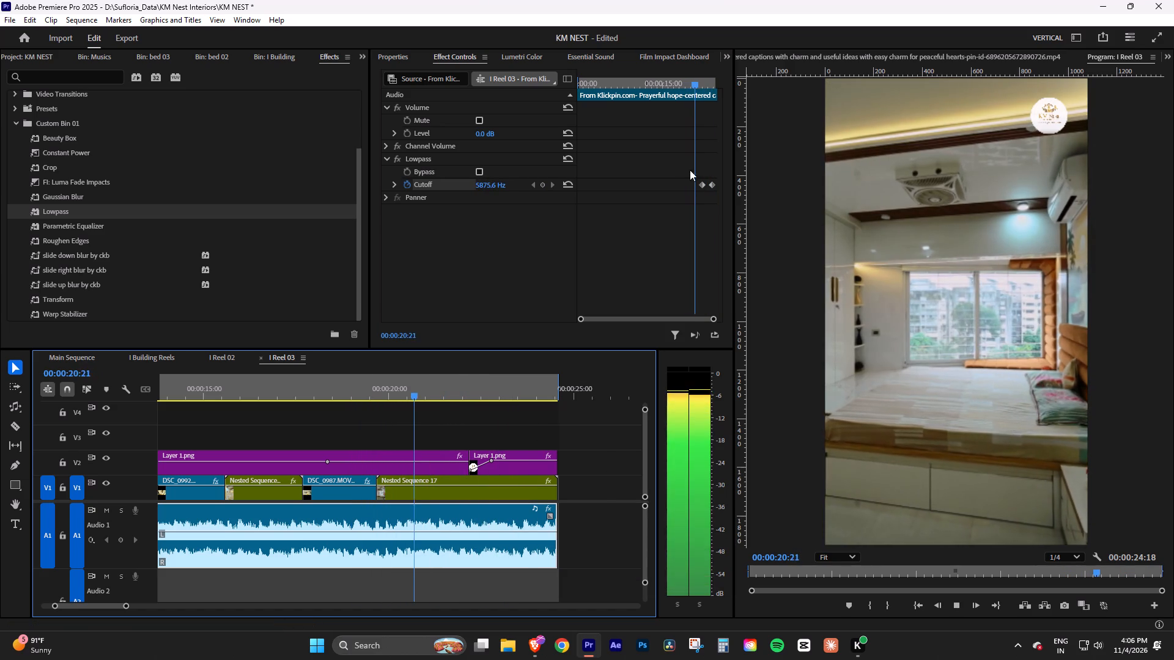
key("space")
Raise the Lowpass Cutoff at the 00:00:22:00 keyframe to 16338.8 Hz and replay the ending.
left_click_drag(709, 80, 701, 81)
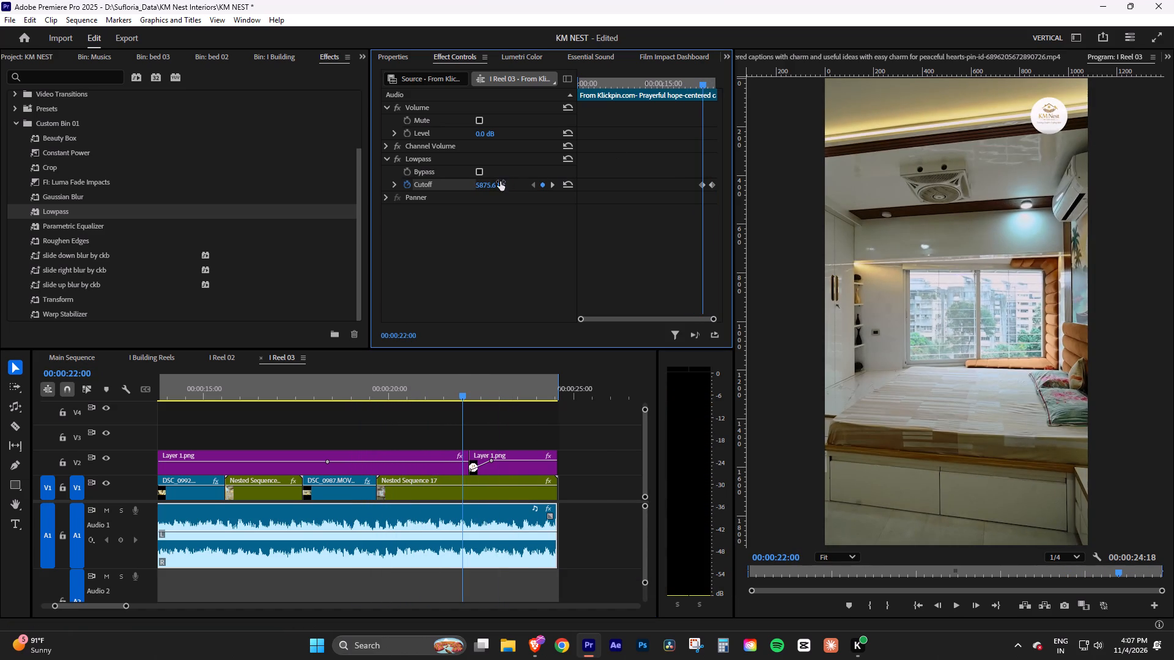
left_click_drag(495, 183, 510, 186)
key("space")
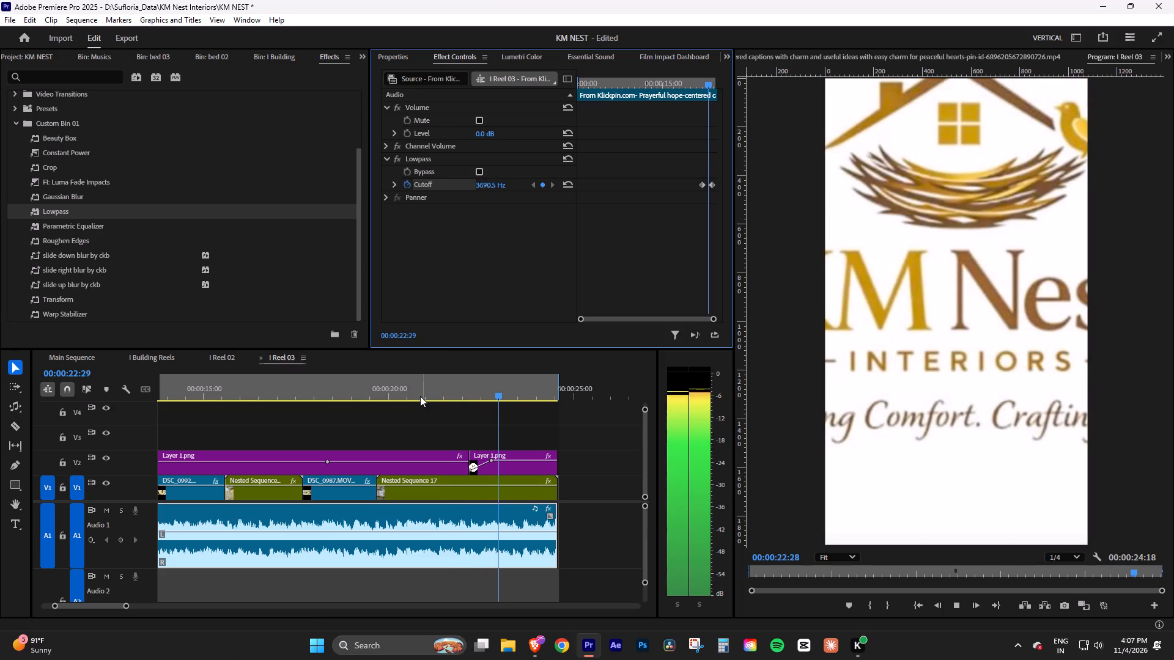
left_click(414, 393)
key("space")
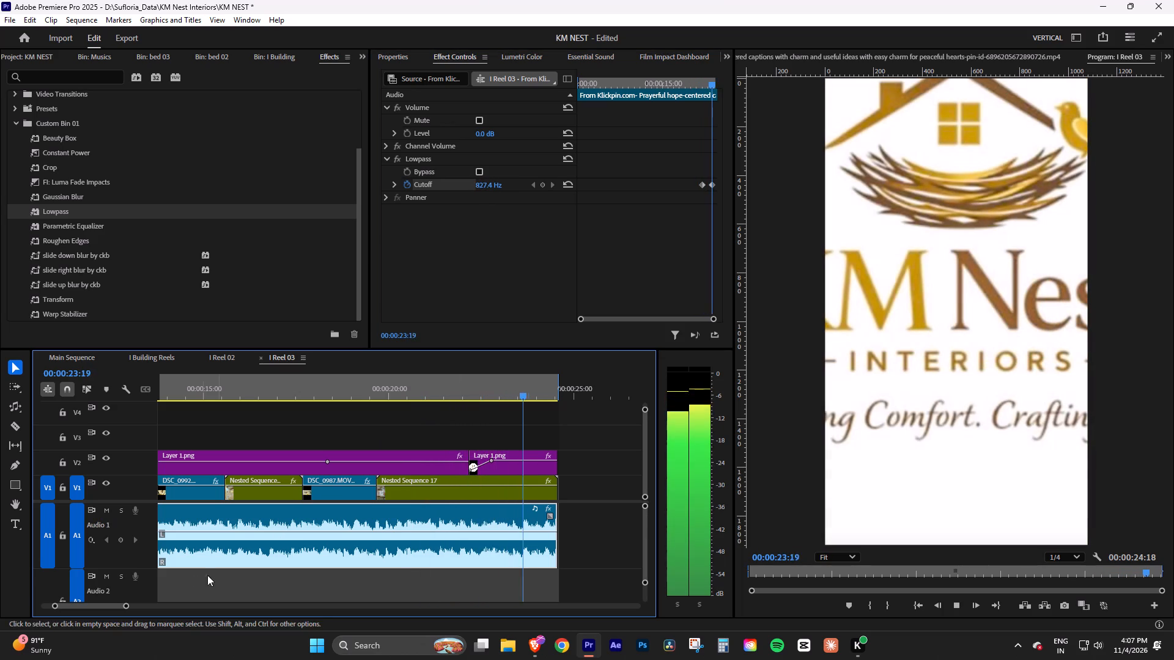
Fade in the music clip over its first few frames with volume keyframes from silence to 0 dB, and play the opening.
left_click_drag(127, 605, 165, 603)
left_click_drag(279, 387, 106, 397)
left_click_drag(224, 394, 65, 402)
key("space")
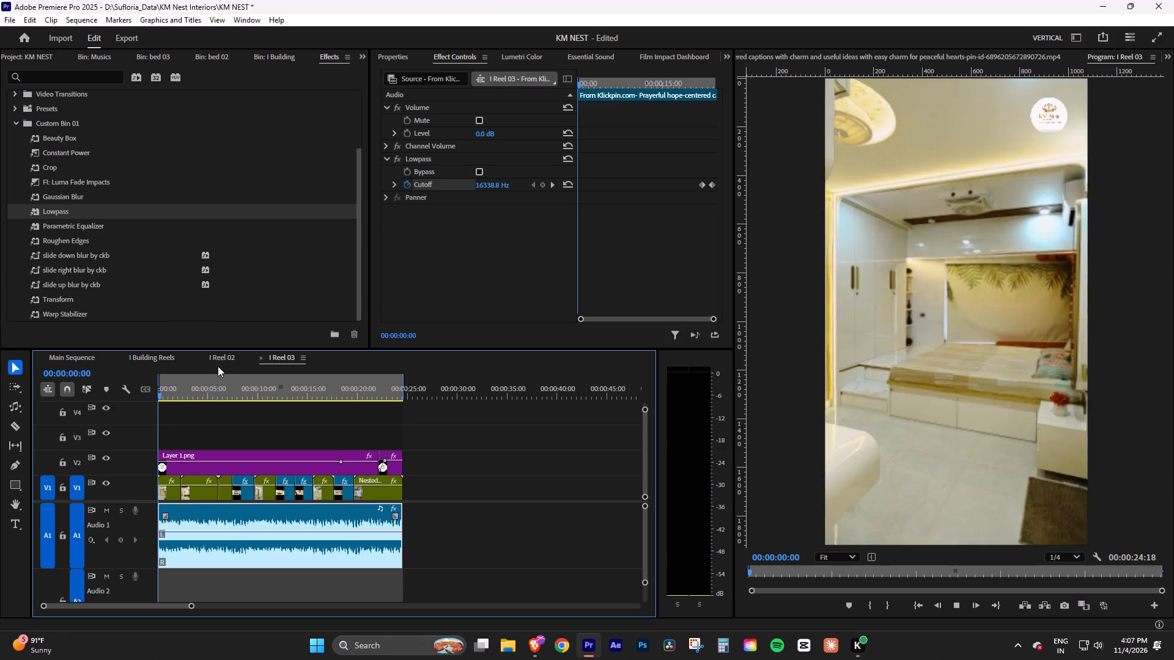
left_click_drag(188, 392, 96, 407)
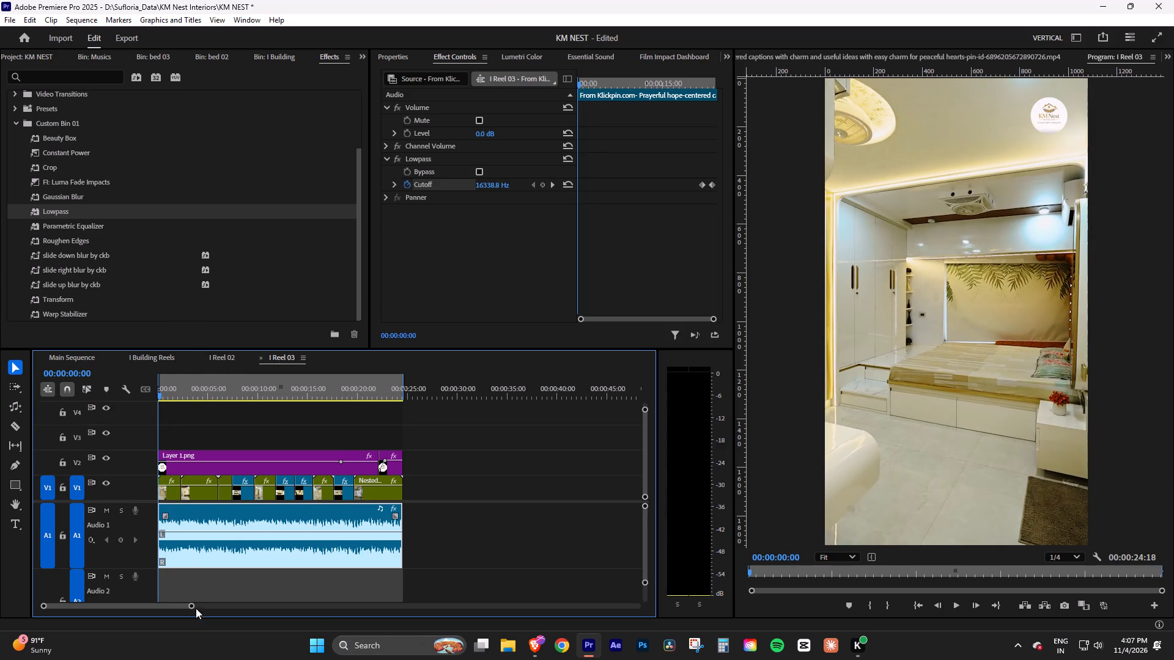
left_click_drag(193, 606, 137, 604)
key("space")
left_click_drag(193, 392, 188, 393)
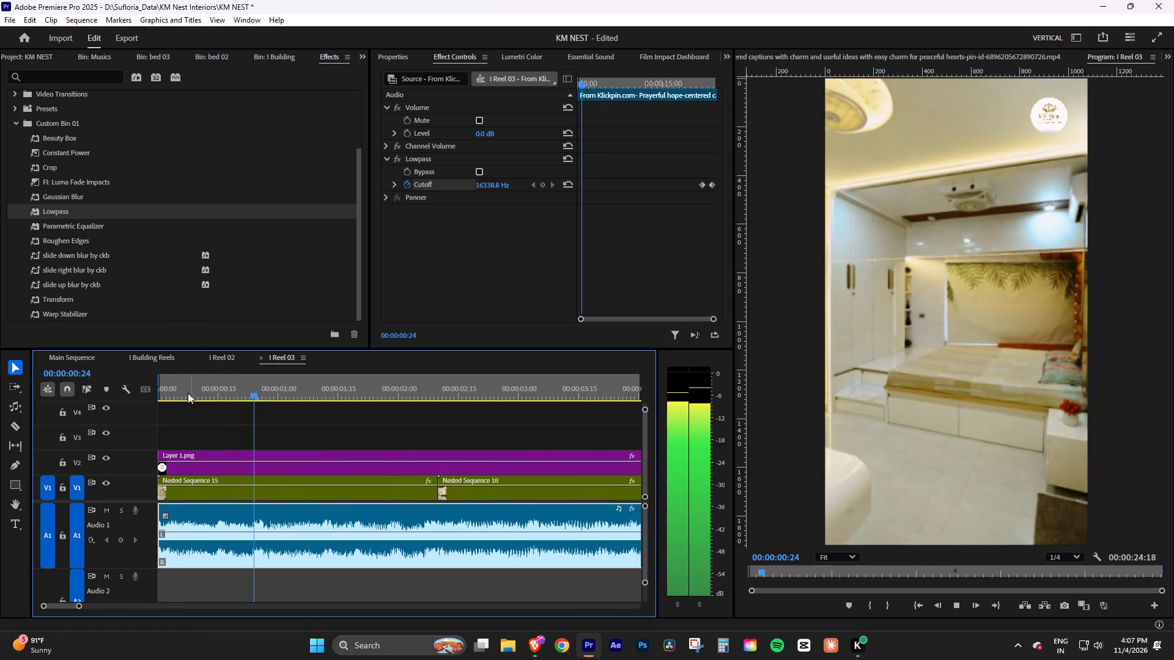
left_click_drag(188, 393, 76, 416)
key("space")
key("space")
left_click(172, 532, "ctrl")
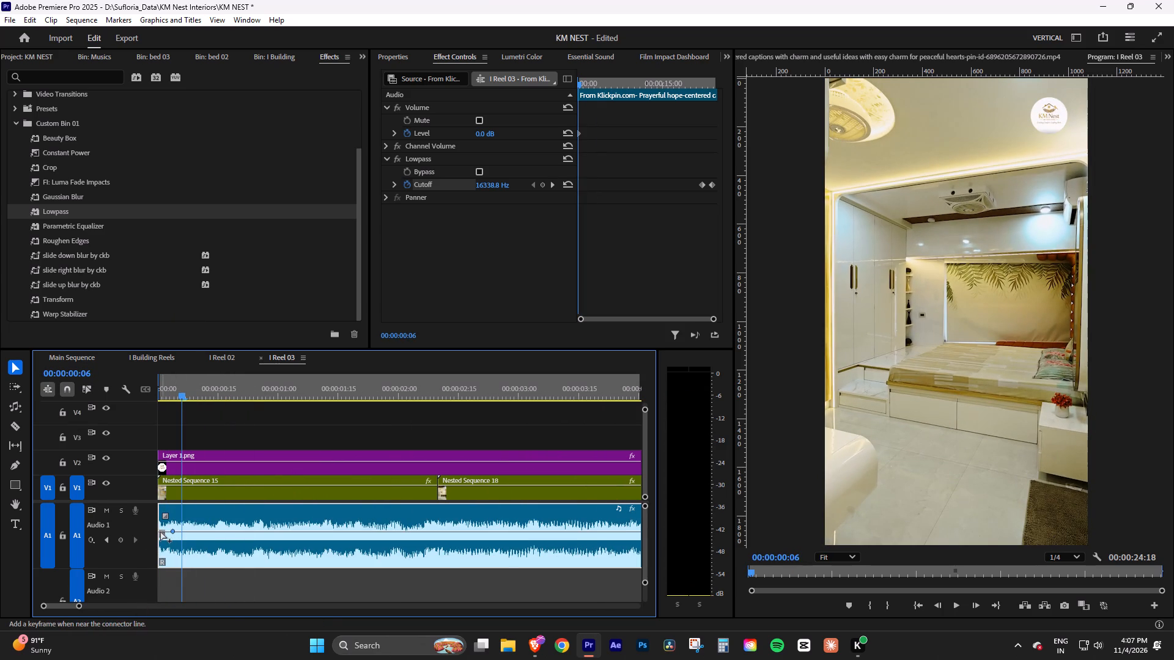
left_click_drag(160, 531, 141, 596, "ctrl")
left_click_drag(190, 395, 109, 403)
key("space")
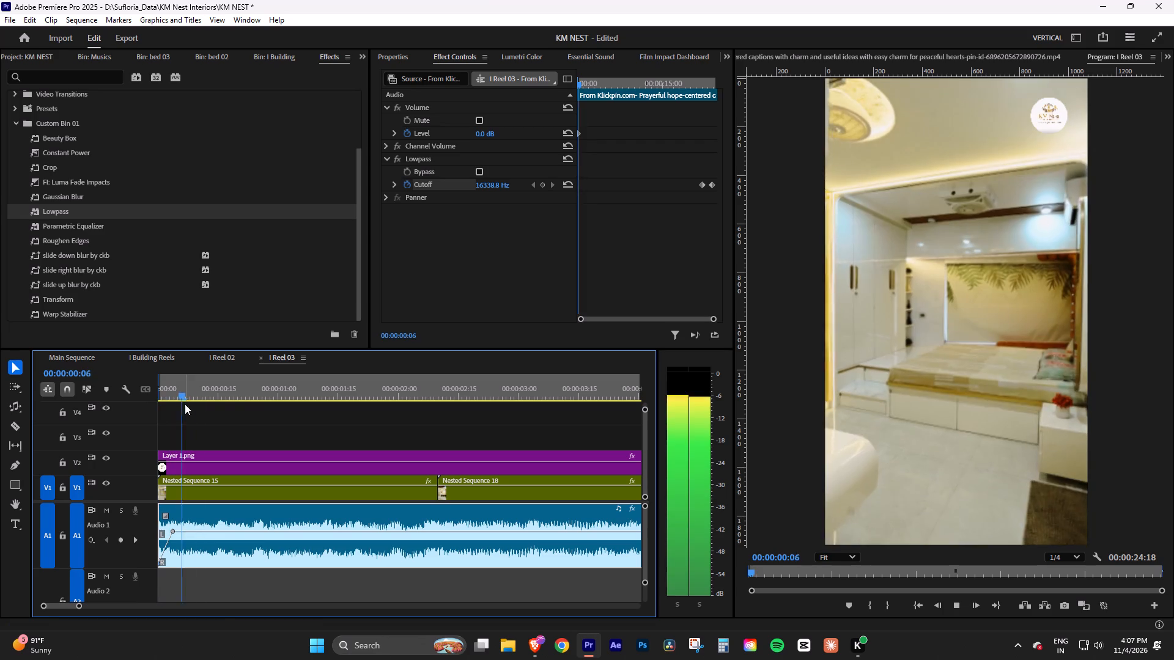
left_click_drag(79, 604, 122, 610)
key("space")
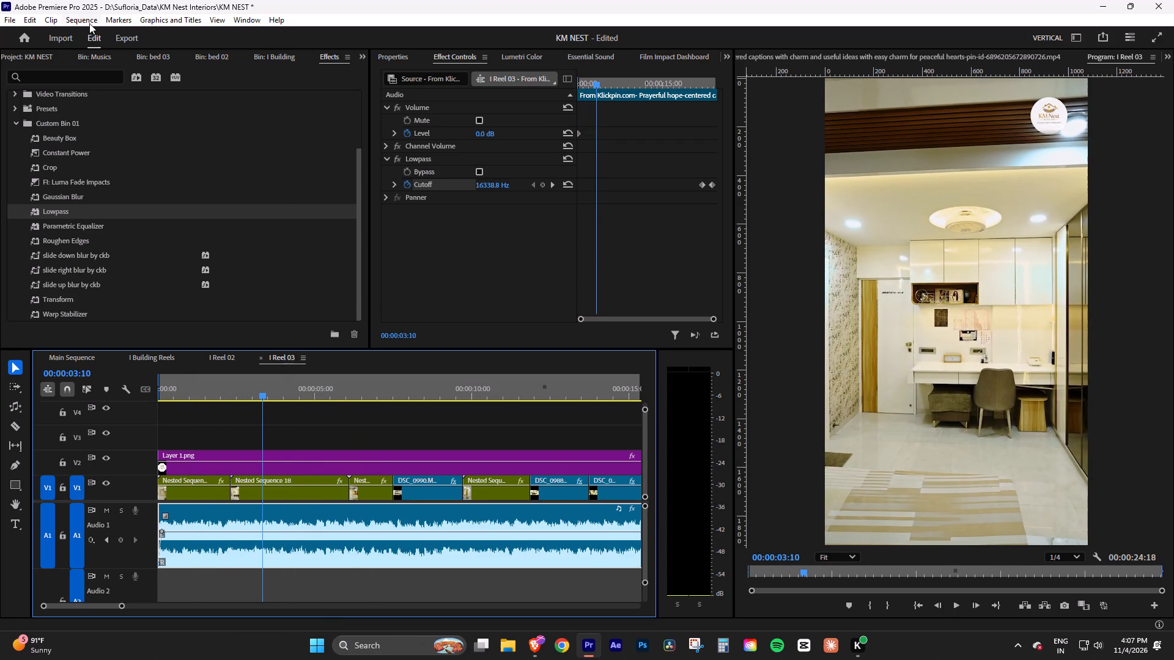
Render the previews of the I Reel 03 sequence from in to out.
left_click(89, 23)
left_click(106, 65)
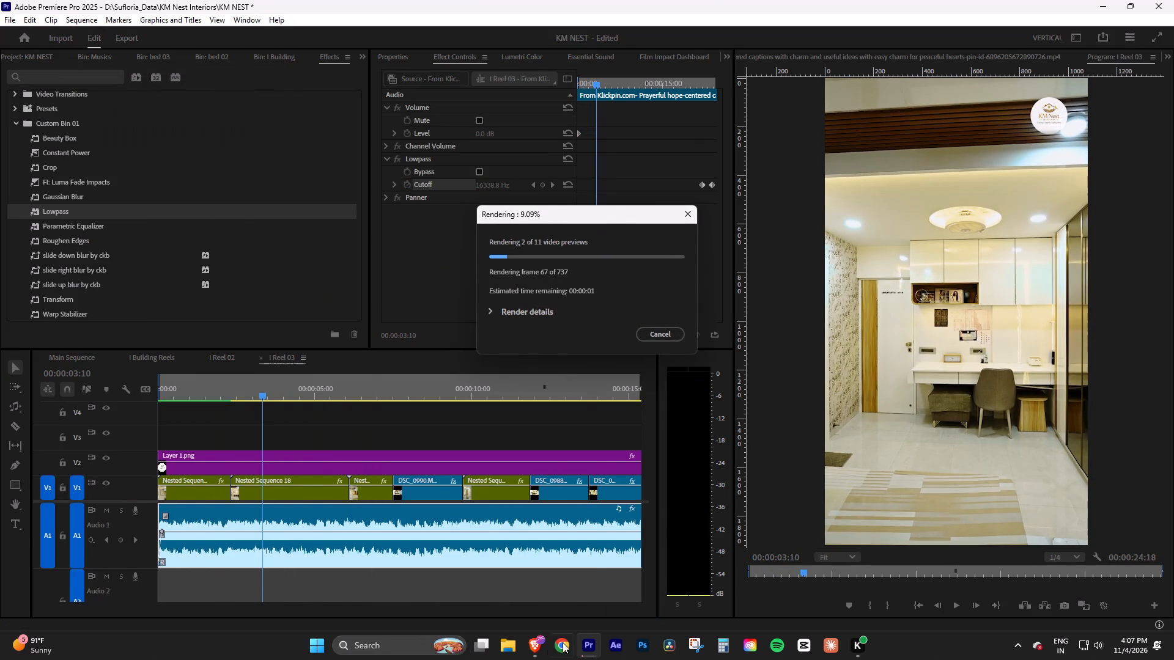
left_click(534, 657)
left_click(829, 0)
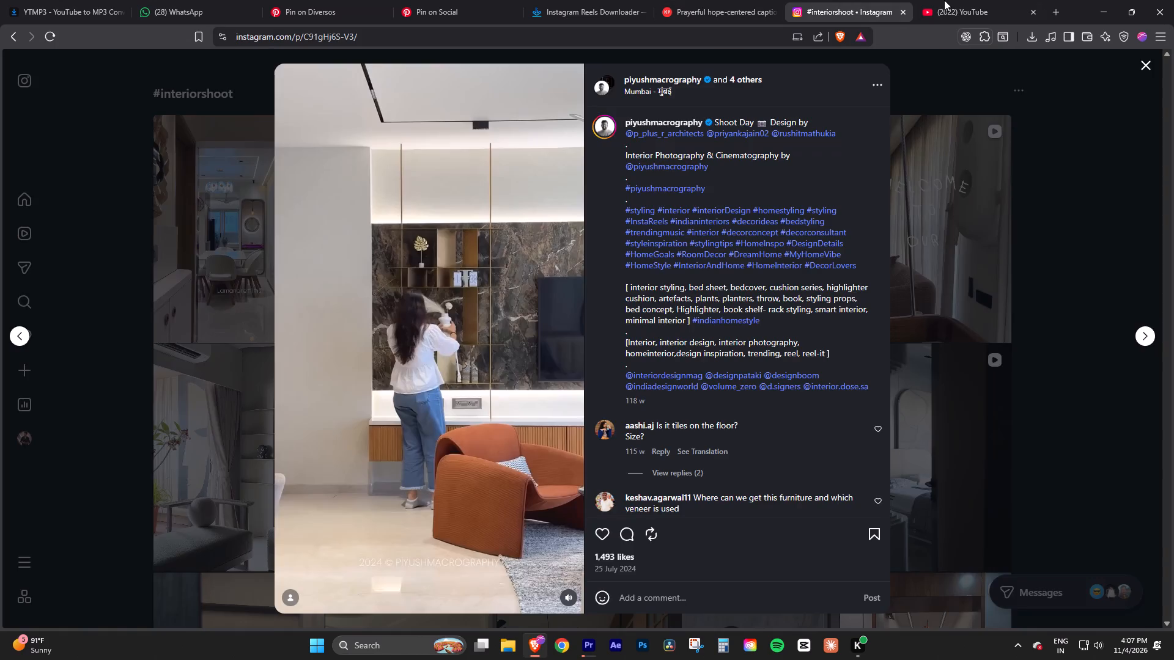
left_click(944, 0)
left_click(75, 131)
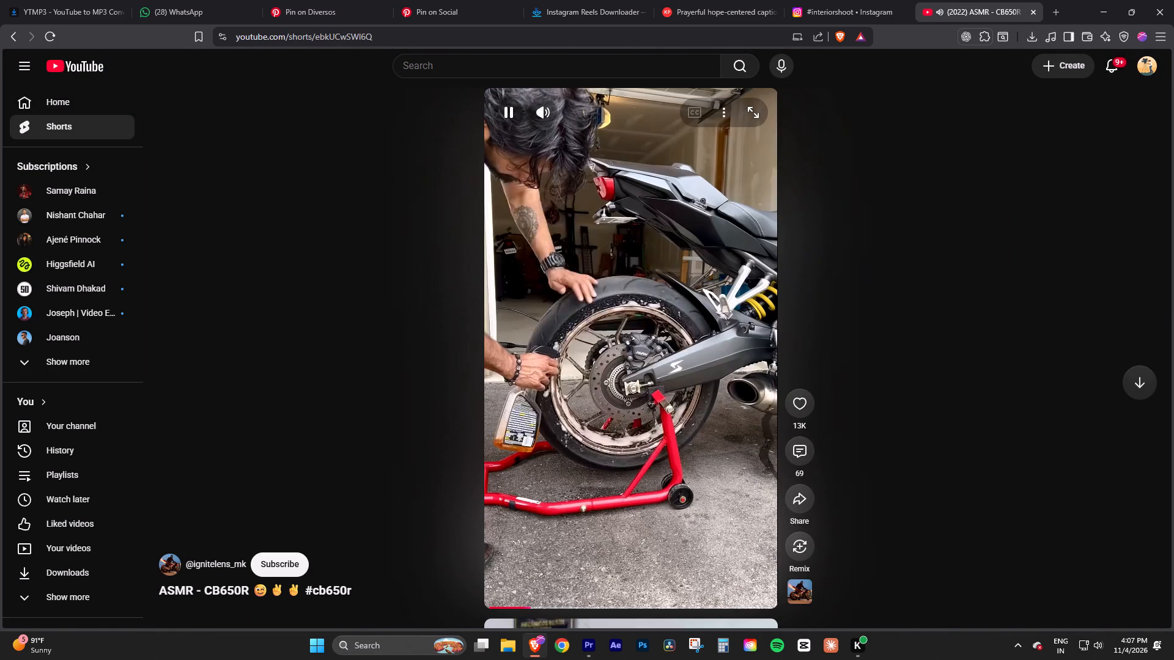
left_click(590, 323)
Switch back to Premiere Pro, return the playhead to the start of I Reel 03 and save the project.
left_click(589, 642)
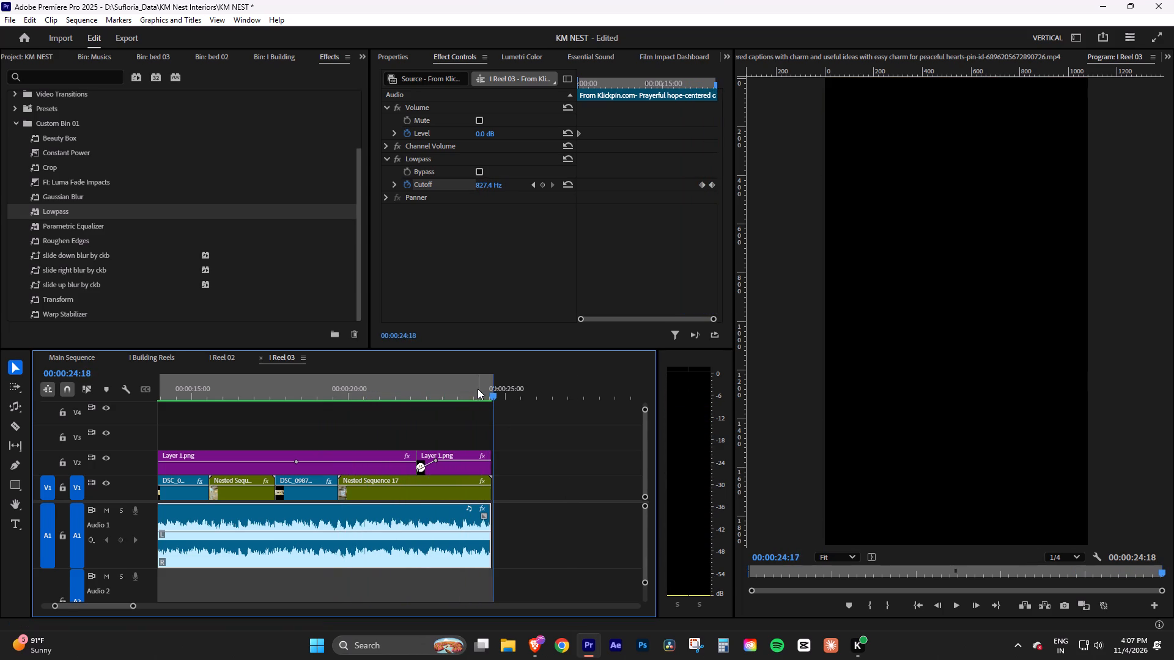
left_click_drag(474, 386, 66, 420)
left_click_drag(122, 604, 201, 602)
left_click_drag(180, 384, 133, 398)
key("ctrl+s")
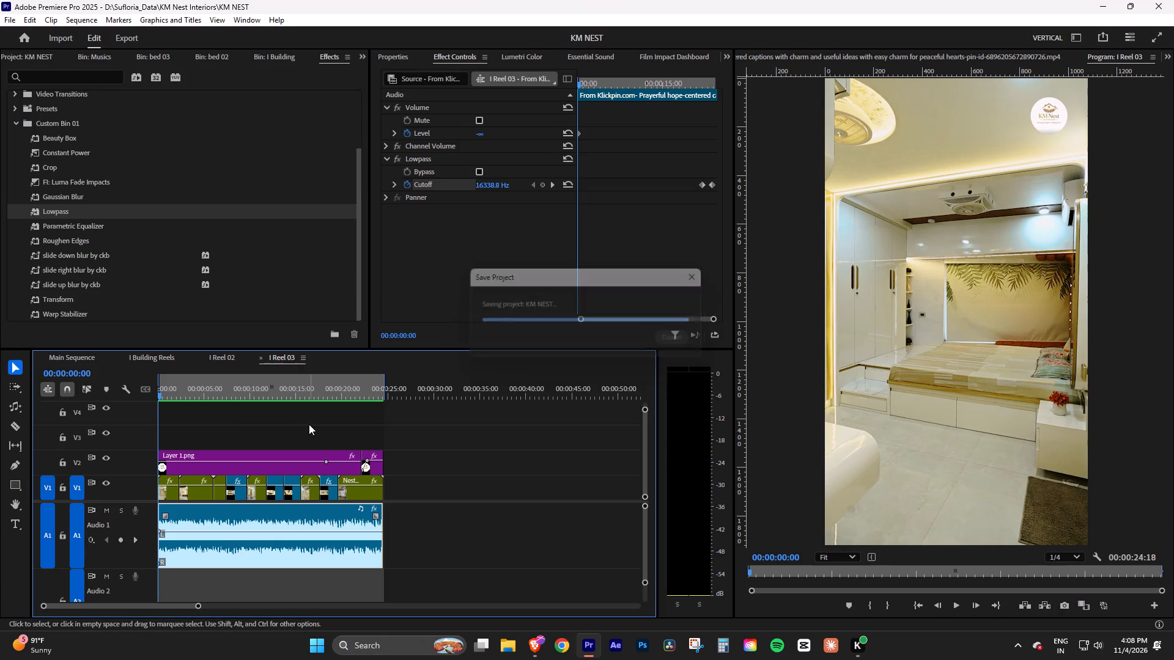
Export I Reel 03 as an H.264 file named Bedroom 03 in the KM Nest Interiors folder.
key("ctrl+m")
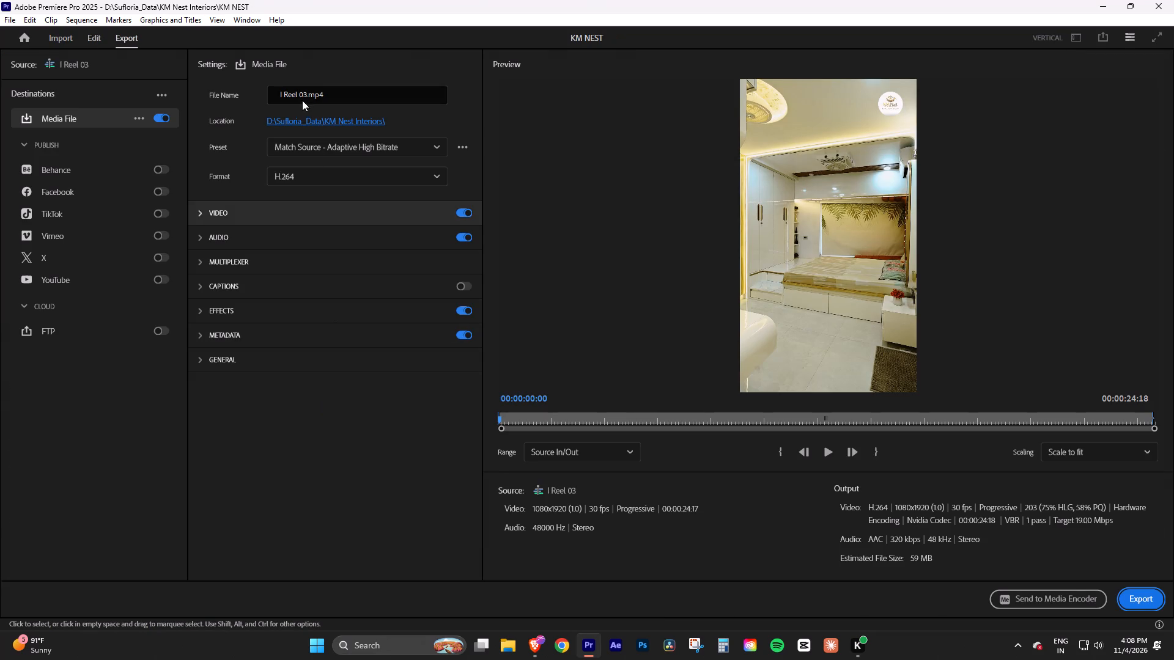
left_click(308, 123)
left_click(702, 364)
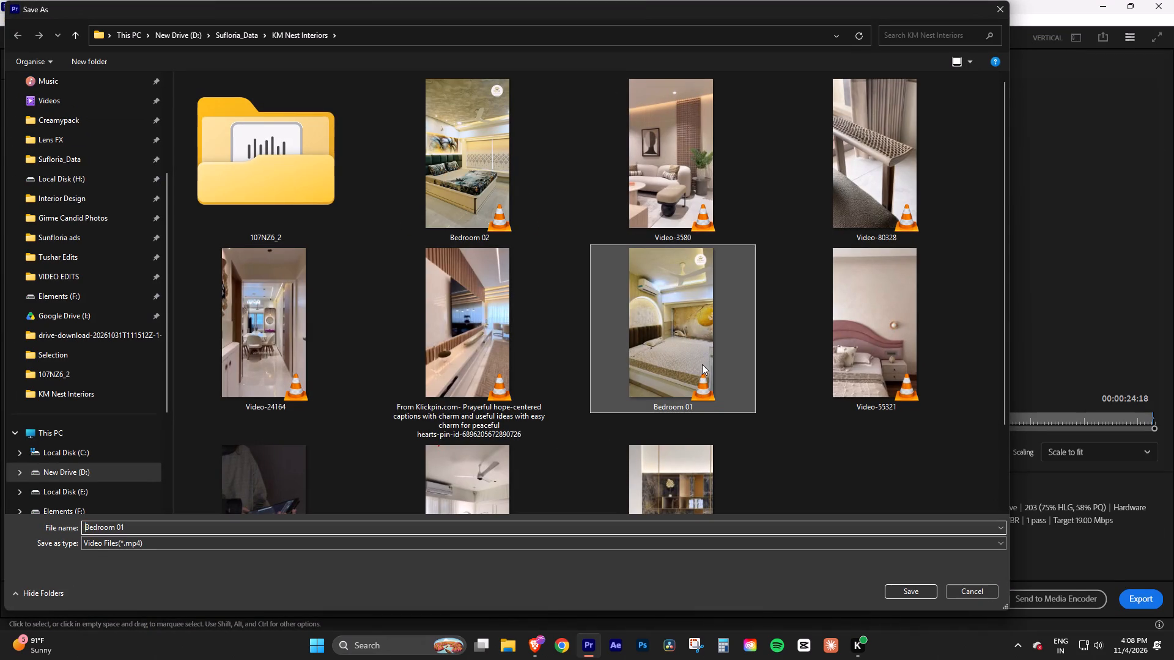
double_click(149, 526)
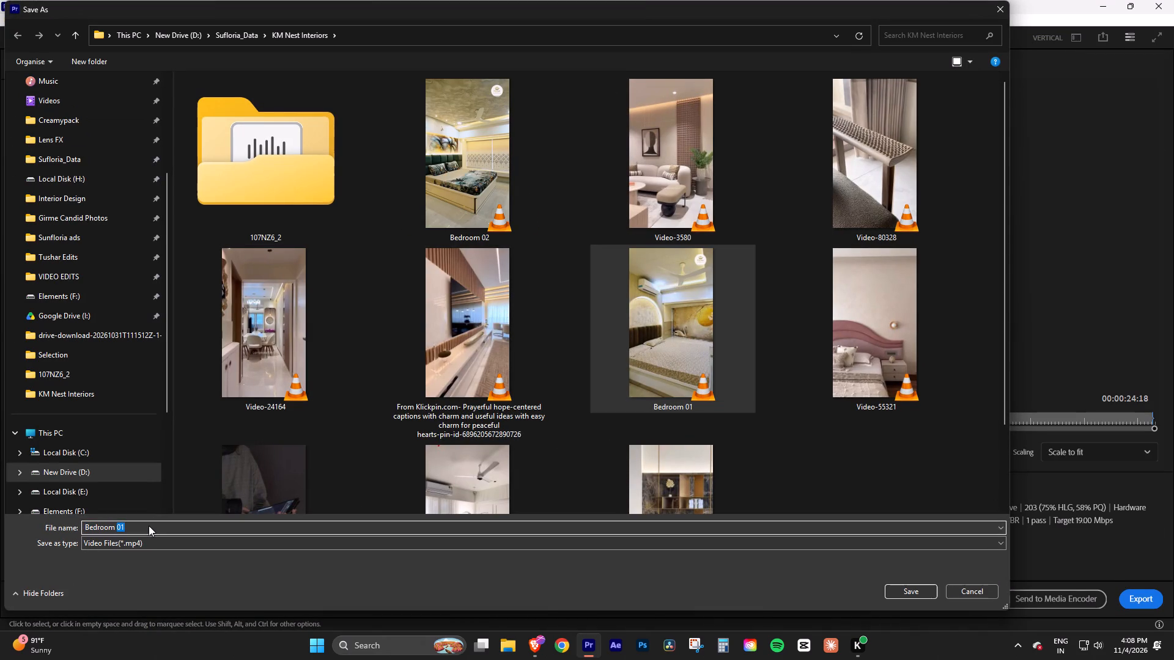
key("BackSpace")
type("03")
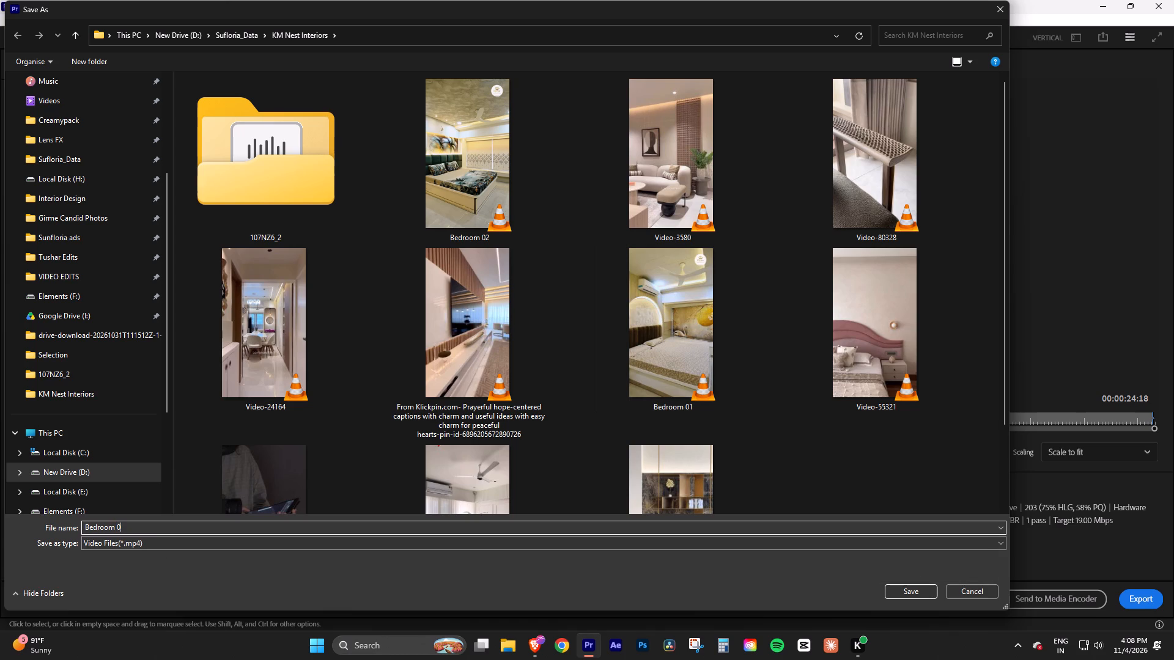
left_click(893, 586)
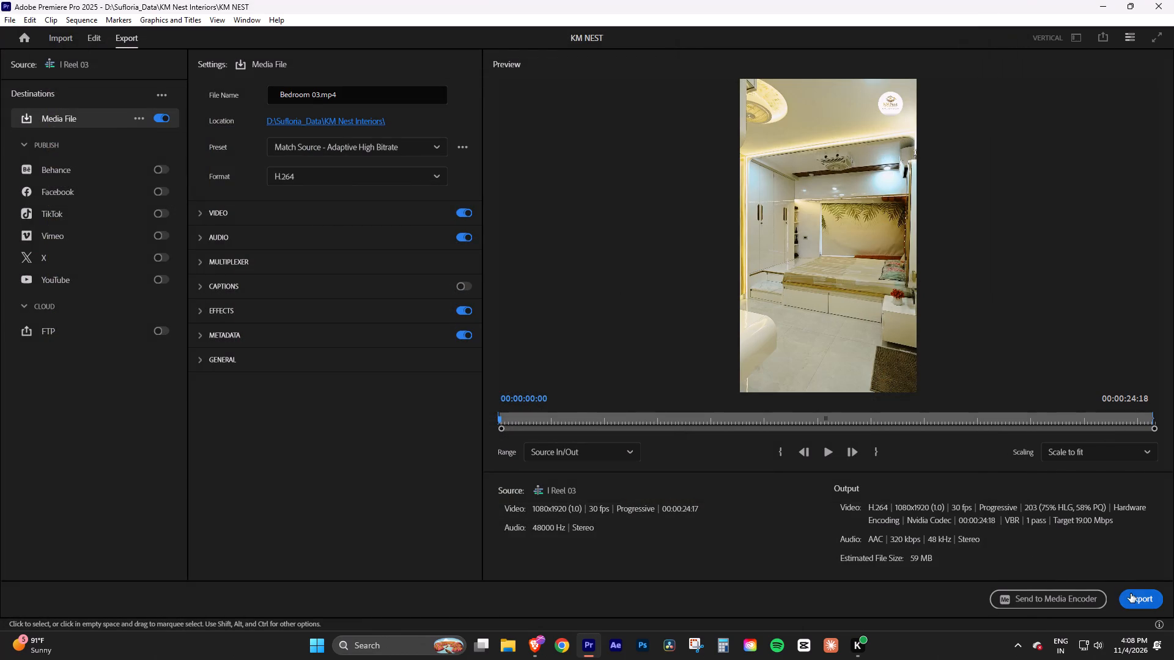
left_click(1142, 599)
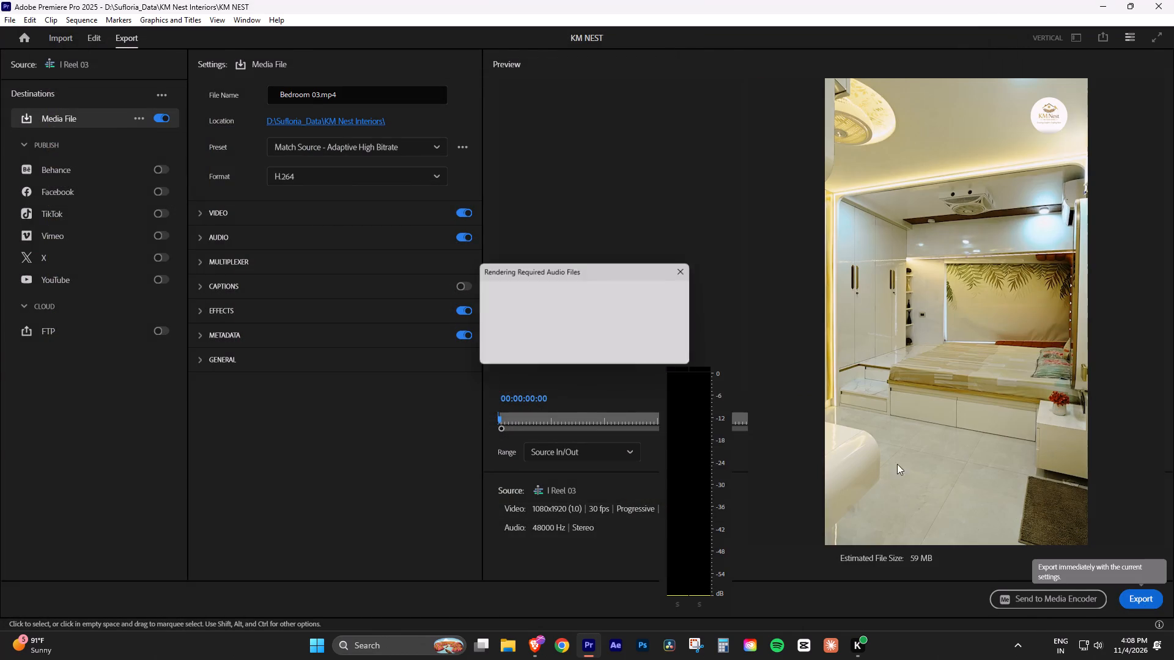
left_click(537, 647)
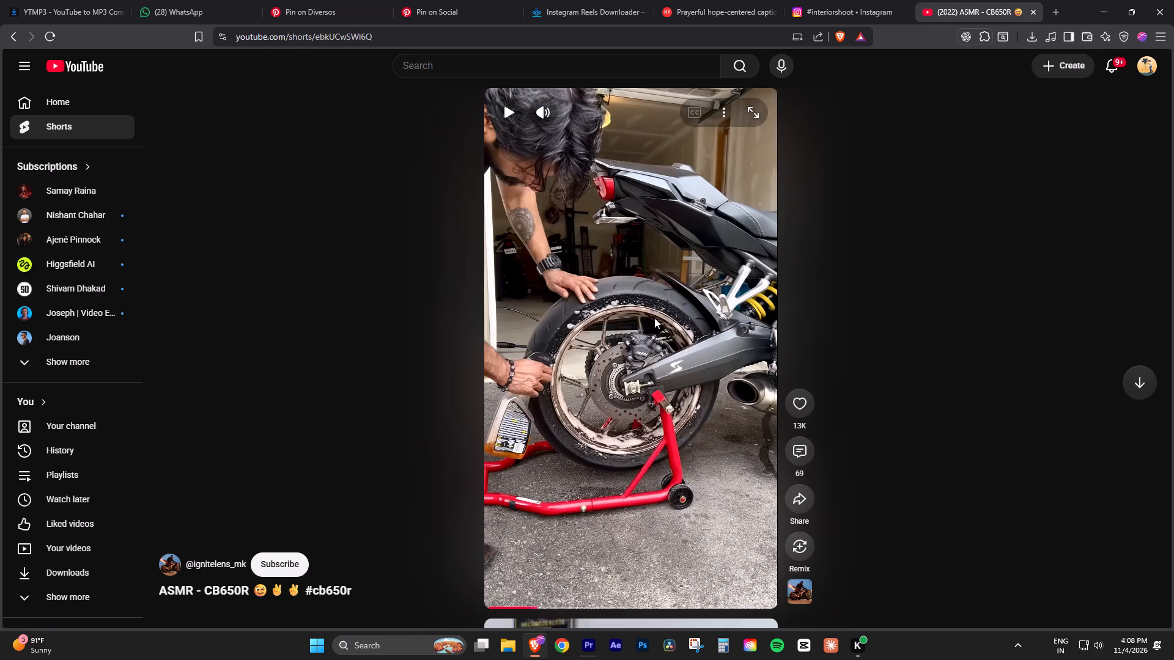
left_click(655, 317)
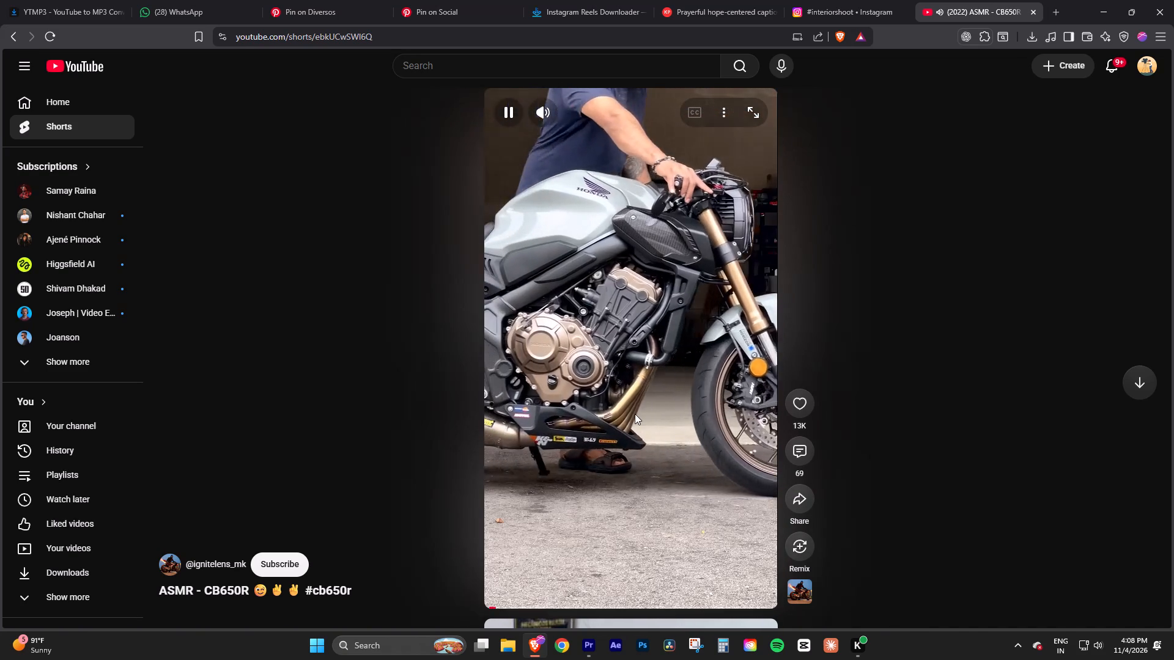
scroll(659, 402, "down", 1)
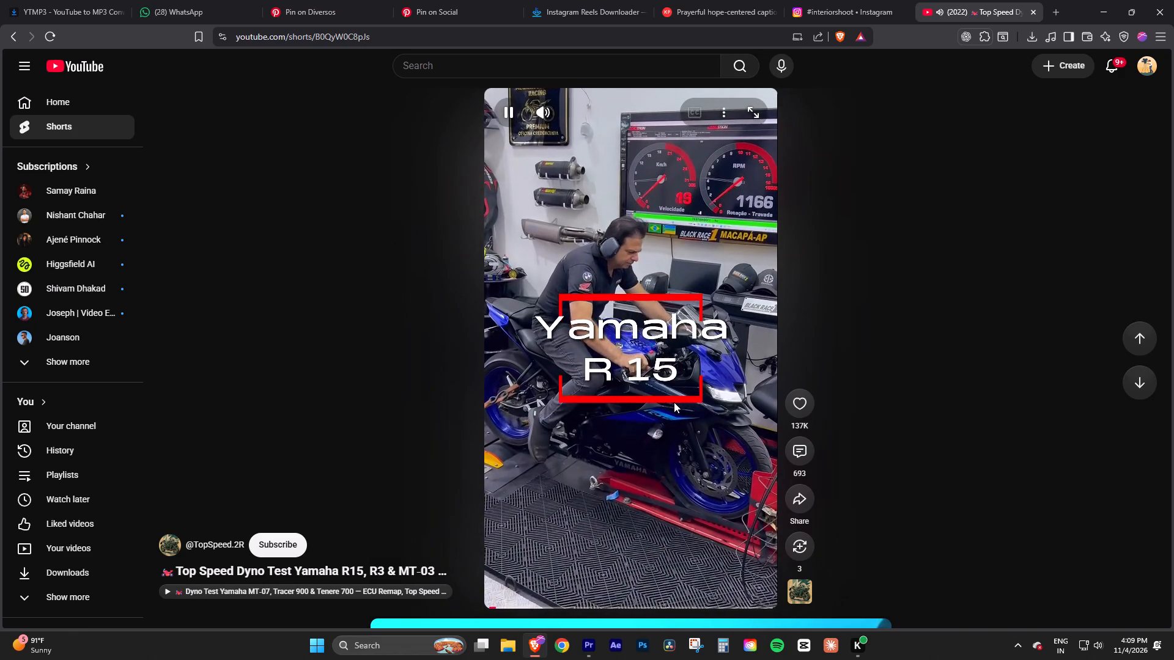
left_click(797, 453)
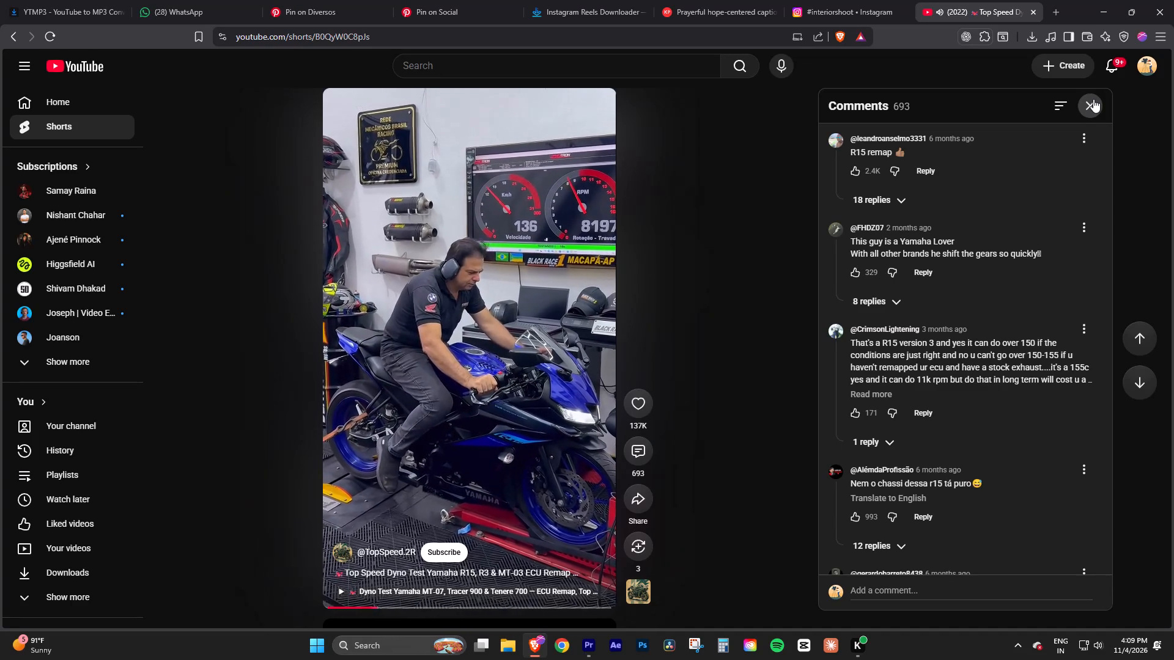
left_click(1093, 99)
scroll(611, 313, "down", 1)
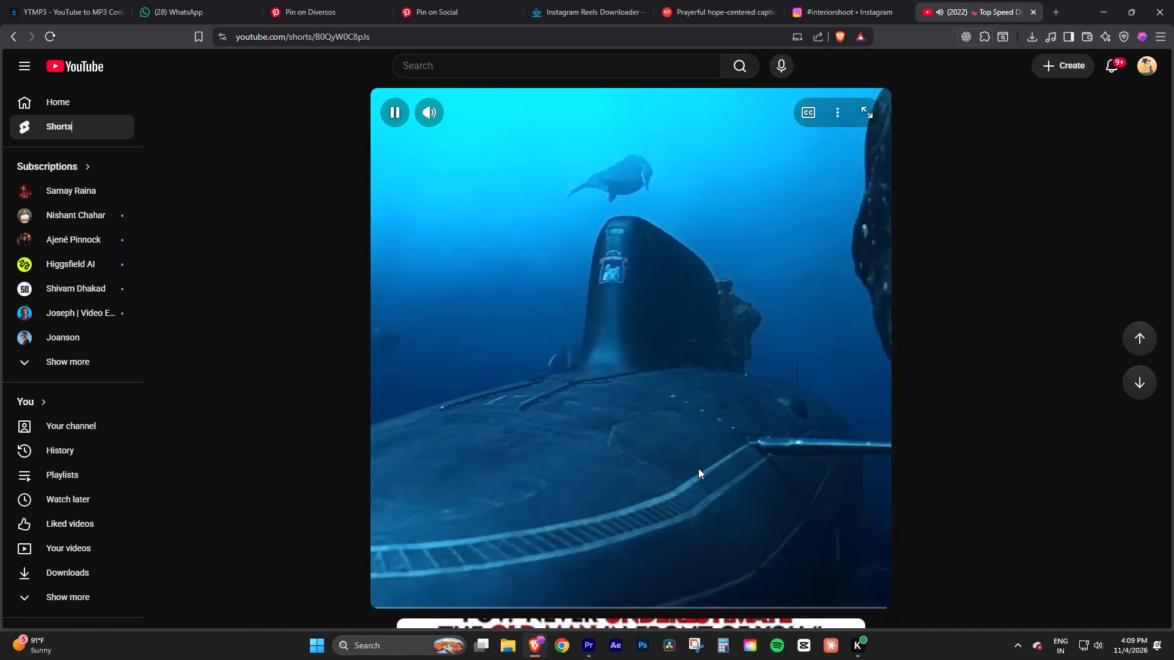
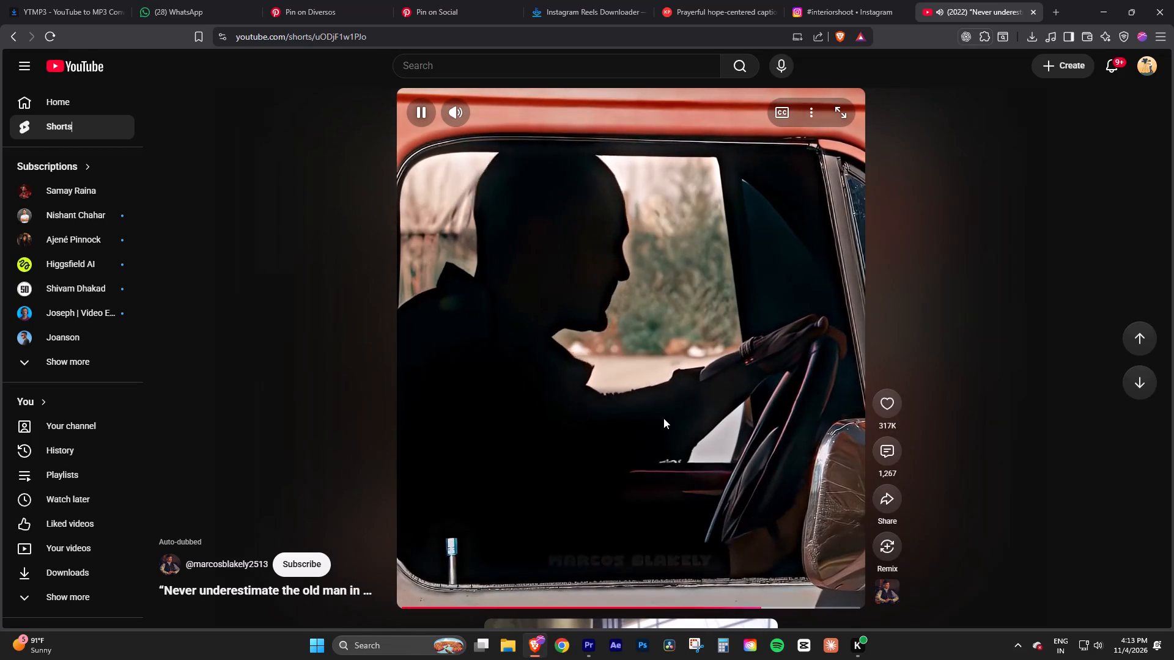
Pause the short video, switch back to Premiere Pro, move the playhead past the end of I Reel 03 and save the project.
left_click(663, 418)
key("alt+Tab")
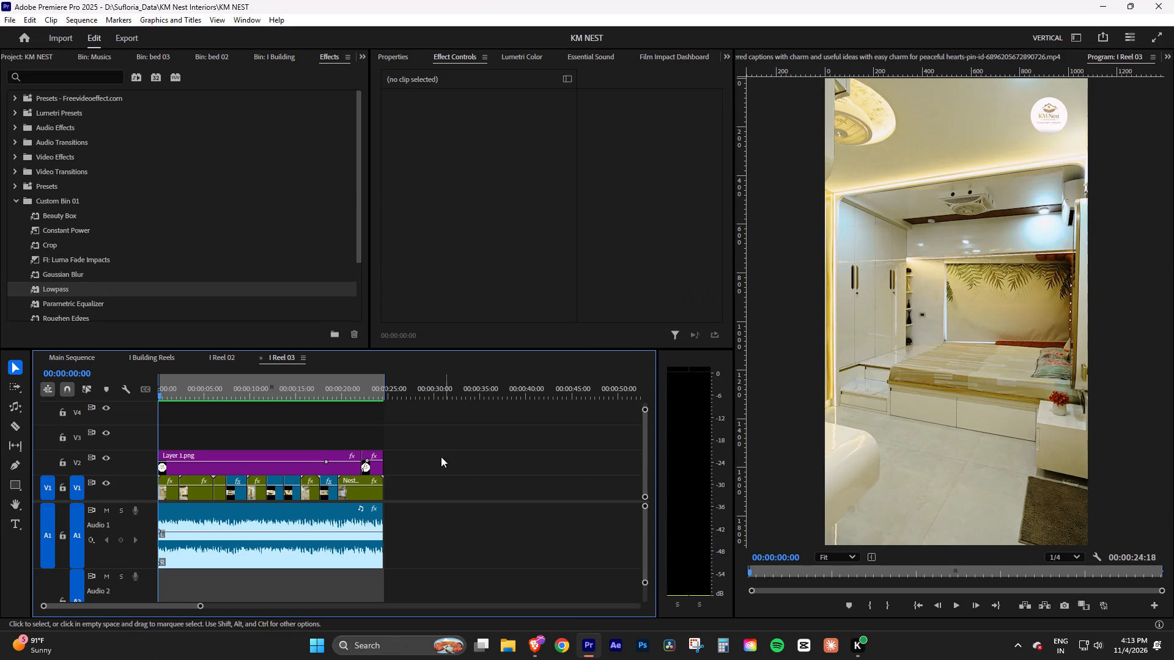
key("ctrl+s")
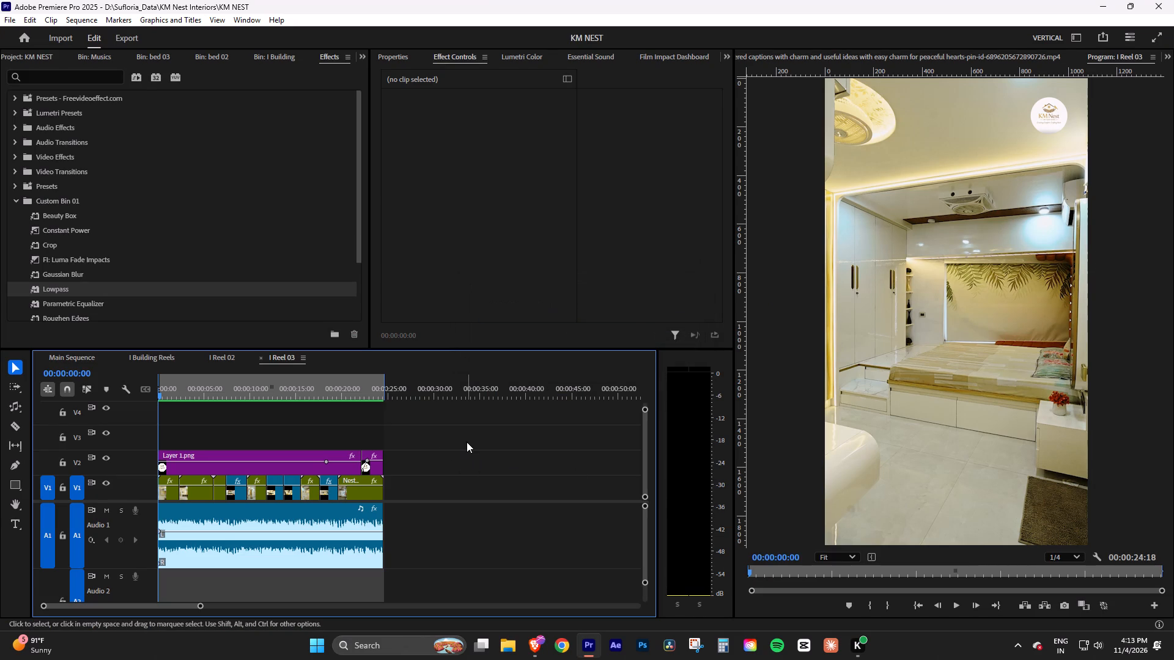
left_click(395, 394)
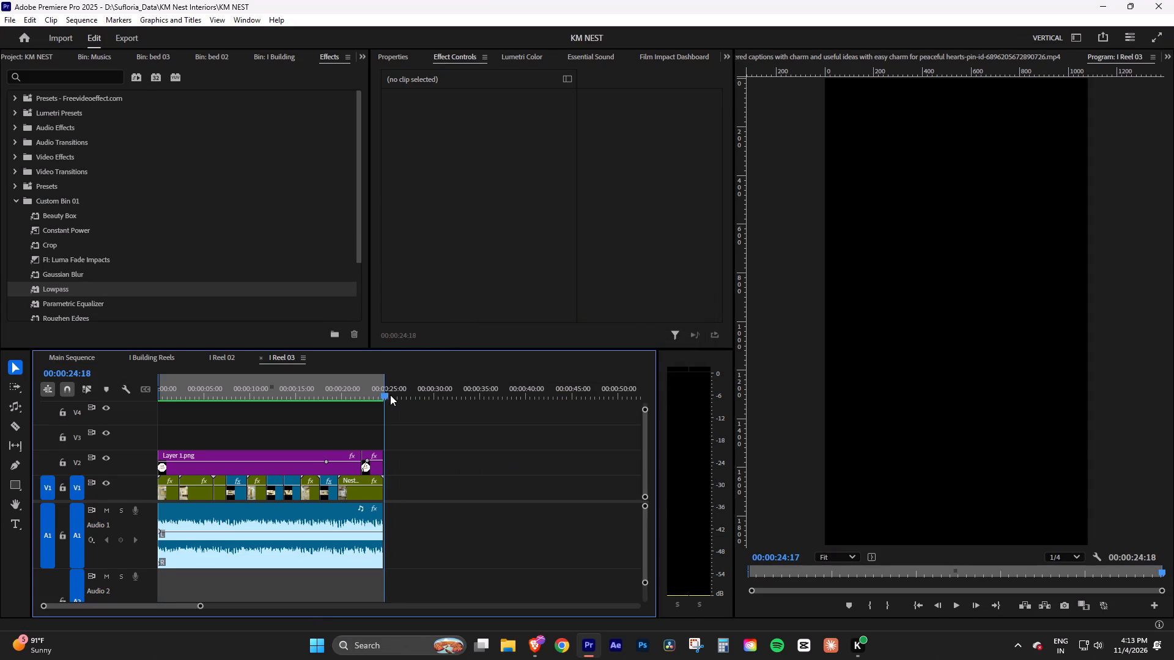
key("ctrl+s")
key("ctrl+s")
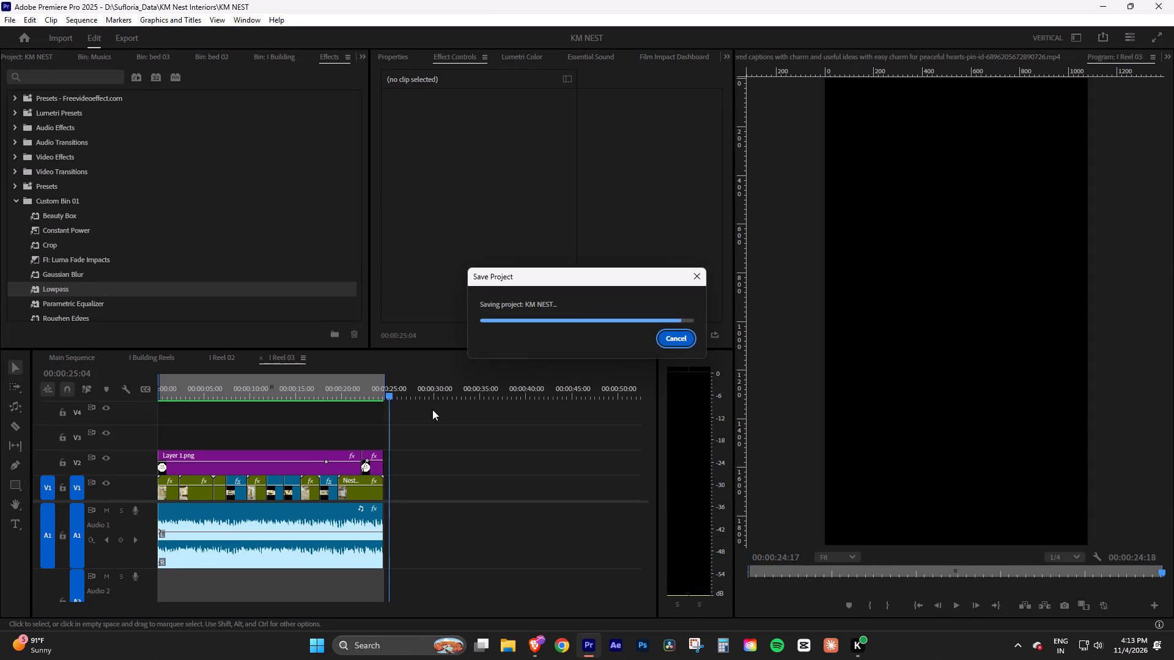
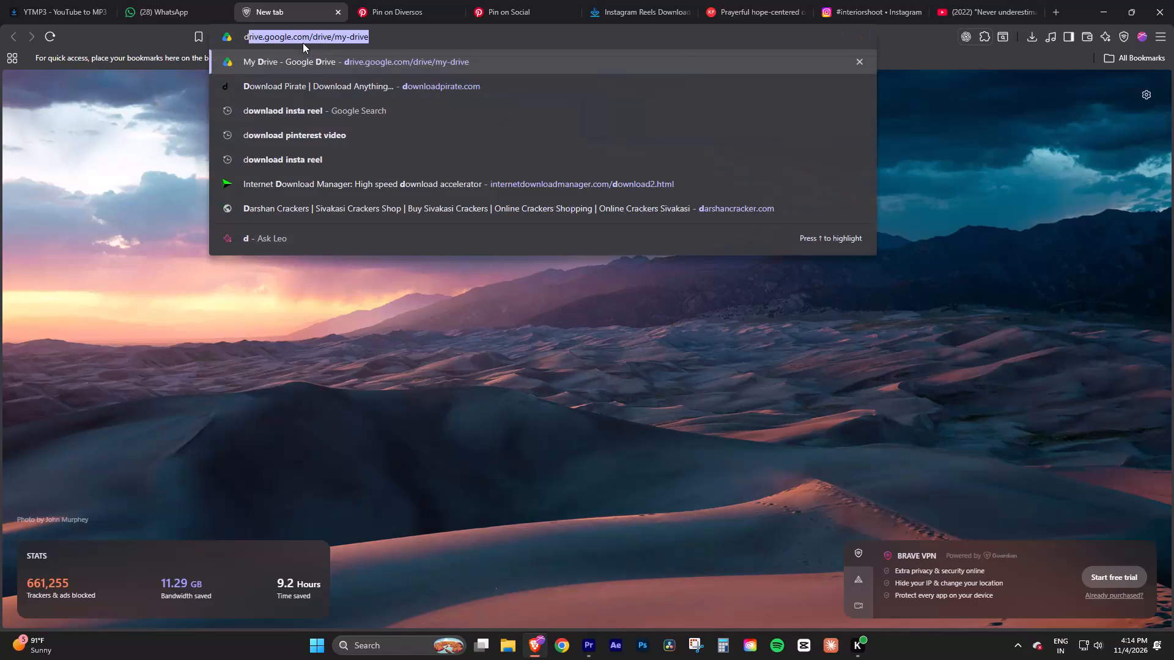
Open My Drive in Google Drive in the browser's new tab.
key("Return")
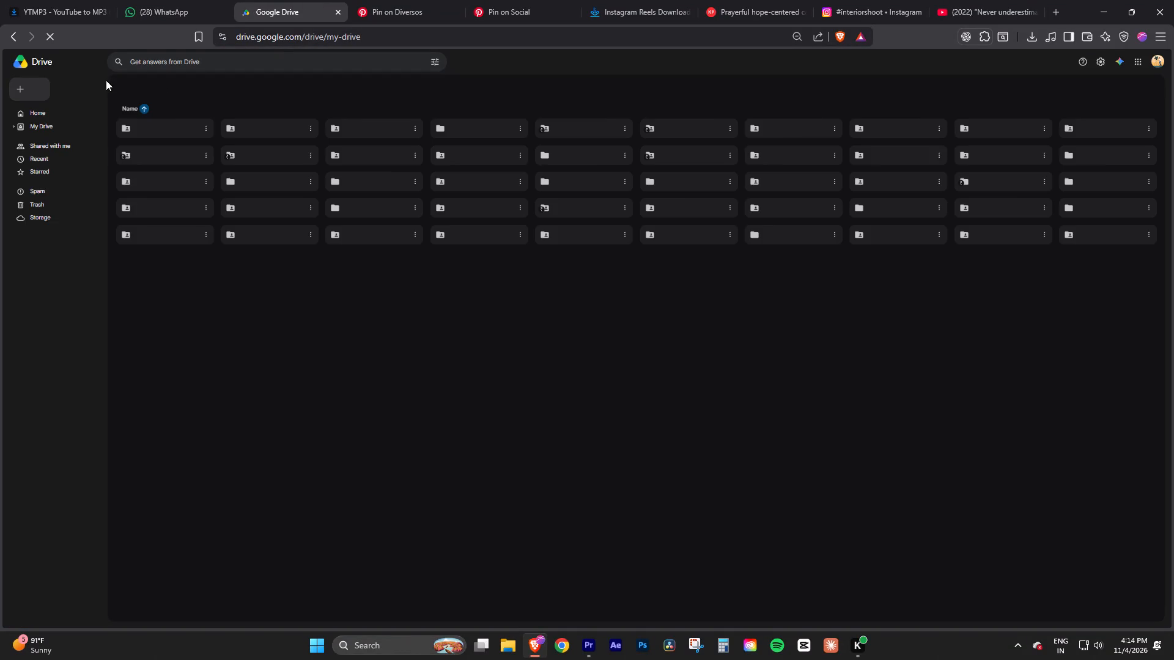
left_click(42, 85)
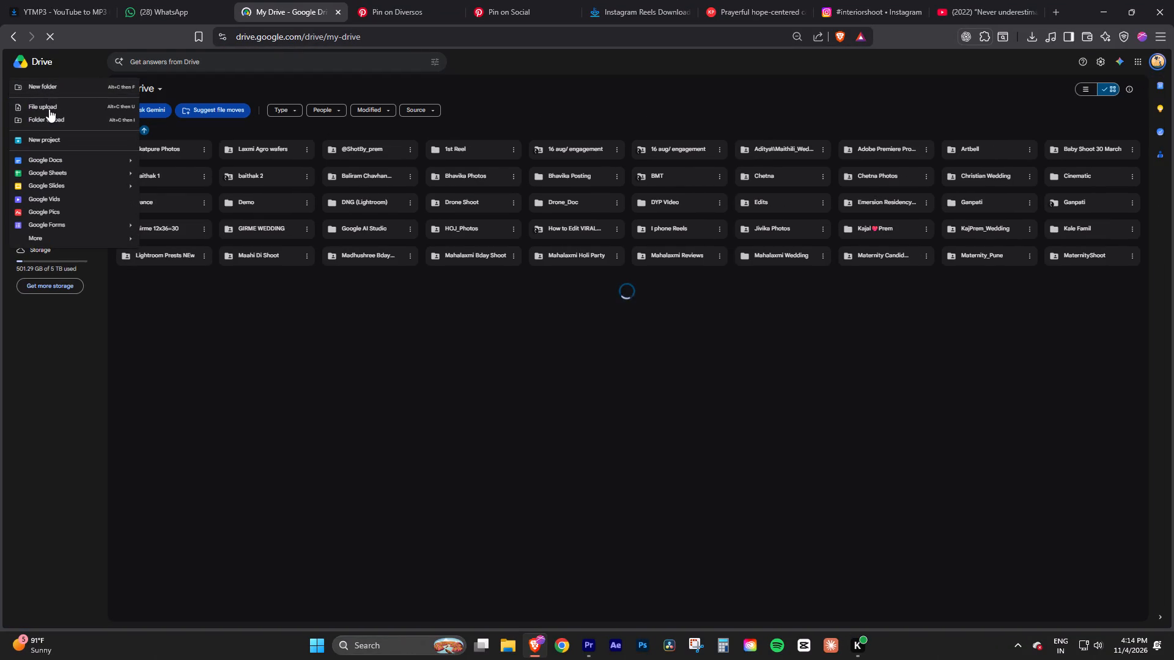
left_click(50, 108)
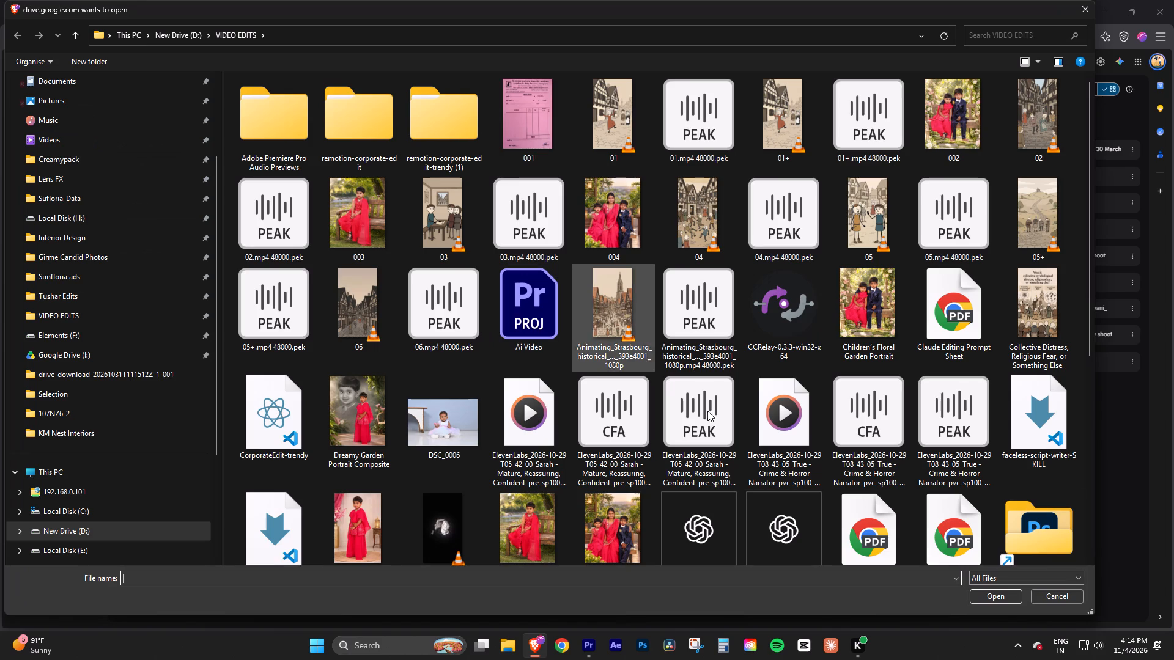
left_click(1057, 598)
Create a new folder named KM NEST in My Drive.
left_click(33, 84)
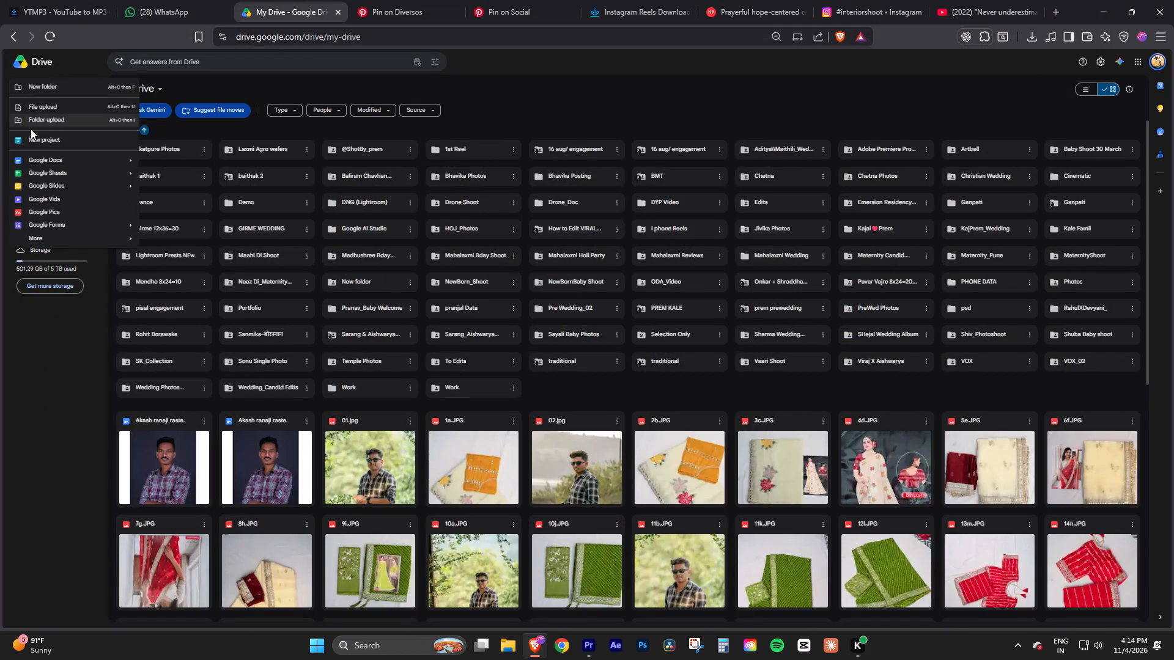
left_click(56, 87)
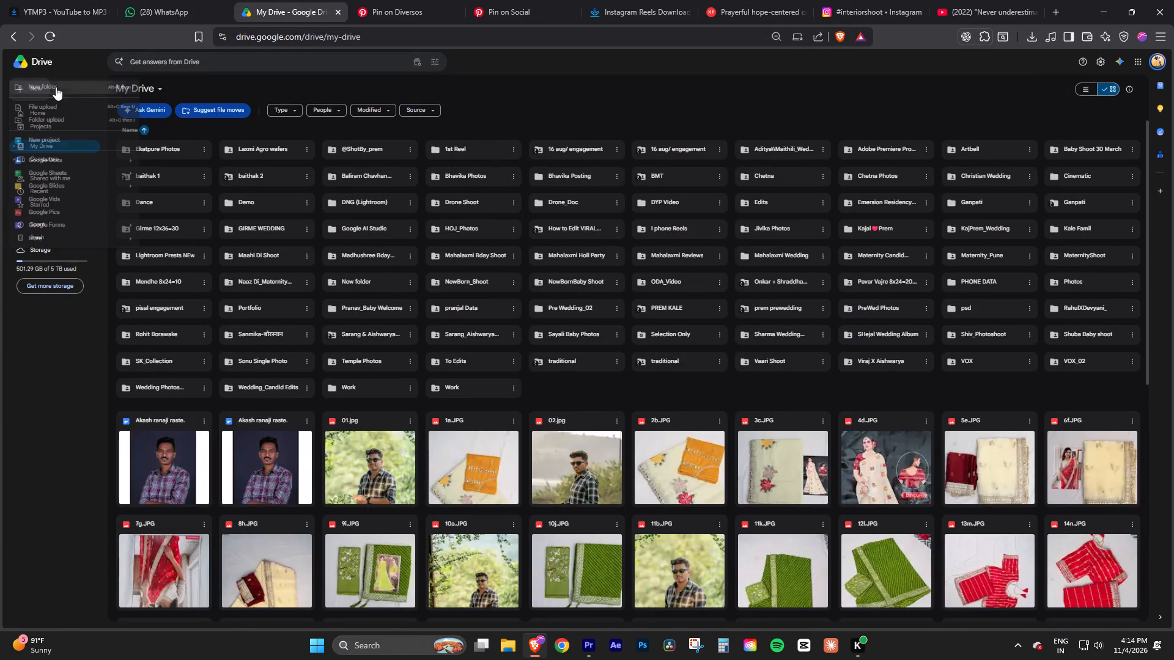
type("KM")
key("space")
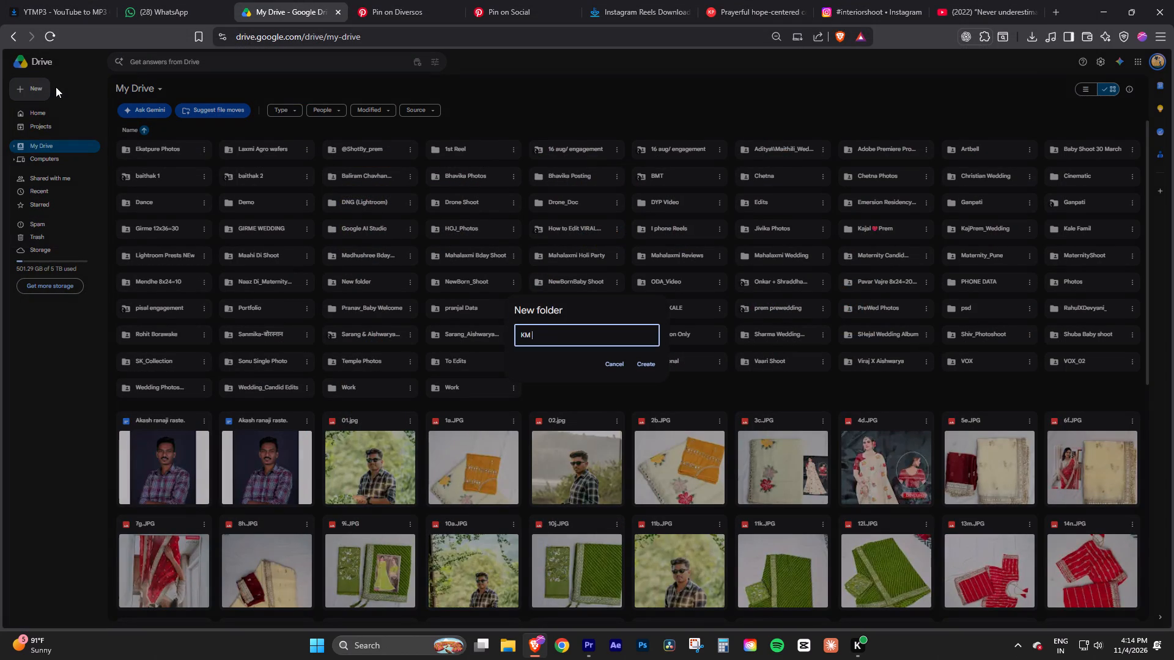
key("shift+h")
type("ost")
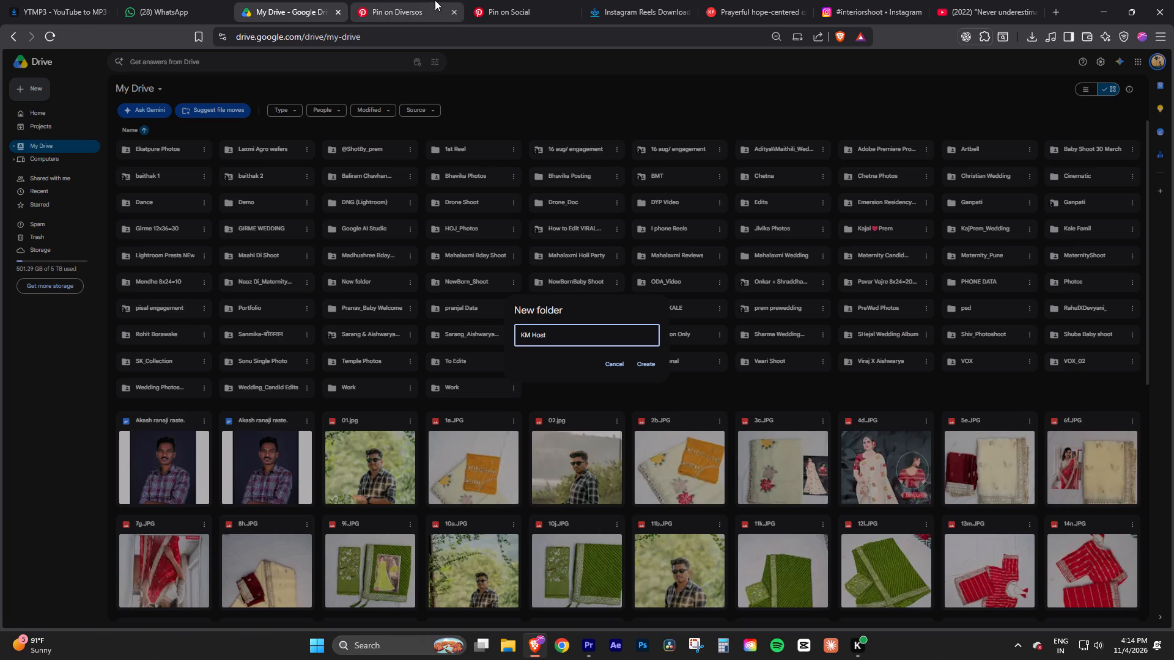
key("alt+Tab")
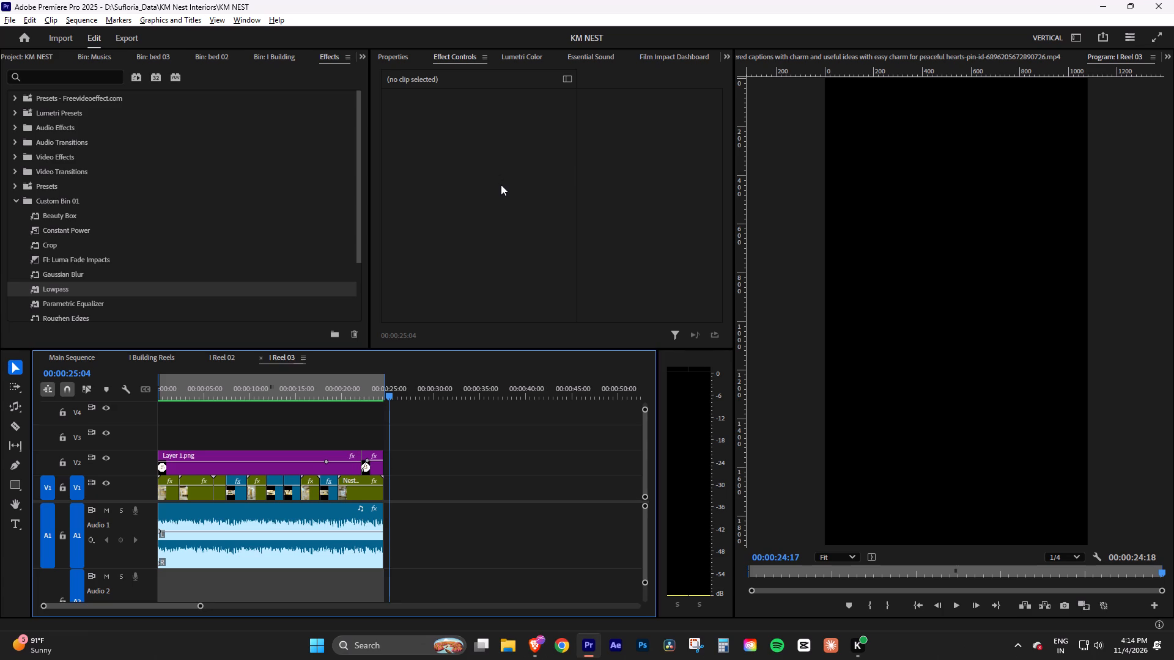
key("alt+Tab")
key("BackSpace")
key("BackSpace")
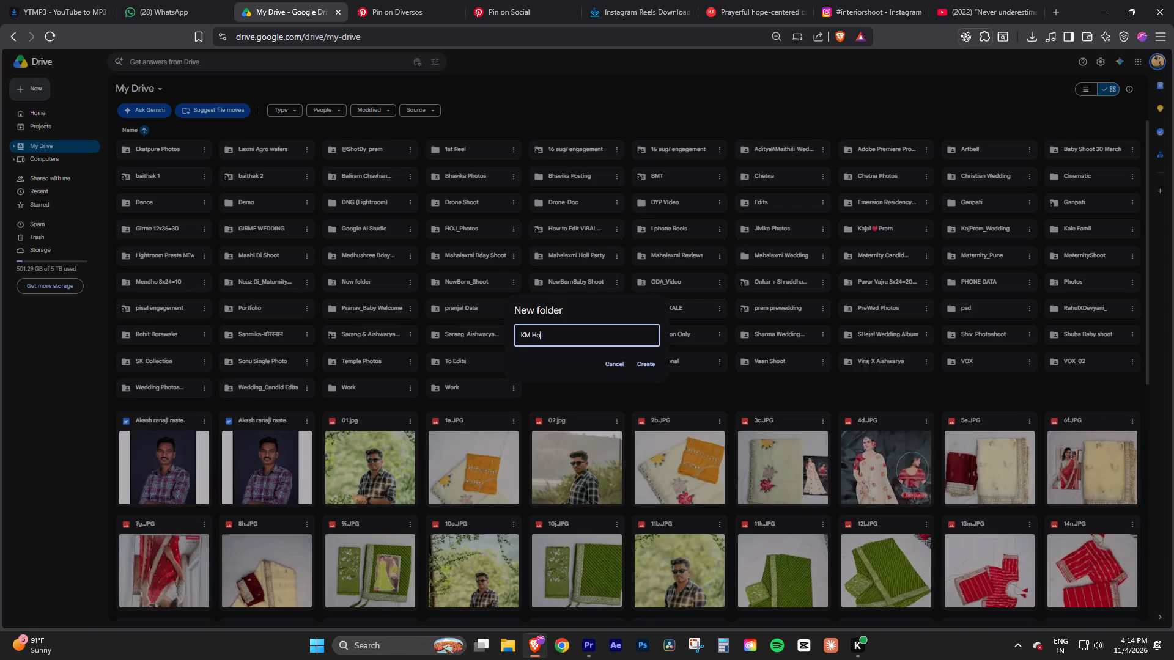
key("BackSpace")
key("BackSpace")
type("NEst")
key("BackSpace")
key("BackSpace")
type("st")
key("BackSpace")
key("BackSpace")
type("ST")
left_click(649, 361)
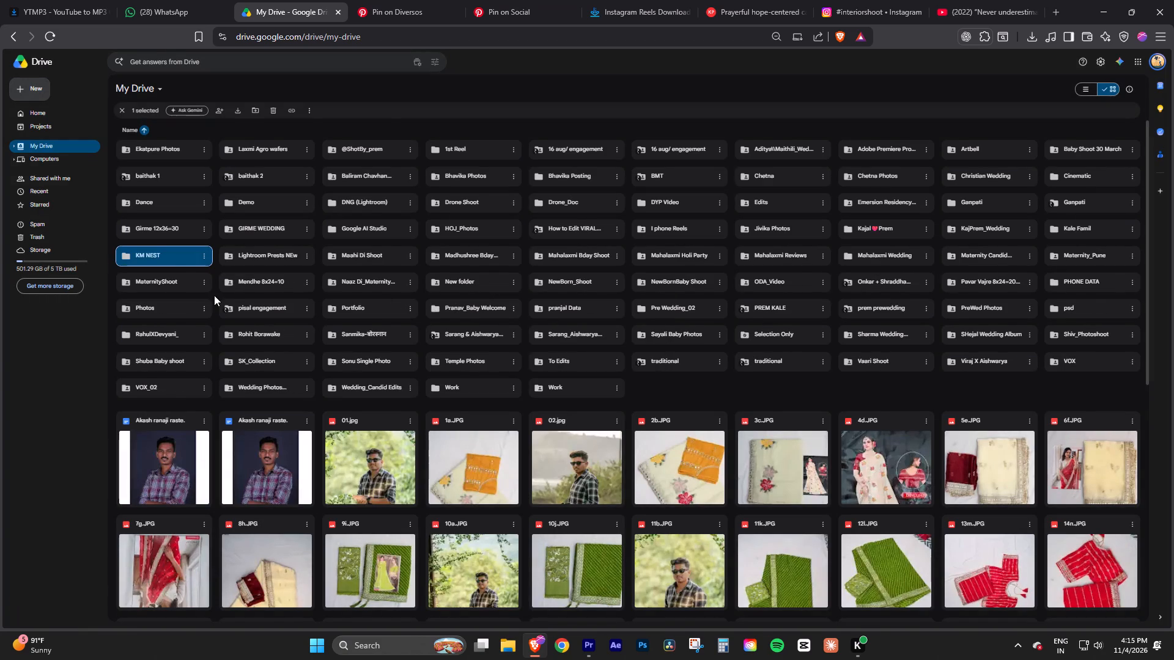
Open the KM NEST folder and create a subfolder named Building I inside it.
double_click(172, 263)
key("alt+Tab")
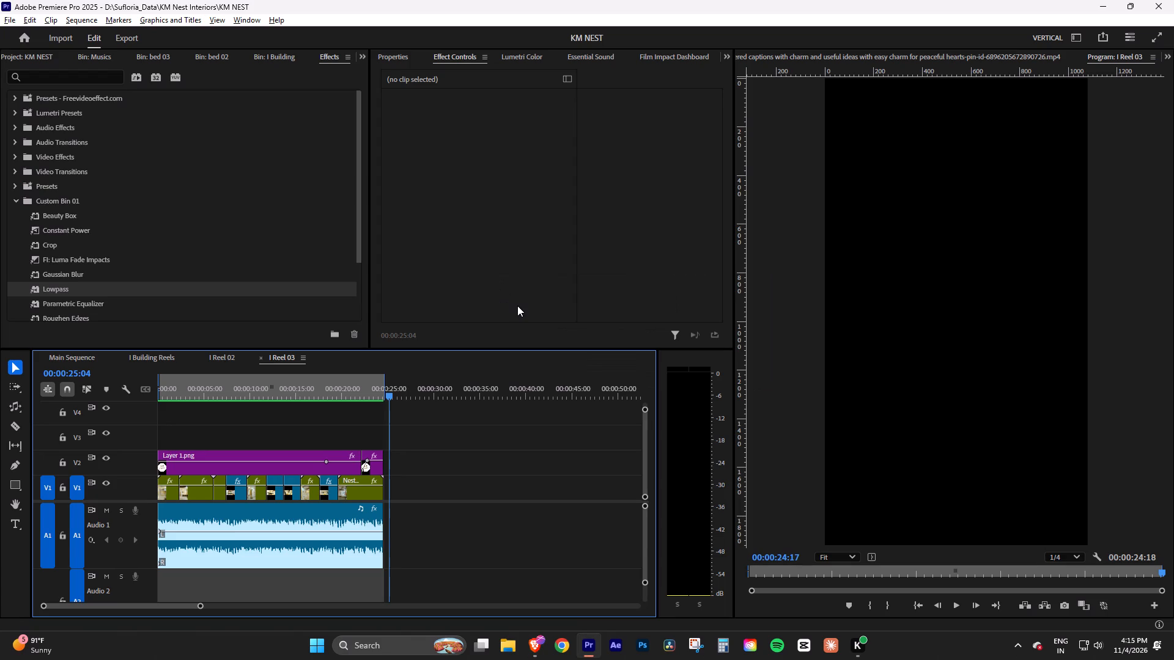
key("alt+Tab")
key("alt+Tab")
key("alt+Tab")
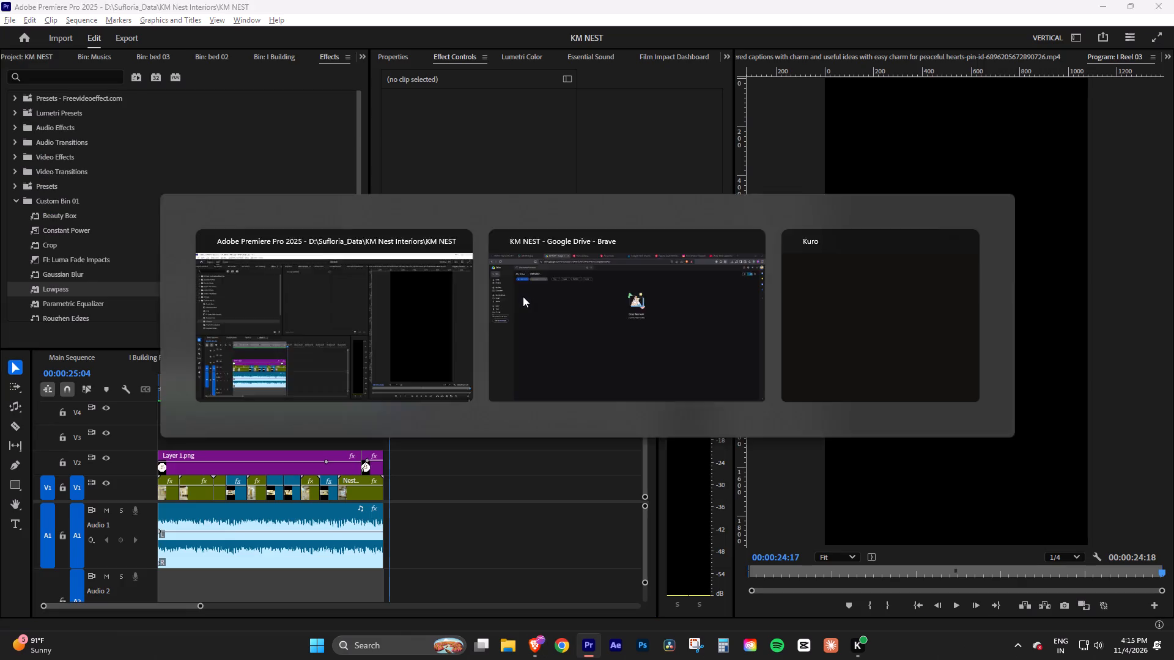
left_click(13, 88)
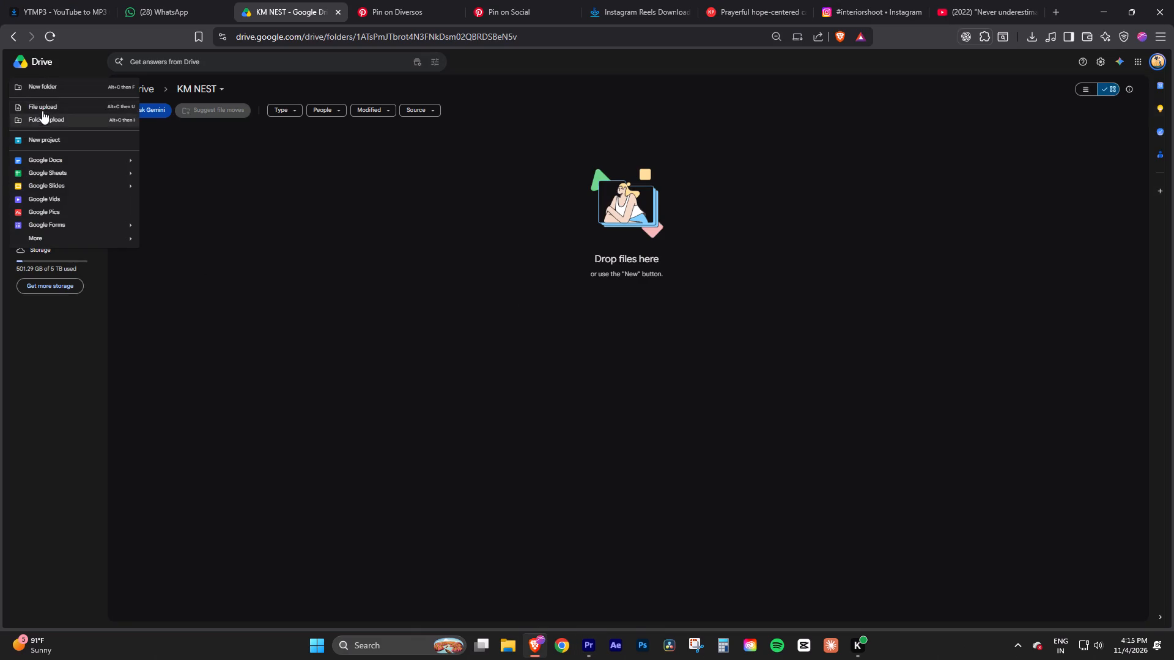
left_click(46, 86)
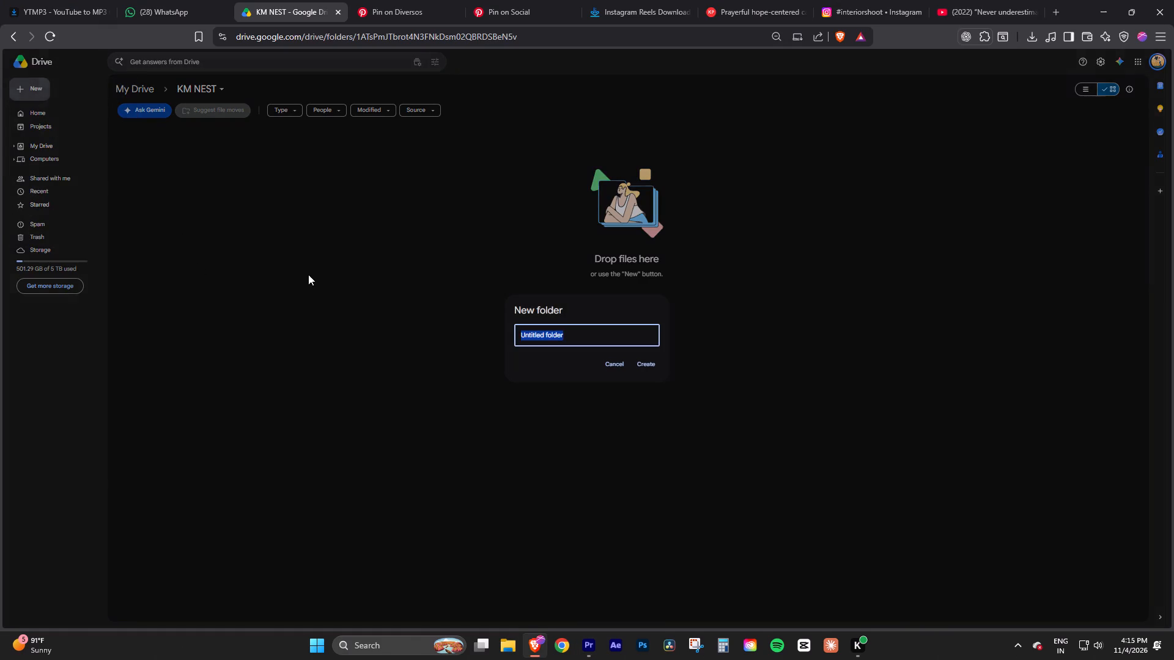
type("bI")
key("BackSpace")
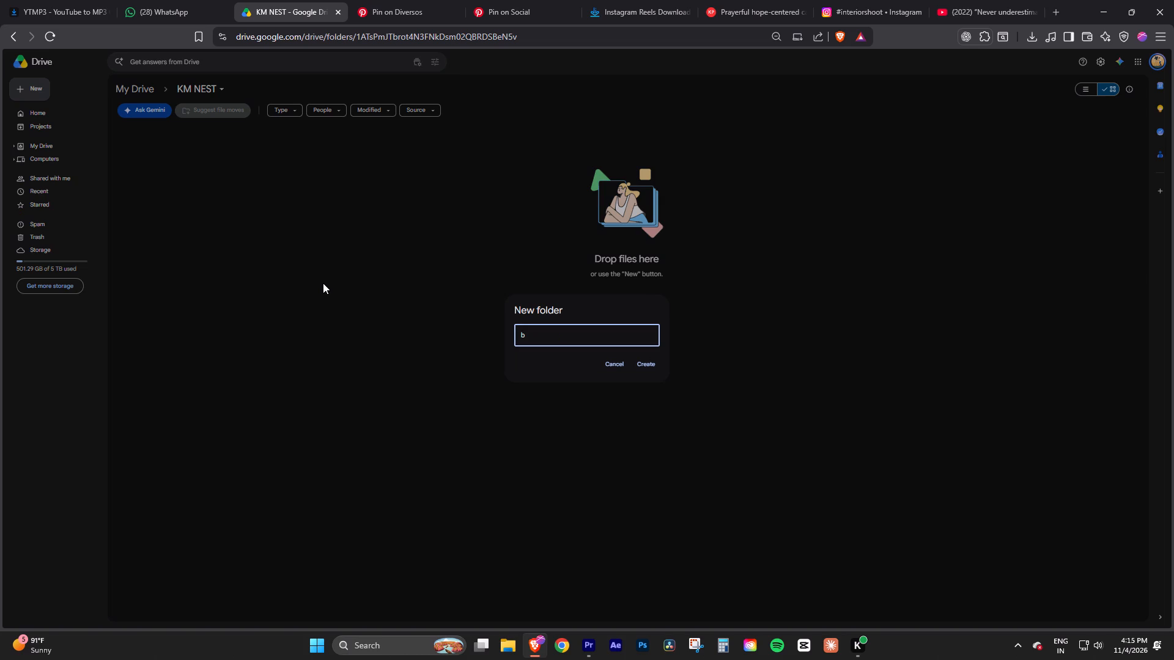
type("UIL")
key("BackSpace")
key("BackSpace")
key("BackSpace")
type("Bi")
key("BackSpace")
type("uilding")
key("space")
type(")!")
key("BackSpace")
key("BackSpace")
type("I")
key("space")
left_click(659, 364)
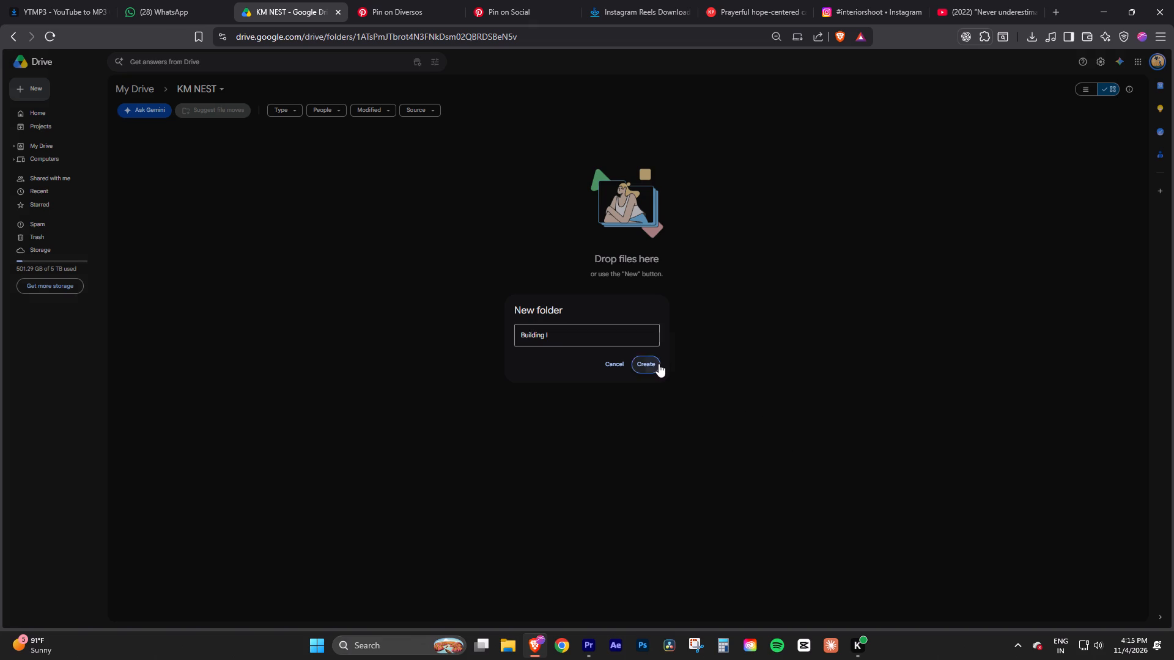
left_click(209, 189)
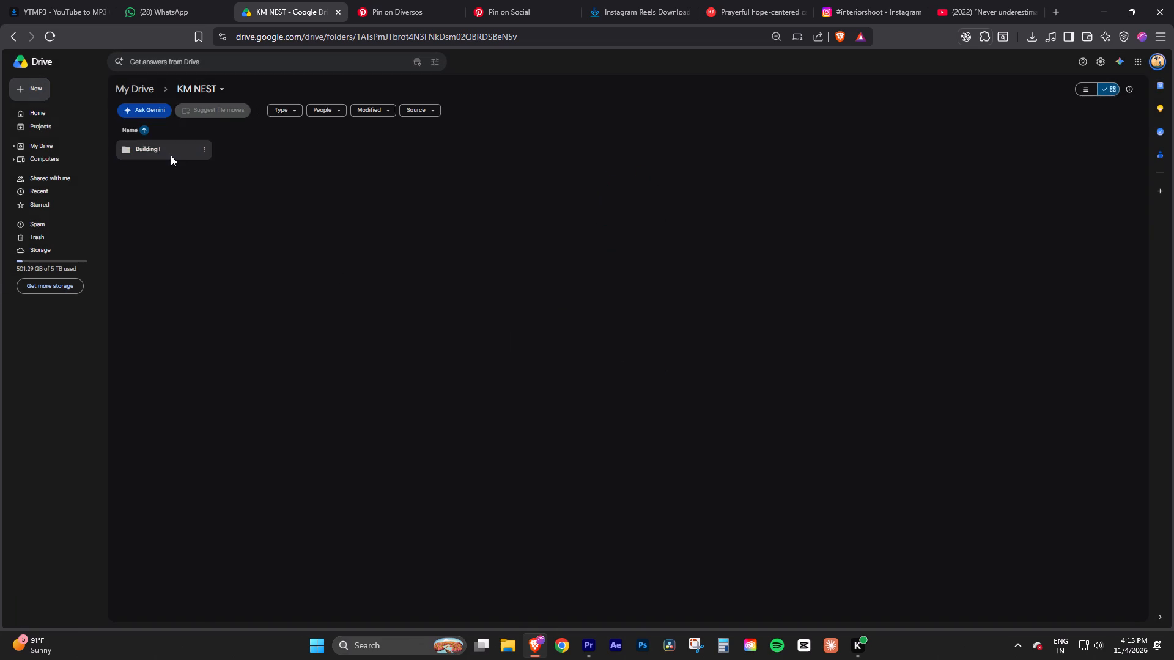
Upload the Bedroom 01, Bedroom 02 and Bedroom 03 videos from the KM Nest Interiors folder into the Building I folder.
double_click(171, 155)
left_click(27, 89)
left_click(57, 105)
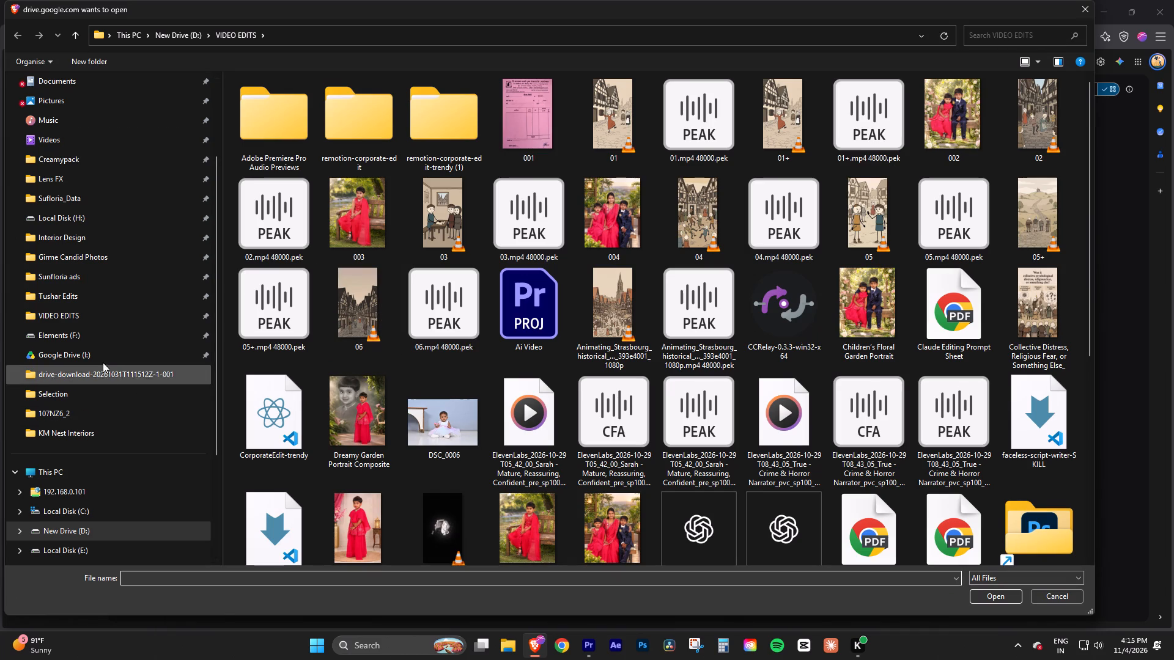
left_click(100, 428)
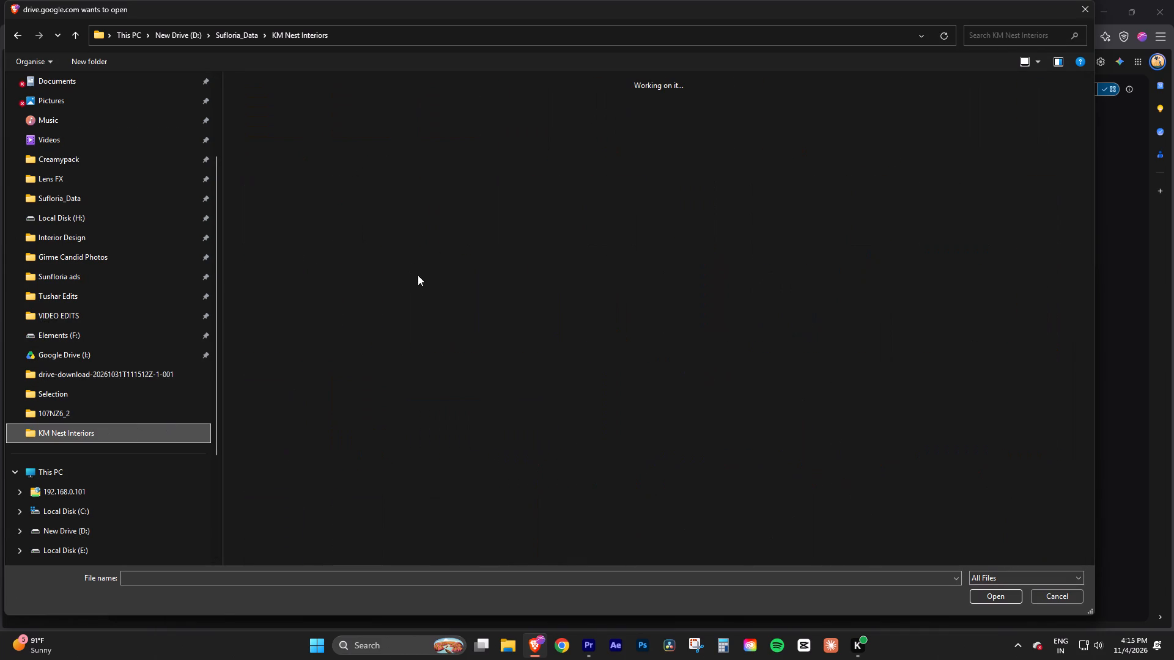
left_click(502, 175)
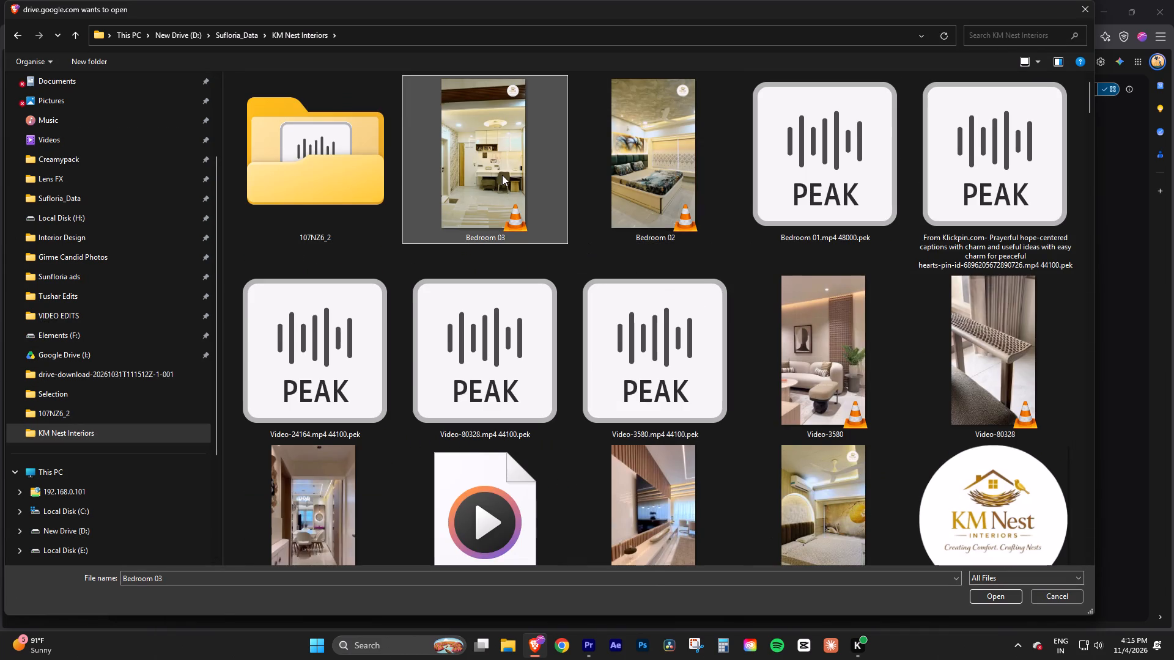
left_click(651, 175, "ctrl")
scroll(895, 356, "down", 1)
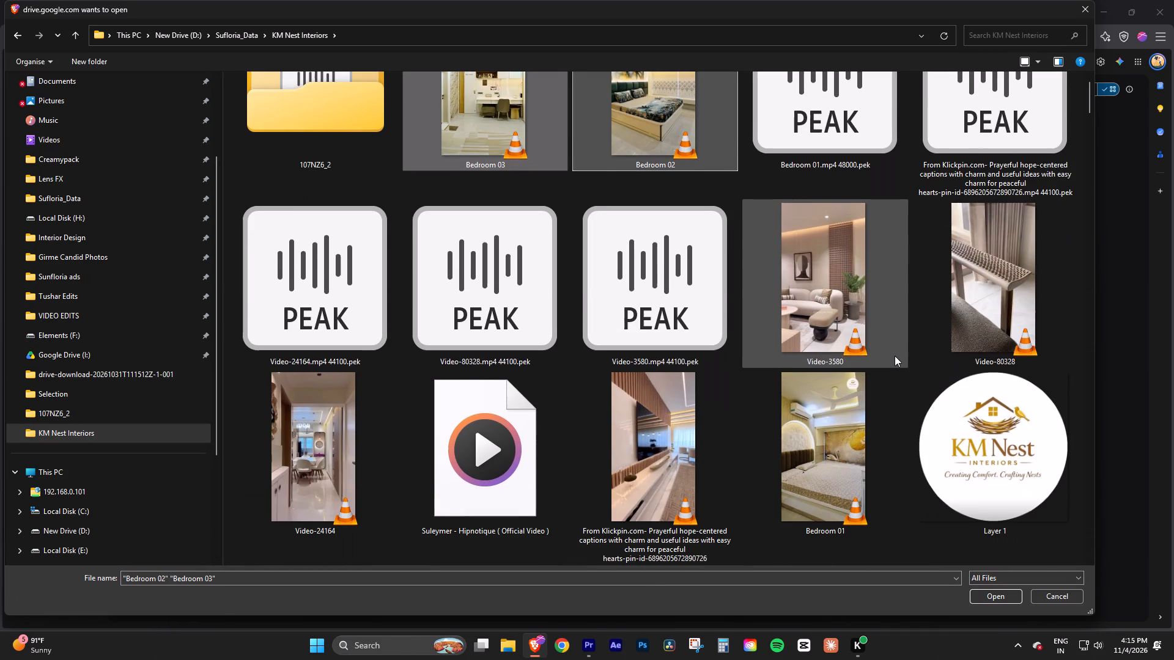
left_click(859, 431, "ctrl")
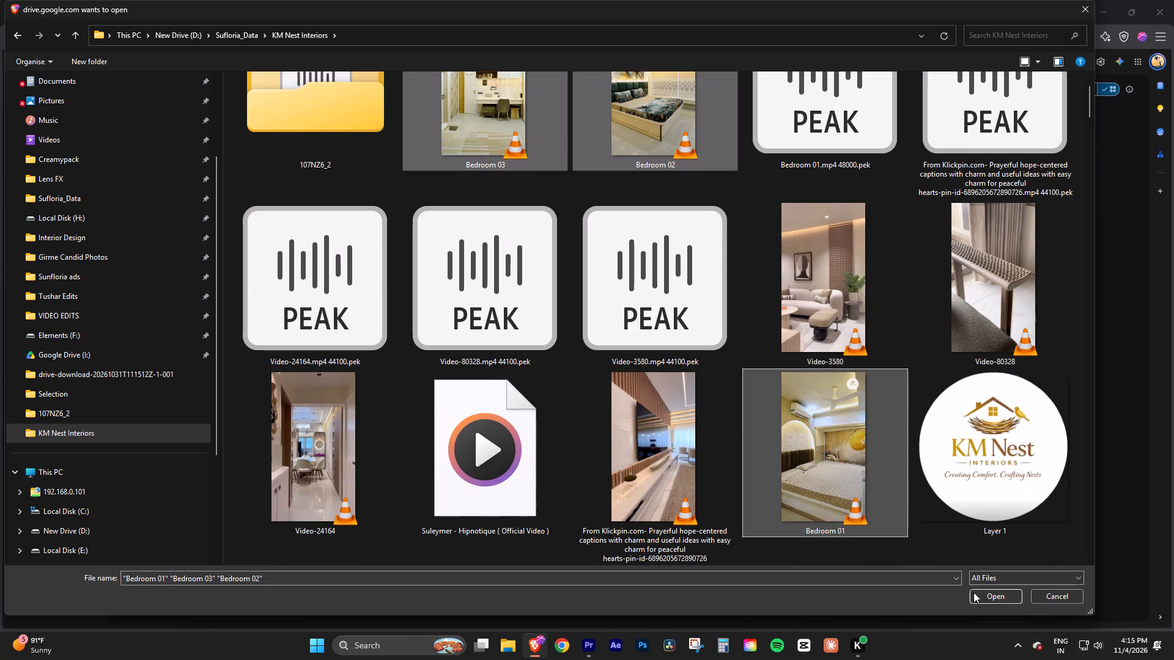
left_click(976, 593)
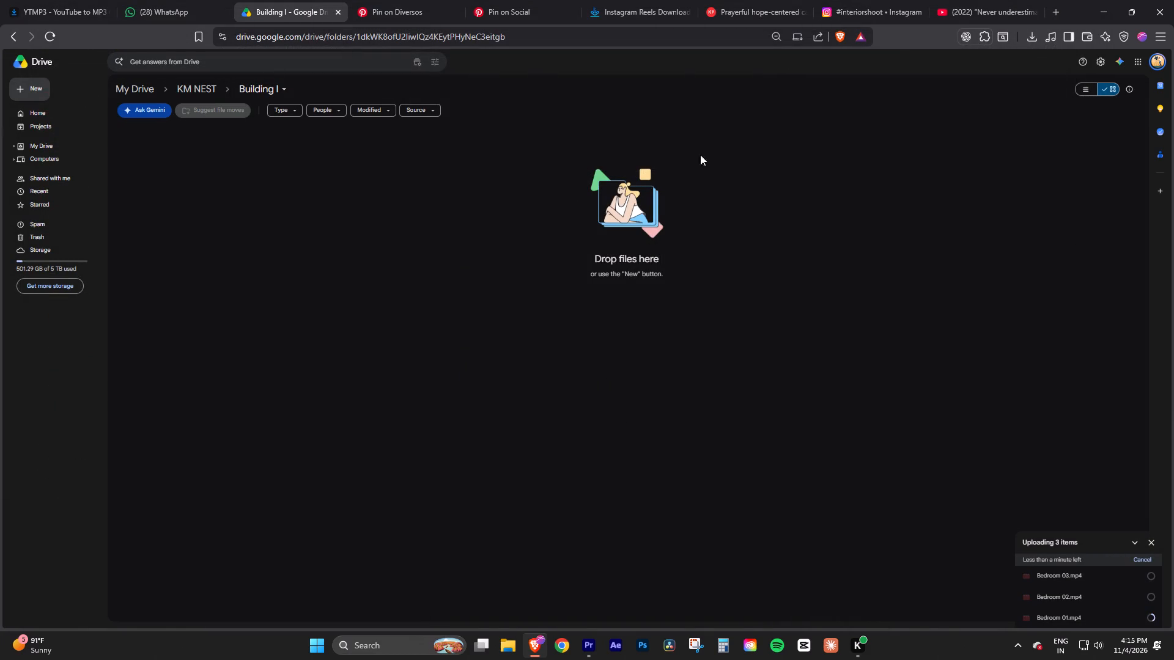
Resume the YouTube short, skip ahead near its end and browse through the following shorts while the upload runs.
left_click(985, 0)
left_click(666, 310)
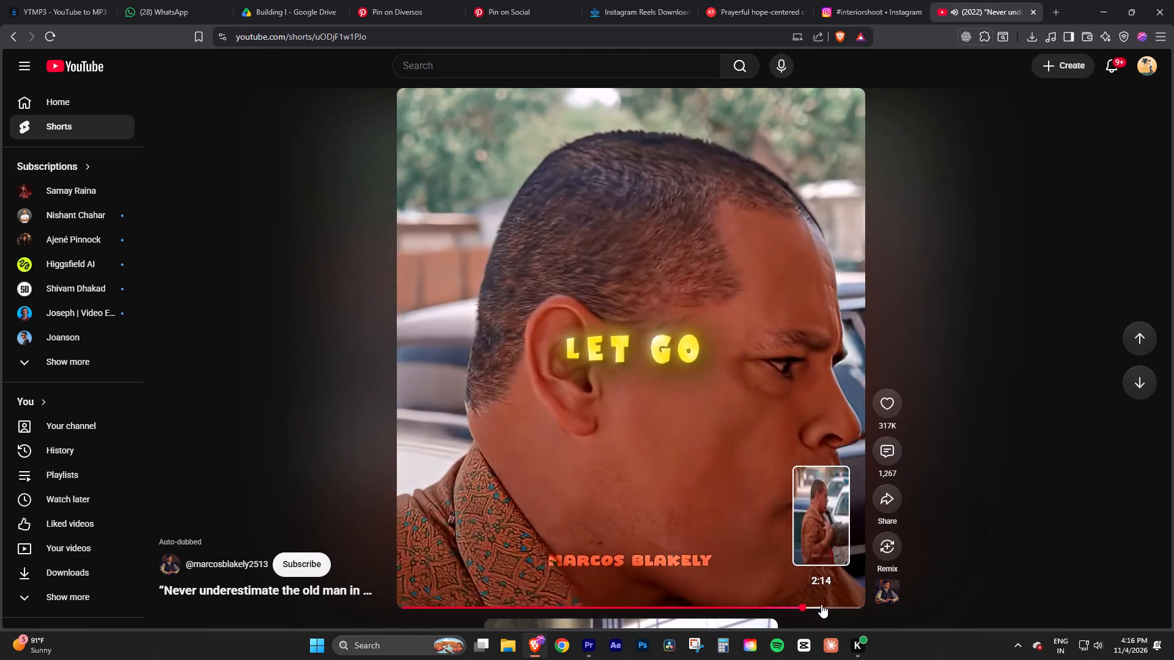
left_click(821, 604)
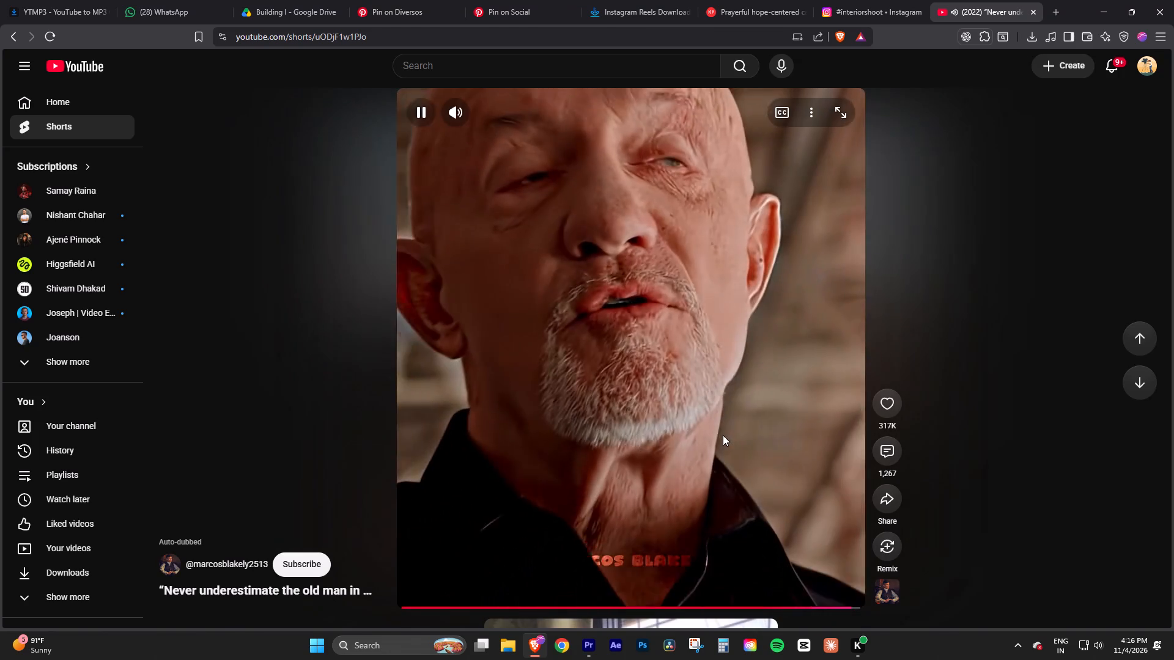
key("Down")
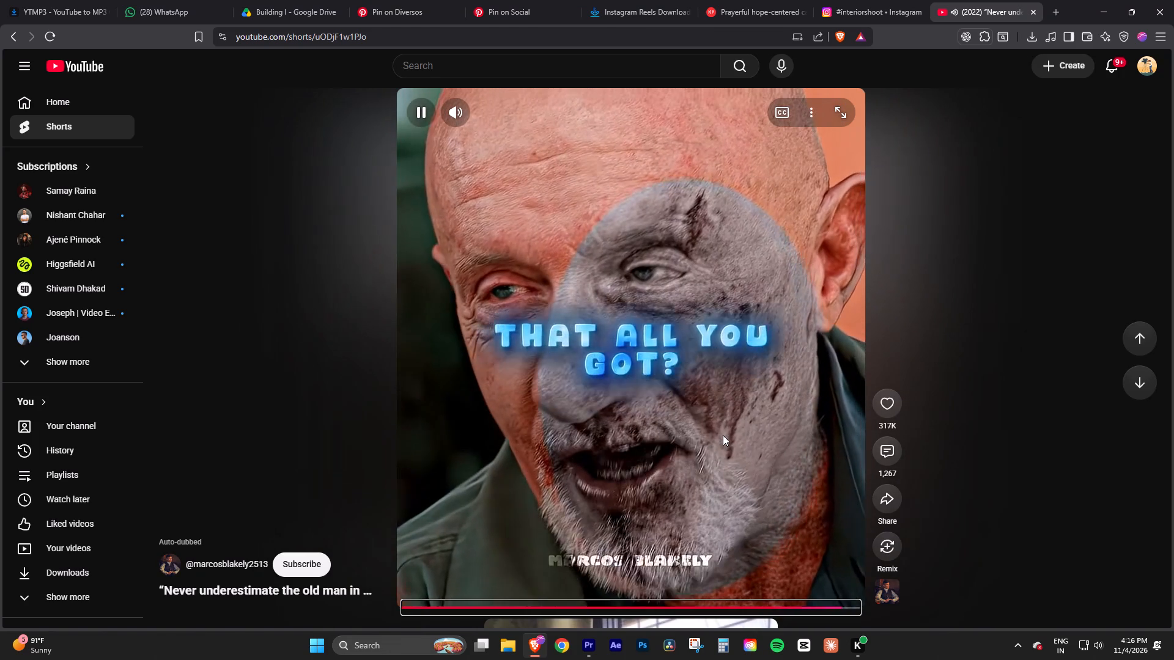
key("Down")
left_click(723, 435)
left_click(748, 359)
key("Down")
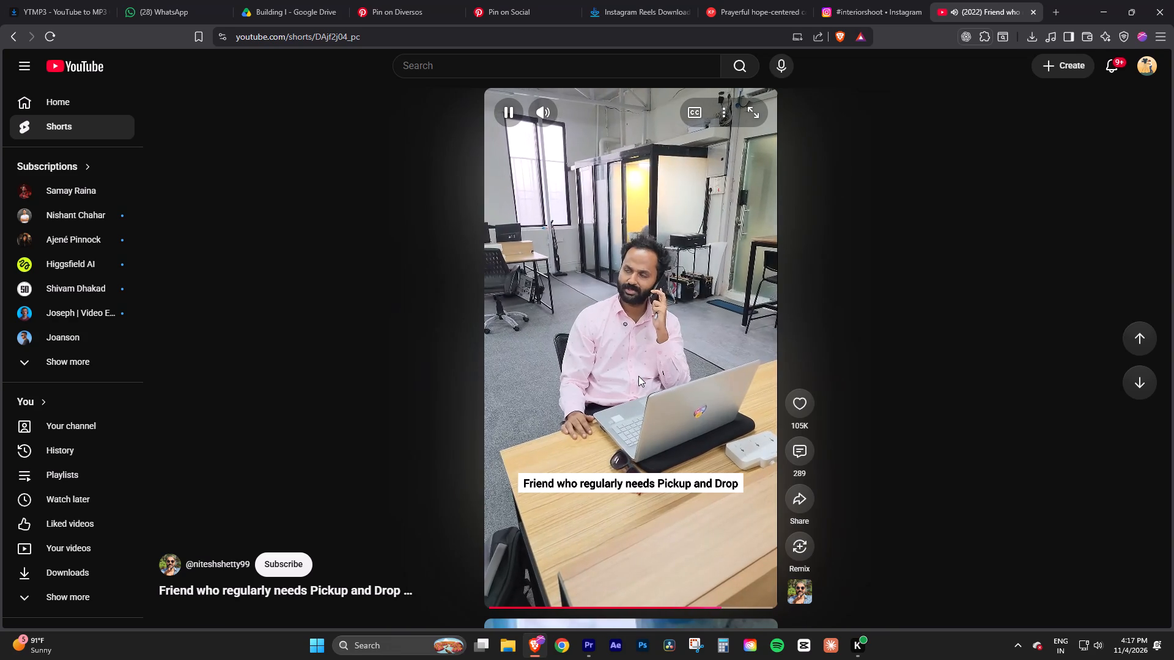
key("Down")
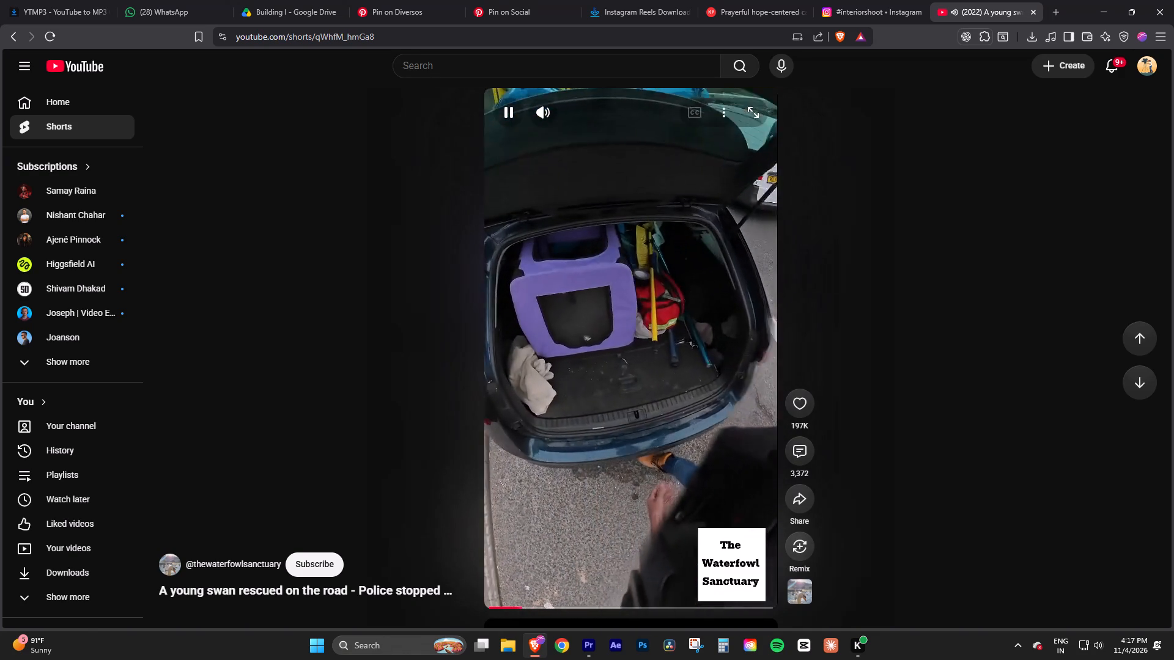
Skip forward through the swan rescue YouTube short in stages until near its end.
left_click(545, 606)
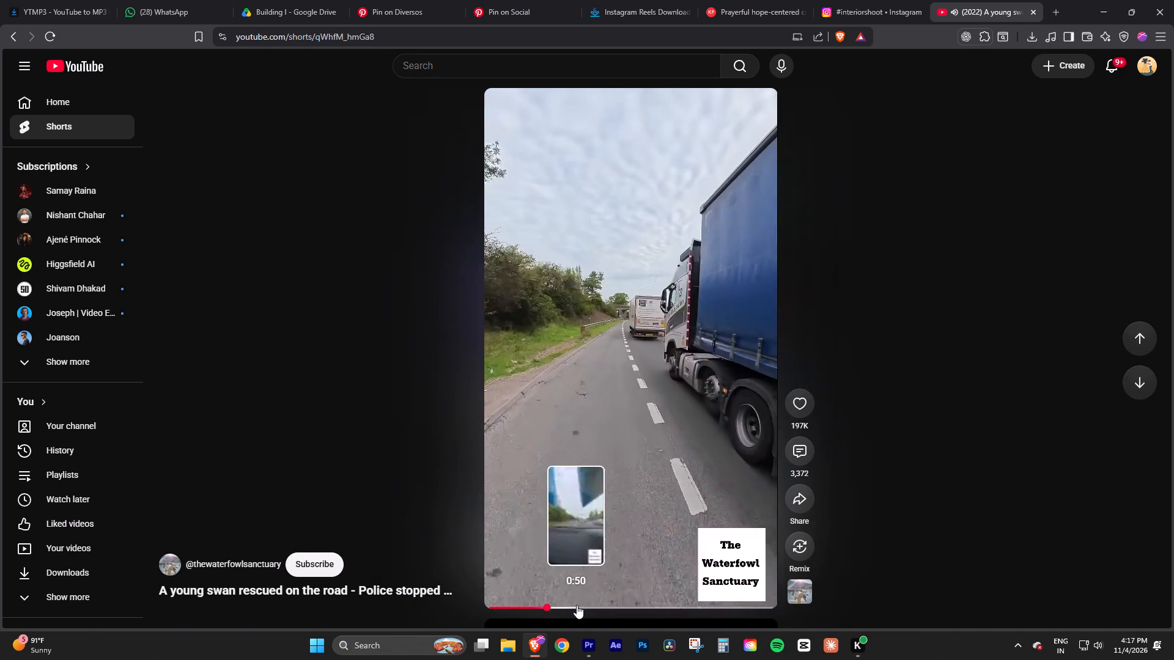
left_click(577, 605)
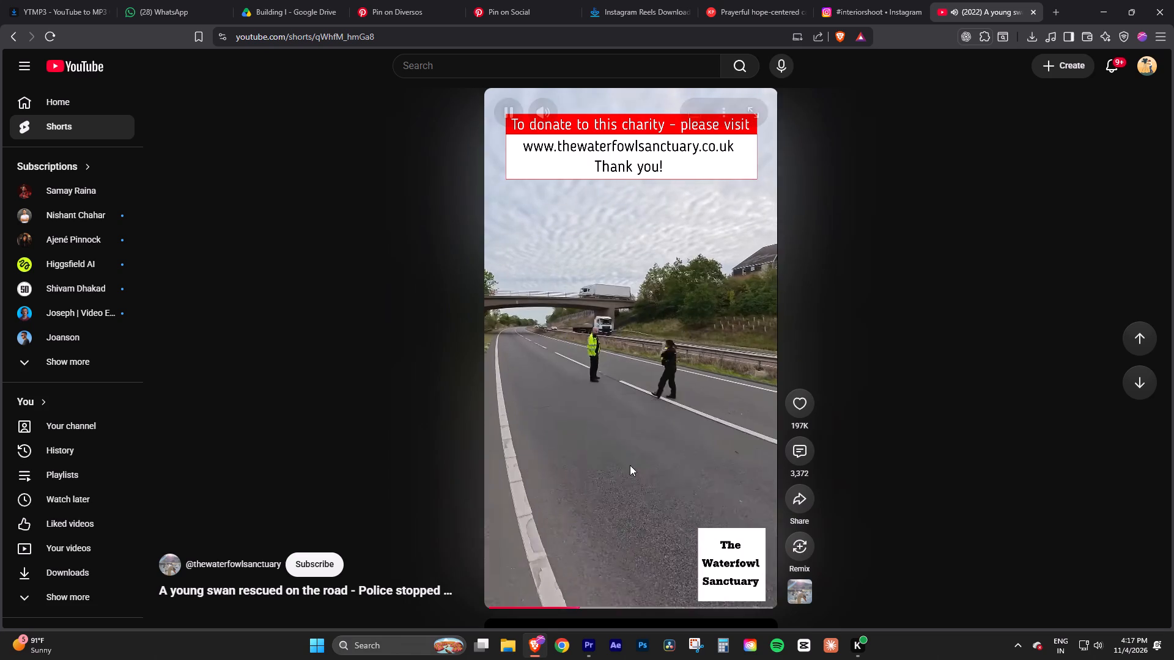
left_click(630, 461)
left_click(630, 461)
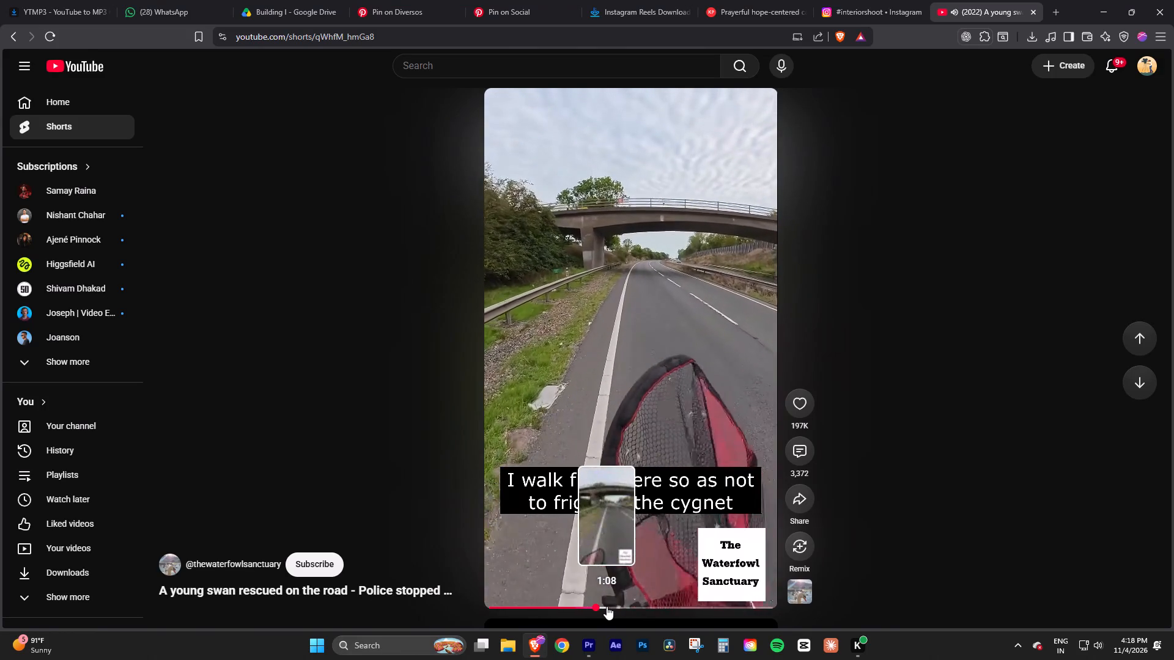
left_click(607, 606)
left_click(623, 604)
left_click(648, 604)
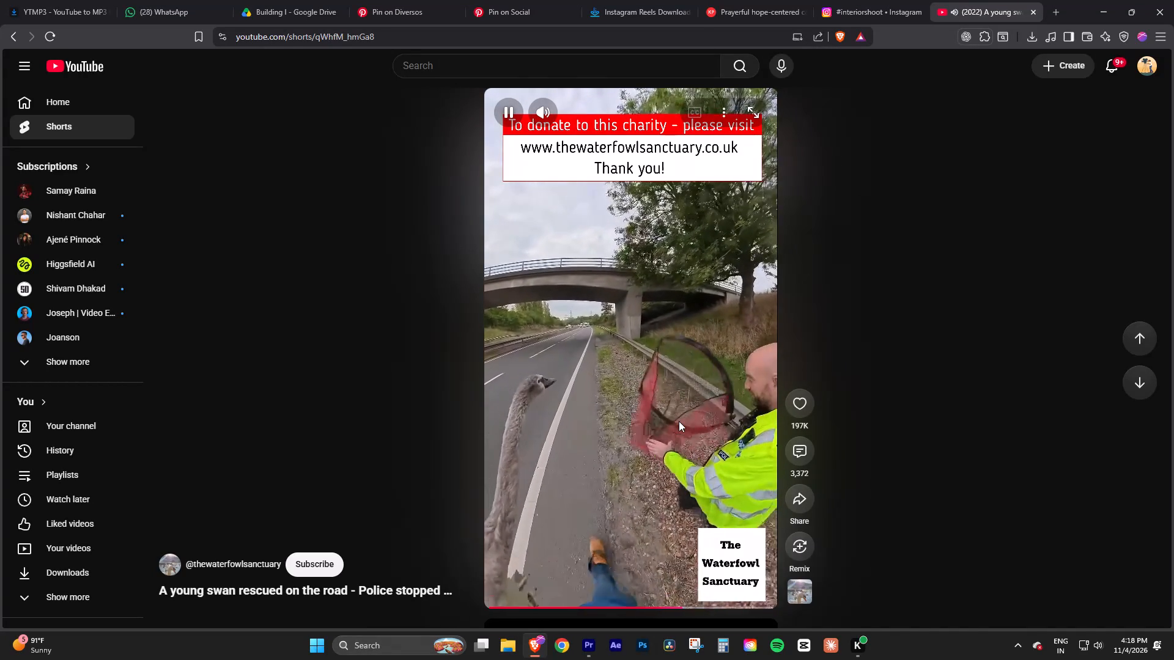
left_click(698, 607)
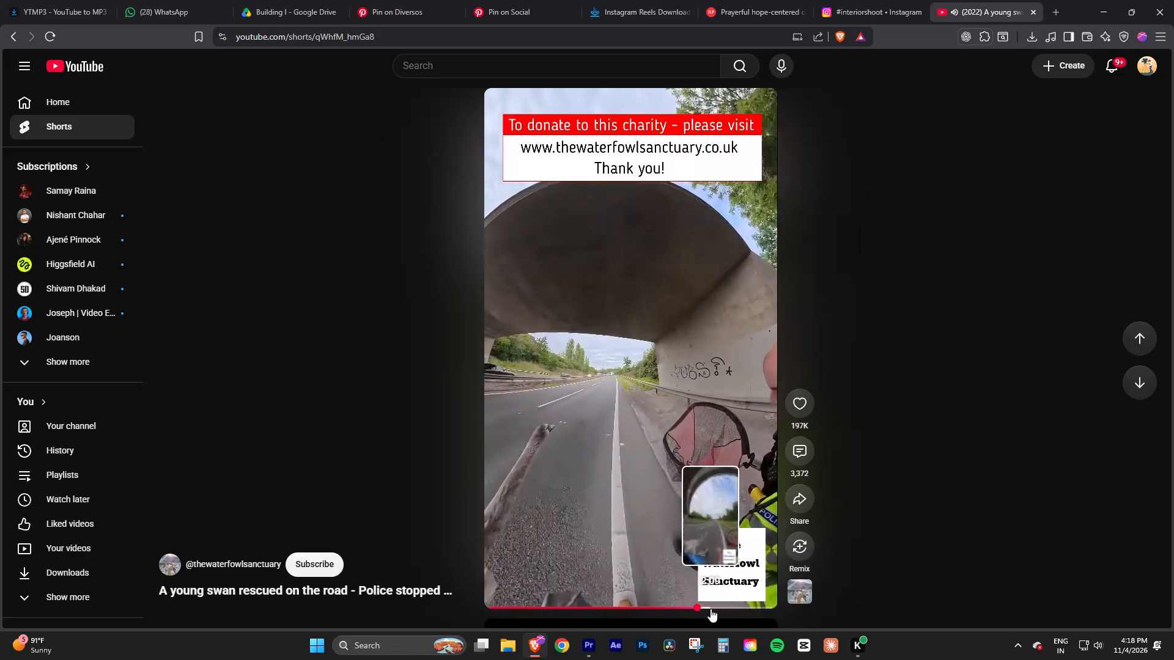
left_click(711, 609)
left_click(733, 610)
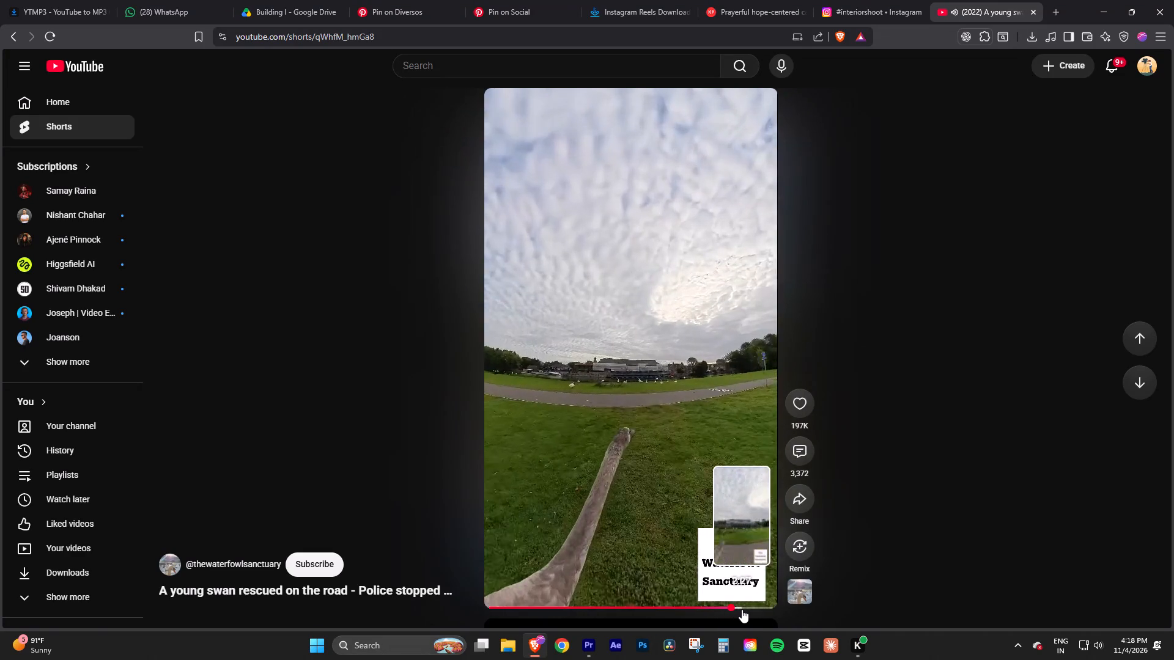
left_click(751, 606)
left_click(762, 606)
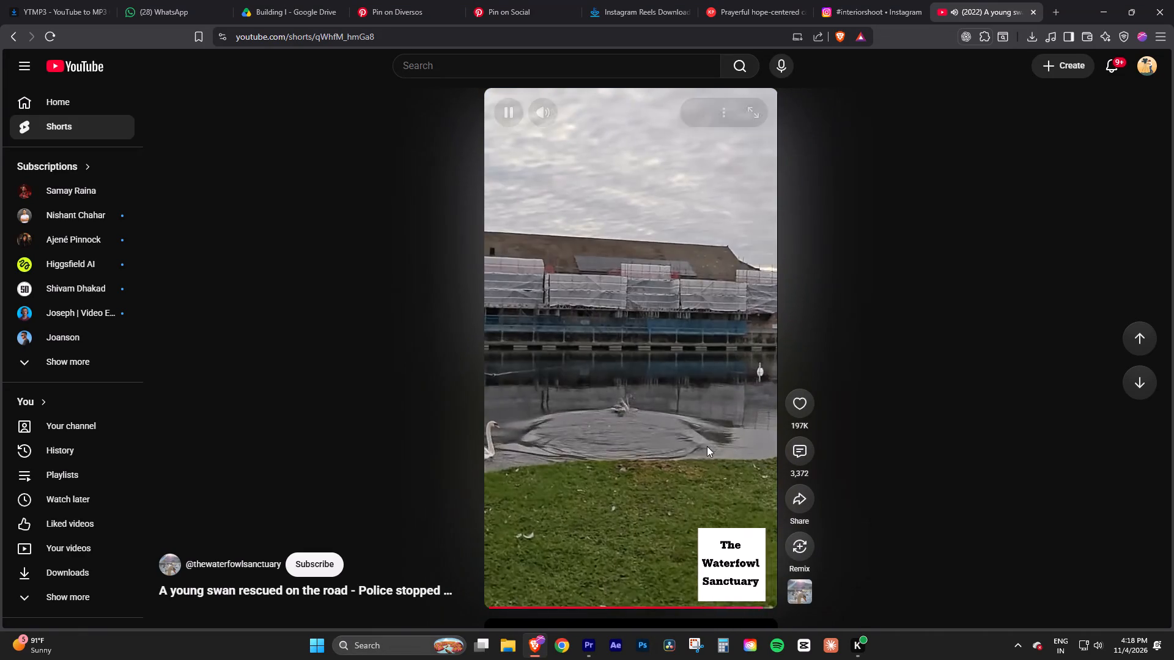
key("Down")
key("Down")
left_click(656, 364)
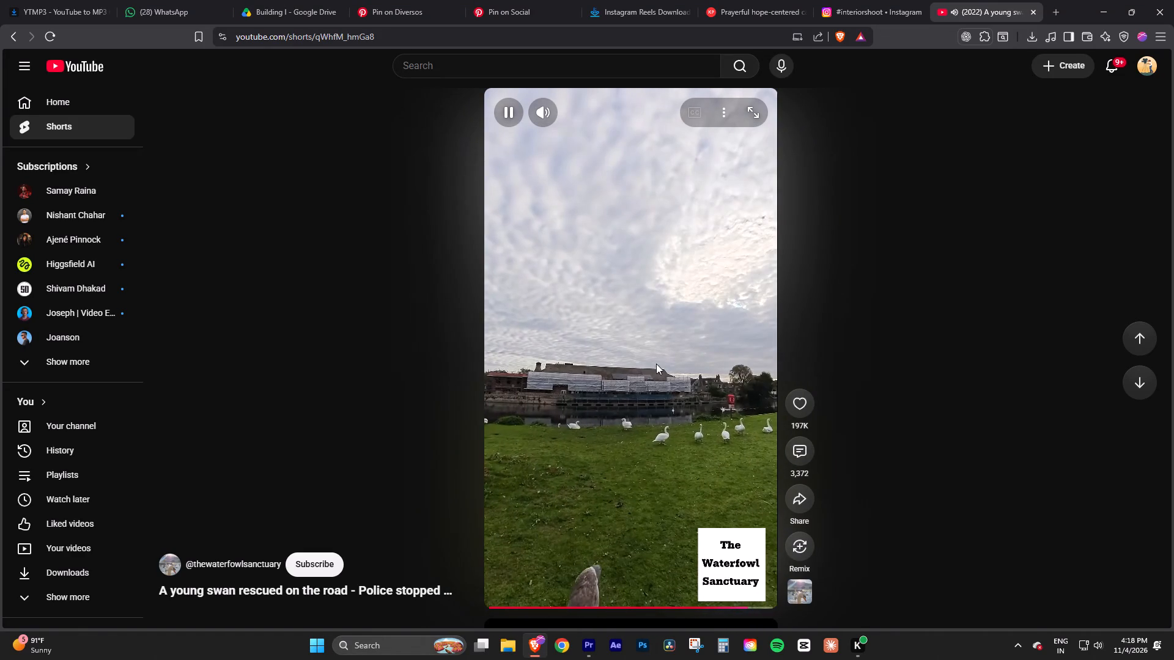
left_click(673, 395)
Browse the following shorts, reading the comments on the Aditya Pancholi and yacht-buying videos.
key("Down")
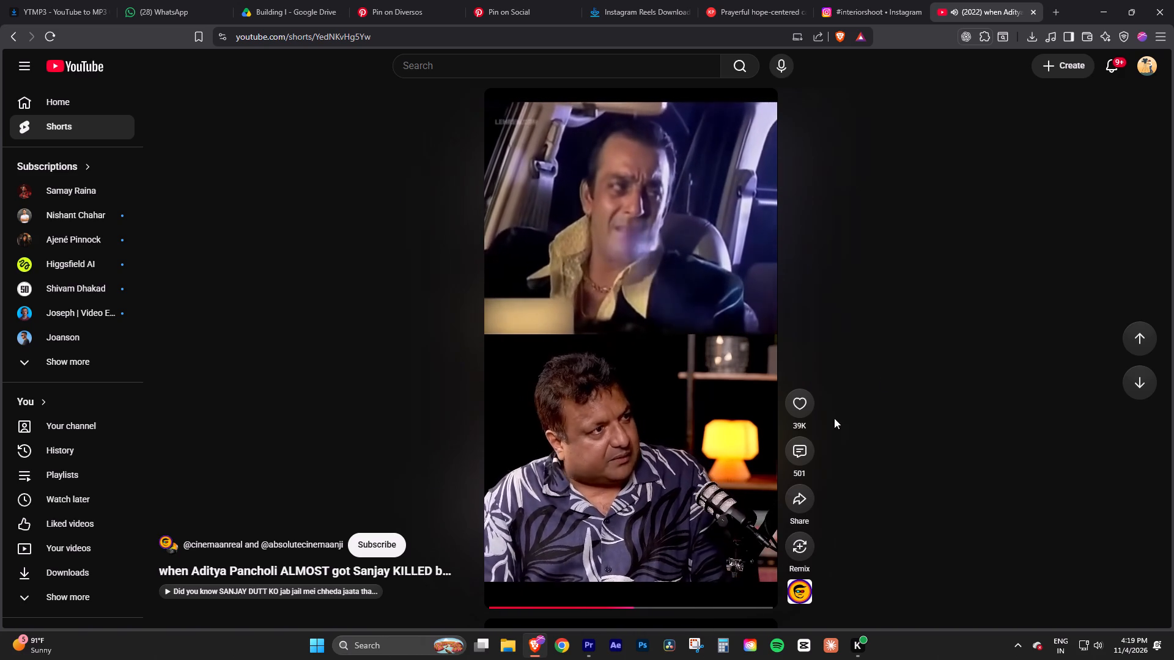
left_click(805, 453)
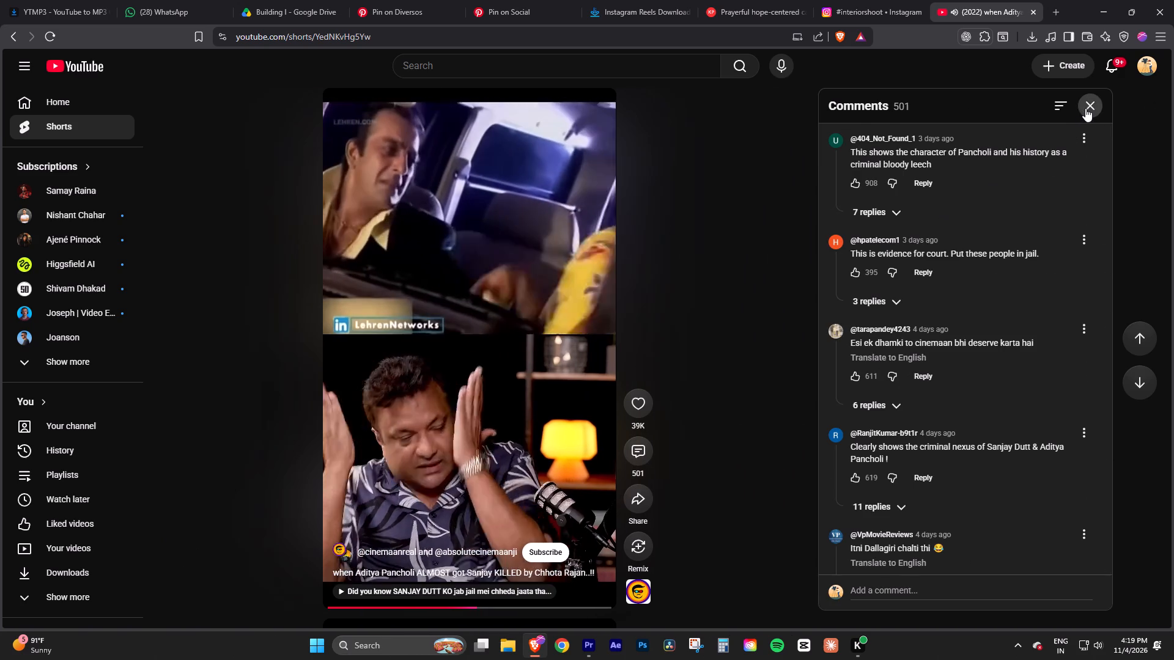
left_click(1085, 108)
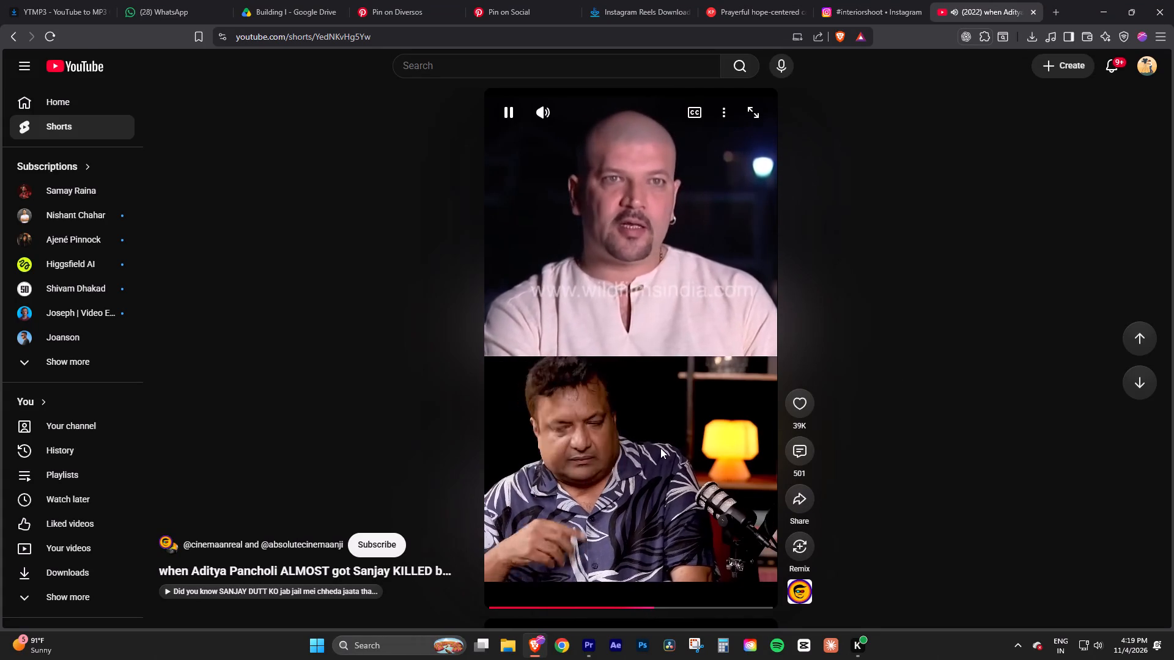
key("Down")
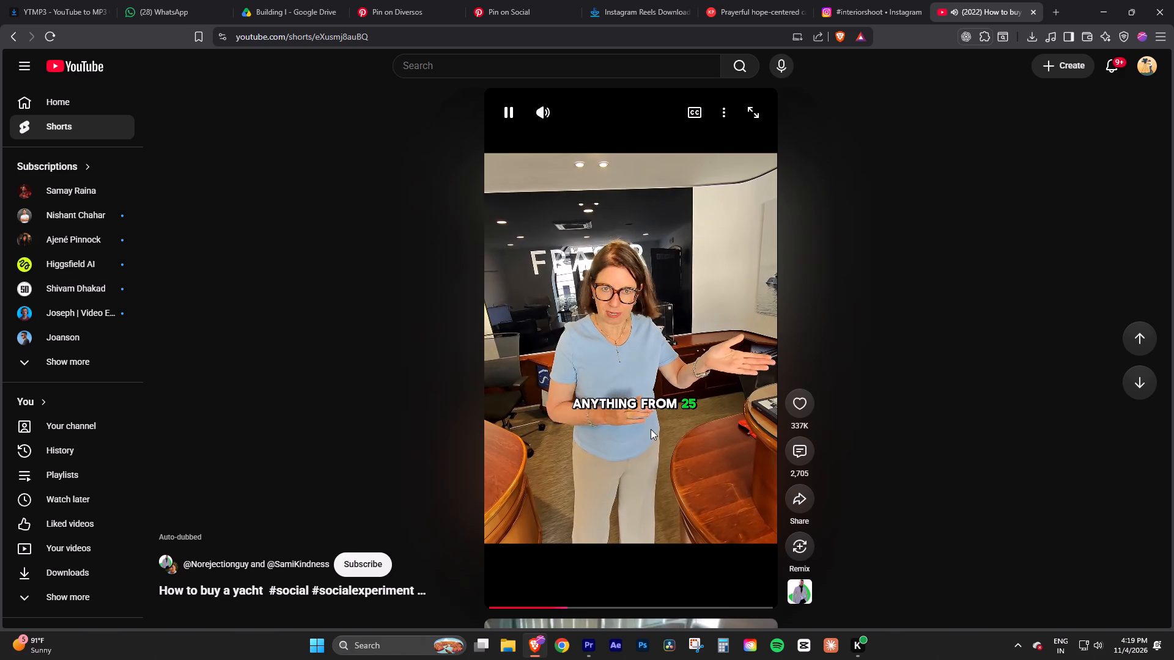
left_click(797, 450)
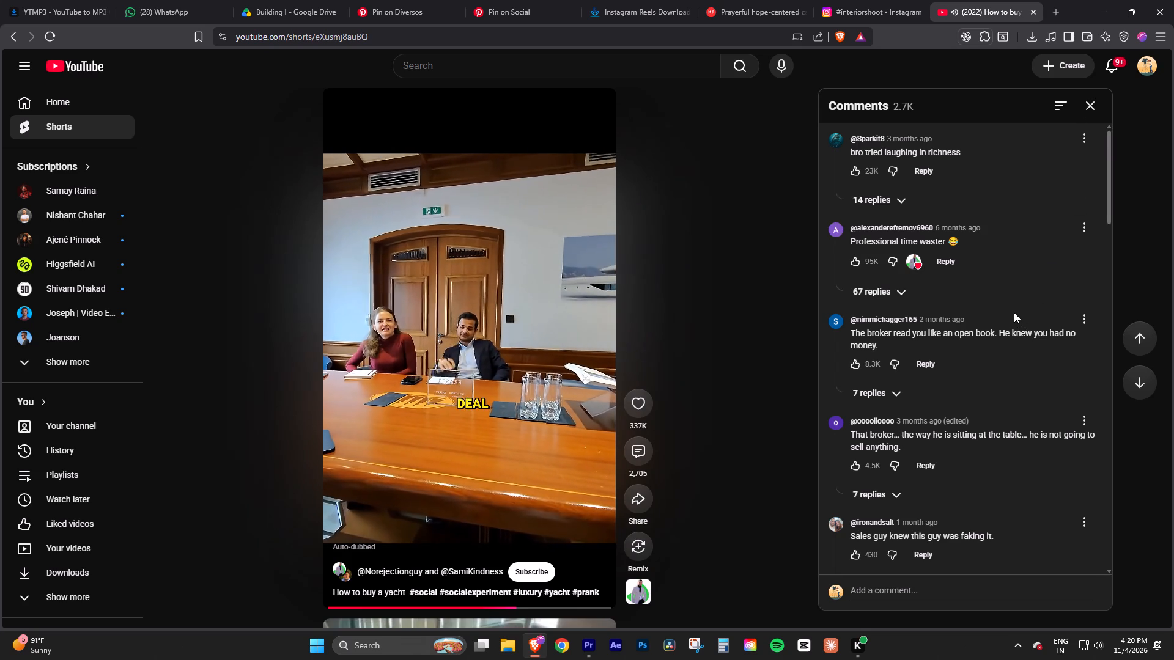
scroll(1013, 312, "down", 2)
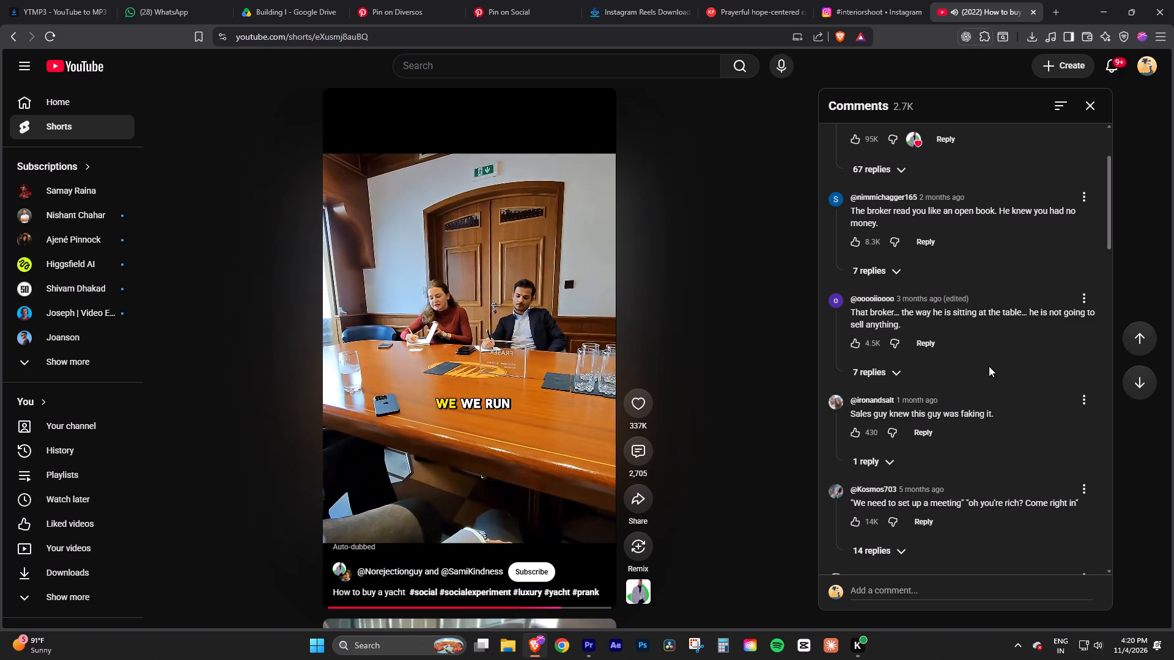
scroll(989, 366, "down", 2)
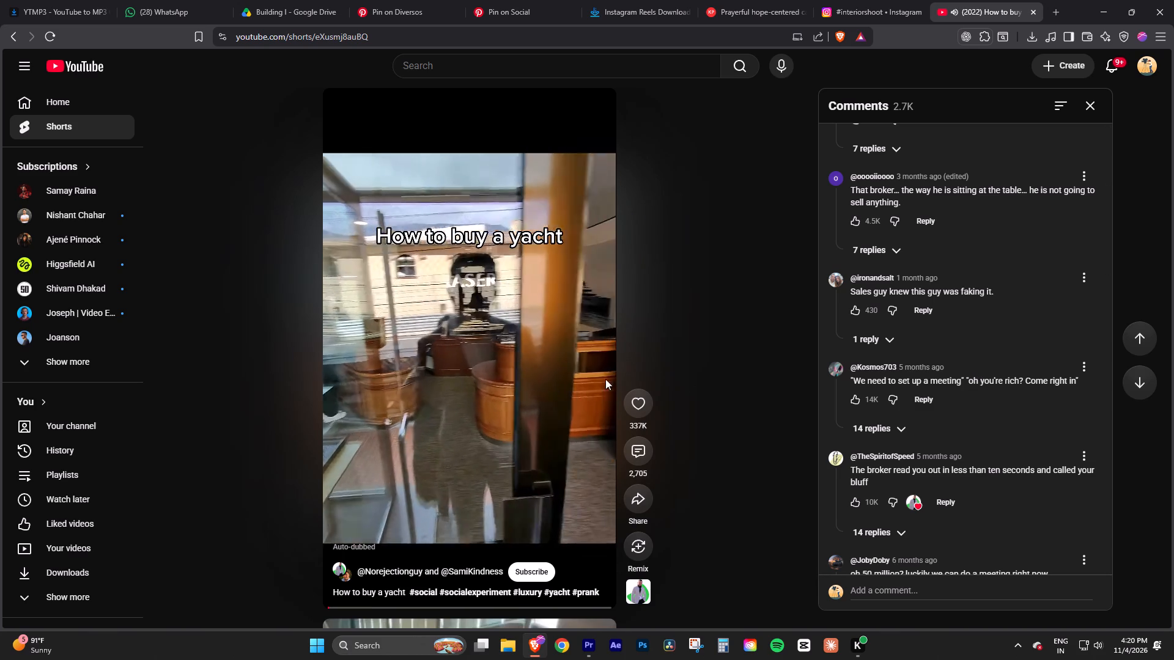
key("Down")
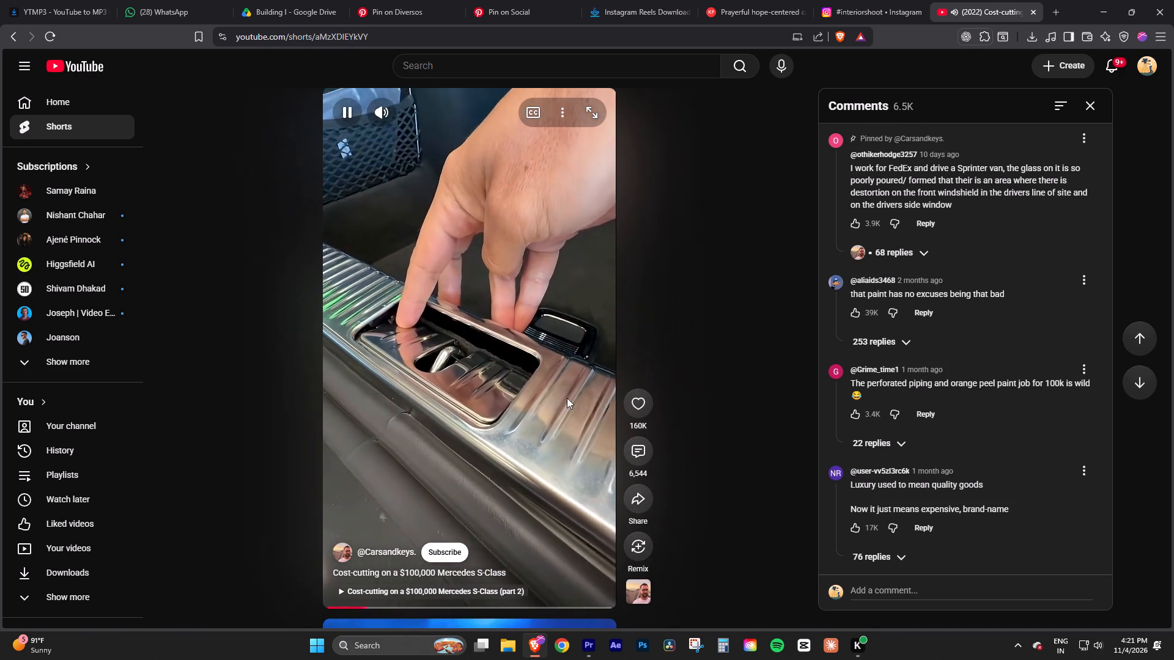
Return to the Building I folder in Google Drive to check the bedroom video uploads.
left_click(278, 0)
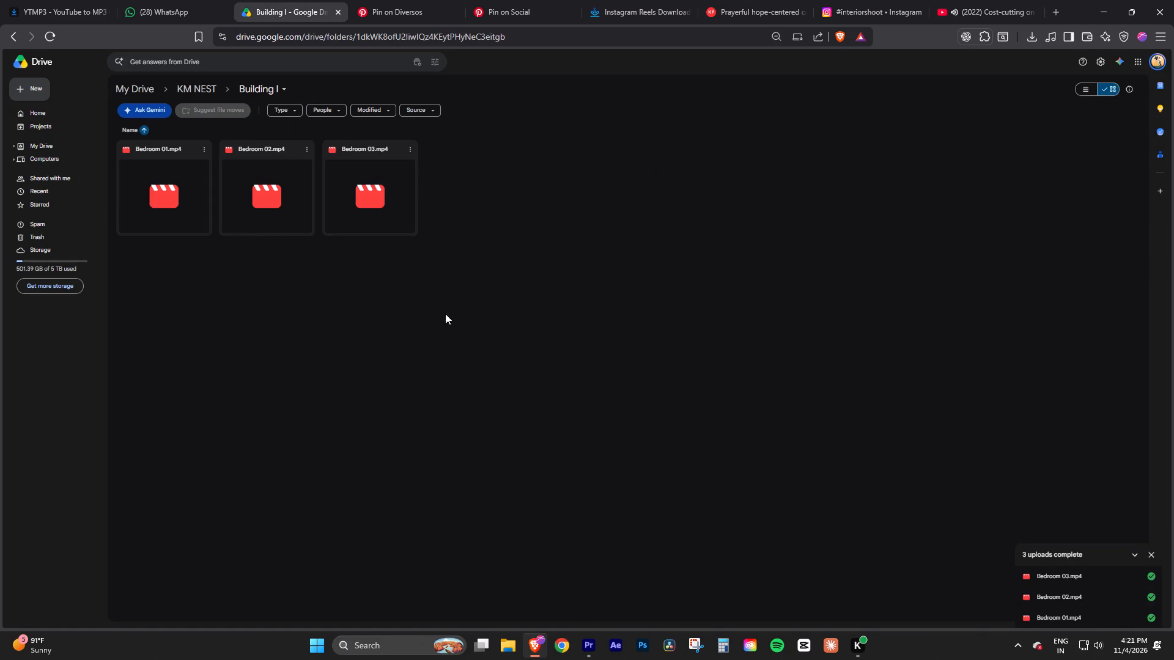
Go back up to My Drive, find the KM NEST folder and copy its sharing link.
left_click(193, 89)
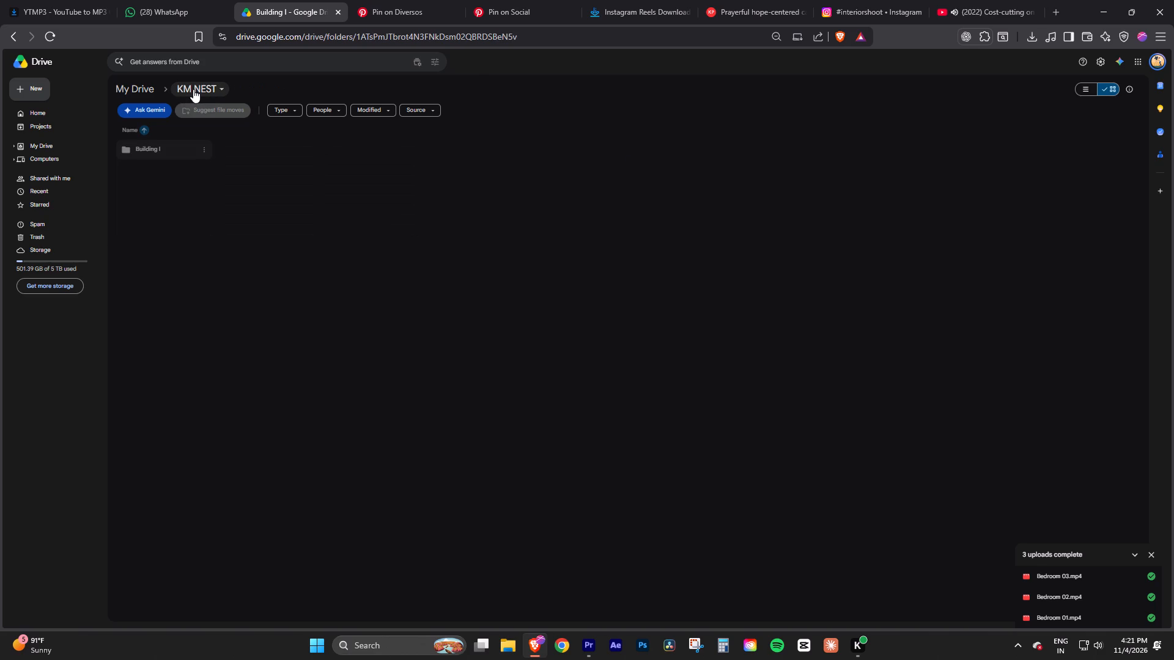
left_click(146, 85)
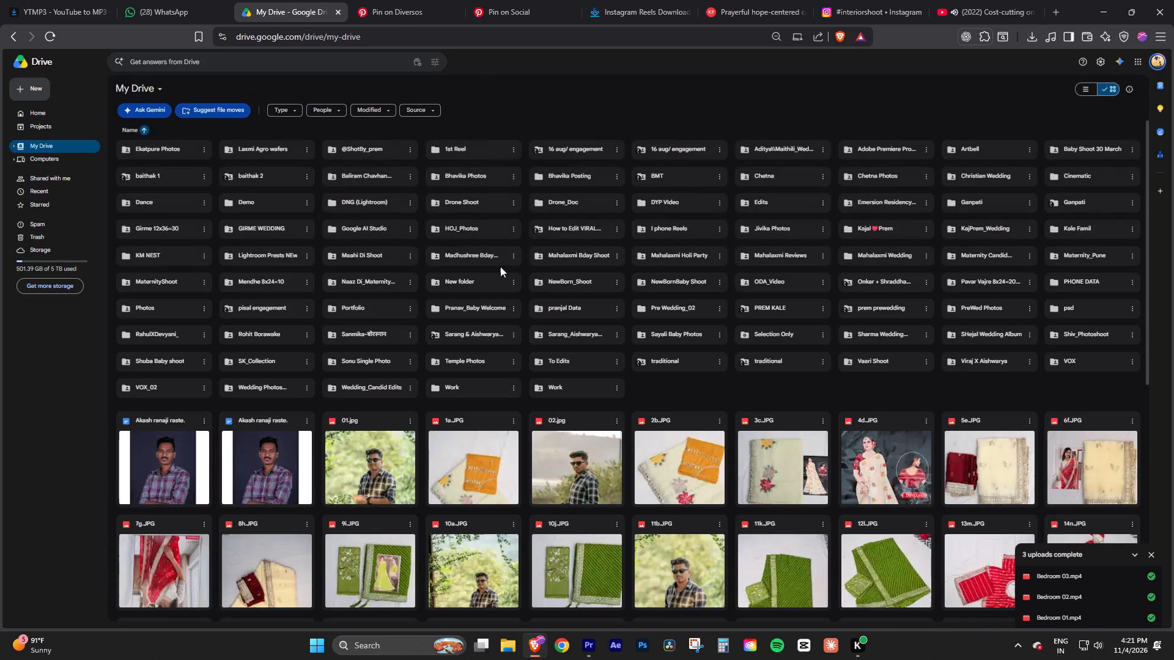
left_click(470, 228)
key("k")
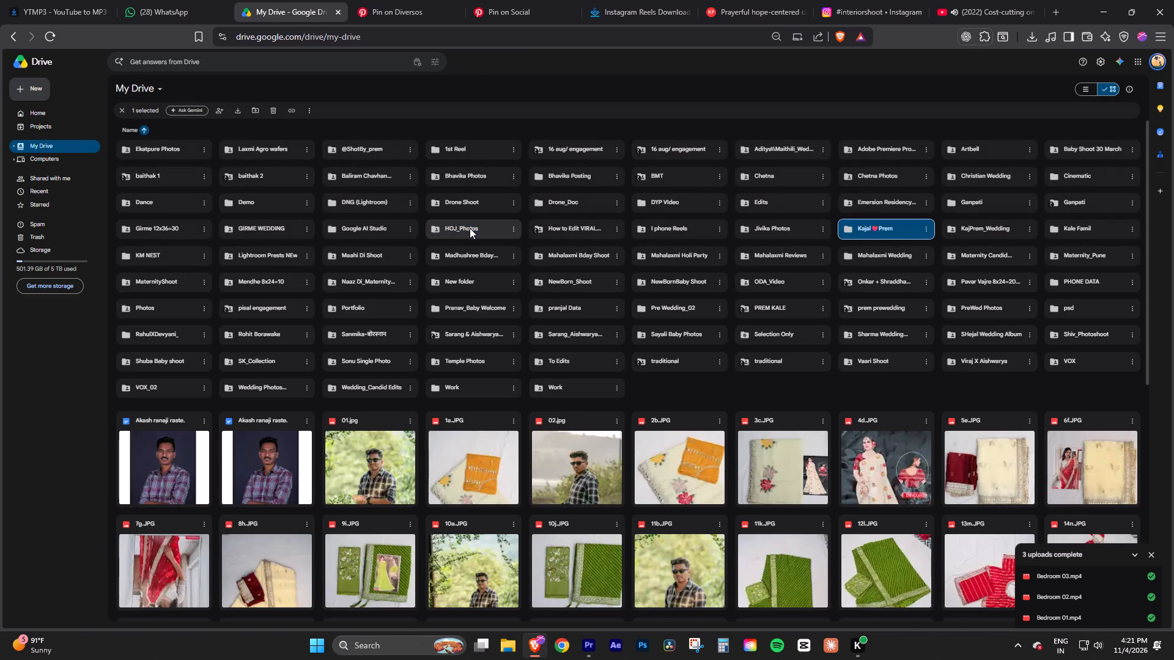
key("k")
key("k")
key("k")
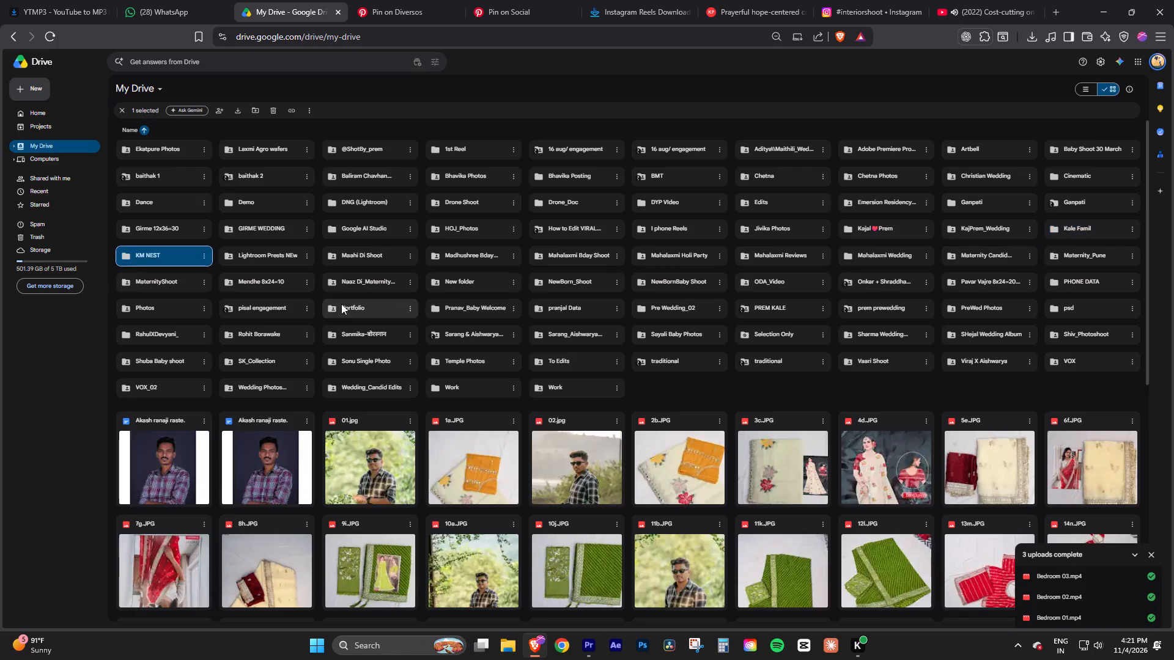
left_click(205, 260)
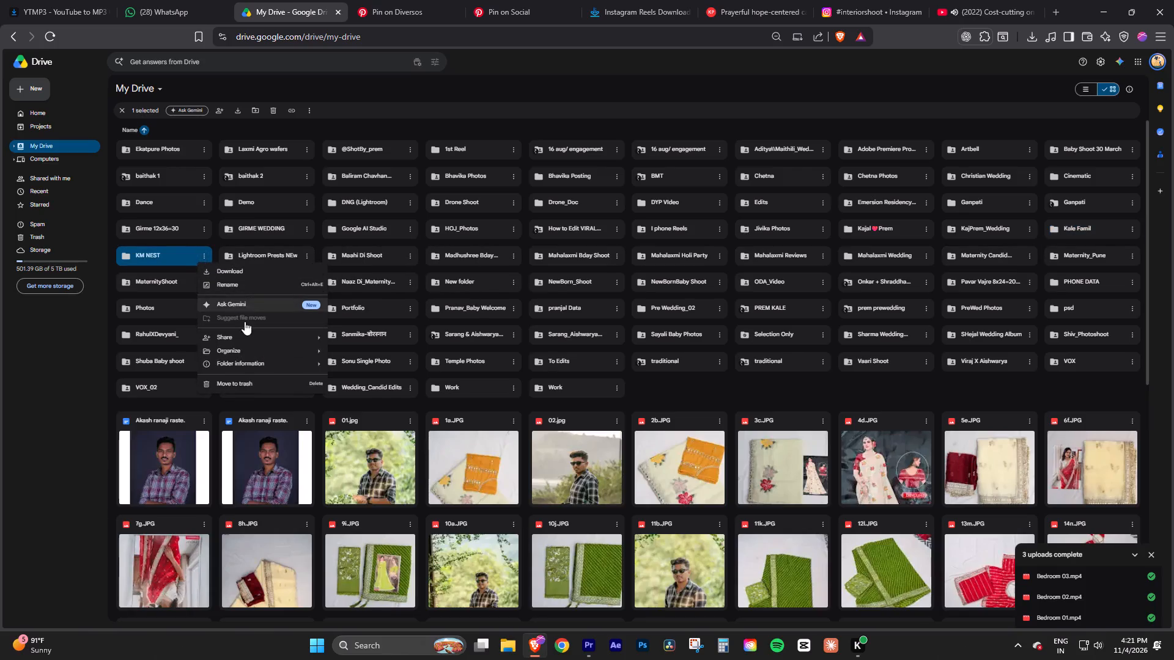
left_click(245, 340)
left_click(382, 354)
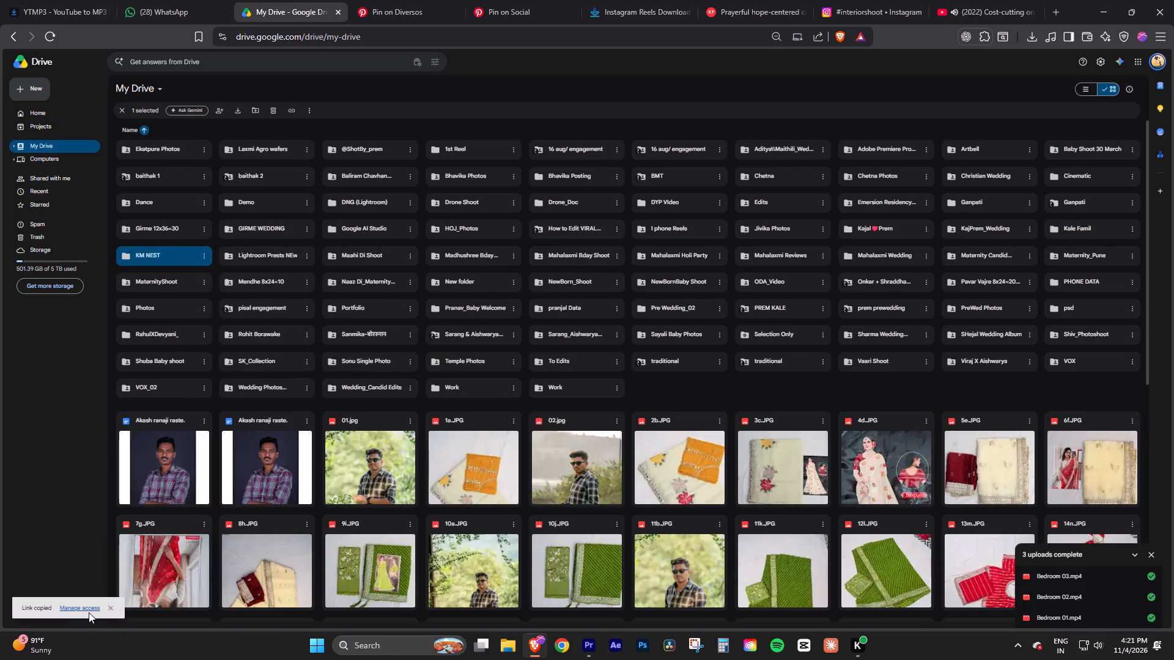
Change the KM NEST folder's general access to Anyone with the link, copy the link and finish sharing.
left_click(87, 609)
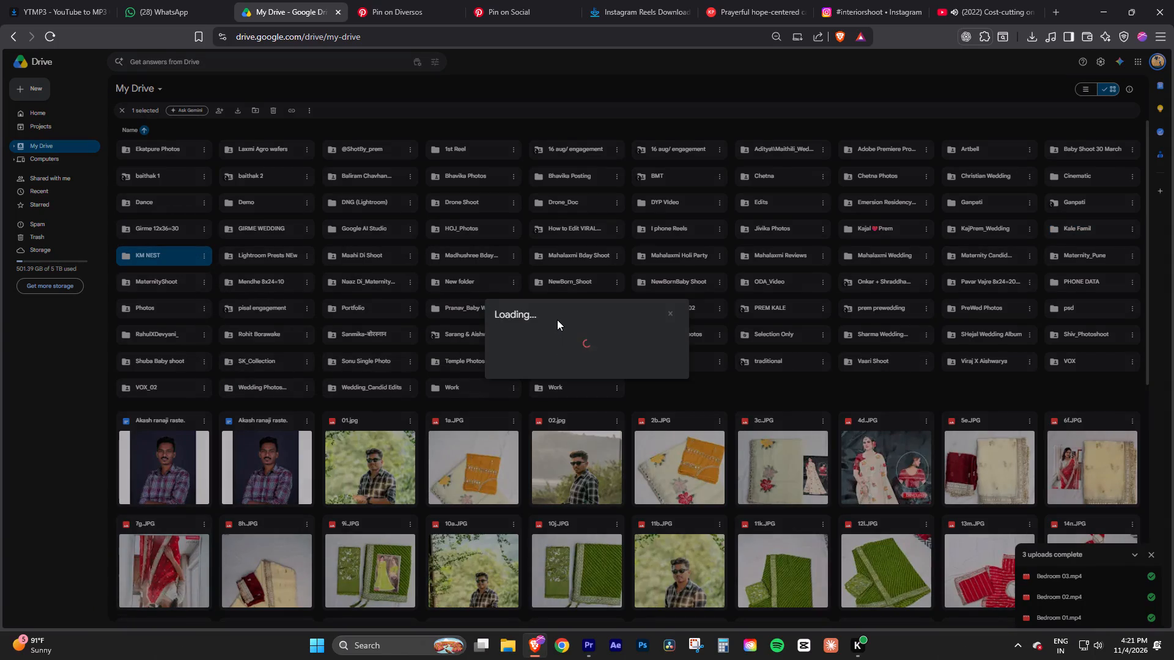
left_click(528, 374)
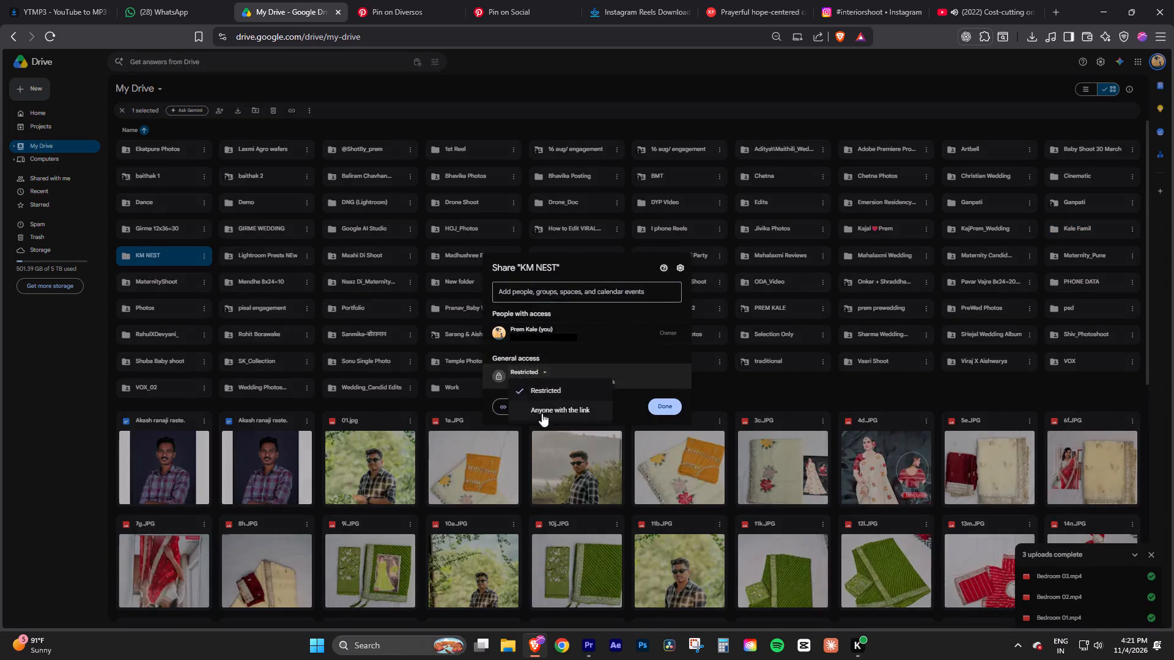
left_click(543, 414)
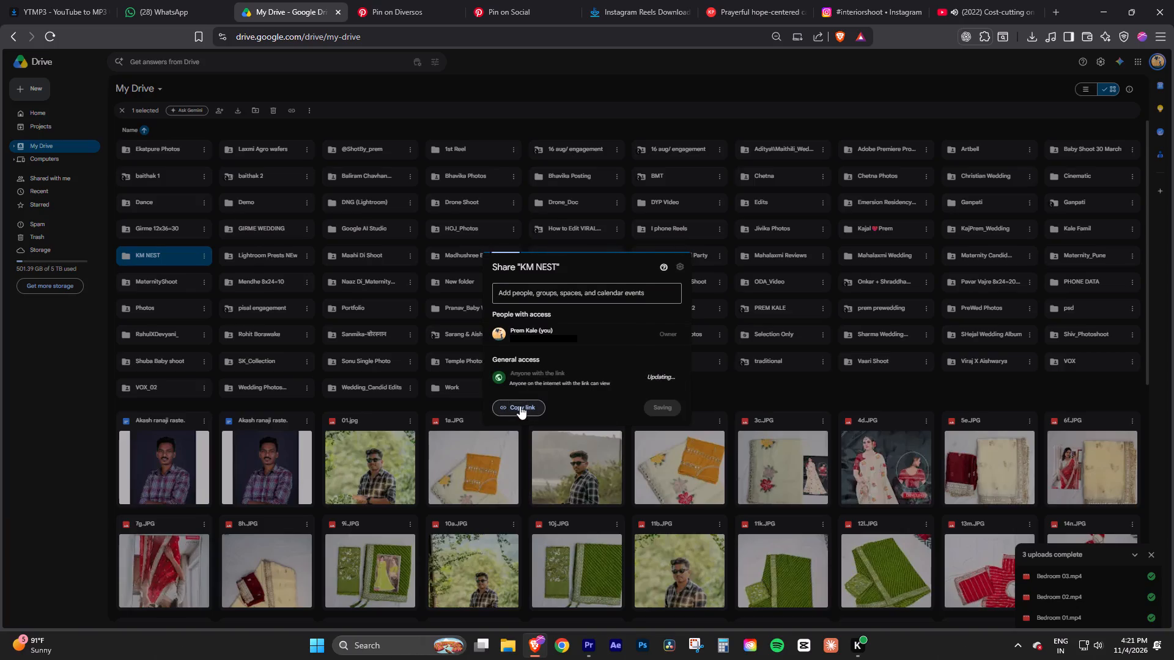
left_click(520, 406)
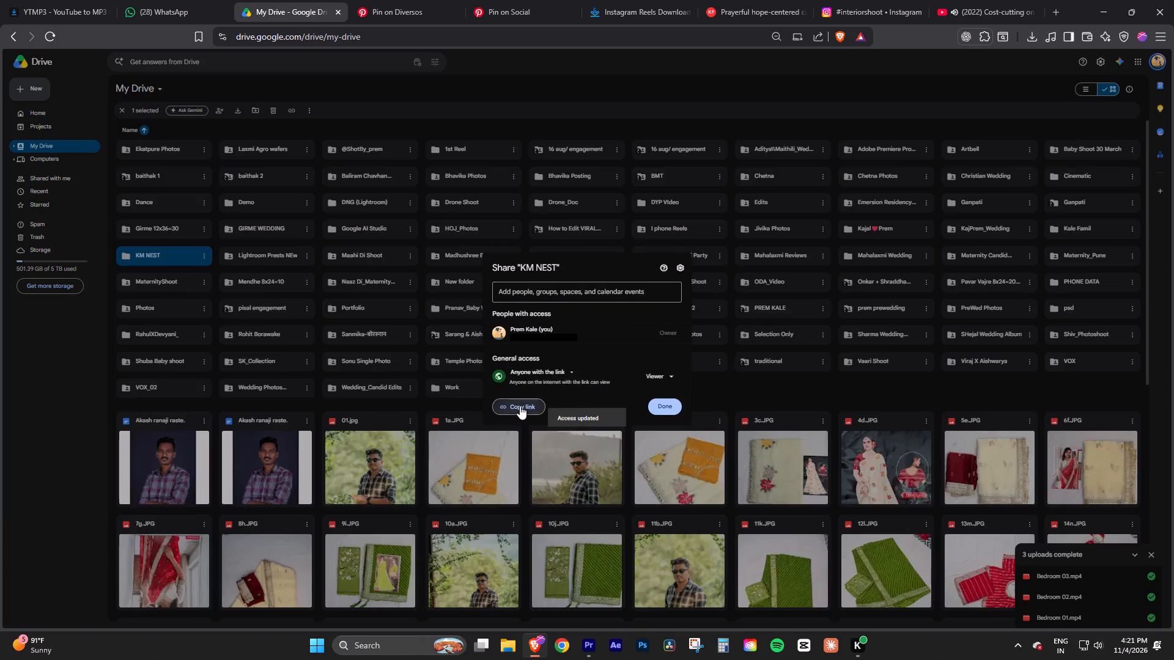
left_click(663, 406)
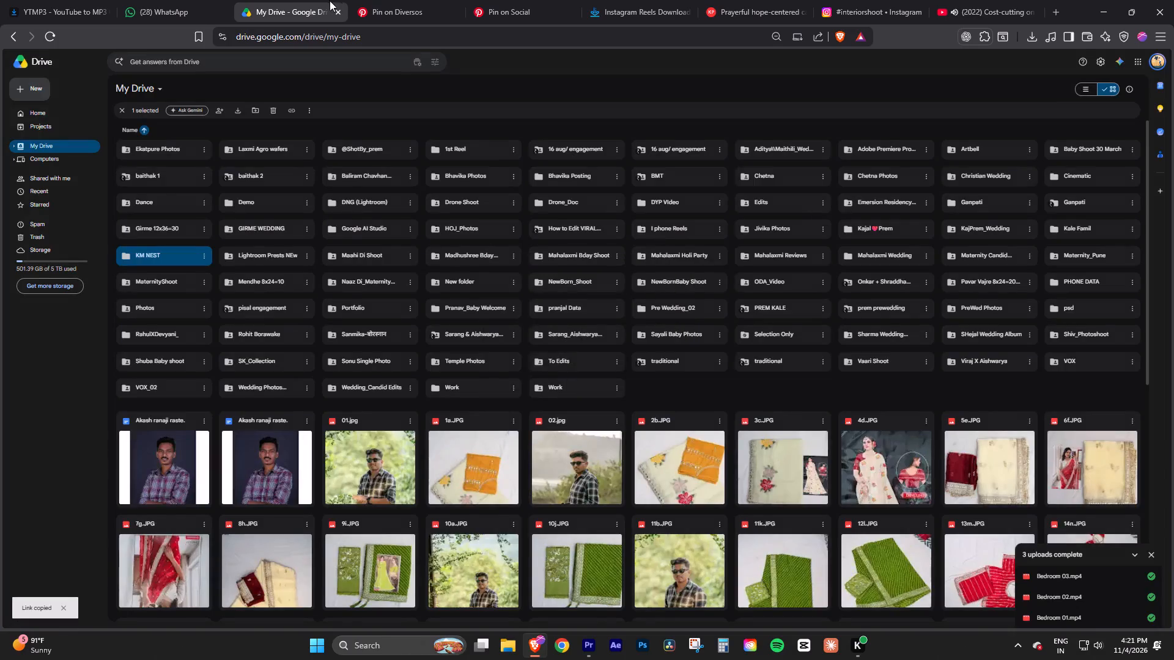